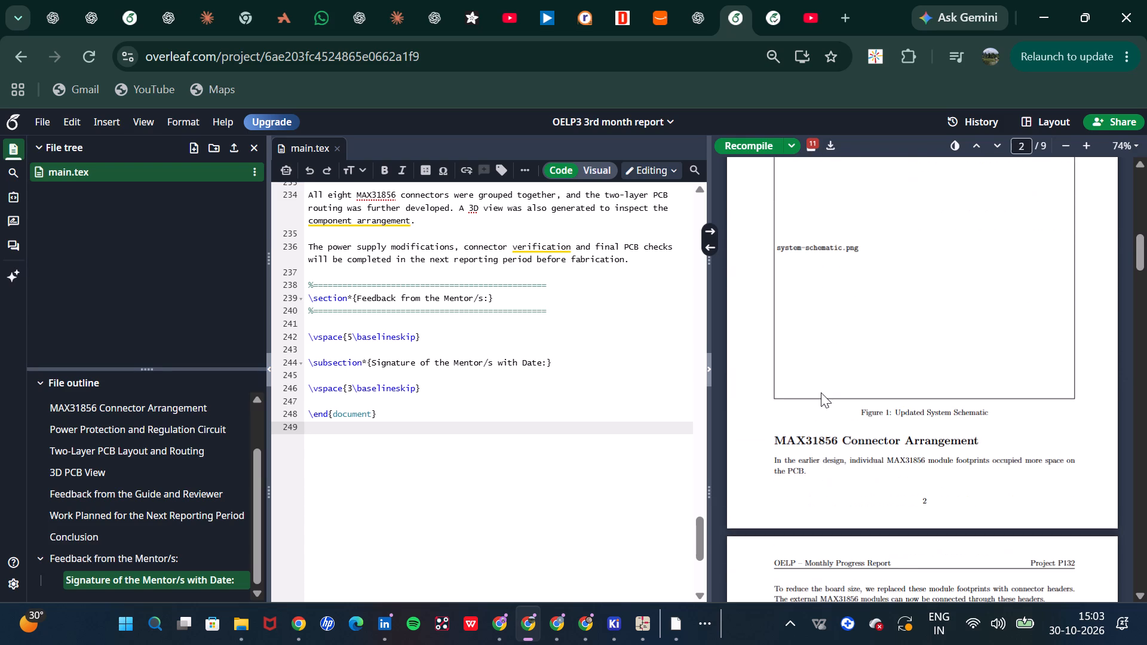
{"action": "scroll", "coordinate": [821, 392], "scroll_direction": "down", "scroll_amount": 6}
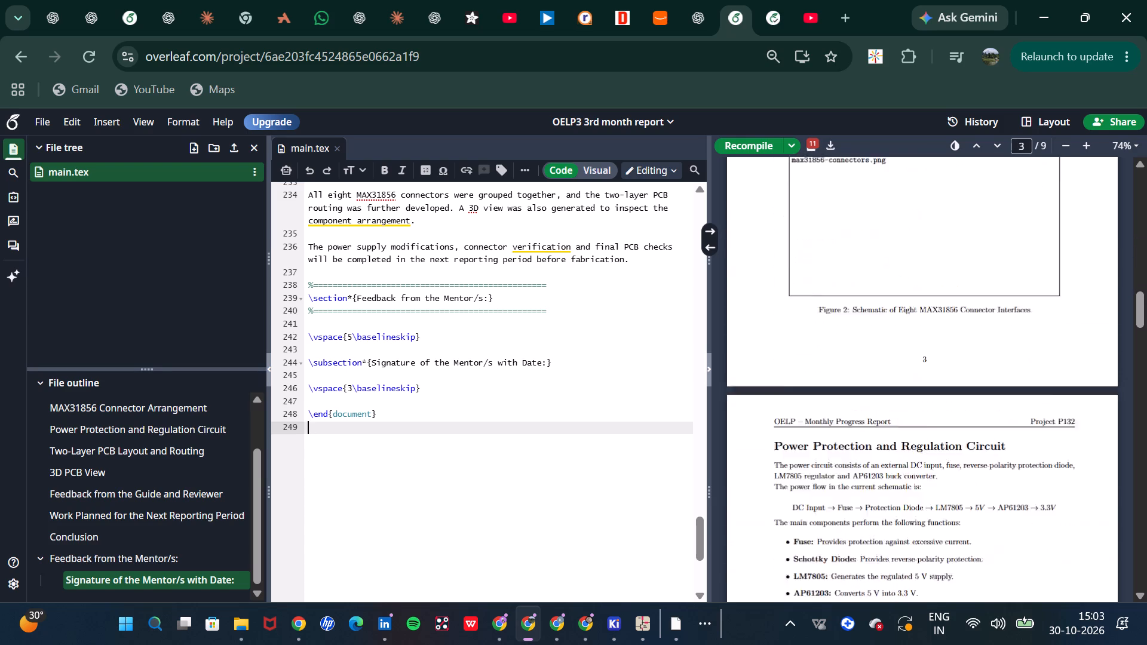
{"action": "scroll", "coordinate": [821, 392], "scroll_direction": "up", "scroll_amount": 1}
{"action": "scroll", "coordinate": [821, 392], "scroll_direction": "down", "scroll_amount": 1}
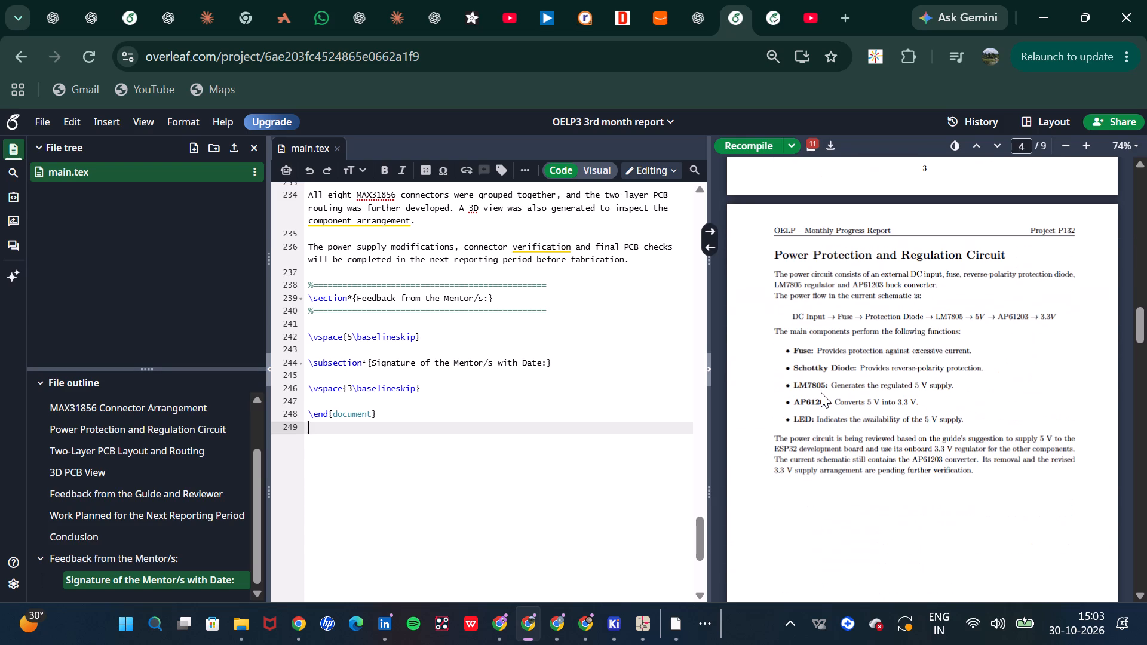
{"action": "scroll", "coordinate": [821, 392], "scroll_direction": "down", "scroll_amount": 2}
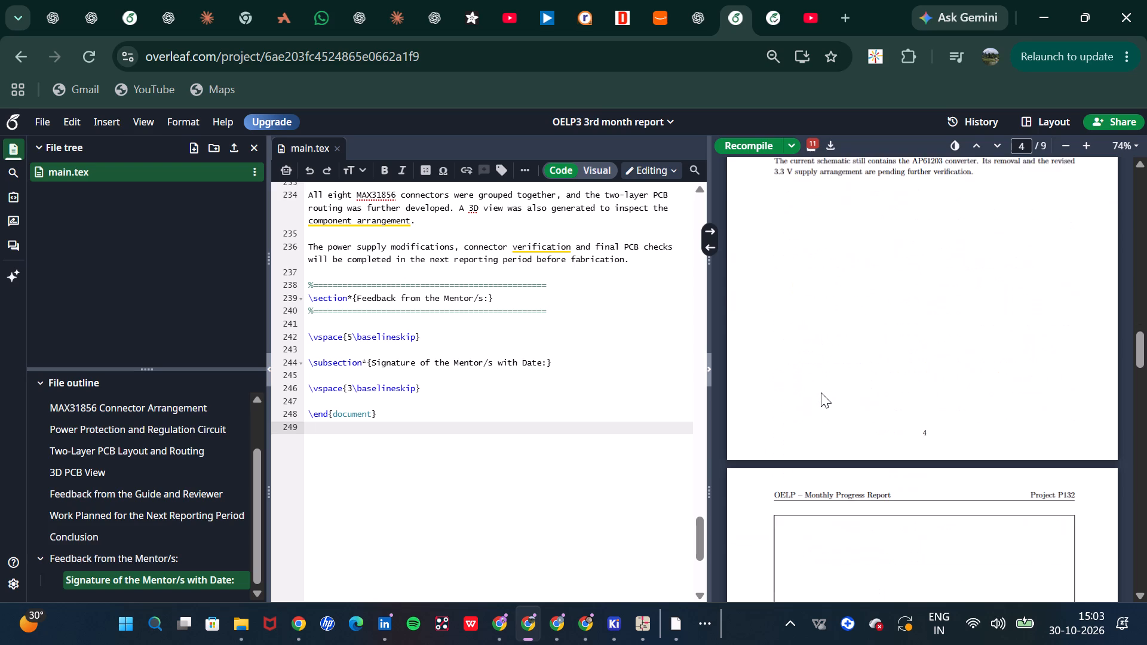
{"action": "scroll", "coordinate": [821, 392], "scroll_direction": "down", "scroll_amount": 9}
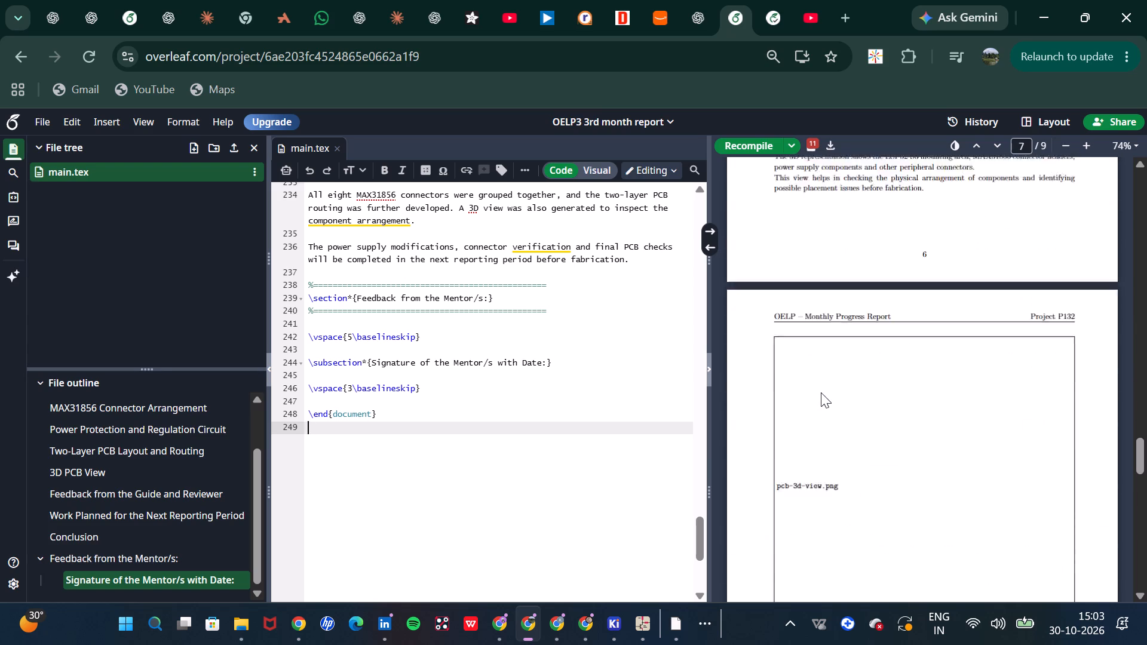
{"action": "scroll", "coordinate": [821, 392], "scroll_direction": "down", "scroll_amount": 9}
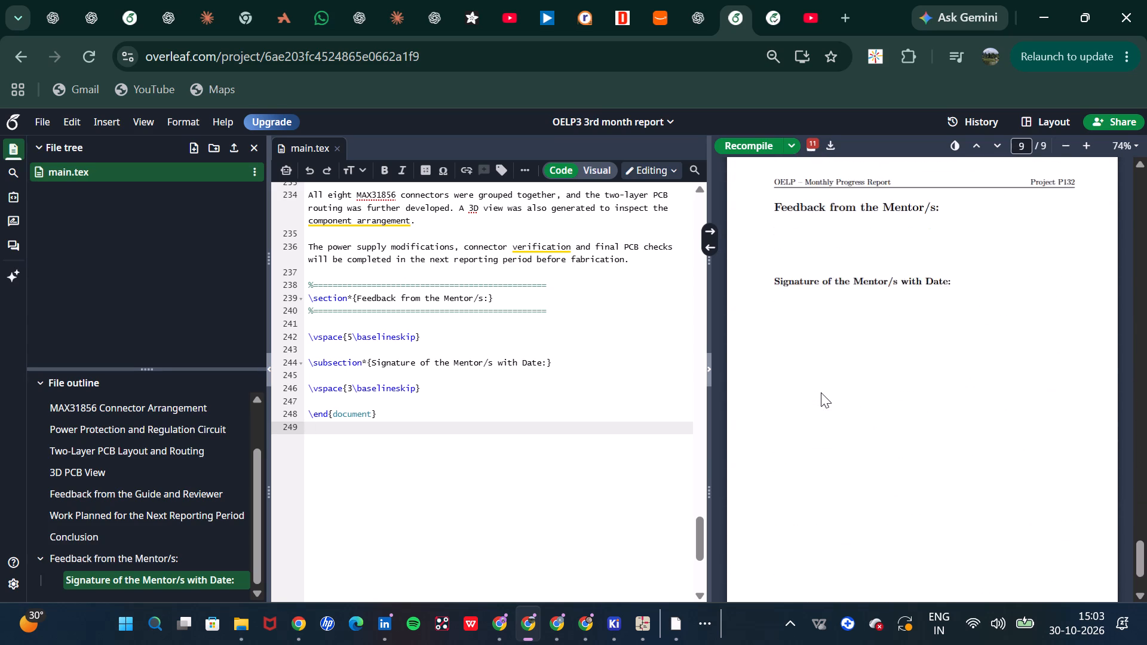
{"action": "scroll", "coordinate": [821, 392], "scroll_direction": "down", "scroll_amount": 1}
{"action": "scroll", "coordinate": [821, 396], "scroll_direction": "up", "scroll_amount": 20}
{"action": "scroll", "coordinate": [821, 396], "scroll_direction": "up", "scroll_amount": 10}
{"action": "scroll", "coordinate": [818, 397], "scroll_direction": "down", "scroll_amount": 18}
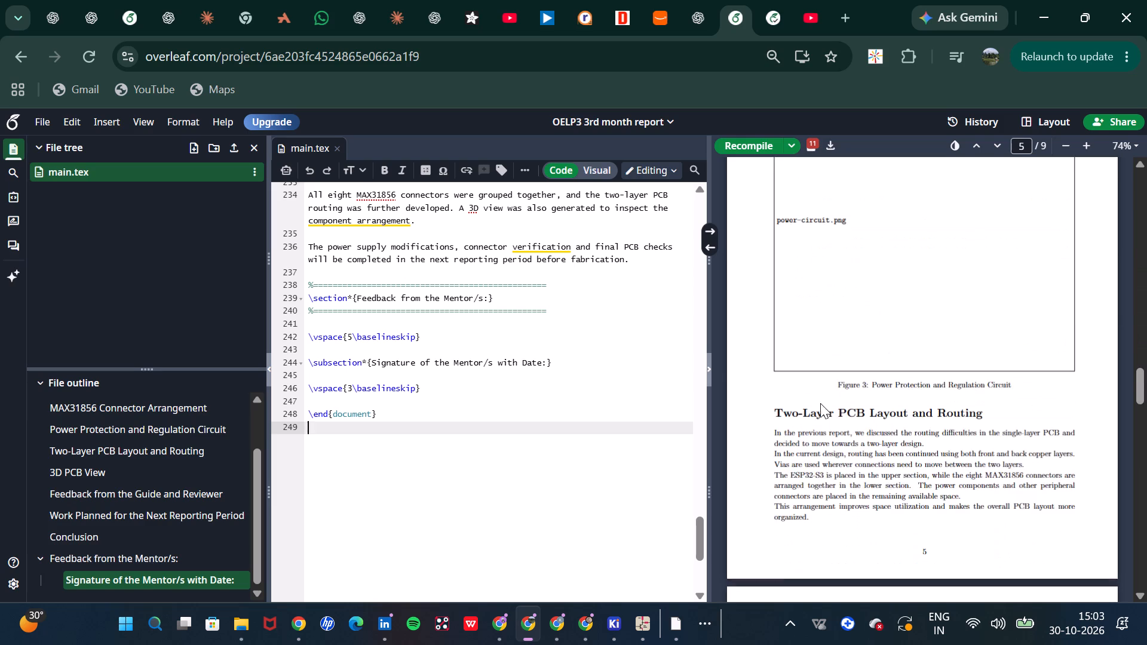
{"action": "scroll", "coordinate": [820, 403], "scroll_direction": "down", "scroll_amount": 15}
{"action": "scroll", "coordinate": [820, 401], "scroll_direction": "up", "scroll_amount": 7}
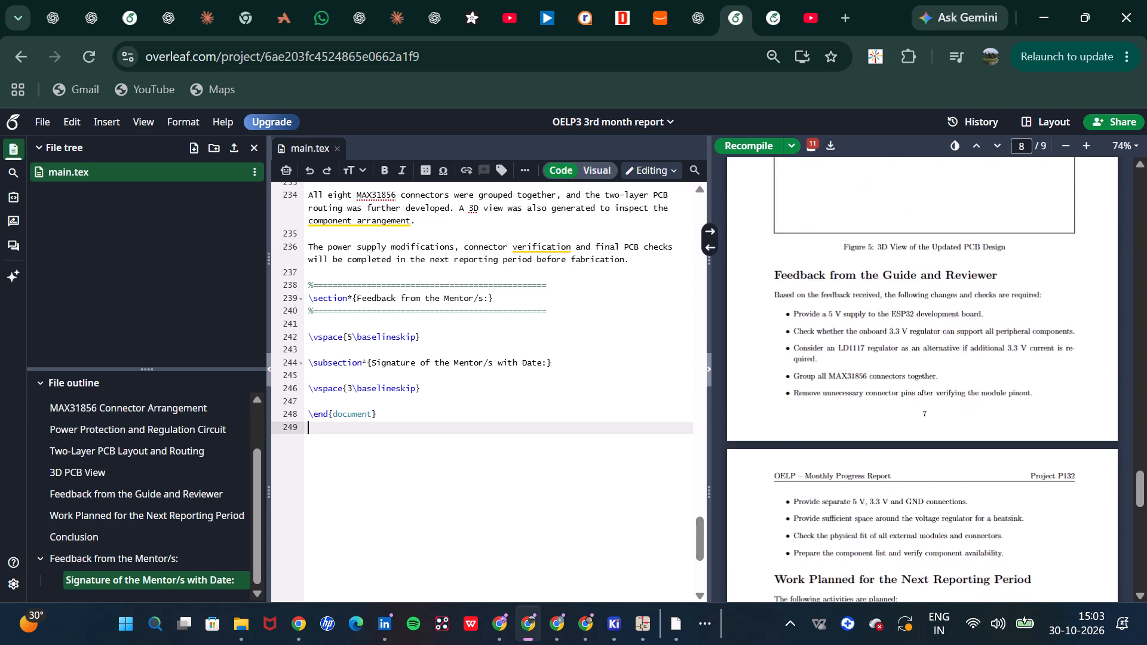
{"action": "scroll", "coordinate": [820, 401], "scroll_direction": "up", "scroll_amount": 16}
{"action": "scroll", "coordinate": [820, 401], "scroll_direction": "up", "scroll_amount": 8}
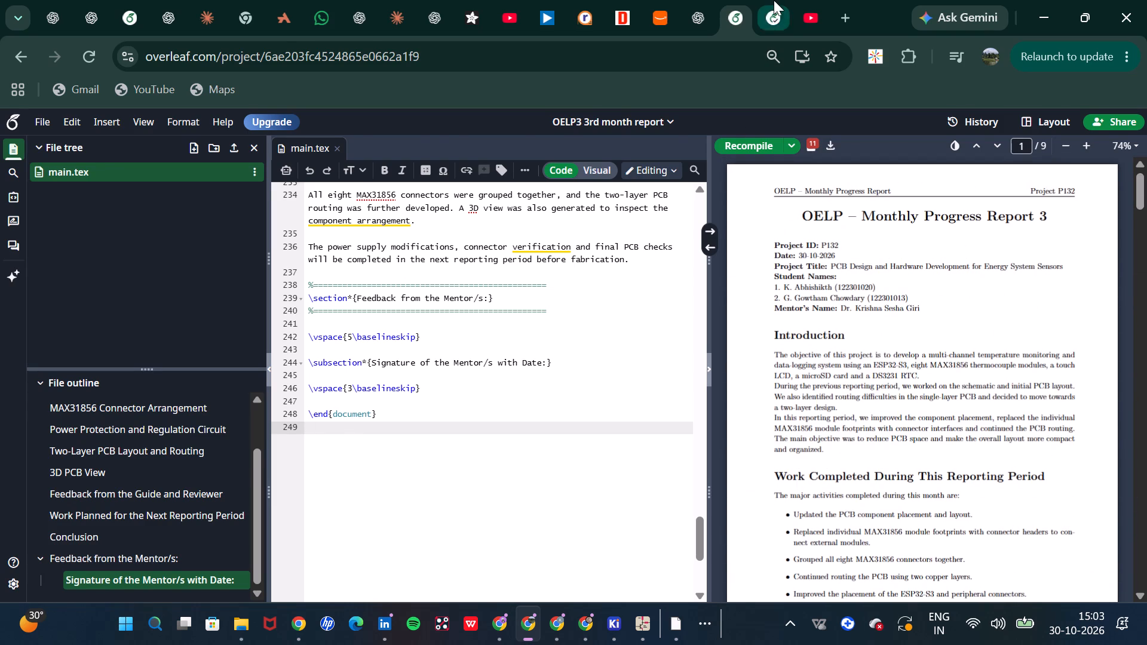
In the 2nd month report's main.tex, copy the preamble from the \documentclass line through \begin{document}.
{"action": "double_click", "coordinate": [774, 0]}
{"action": "scroll", "coordinate": [888, 380], "scroll_direction": "up", "scroll_amount": 1}
{"action": "scroll", "coordinate": [888, 382], "scroll_direction": "down", "scroll_amount": 6}
{"action": "scroll", "coordinate": [888, 382], "scroll_direction": "up", "scroll_amount": 2}
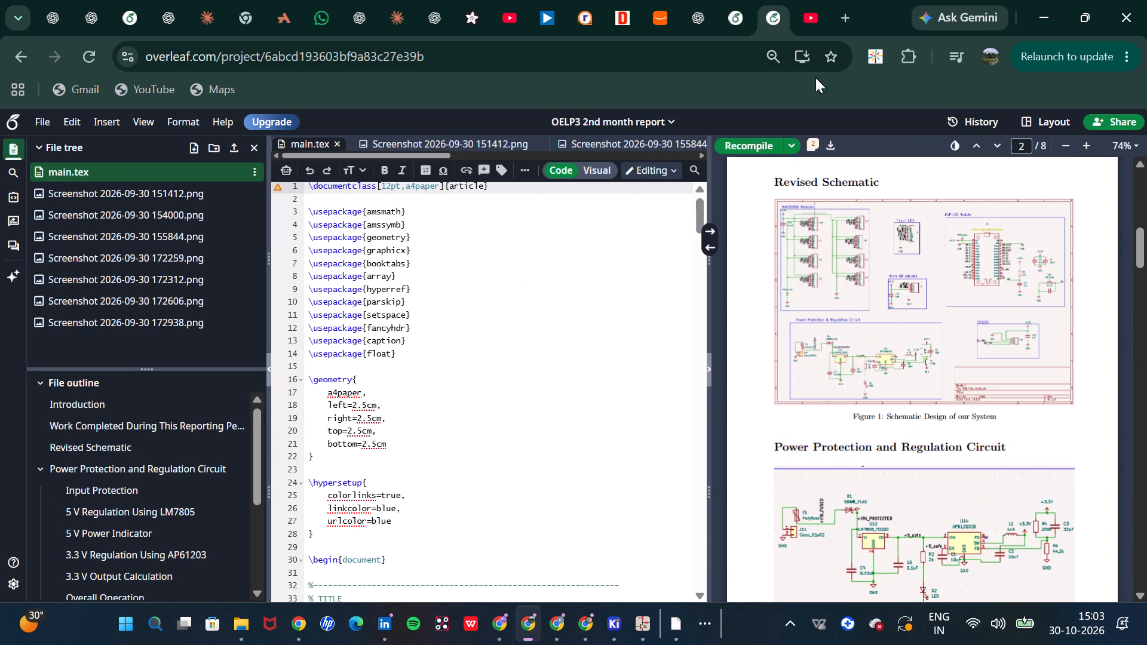
{"action": "left_click", "coordinate": [735, 19]}
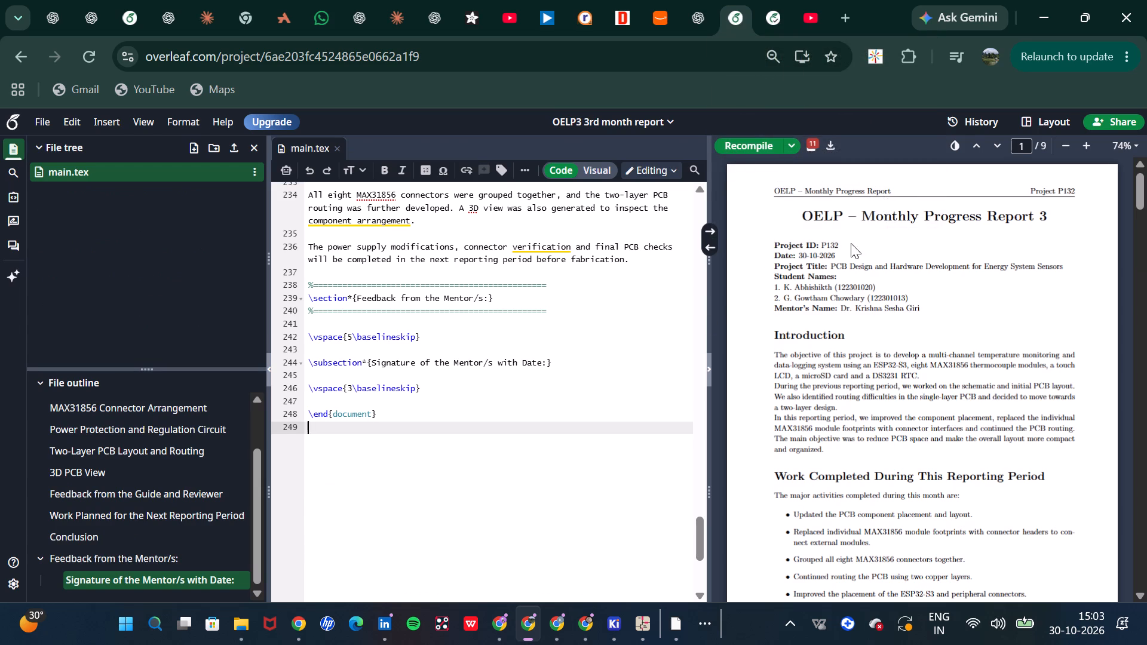
{"action": "left_click", "coordinate": [770, 17]}
{"action": "scroll", "coordinate": [548, 329], "scroll_direction": "up", "scroll_amount": 8}
{"action": "scroll", "coordinate": [548, 329], "scroll_direction": "down", "scroll_amount": 2}
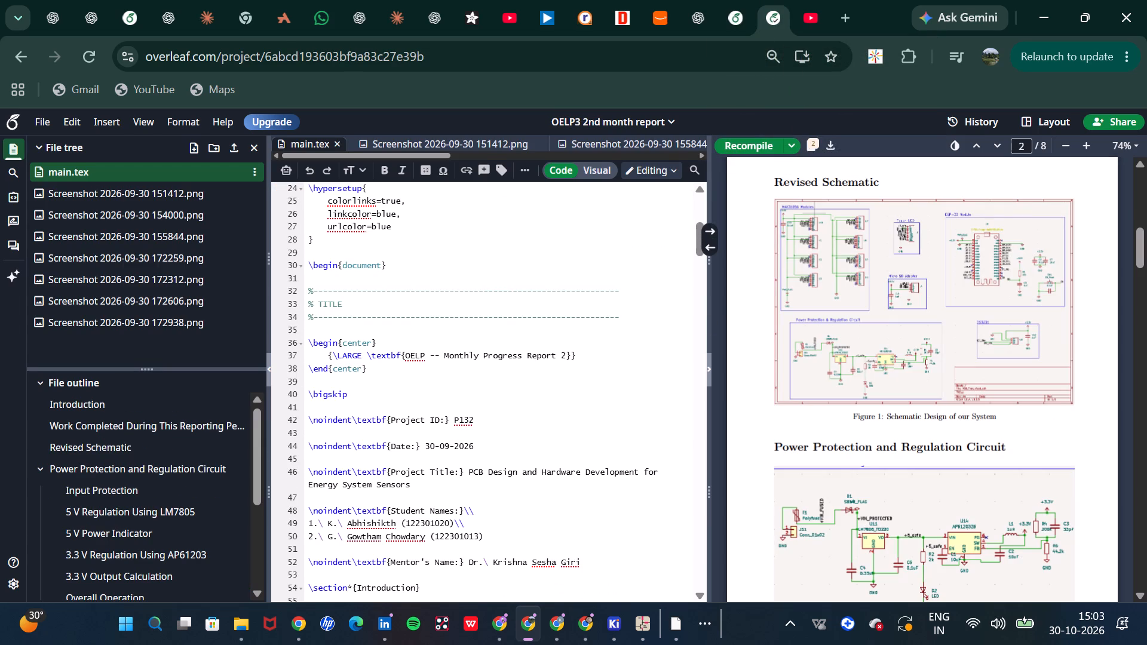
{"action": "left_click_drag", "start_coordinate": [395, 272], "coordinate": [379, 255]}
{"action": "left_click", "coordinate": [411, 251]}
{"action": "left_click_drag", "start_coordinate": [394, 271], "coordinate": [332, 147]}
{"action": "key", "text": "ctrl+c"}
In the 3rd month report's main.tex, replace everything from the top through \begin{document} with the copied preamble and recompile.
{"action": "left_click", "coordinate": [738, 0]}
{"action": "scroll", "coordinate": [424, 353], "scroll_direction": "up", "scroll_amount": 7}
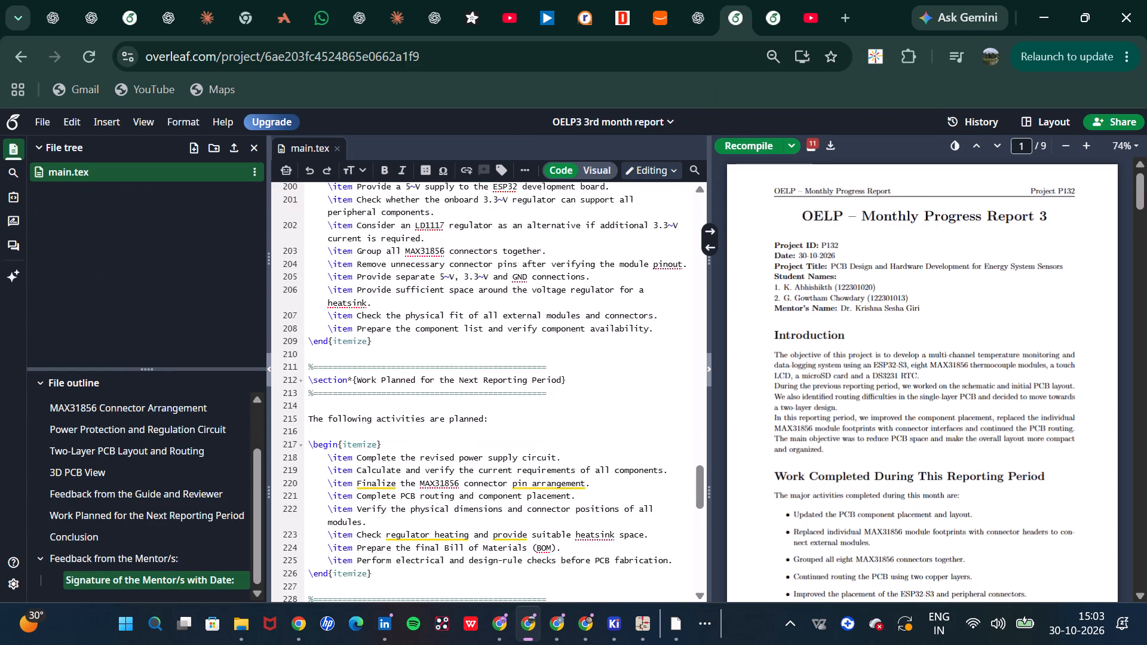
{"action": "scroll", "coordinate": [424, 353], "scroll_direction": "up", "scroll_amount": 11}
{"action": "scroll", "coordinate": [424, 353], "scroll_direction": "down", "scroll_amount": 2}
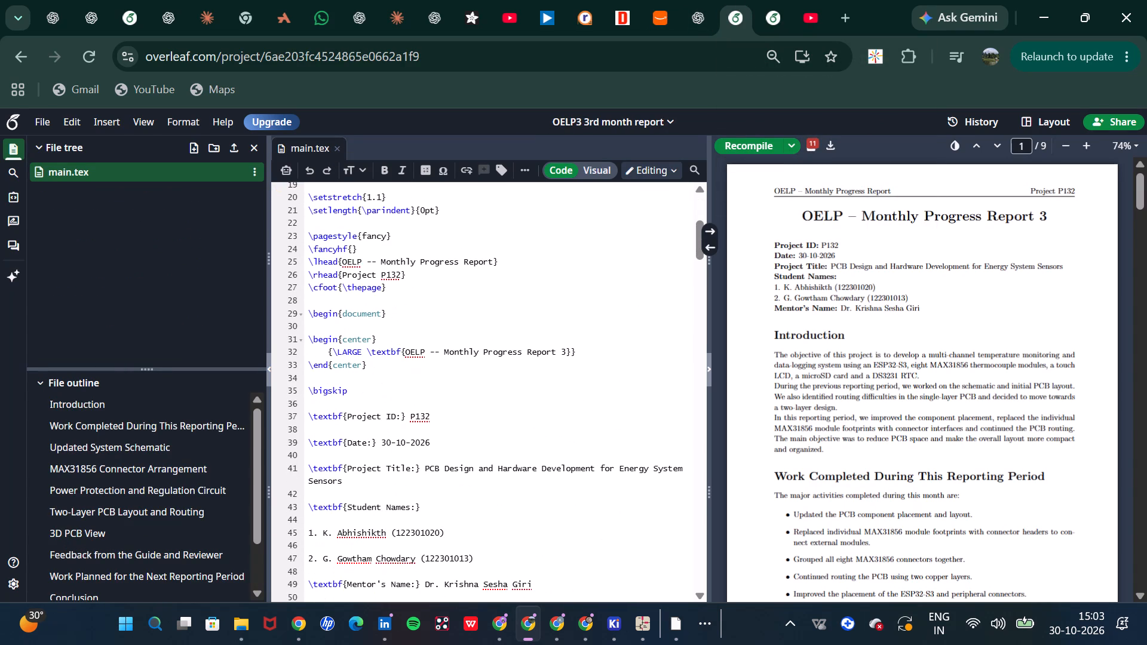
{"action": "left_click_drag", "start_coordinate": [390, 316], "coordinate": [329, 146]}
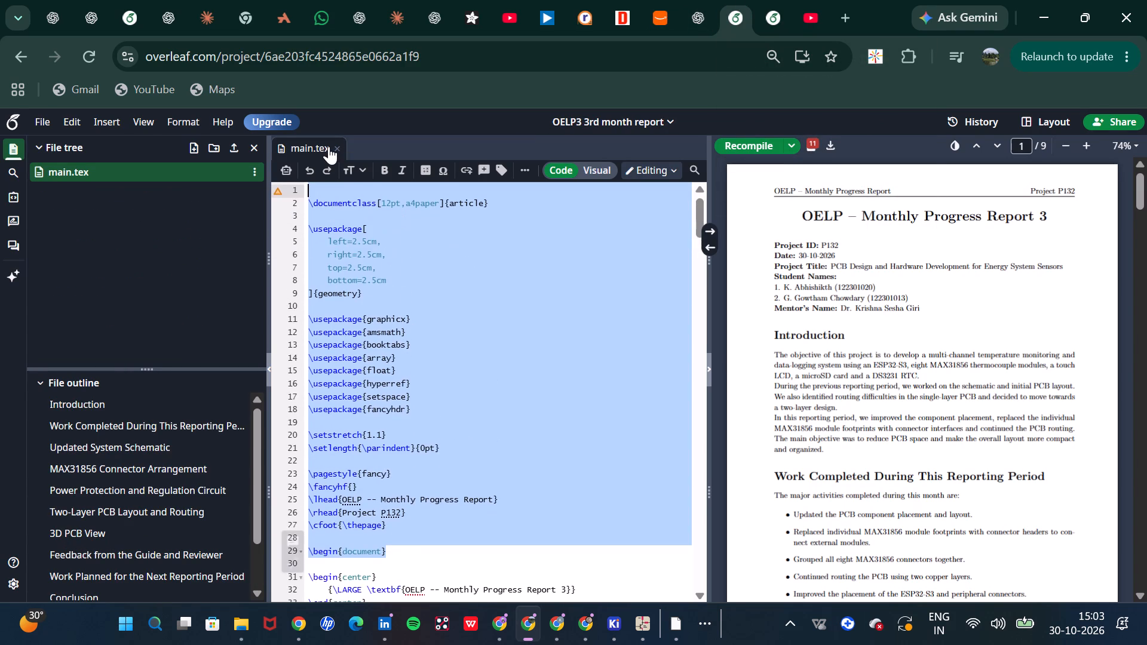
{"action": "key", "text": "ctrl+v"}
{"action": "key", "text": "ctrl+s"}
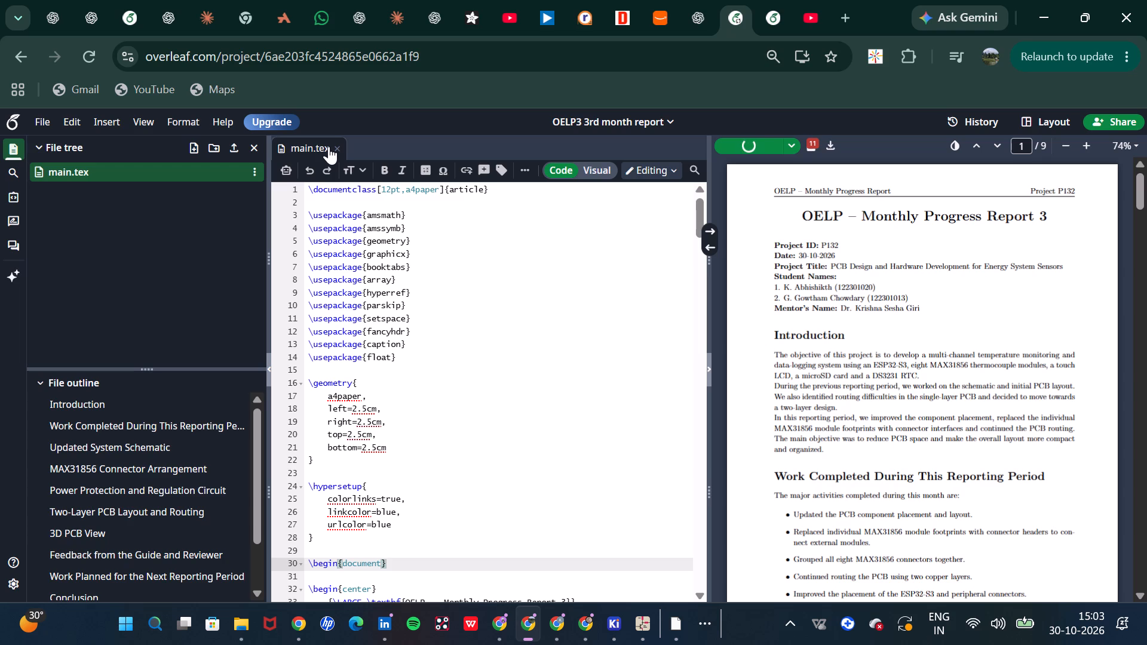
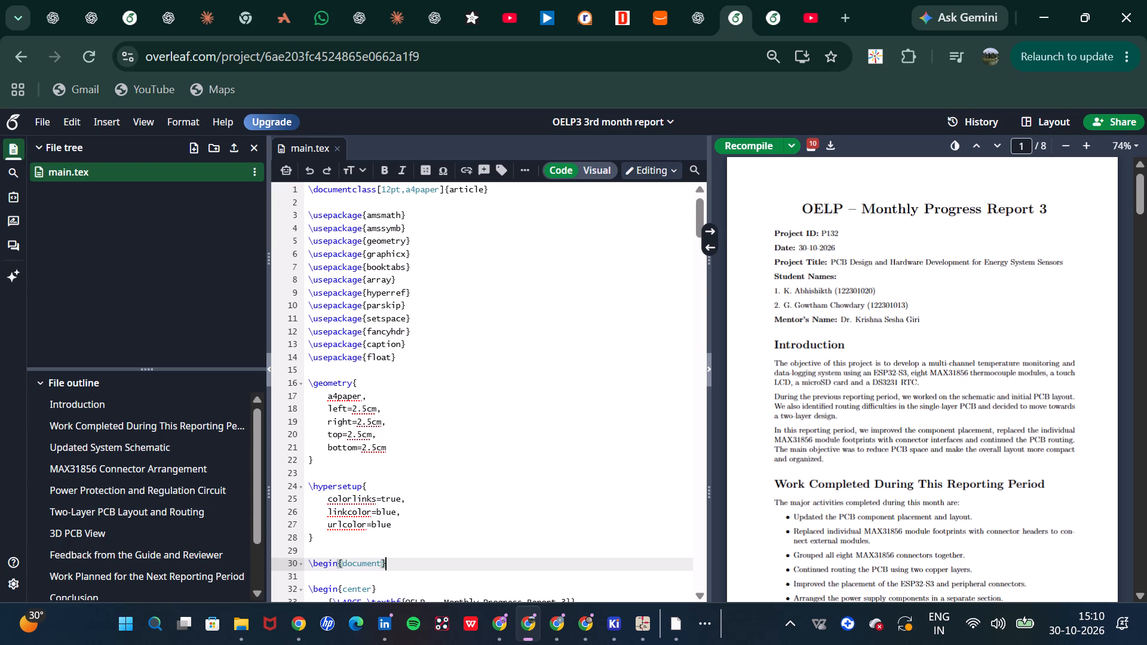
Delete the list items on grouping the eight MAX31856 connectors and on routing with two copper layers from the completed work section, and recompile.
{"action": "scroll", "coordinate": [893, 357], "scroll_direction": "down", "scroll_amount": 1}
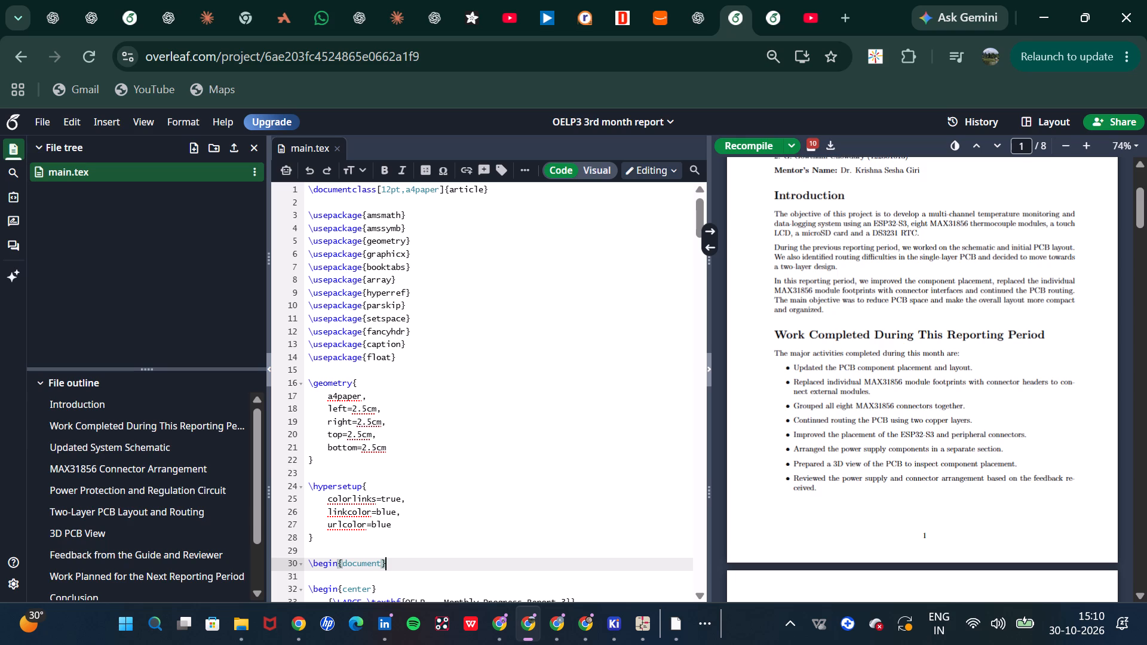
{"action": "triple_click", "coordinate": [885, 406]}
{"action": "left_click", "coordinate": [885, 406]}
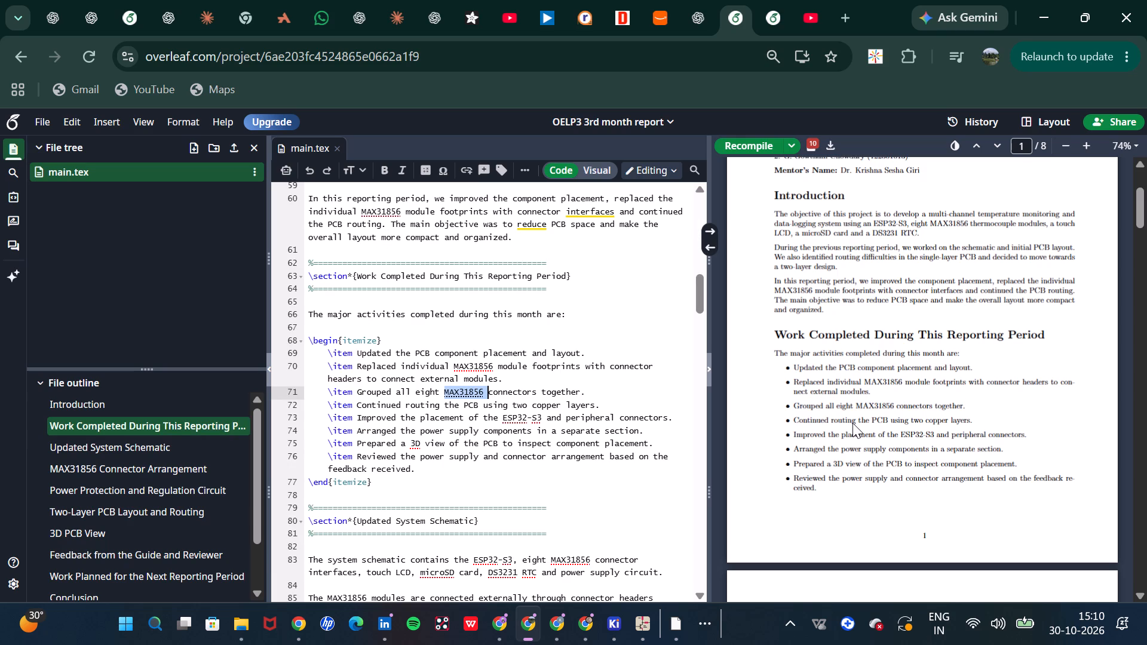
{"action": "left_click_drag", "start_coordinate": [674, 415], "coordinate": [352, 453]}
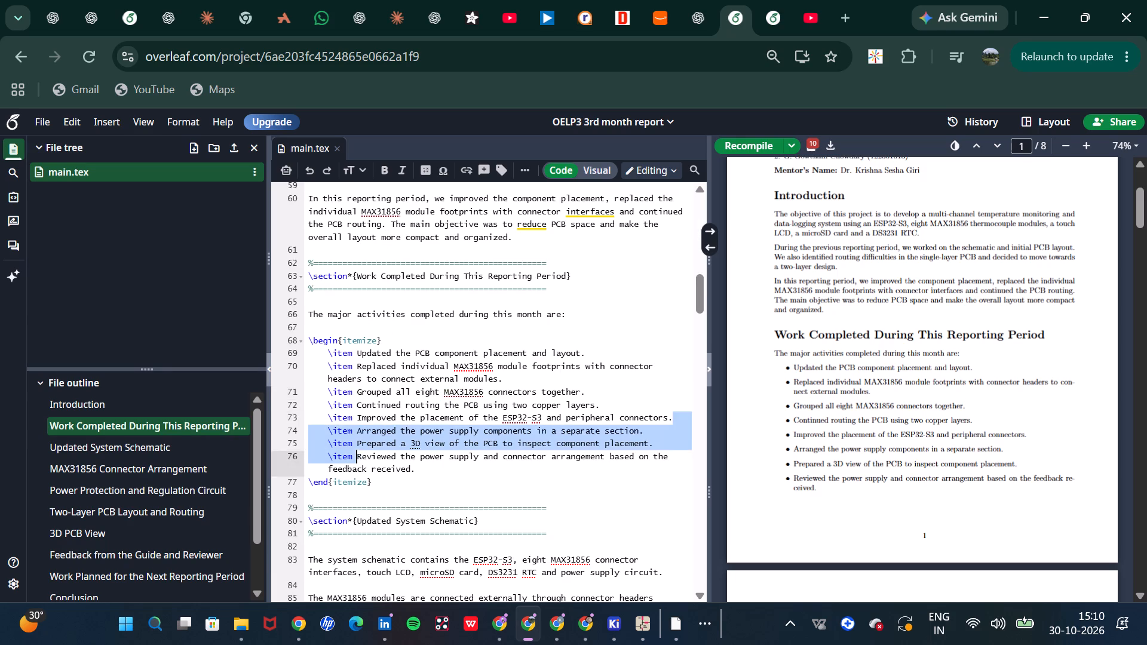
{"action": "left_click_drag", "start_coordinate": [352, 453], "coordinate": [290, 403]}
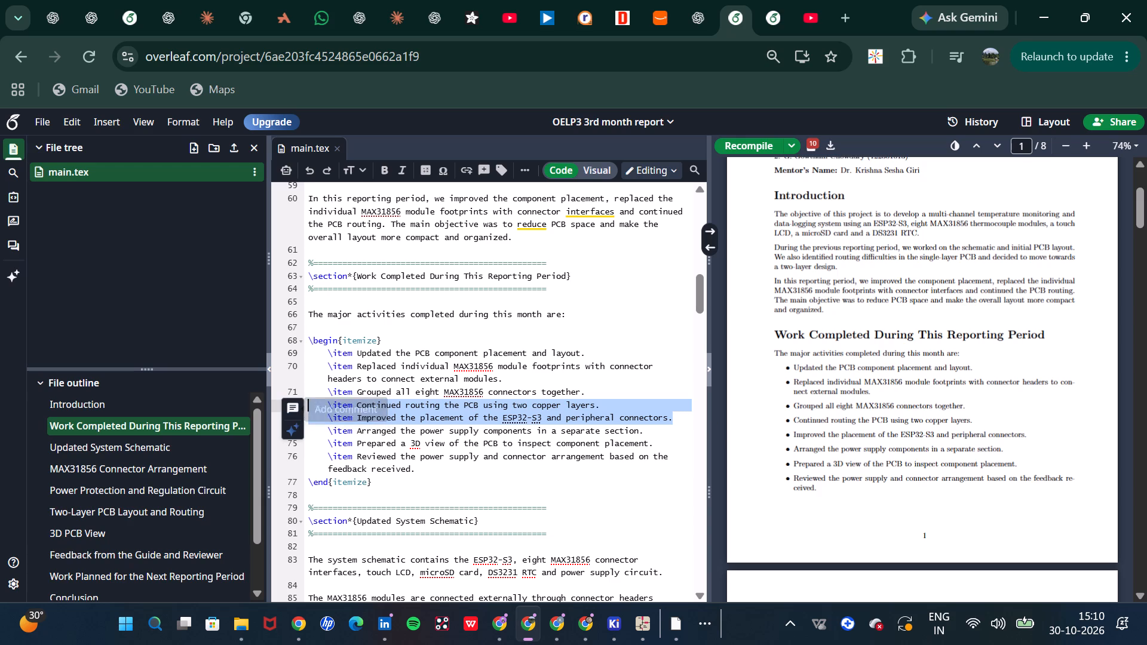
{"action": "left_click", "coordinate": [681, 408]}
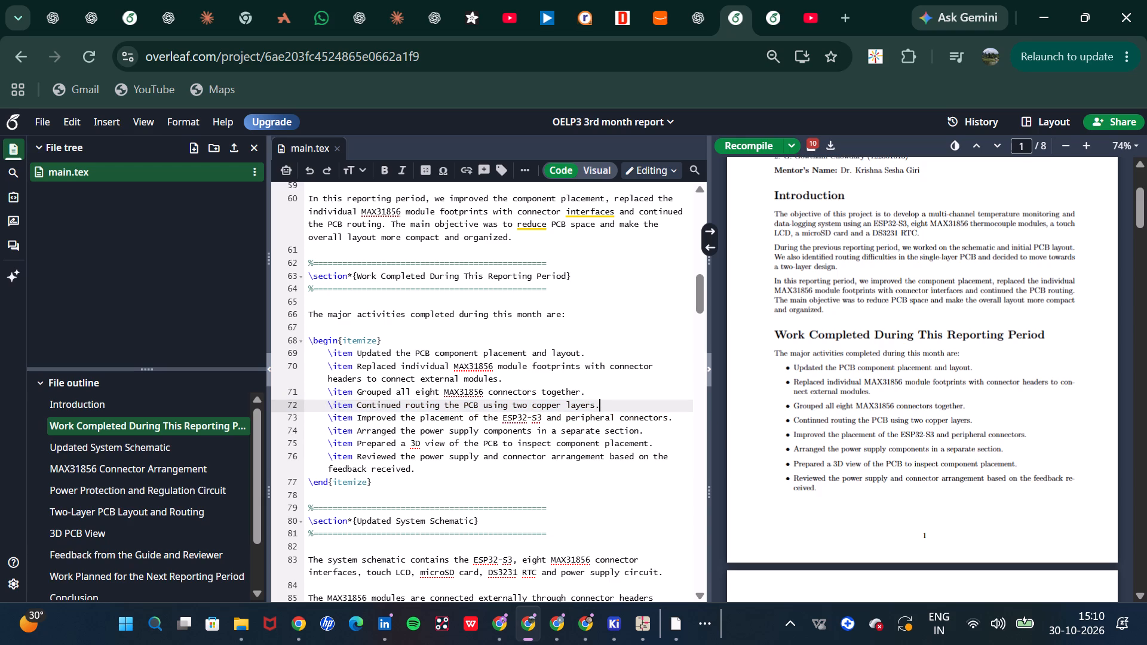
{"action": "left_click_drag", "start_coordinate": [624, 402], "coordinate": [302, 392]}
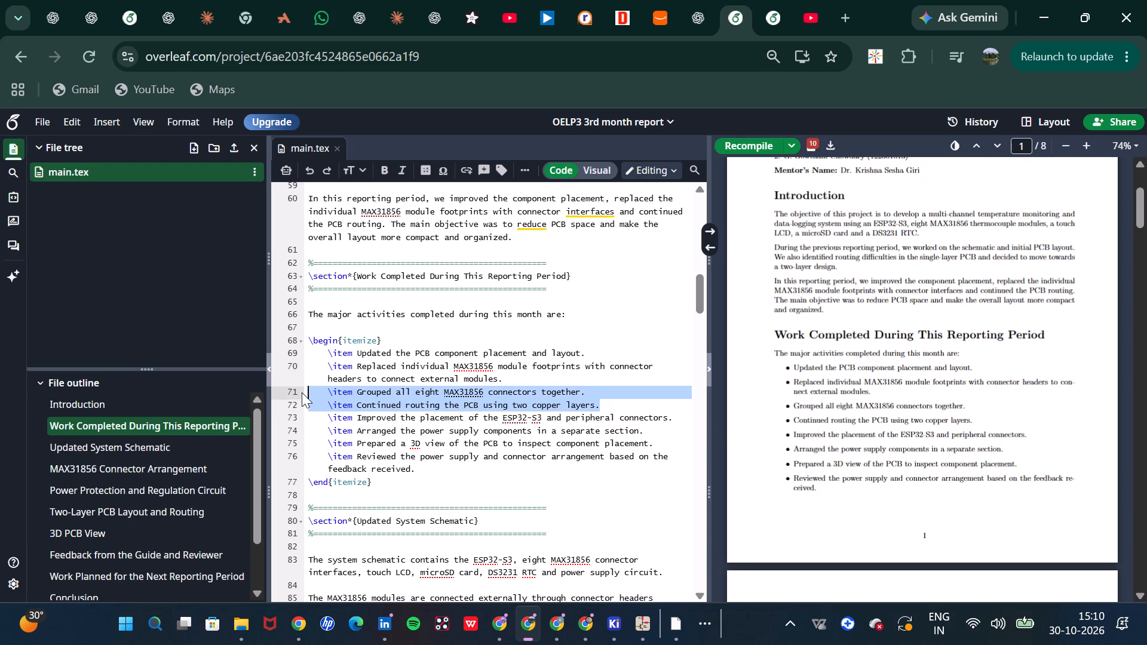
{"action": "key", "text": "BackSpace"}
{"action": "key", "text": "ctrl+s"}
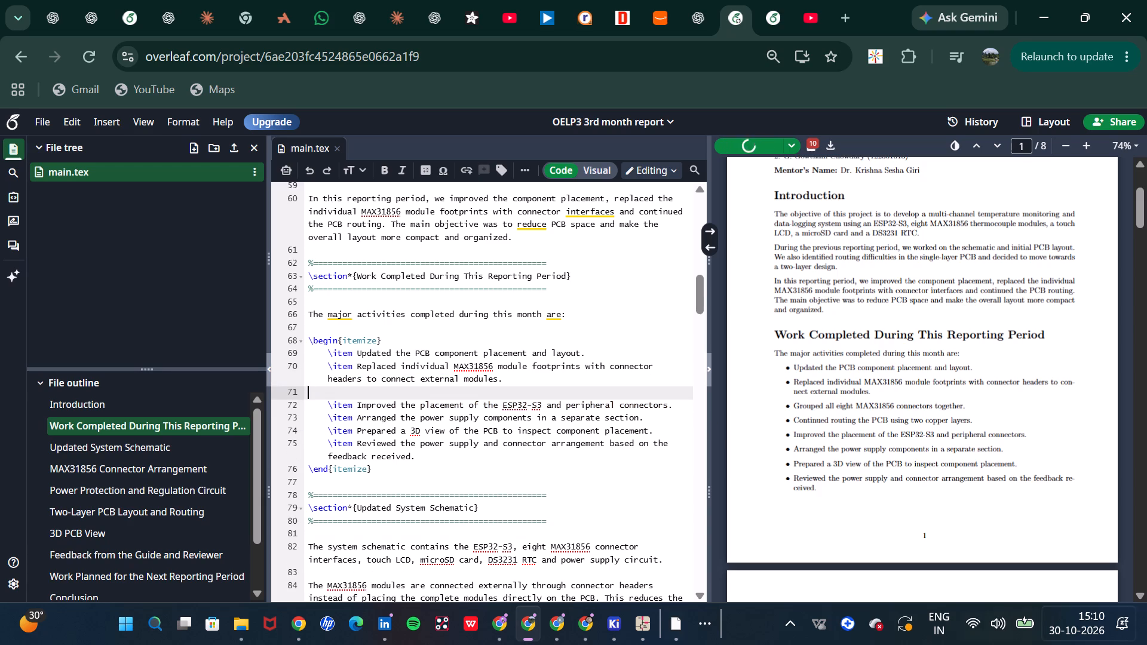
Compare with the 2nd month report's first page, and delete the 3D view item from the 3rd month report's completed work list and recompile.
{"action": "left_click", "coordinate": [777, 9]}
{"action": "scroll", "coordinate": [817, 363], "scroll_direction": "up", "scroll_amount": 8}
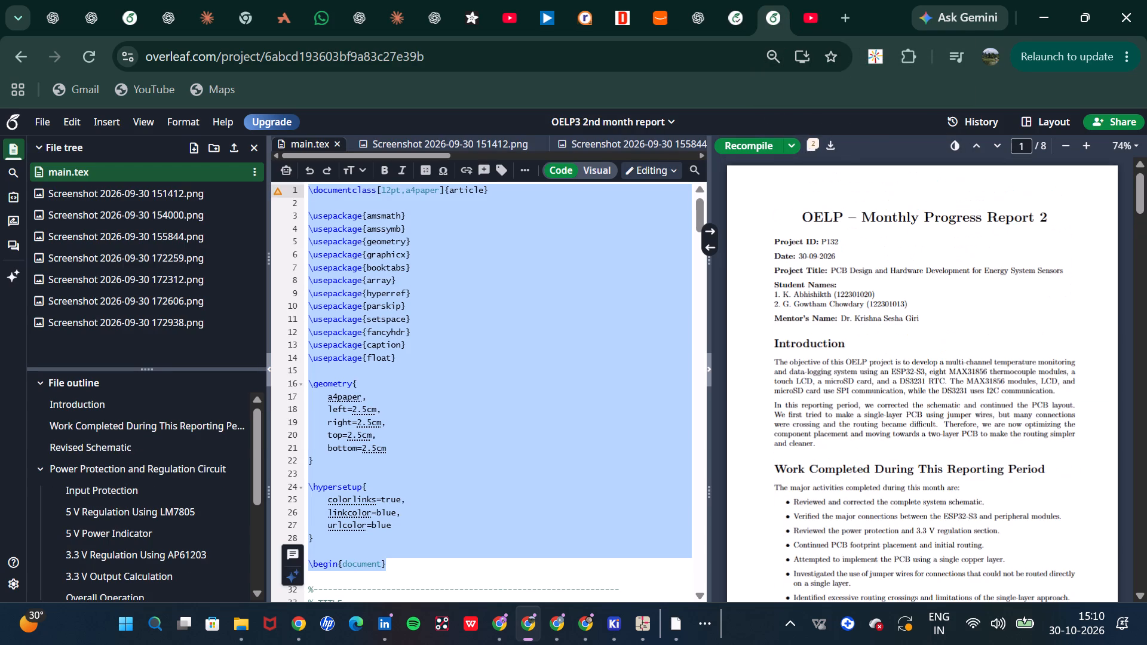
{"action": "left_click", "coordinate": [729, 16]}
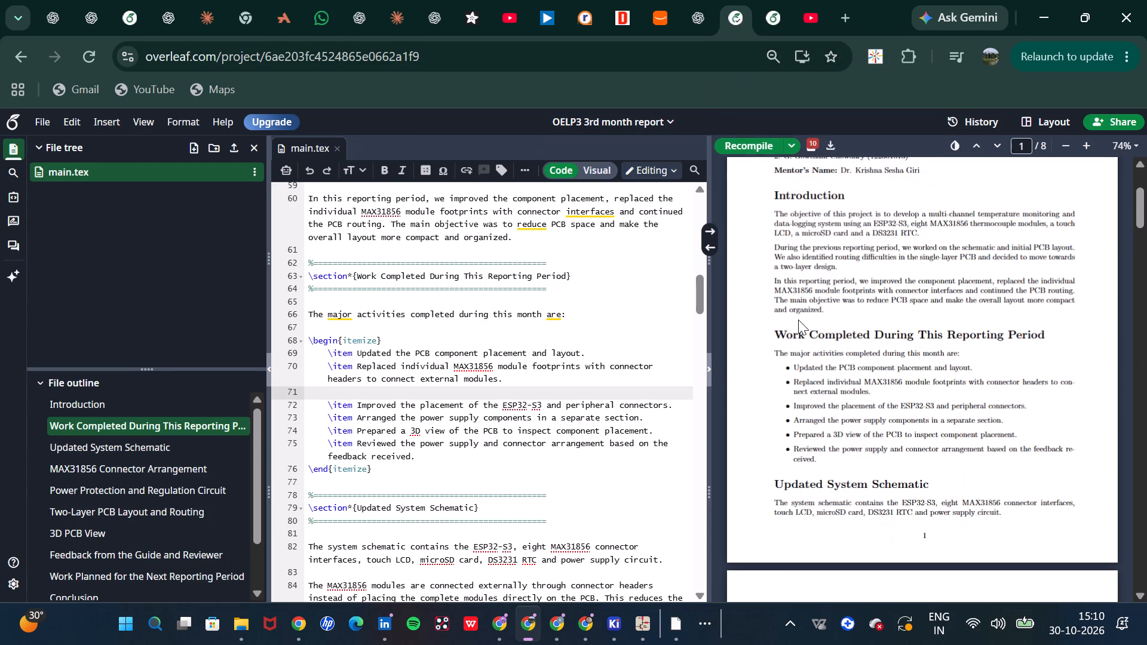
{"action": "left_click", "coordinate": [820, 433]}
{"action": "double_click", "coordinate": [820, 433]}
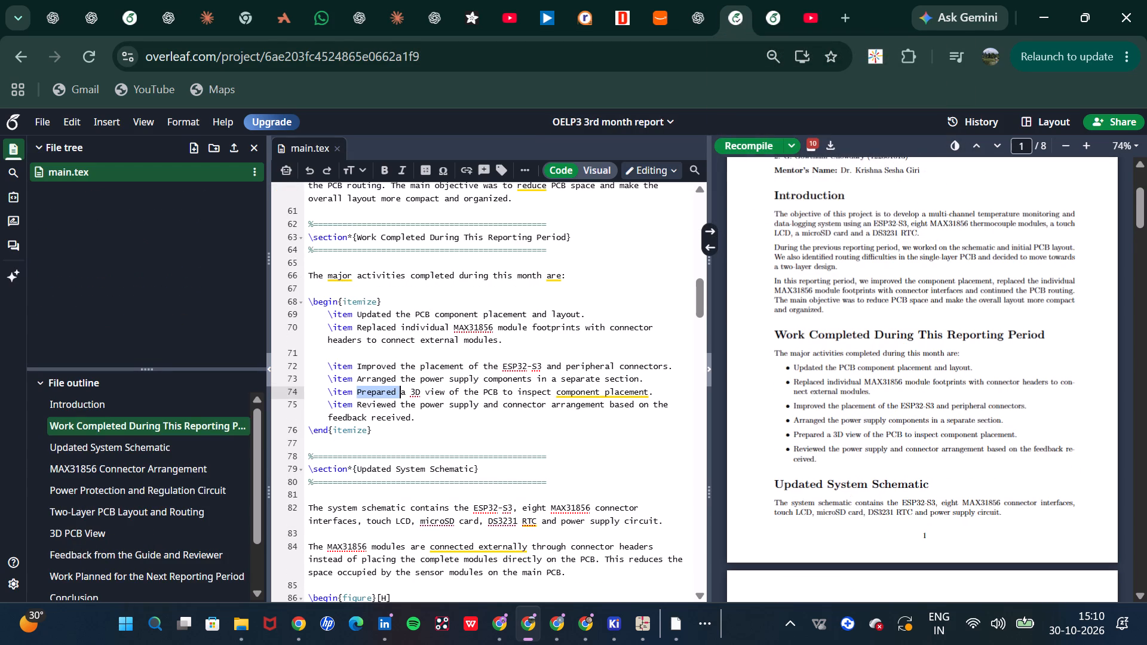
{"action": "left_click_drag", "start_coordinate": [657, 398], "coordinate": [356, 387]}
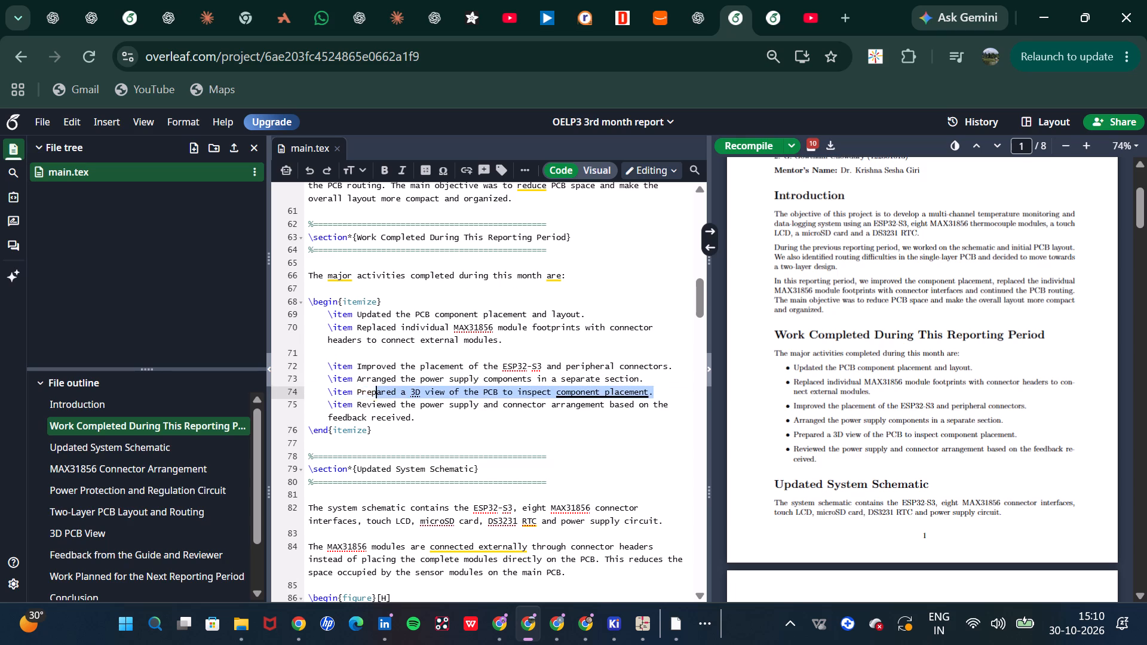
{"action": "left_click_drag", "start_coordinate": [356, 387], "coordinate": [293, 392]}
{"action": "key", "text": "BackSpace"}
{"action": "key", "text": "BackSpace"}
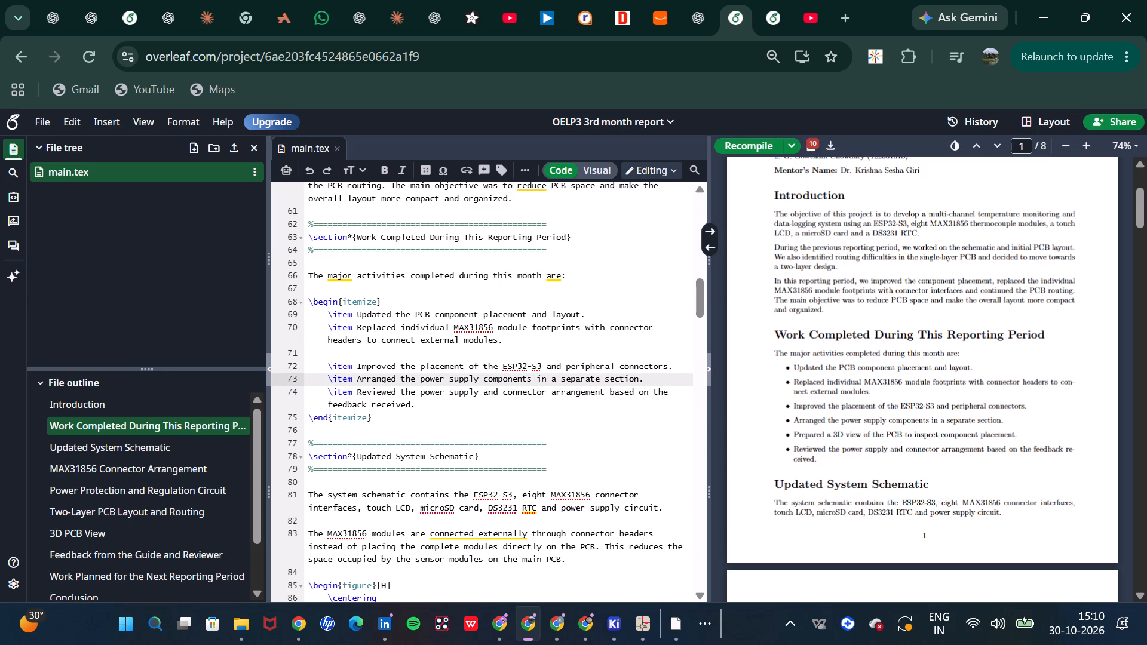
{"action": "key", "text": "ctrl+s"}
Review the recompiled 3rd month report, examining the first page's layout, the shortened work list, and the schematic, connector and power circuit pages.
{"action": "scroll", "coordinate": [859, 508], "scroll_direction": "down", "scroll_amount": 1}
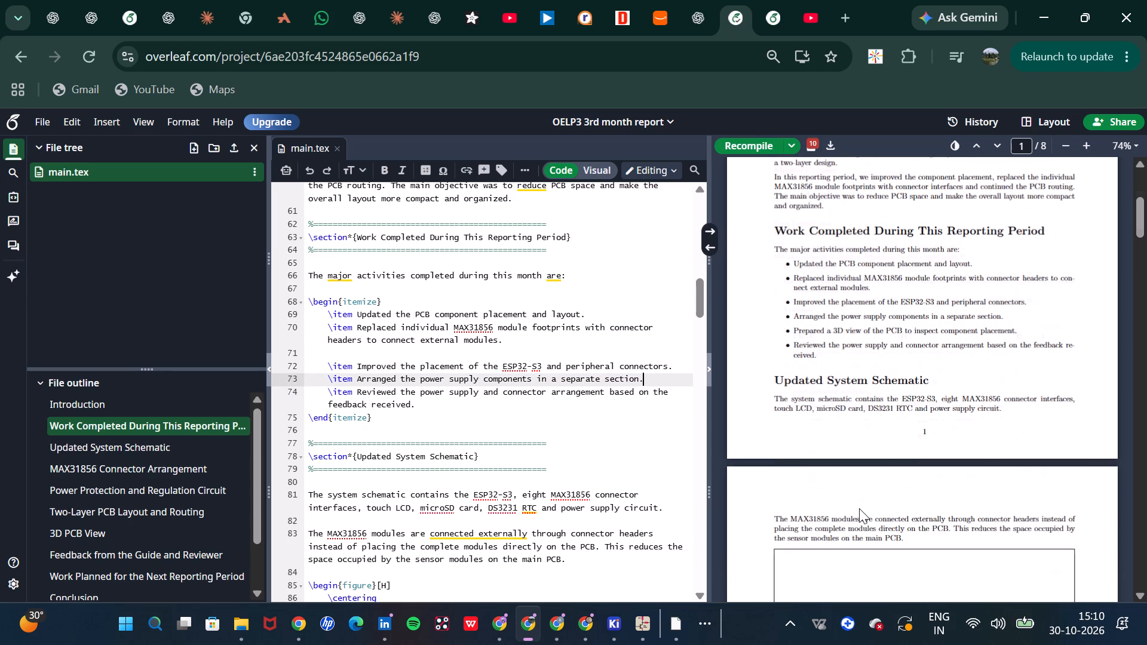
{"action": "scroll", "coordinate": [859, 508], "scroll_direction": "up", "scroll_amount": 1}
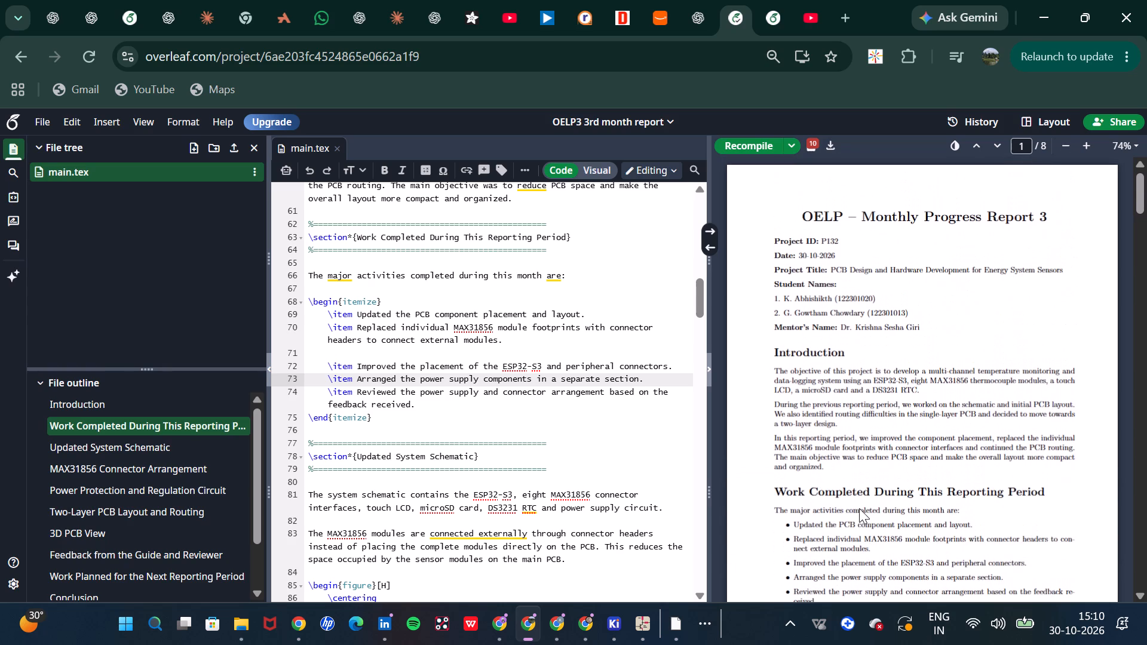
{"action": "scroll", "coordinate": [859, 508], "scroll_direction": "down", "scroll_amount": 2}
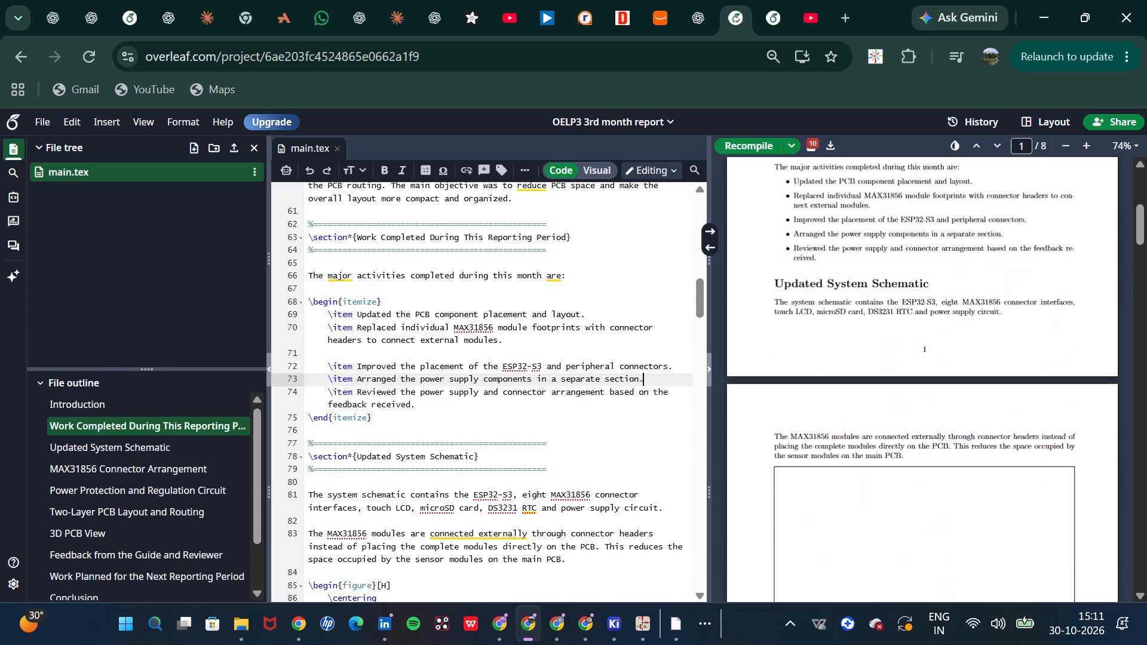
{"action": "scroll", "coordinate": [859, 508], "scroll_direction": "down", "scroll_amount": 1}
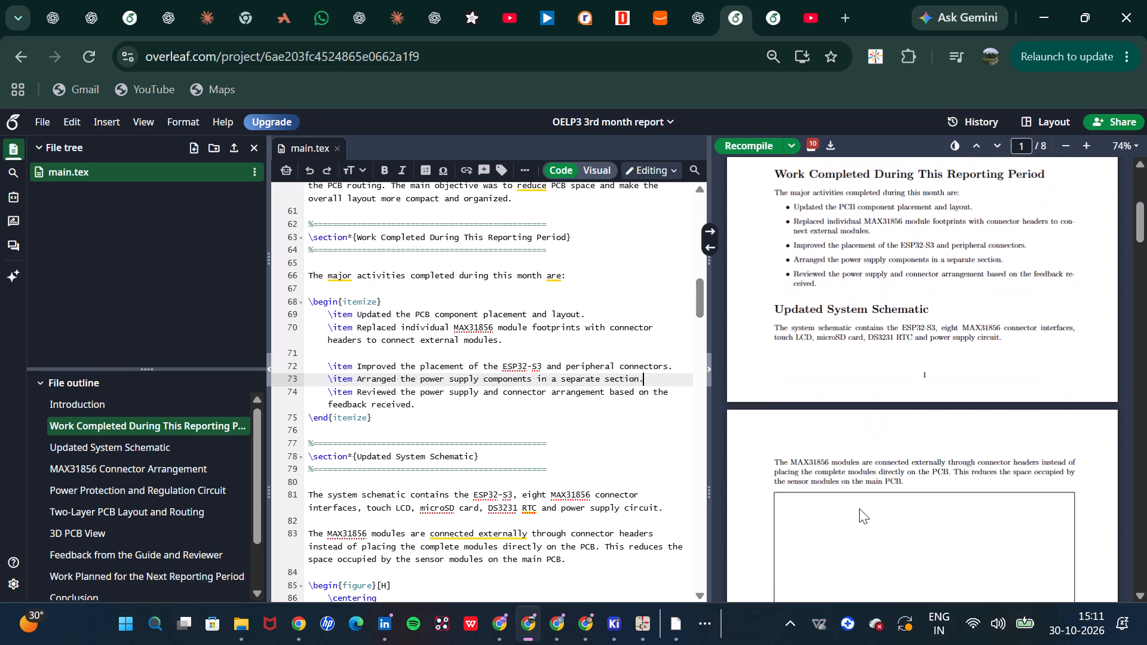
{"action": "scroll", "coordinate": [859, 508], "scroll_direction": "up", "scroll_amount": 1}
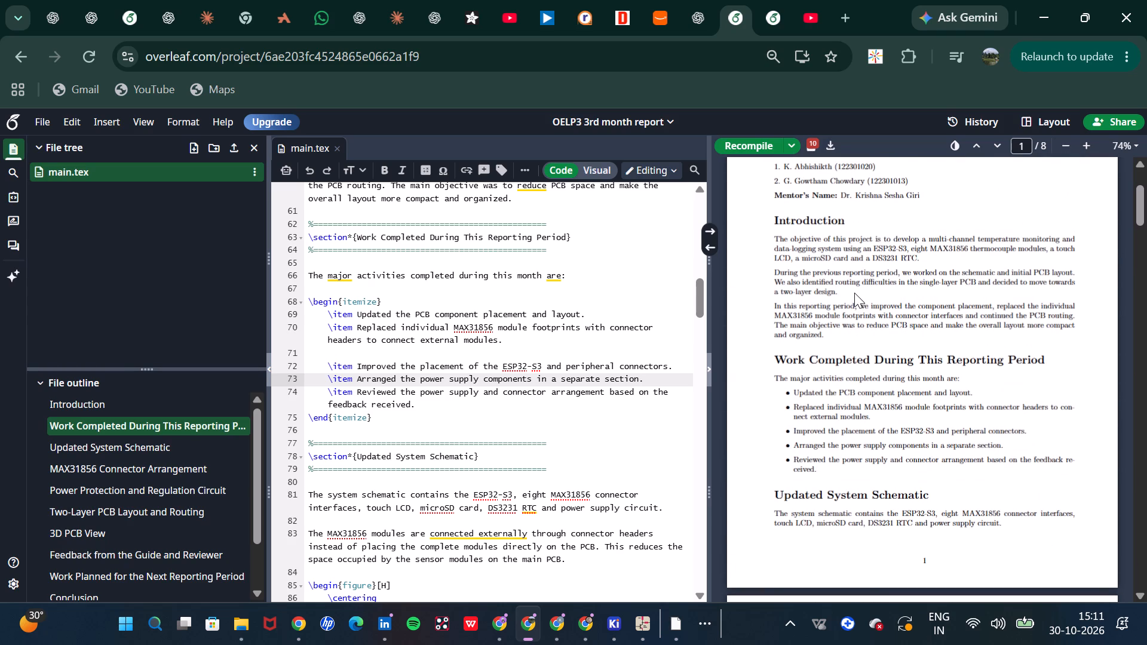
{"action": "scroll", "coordinate": [854, 293], "scroll_direction": "up", "scroll_amount": 2}
{"action": "scroll", "coordinate": [854, 293], "scroll_direction": "down", "scroll_amount": 8}
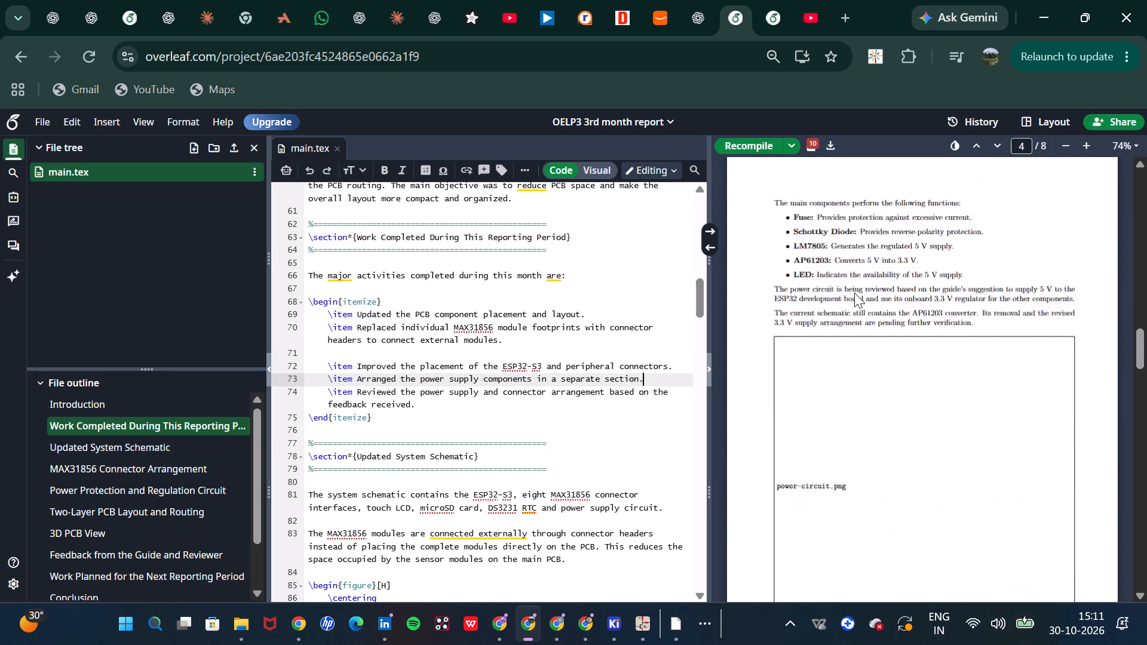
{"action": "scroll", "coordinate": [854, 293], "scroll_direction": "down", "scroll_amount": 4}
{"action": "scroll", "coordinate": [854, 293], "scroll_direction": "up", "scroll_amount": 11}
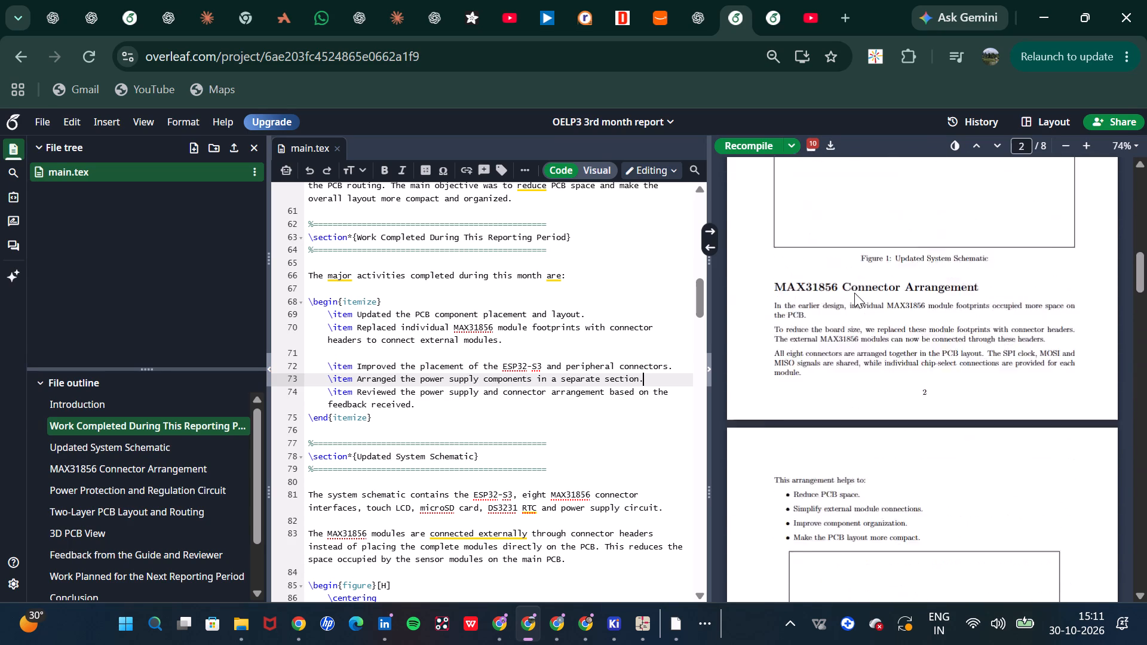
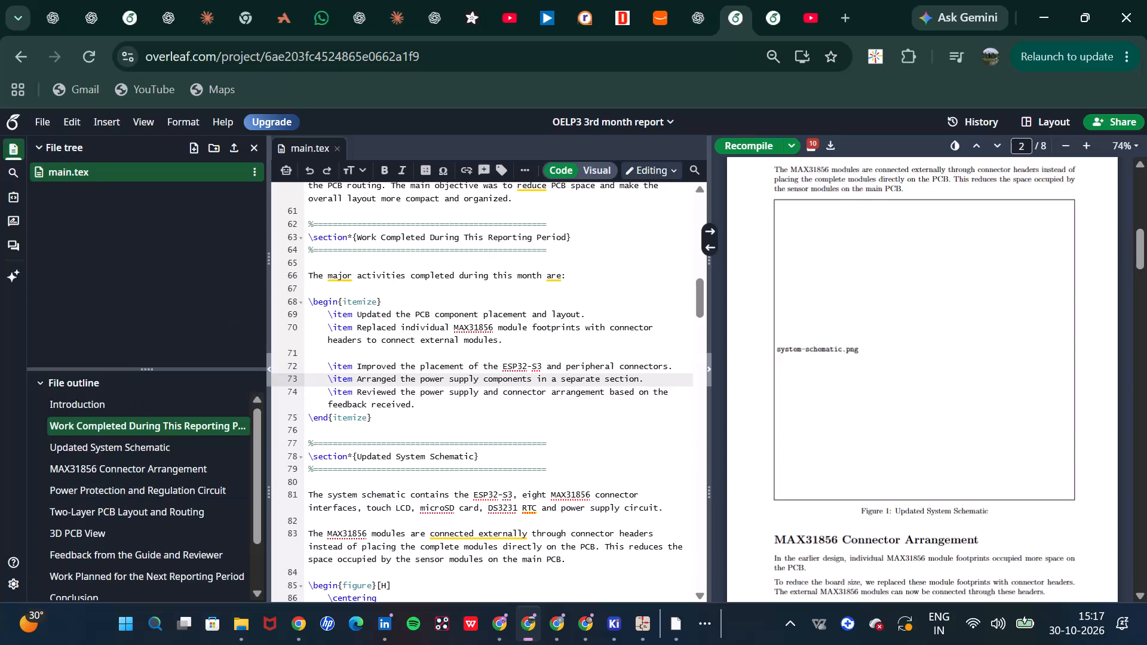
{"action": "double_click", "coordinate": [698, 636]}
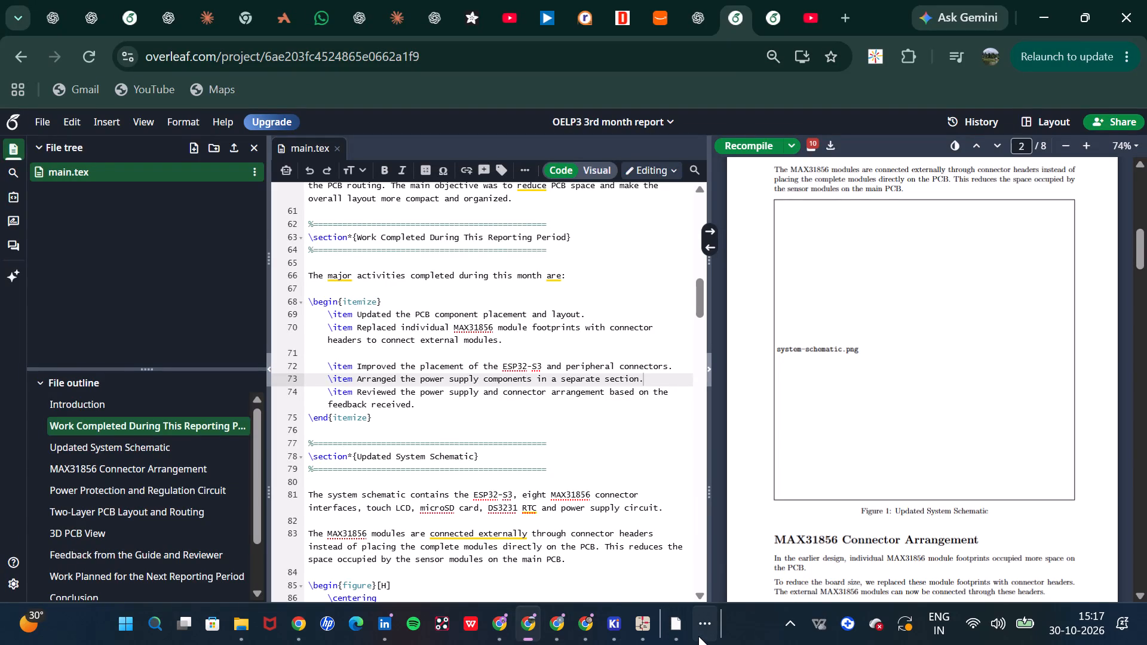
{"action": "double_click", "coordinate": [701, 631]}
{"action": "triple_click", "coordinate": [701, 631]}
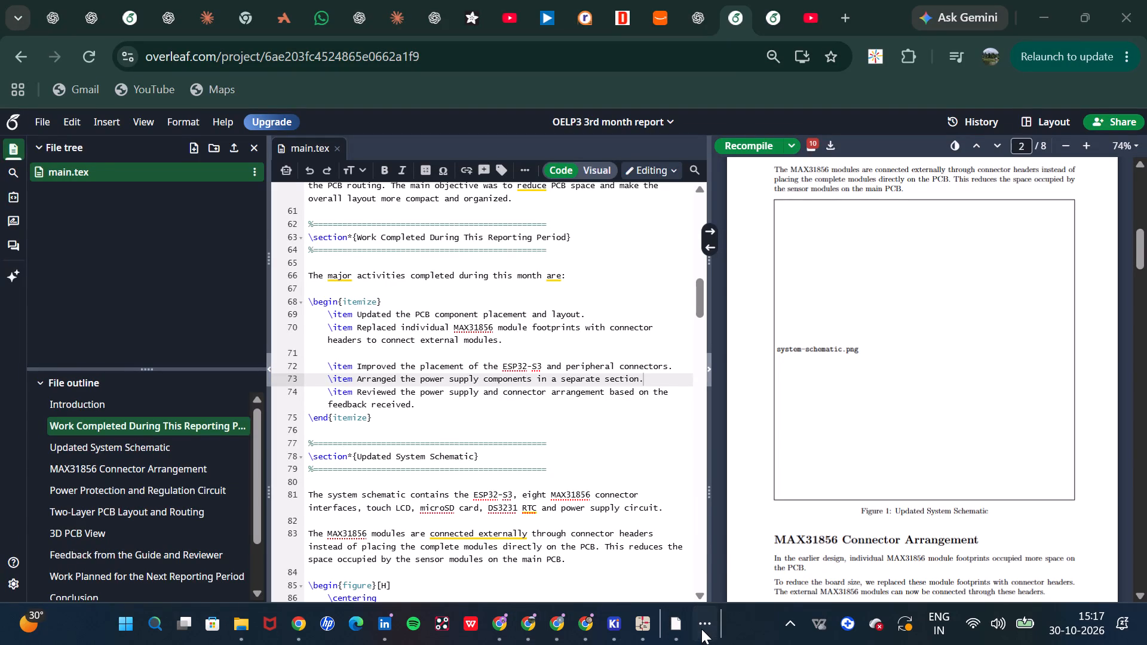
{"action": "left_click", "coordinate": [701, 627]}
Minimise all the open windows, including the browser and the PCB Editor, and launch Kuro from the desktop.
{"action": "double_click", "coordinate": [1032, 1]}
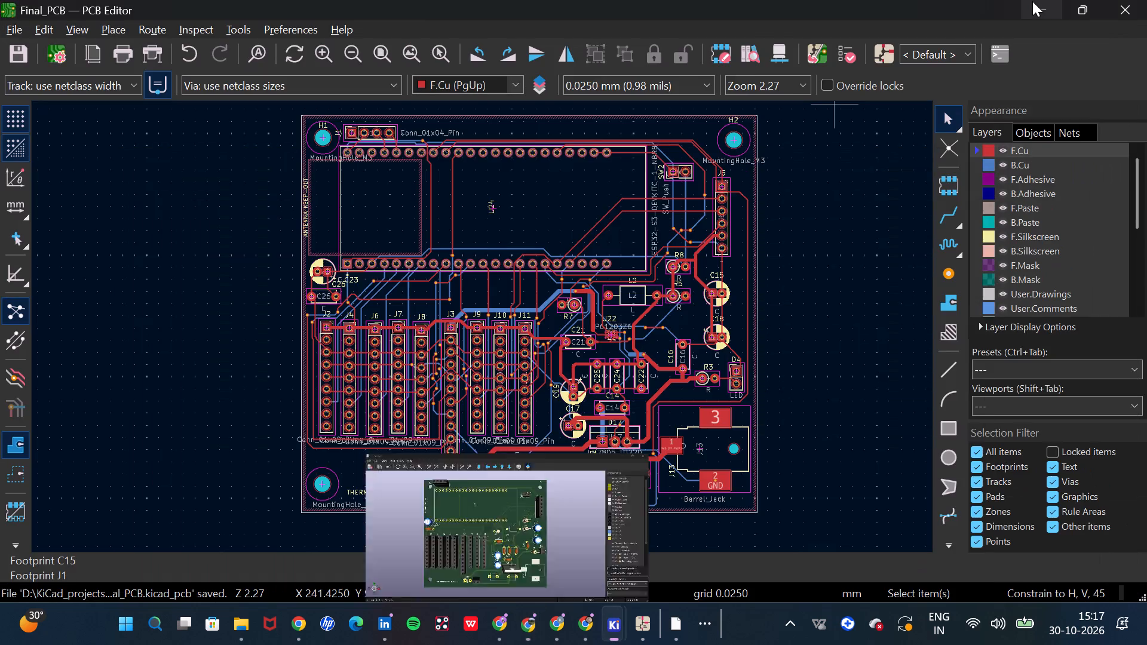
{"action": "double_click", "coordinate": [1032, 1]}
{"action": "left_click", "coordinate": [1032, 1]}
{"action": "left_click", "coordinate": [1032, 1]}
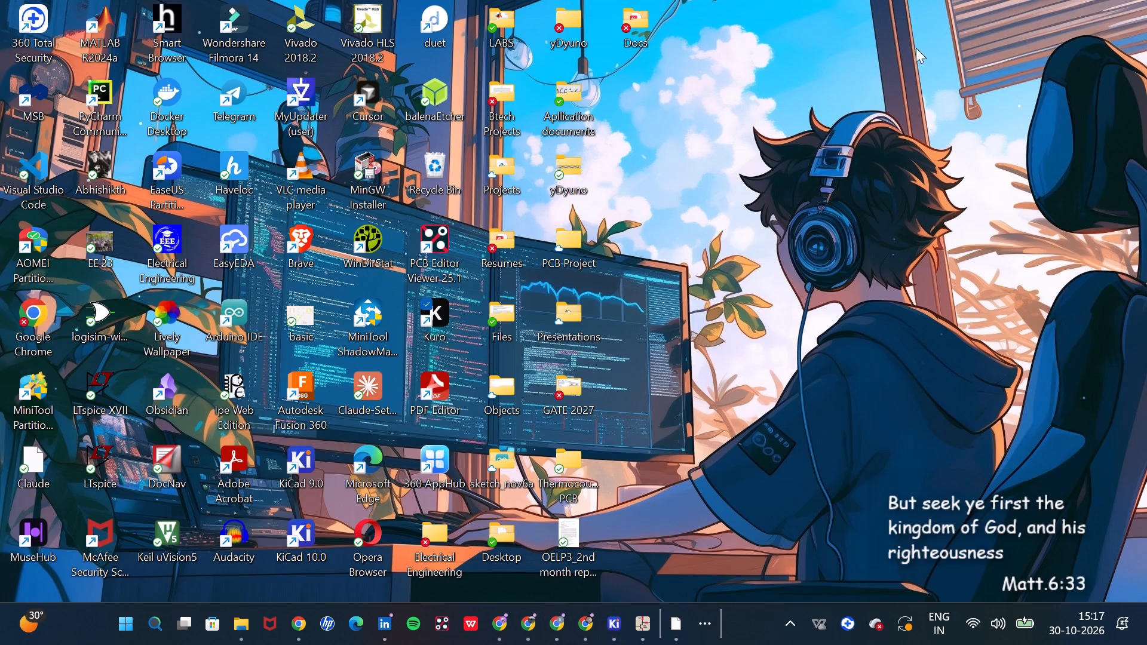
{"action": "triple_click", "coordinate": [438, 324]}
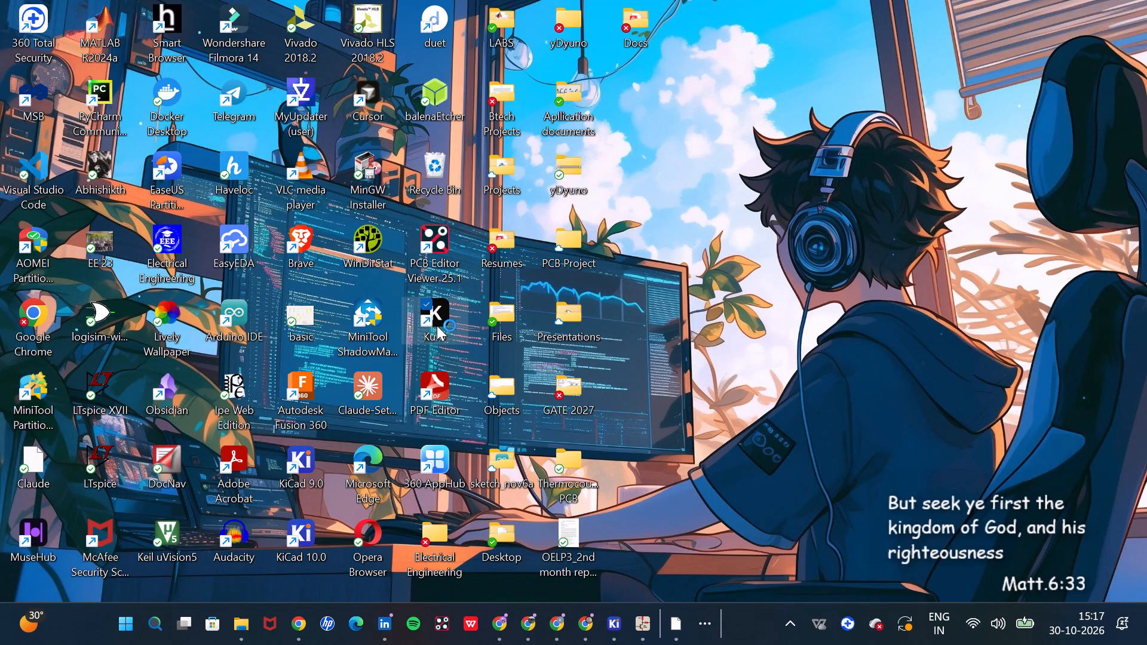
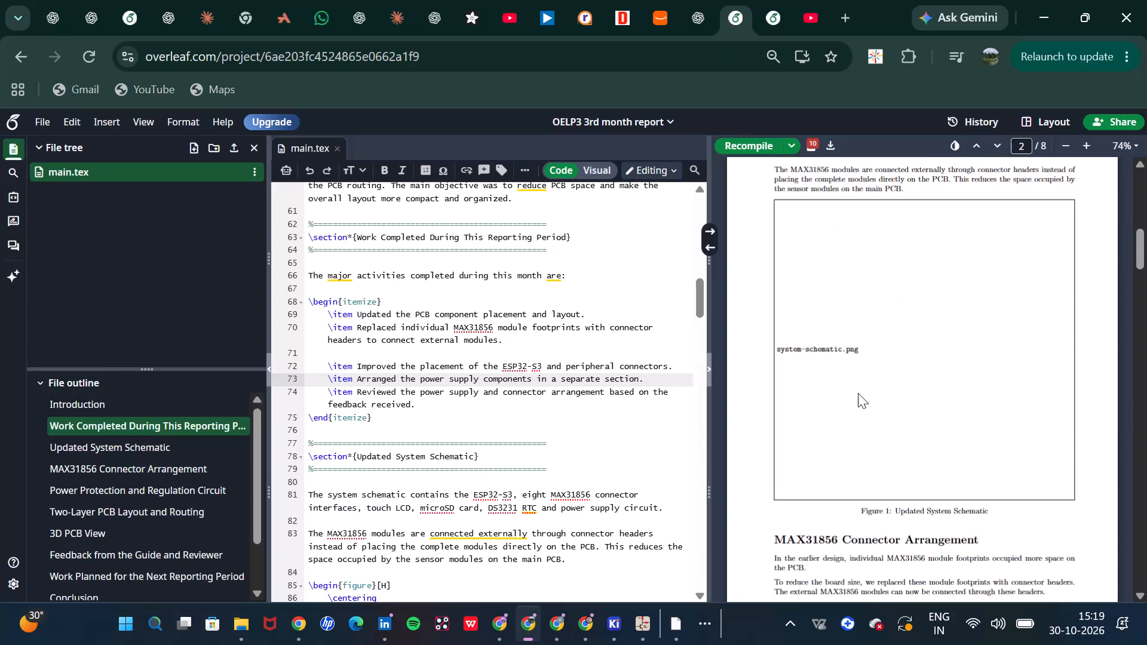
Review the schematic figure placeholders in the third month report and the Revised Schematic section of the 2nd month report.
{"action": "scroll", "coordinate": [858, 393], "scroll_direction": "down", "scroll_amount": 1}
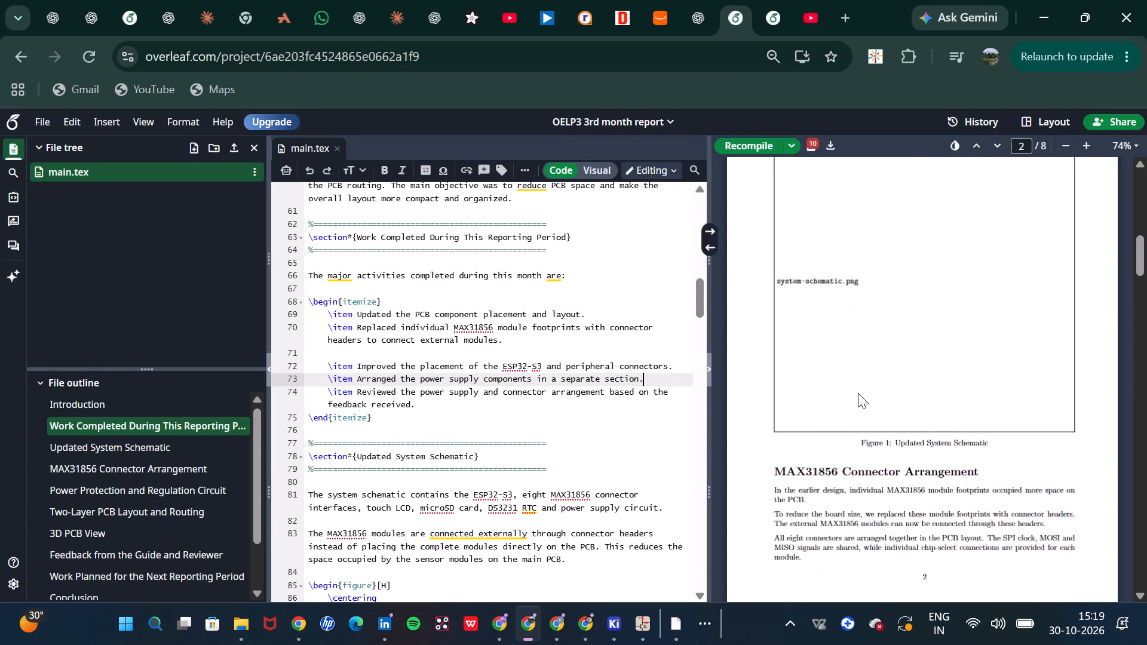
{"action": "scroll", "coordinate": [858, 393], "scroll_direction": "down", "scroll_amount": 1}
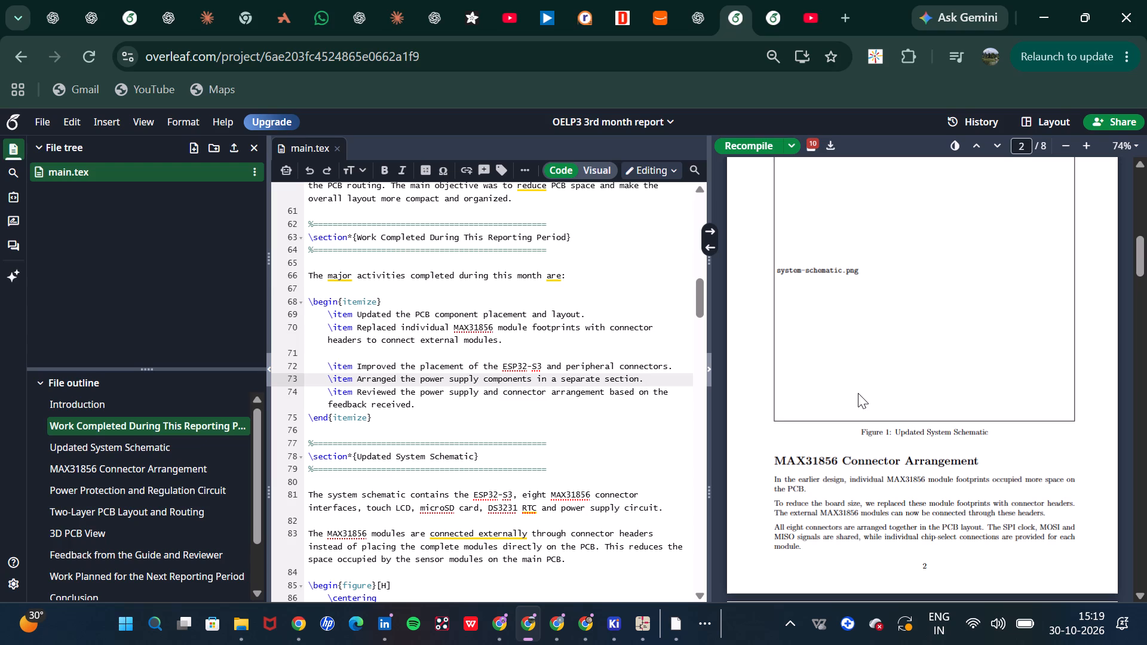
{"action": "scroll", "coordinate": [858, 393], "scroll_direction": "down", "scroll_amount": 3}
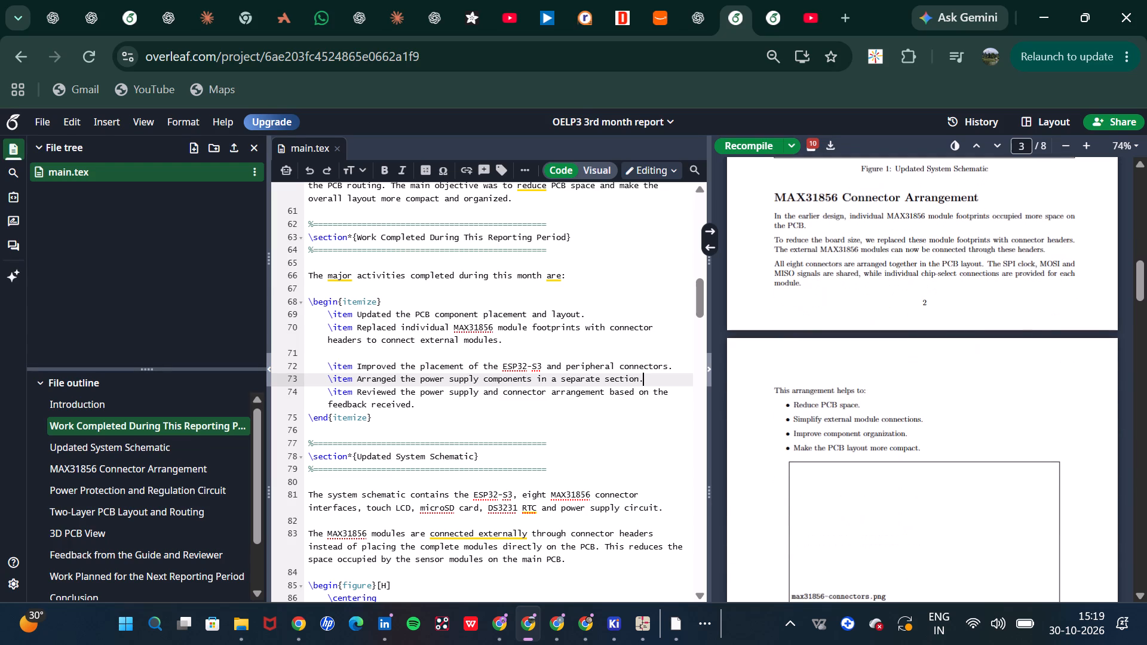
{"action": "scroll", "coordinate": [858, 393], "scroll_direction": "down", "scroll_amount": 4}
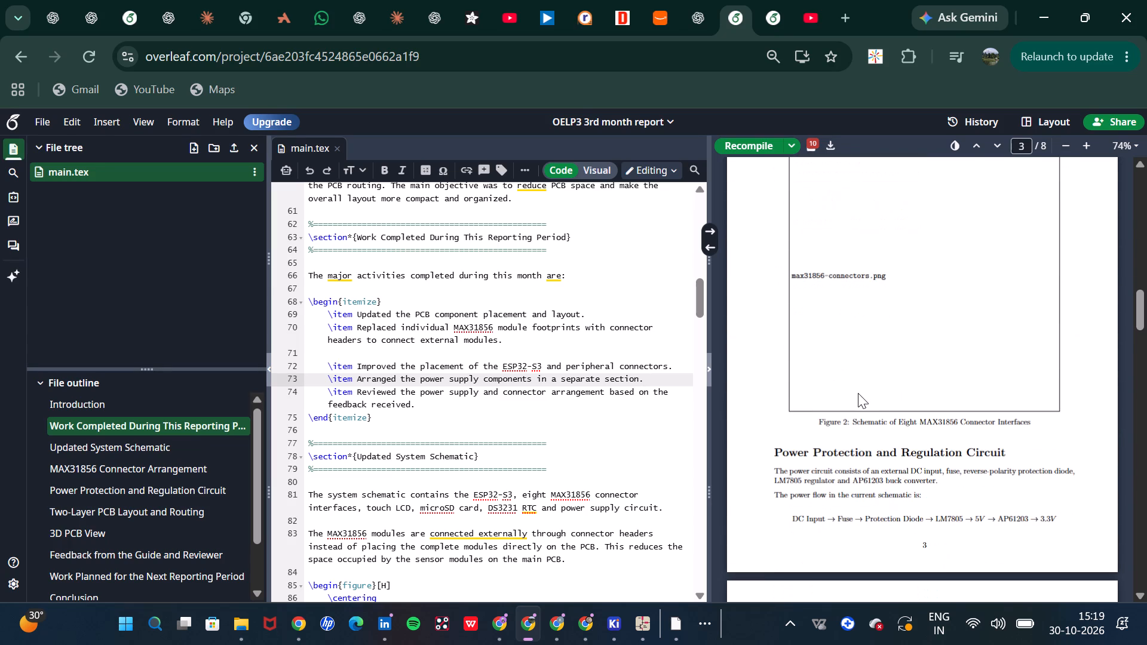
{"action": "left_click", "coordinate": [777, 0]}
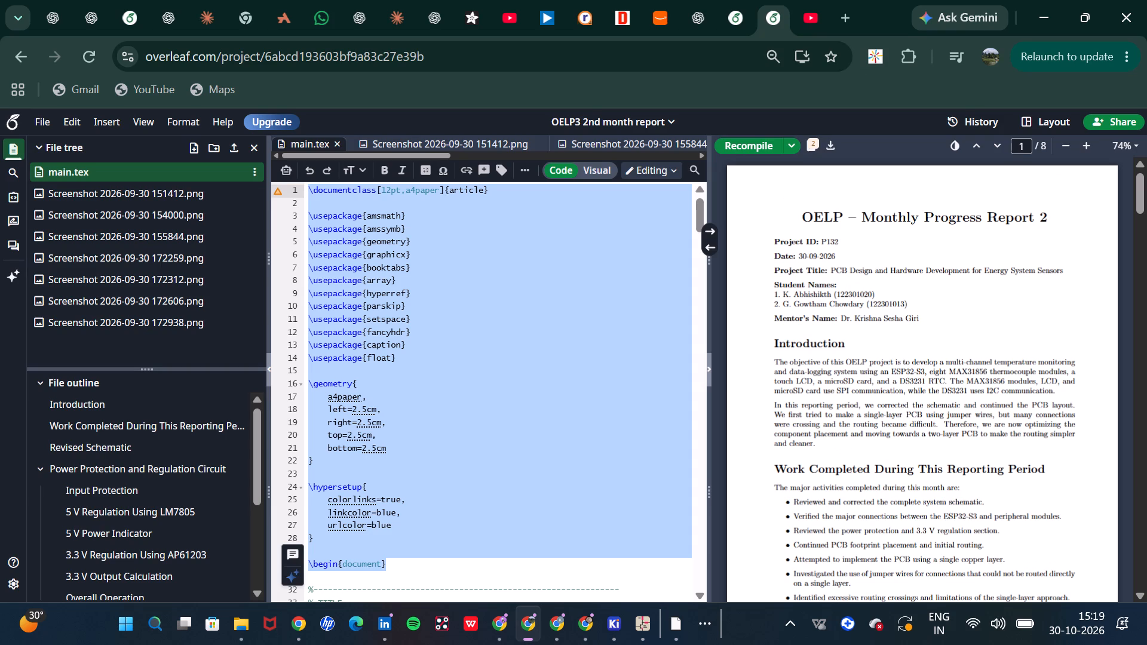
{"action": "triple_click", "coordinate": [793, 352]}
{"action": "scroll", "coordinate": [793, 352], "scroll_direction": "down", "scroll_amount": 2}
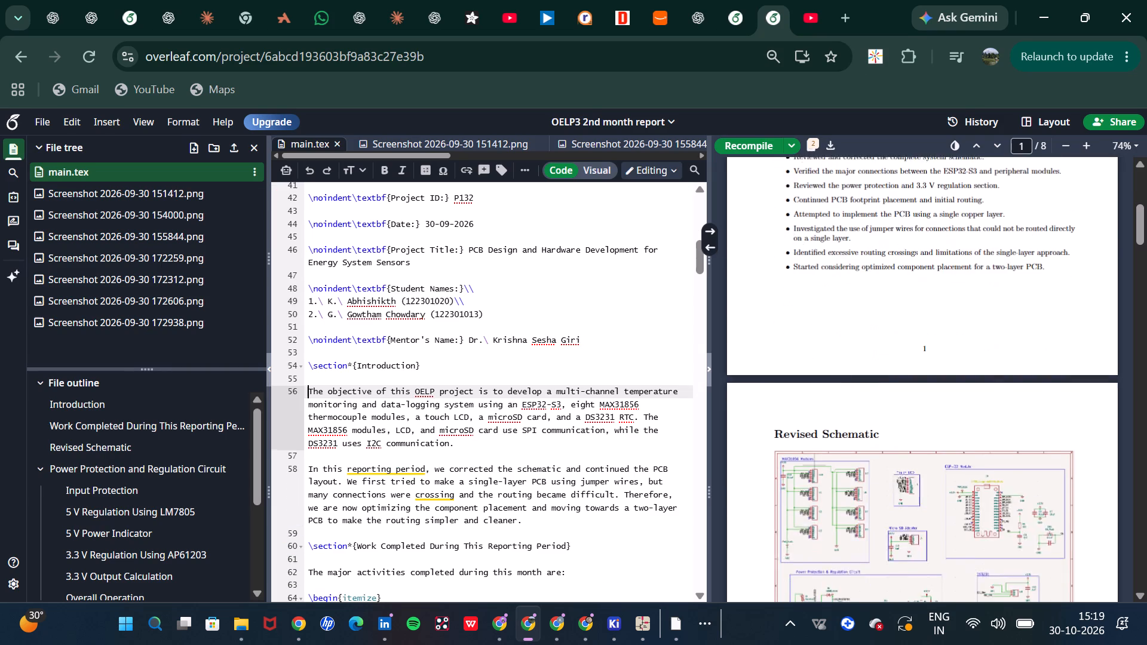
{"action": "scroll", "coordinate": [793, 352], "scroll_direction": "down", "scroll_amount": 1}
{"action": "double_click", "coordinate": [818, 284]}
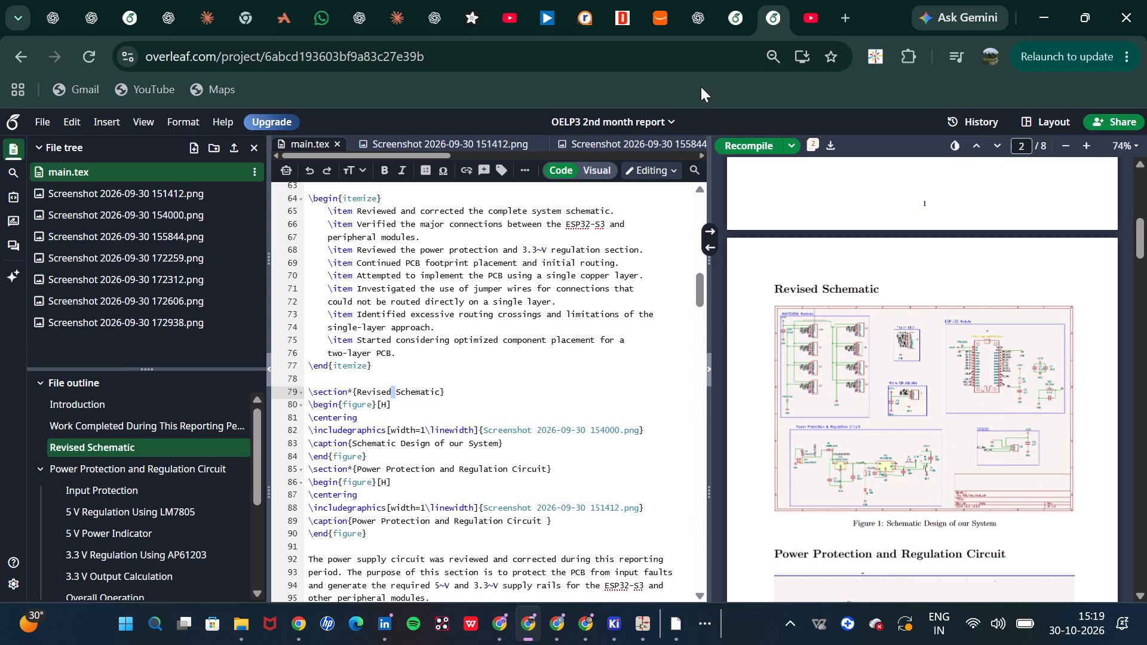
{"action": "left_click", "coordinate": [744, 0]}
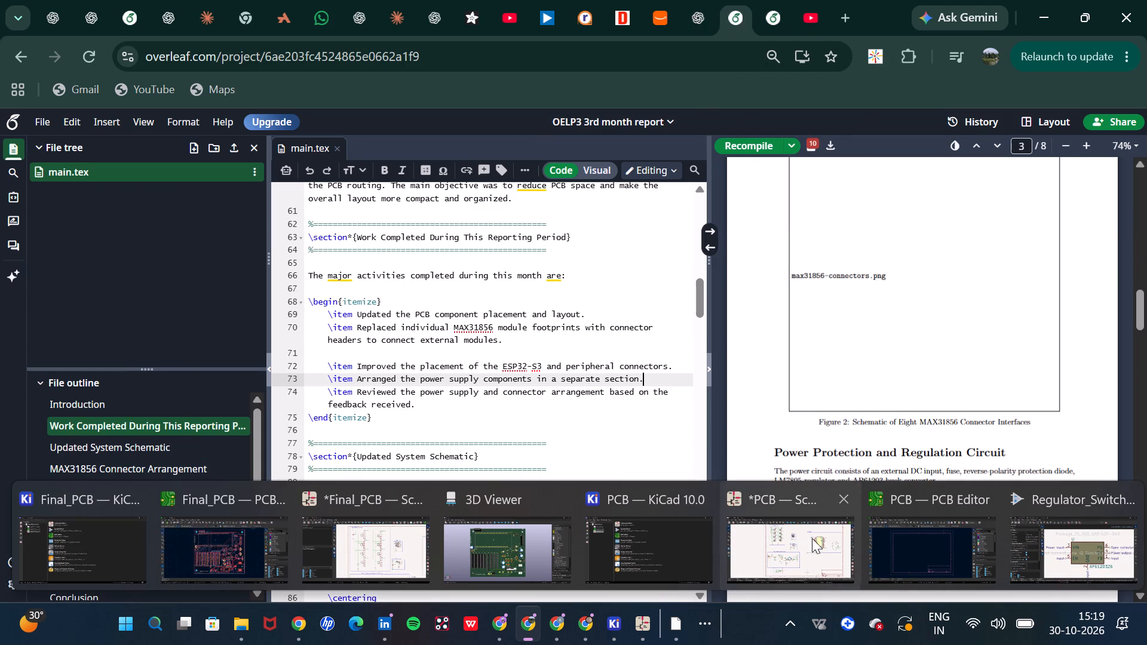
Switch to the Final_PCB schematic in KiCad and move the whole DS3231 block beneath the right part of the ESP-32 Module block.
{"action": "left_click", "coordinate": [396, 529]}
{"action": "scroll", "coordinate": [665, 352], "scroll_direction": "down", "scroll_amount": 1}
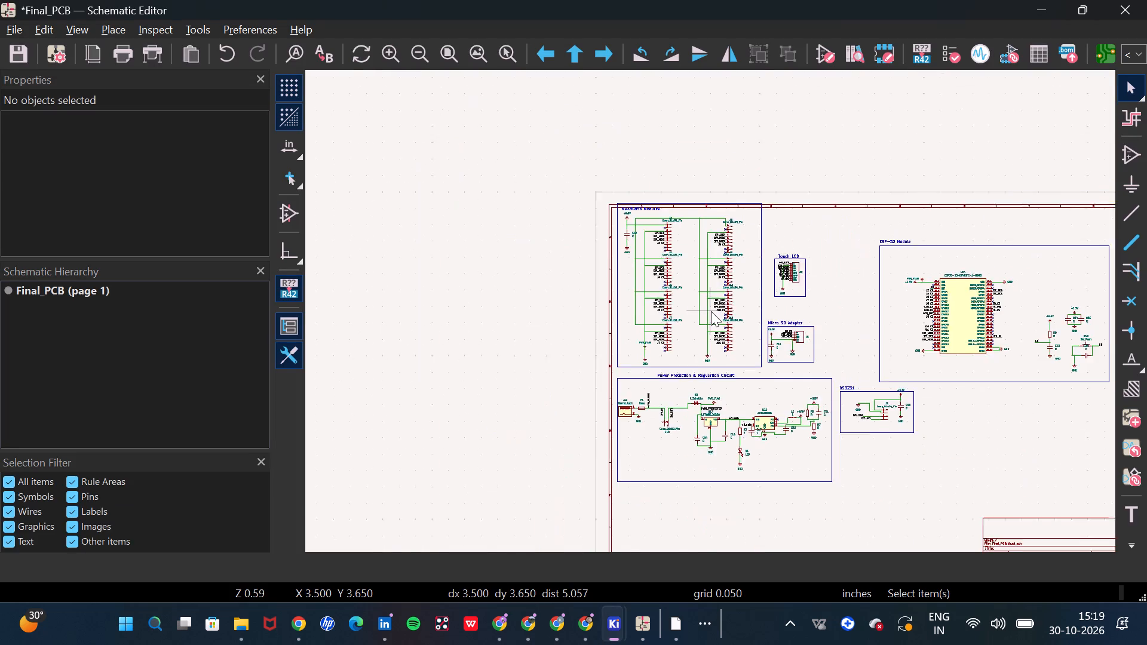
{"action": "scroll", "coordinate": [711, 311], "scroll_direction": "down", "scroll_amount": 1}
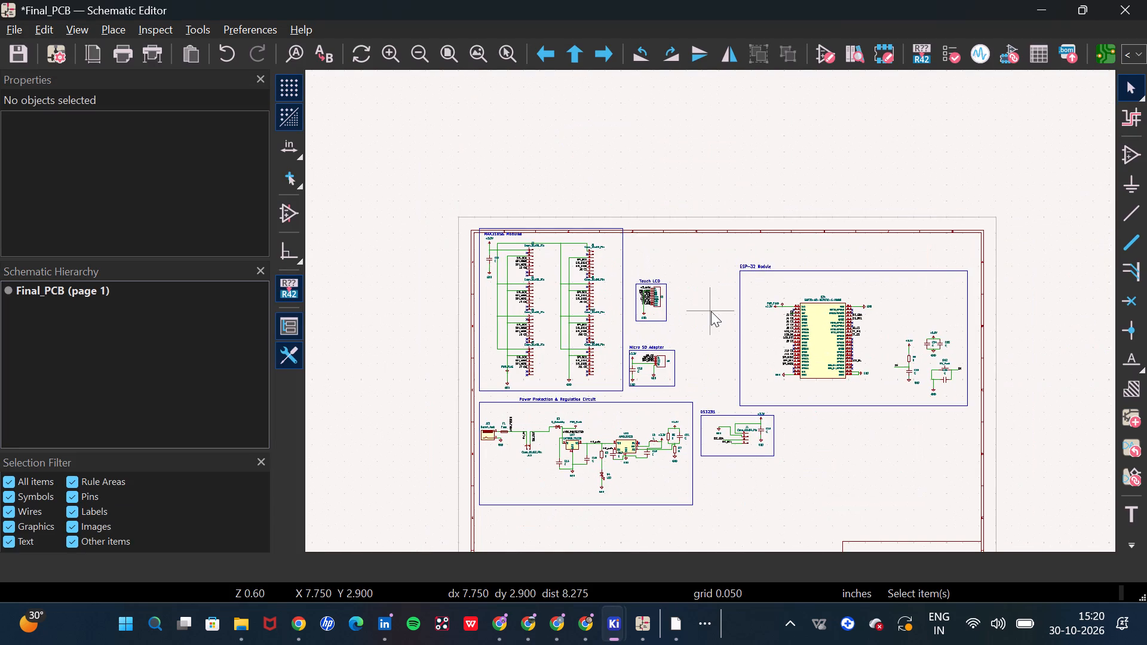
{"action": "left_click_drag", "start_coordinate": [789, 411], "coordinate": [696, 465]}
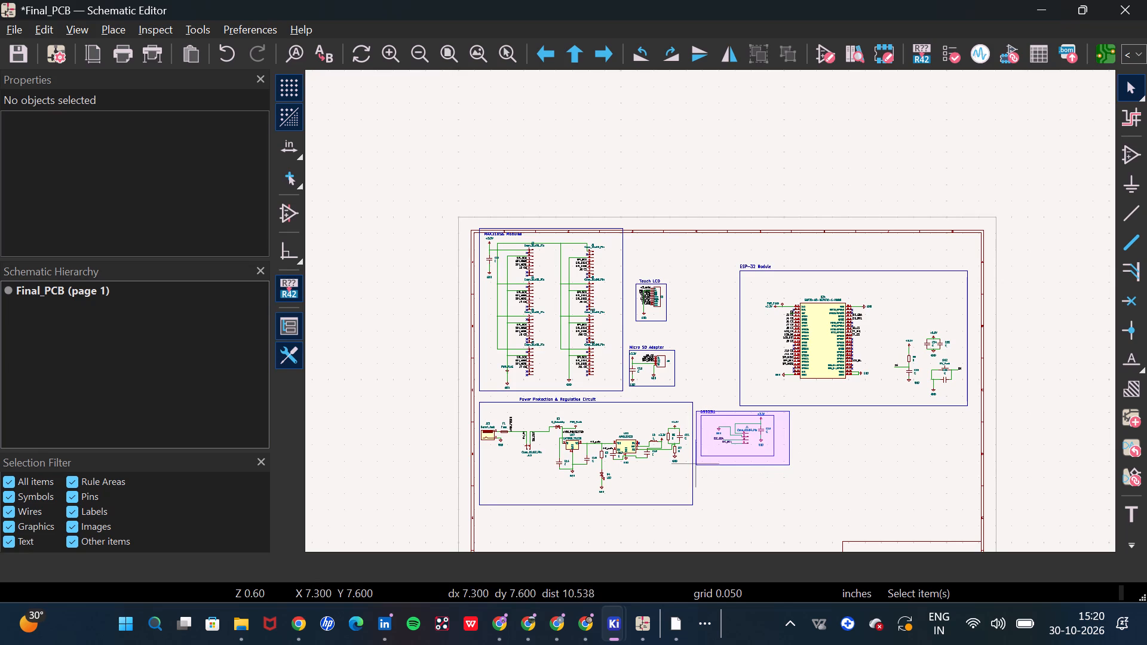
{"action": "left_click_drag", "start_coordinate": [696, 465], "coordinate": [697, 465]}
{"action": "left_click_drag", "start_coordinate": [731, 434], "coordinate": [682, 500]}
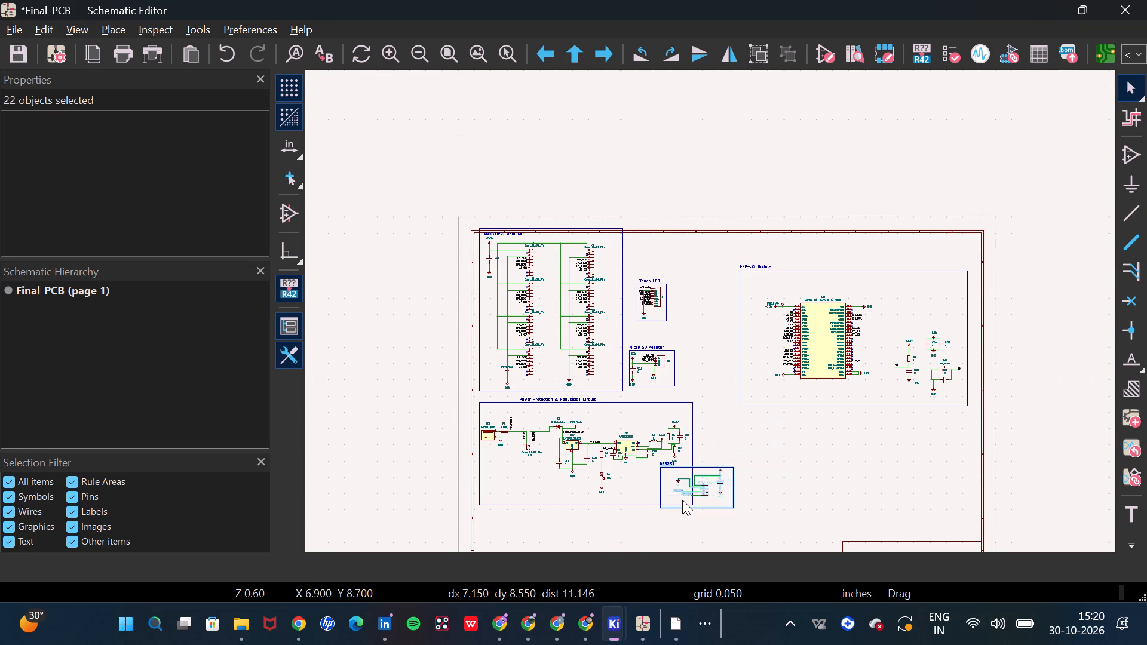
{"action": "left_click_drag", "start_coordinate": [682, 500], "coordinate": [851, 486]}
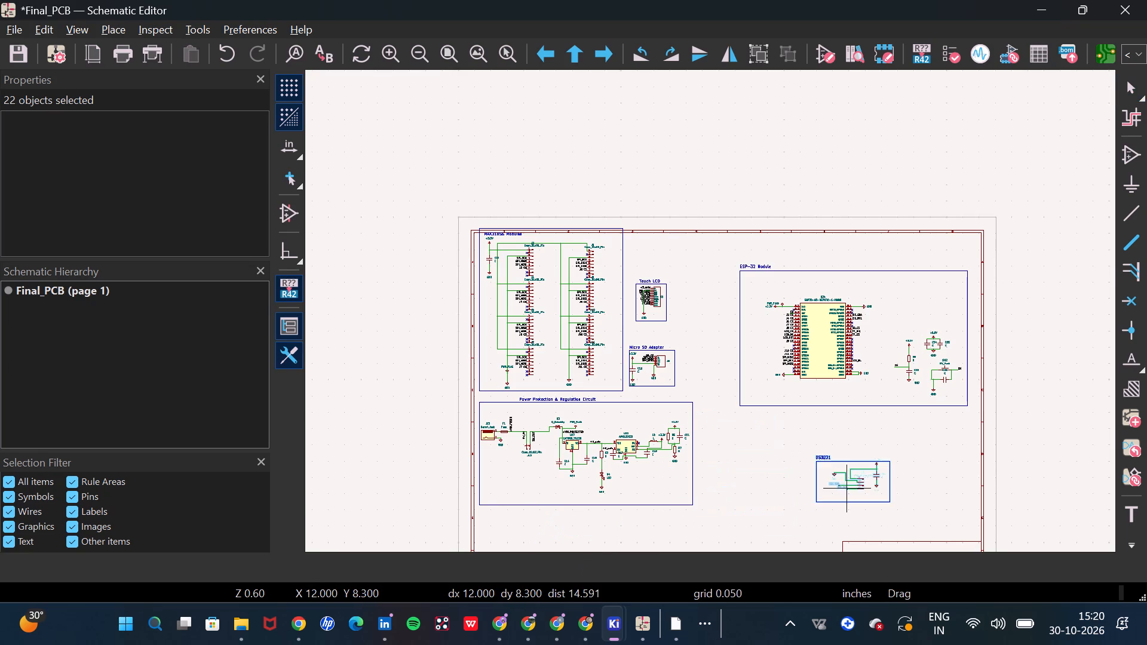
{"action": "left_click_drag", "start_coordinate": [851, 486], "coordinate": [890, 474]}
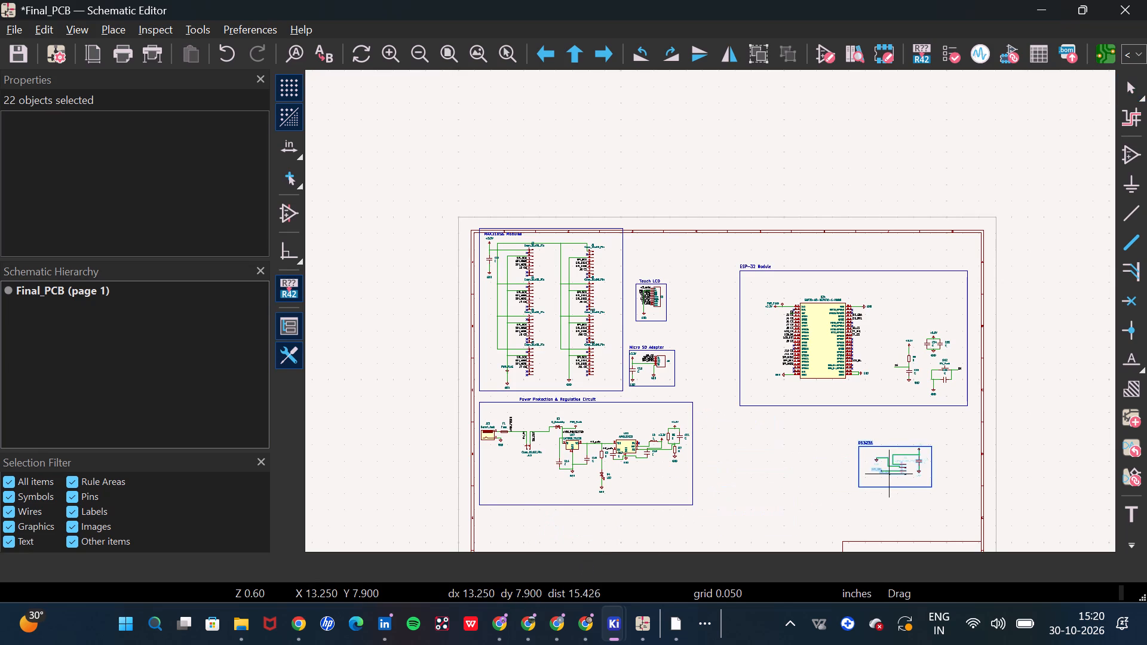
{"action": "left_click_drag", "start_coordinate": [890, 474], "coordinate": [904, 467]}
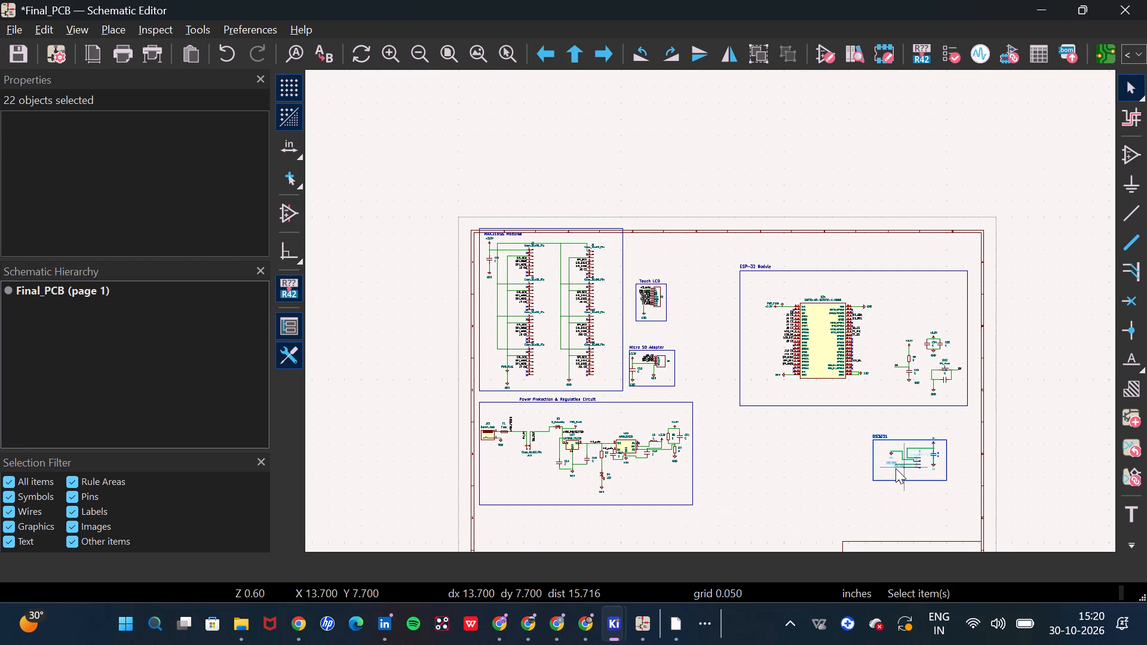
Move the Micro SD Adapter block beneath the ESP-32 Module block, just left of the DS3231 block.
{"action": "left_click_drag", "start_coordinate": [689, 339], "coordinate": [625, 397]}
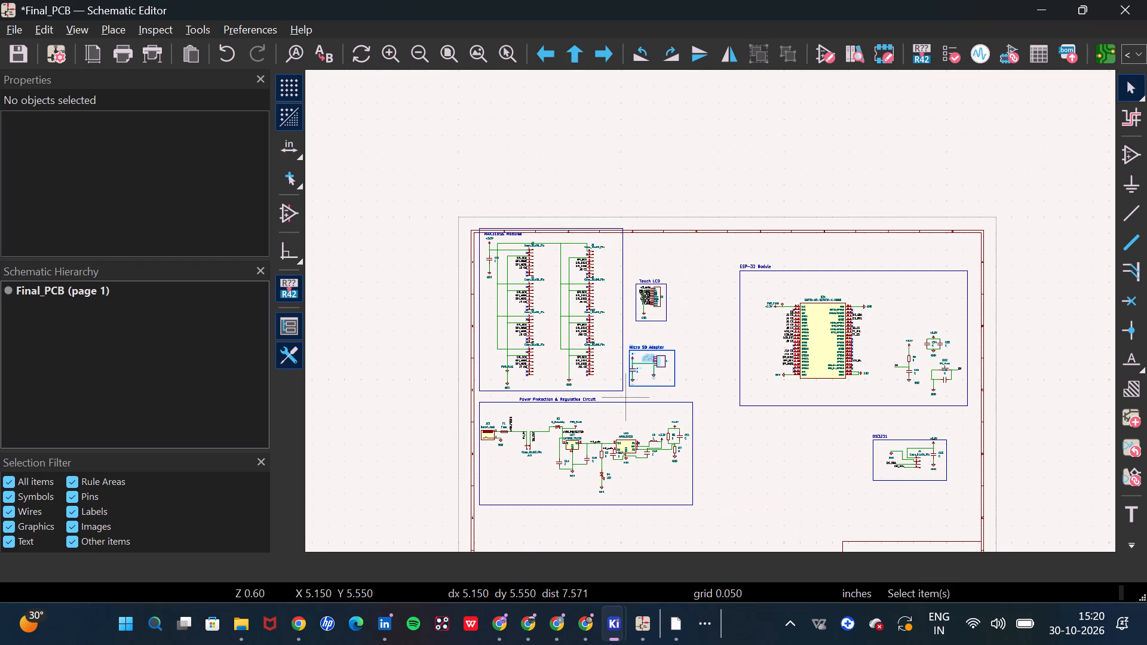
{"action": "left_click_drag", "start_coordinate": [645, 373], "coordinate": [818, 462]}
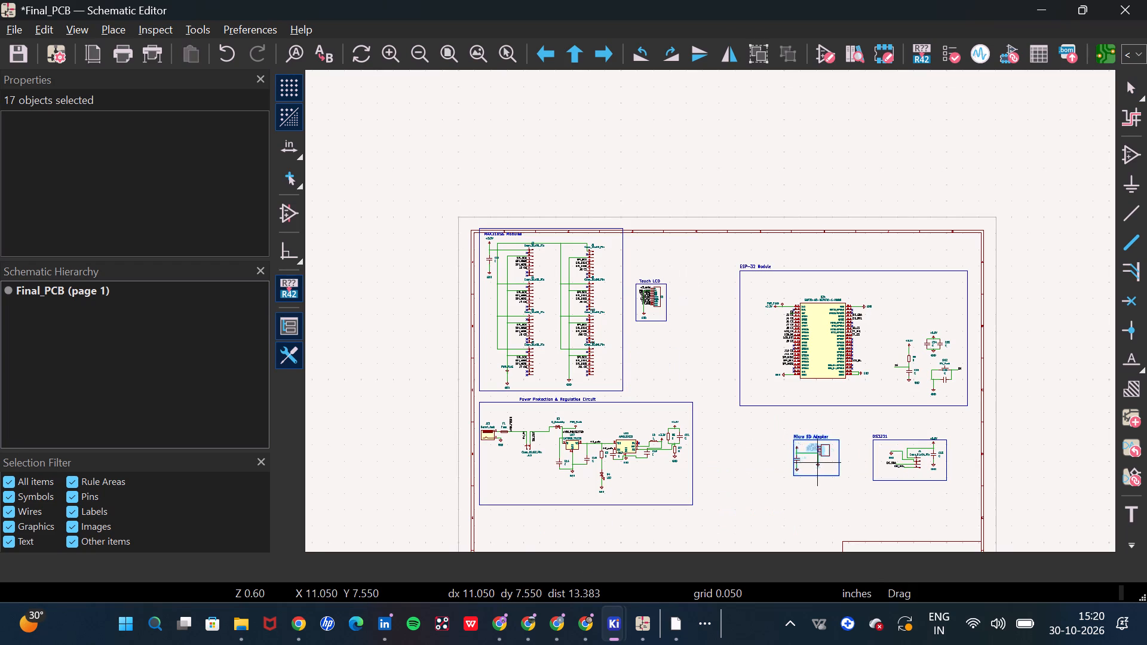
{"action": "left_click_drag", "start_coordinate": [818, 462], "coordinate": [825, 466]}
Move the Touch LCD block into the same row, just left of the Micro SD Adapter block.
{"action": "left_click_drag", "start_coordinate": [688, 280], "coordinate": [664, 310]}
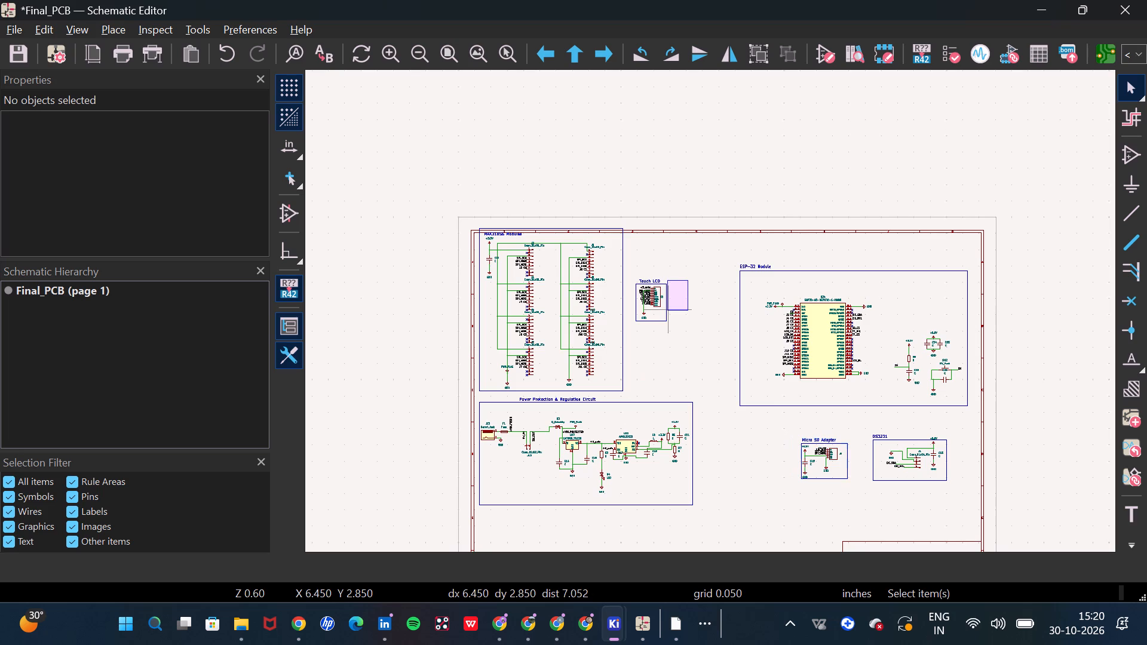
{"action": "left_click_drag", "start_coordinate": [664, 310], "coordinate": [631, 334]}
{"action": "left_click_drag", "start_coordinate": [648, 312], "coordinate": [740, 467]}
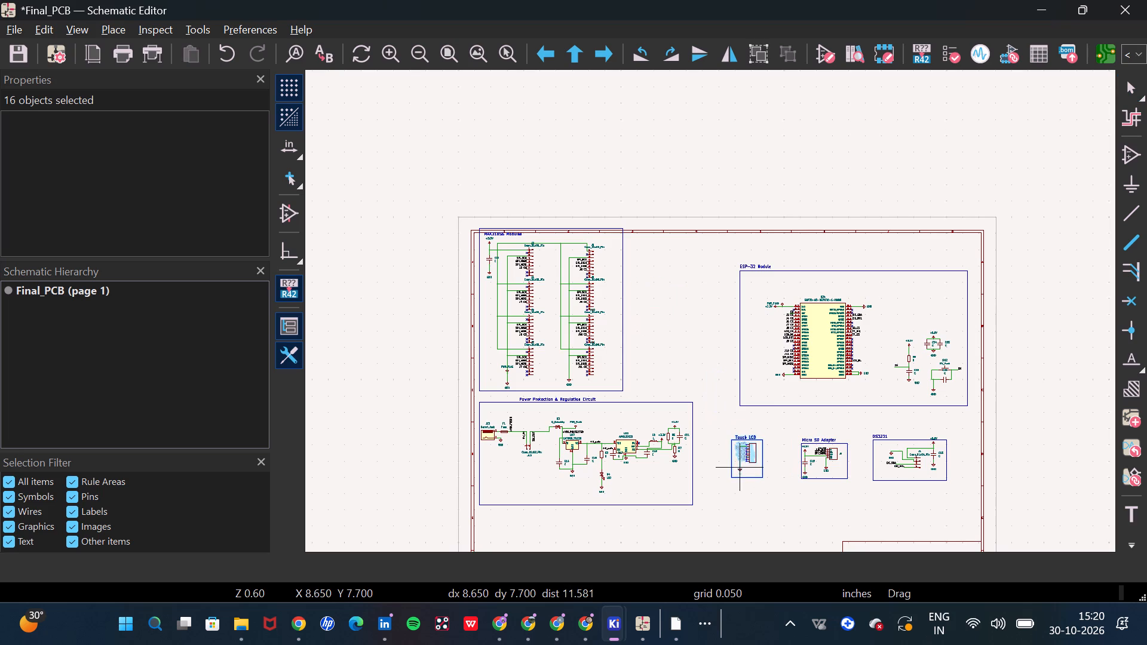
{"action": "left_click", "coordinate": [720, 368]}
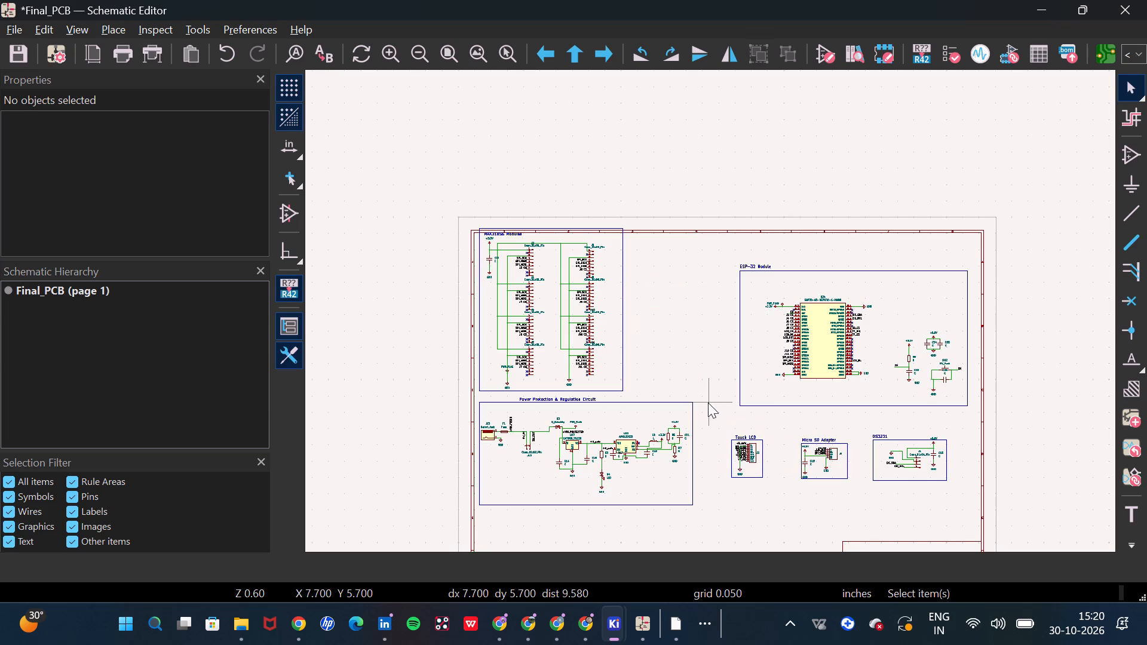
Move the whole Power Protection & Regulation Circuit block lower on the sheet, leaving a gap beneath the MAX31856 Modules block.
{"action": "left_click_drag", "start_coordinate": [707, 401], "coordinate": [562, 515]}
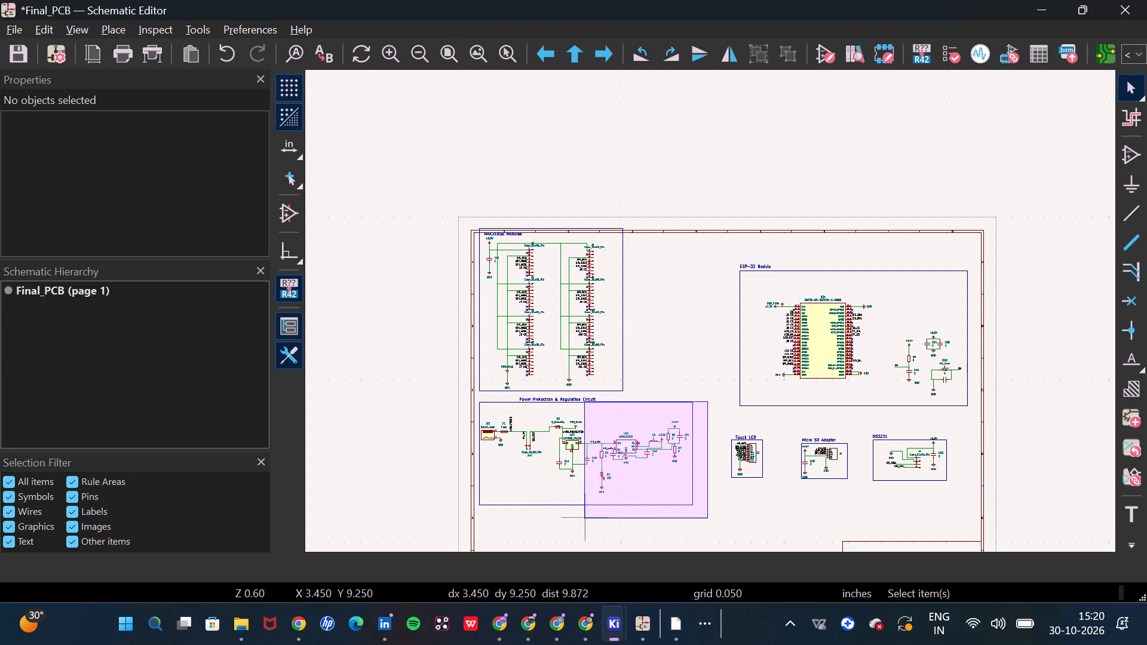
{"action": "left_click_drag", "start_coordinate": [562, 515], "coordinate": [490, 515]}
{"action": "left_click", "coordinate": [695, 386]}
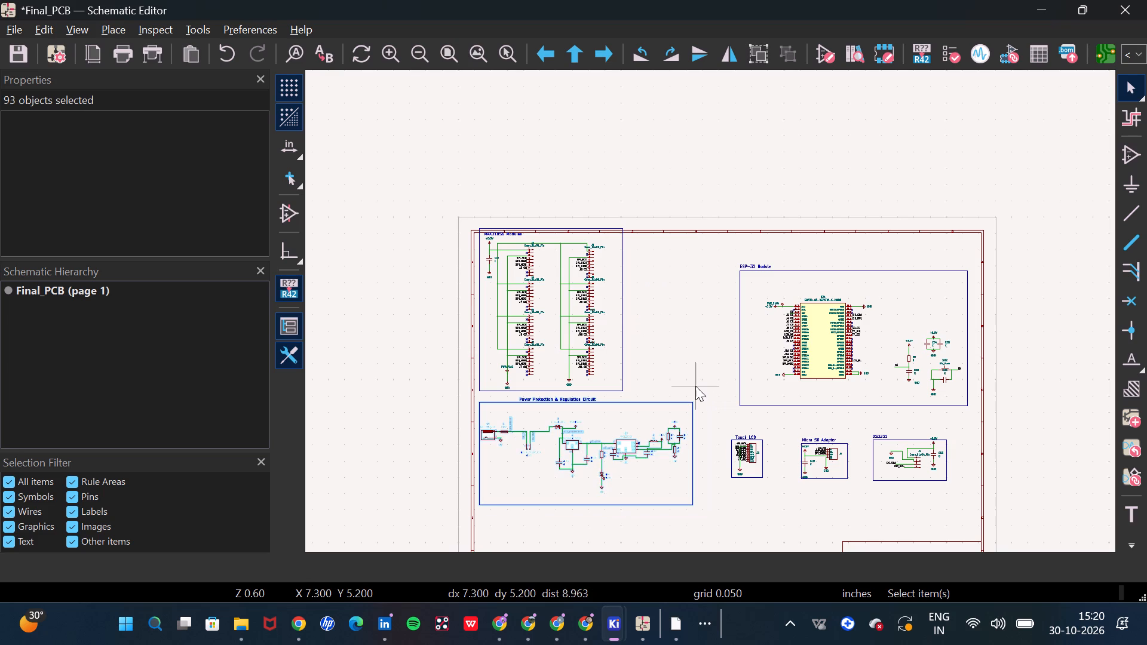
{"action": "left_click_drag", "start_coordinate": [700, 394], "coordinate": [683, 484]}
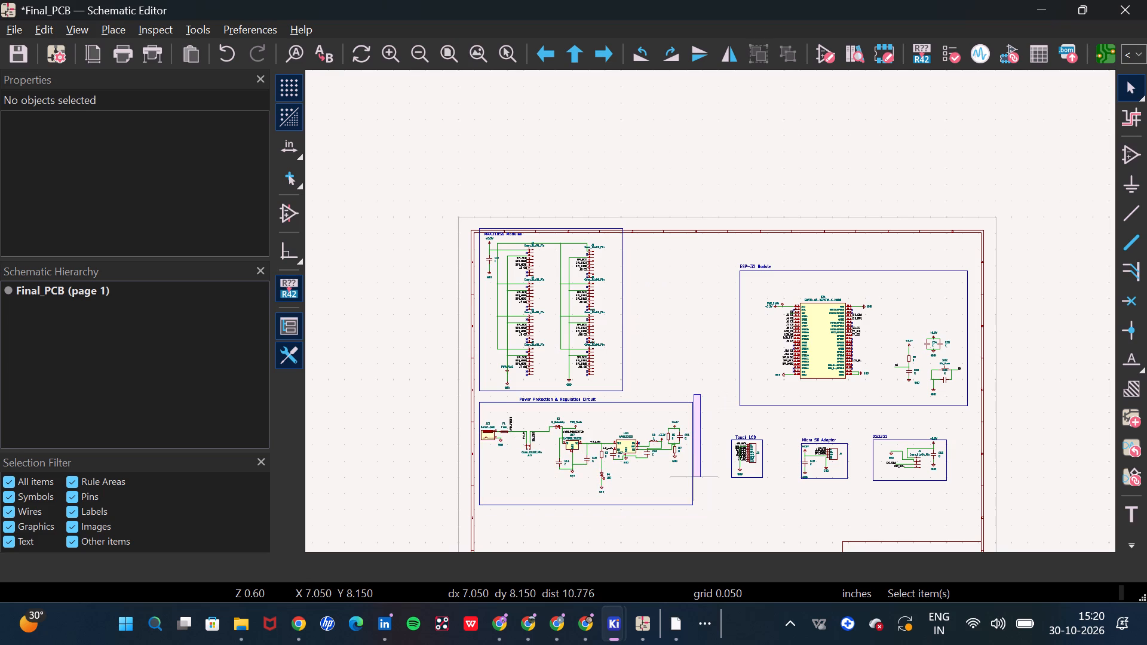
{"action": "left_click_drag", "start_coordinate": [683, 484], "coordinate": [477, 517]}
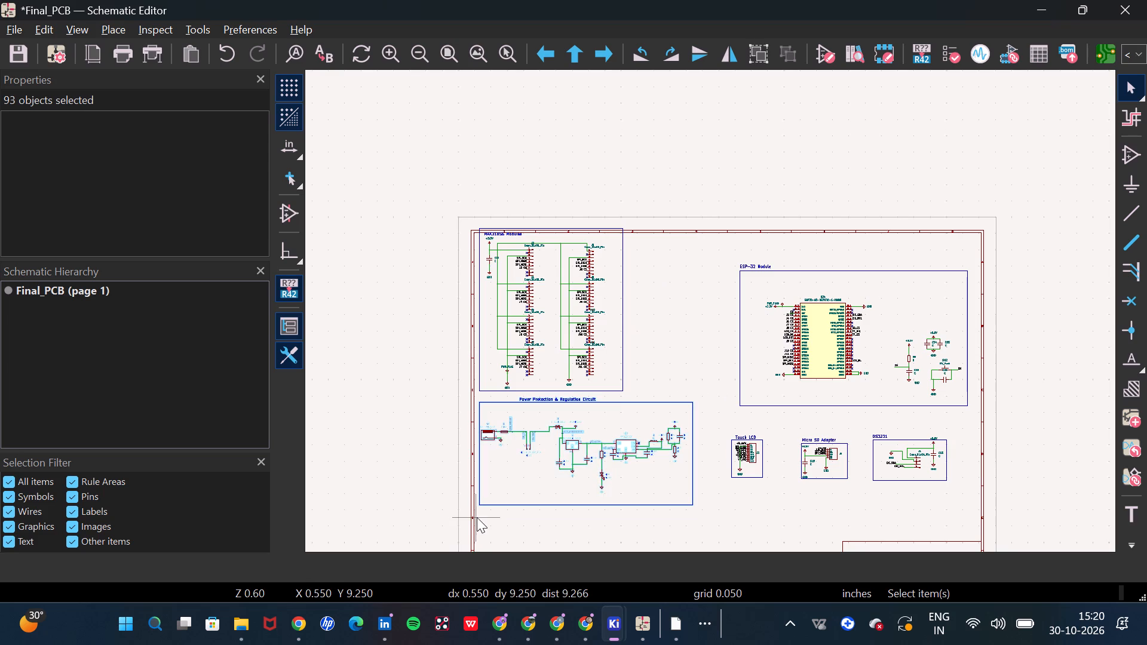
{"action": "left_click_drag", "start_coordinate": [565, 459], "coordinate": [578, 478]}
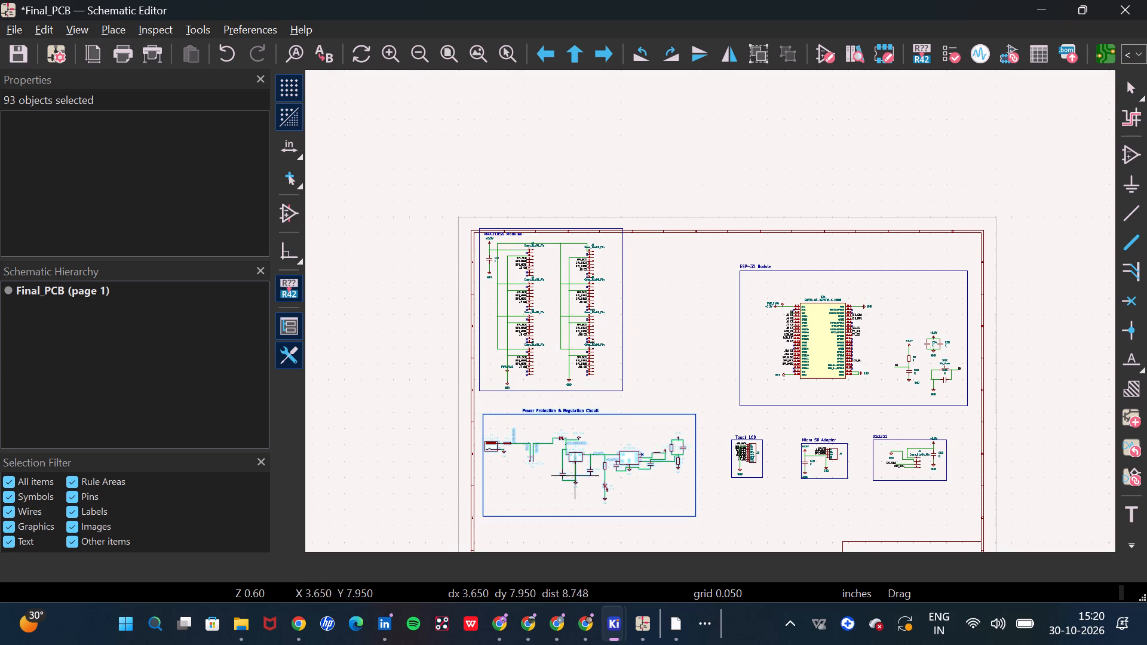
{"action": "left_click_drag", "start_coordinate": [578, 478], "coordinate": [580, 501]}
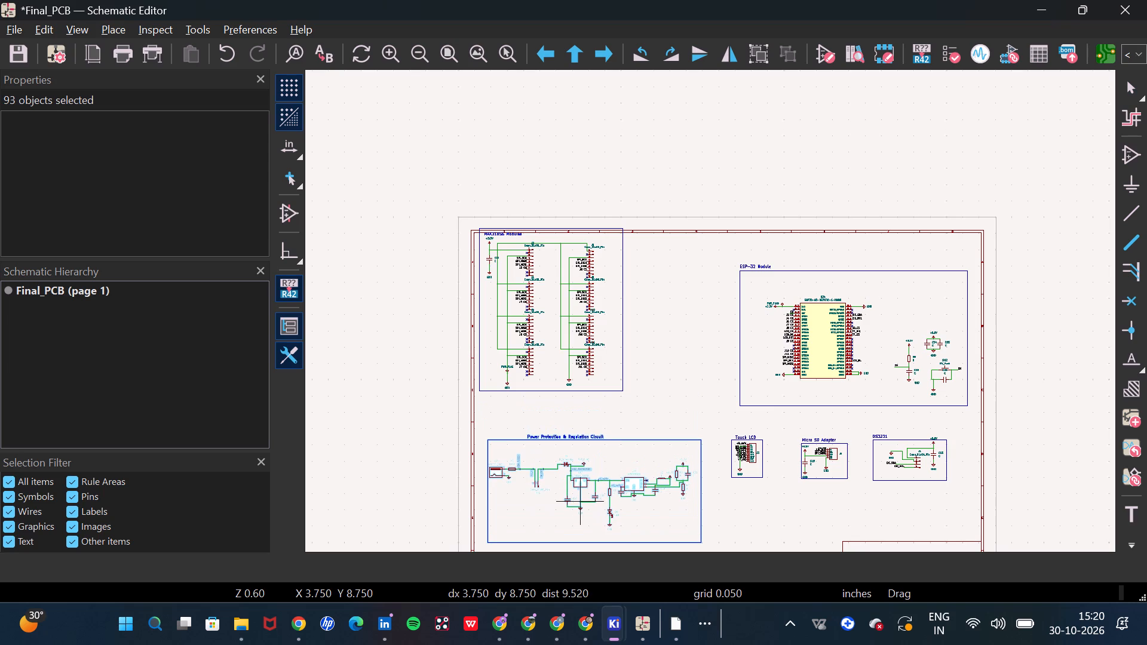
{"action": "left_click_drag", "start_coordinate": [580, 501], "coordinate": [580, 499]}
Move the MAX31856 Modules block down and right, fully inside the sheet border and above the power circuit block.
{"action": "left_click_drag", "start_coordinate": [659, 392], "coordinate": [649, 167]}
{"action": "left_click", "coordinate": [649, 167]}
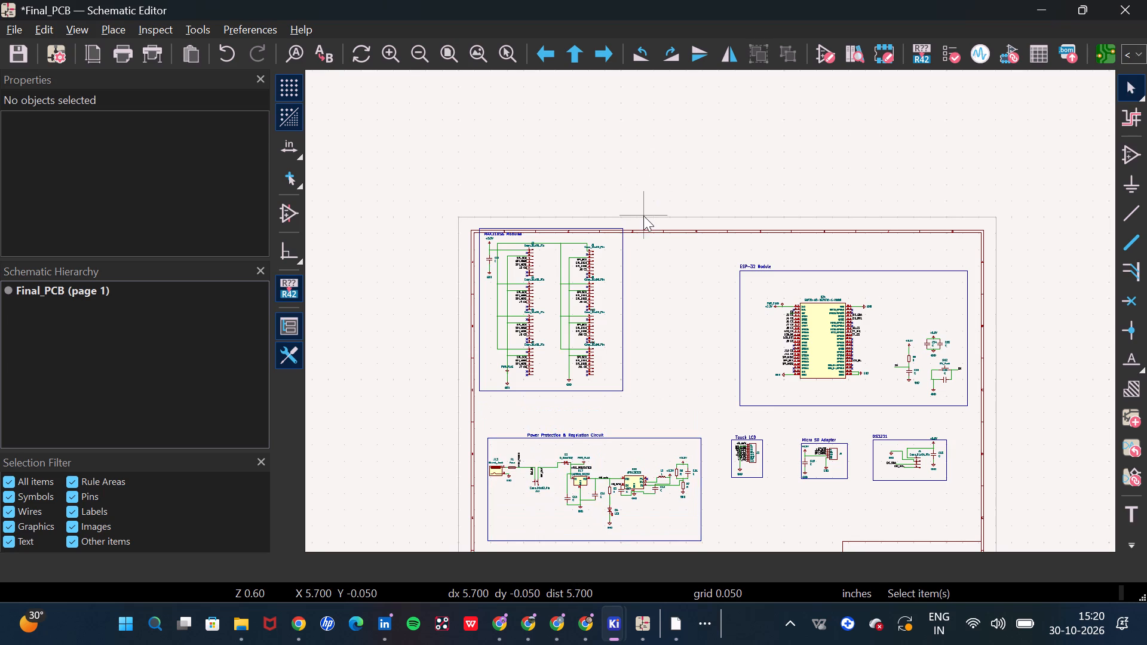
{"action": "left_click_drag", "start_coordinate": [643, 216], "coordinate": [471, 408]}
{"action": "left_click_drag", "start_coordinate": [529, 314], "coordinate": [544, 337]}
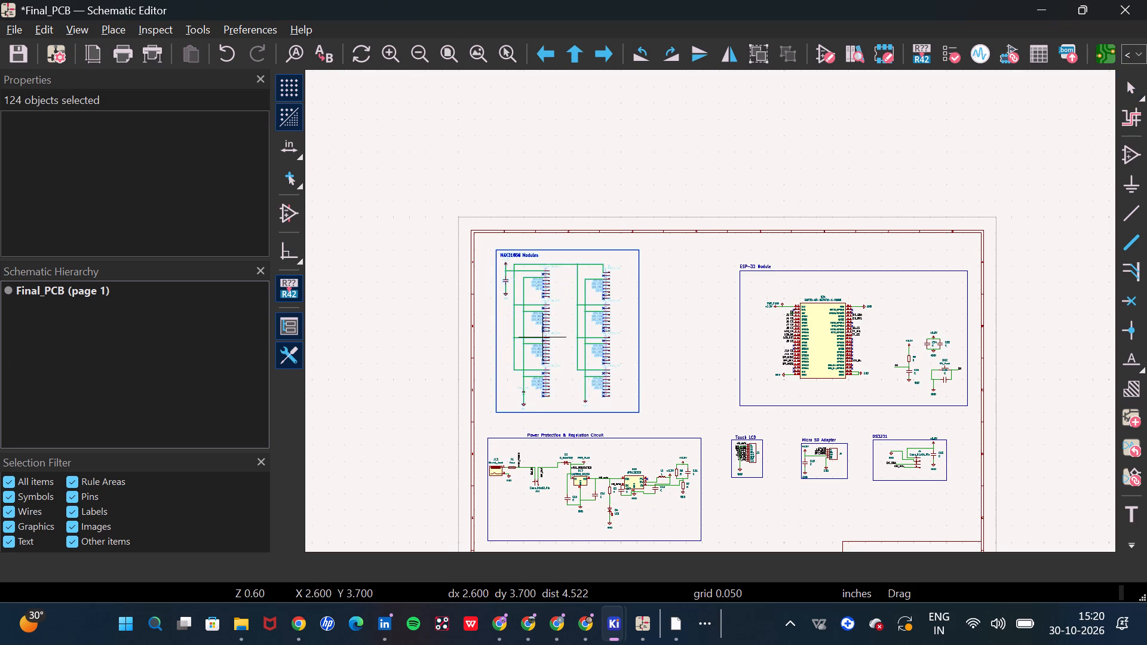
{"action": "left_click_drag", "start_coordinate": [544, 337], "coordinate": [559, 337]}
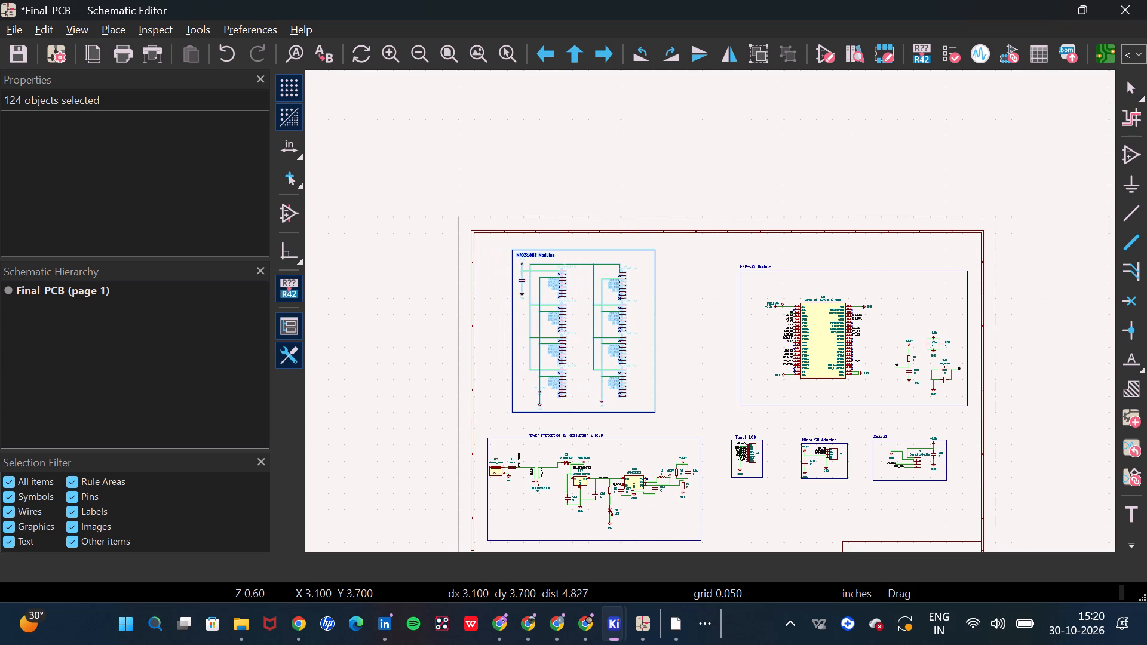
{"action": "left_click_drag", "start_coordinate": [559, 337], "coordinate": [557, 340]}
{"action": "left_click", "coordinate": [778, 517]}
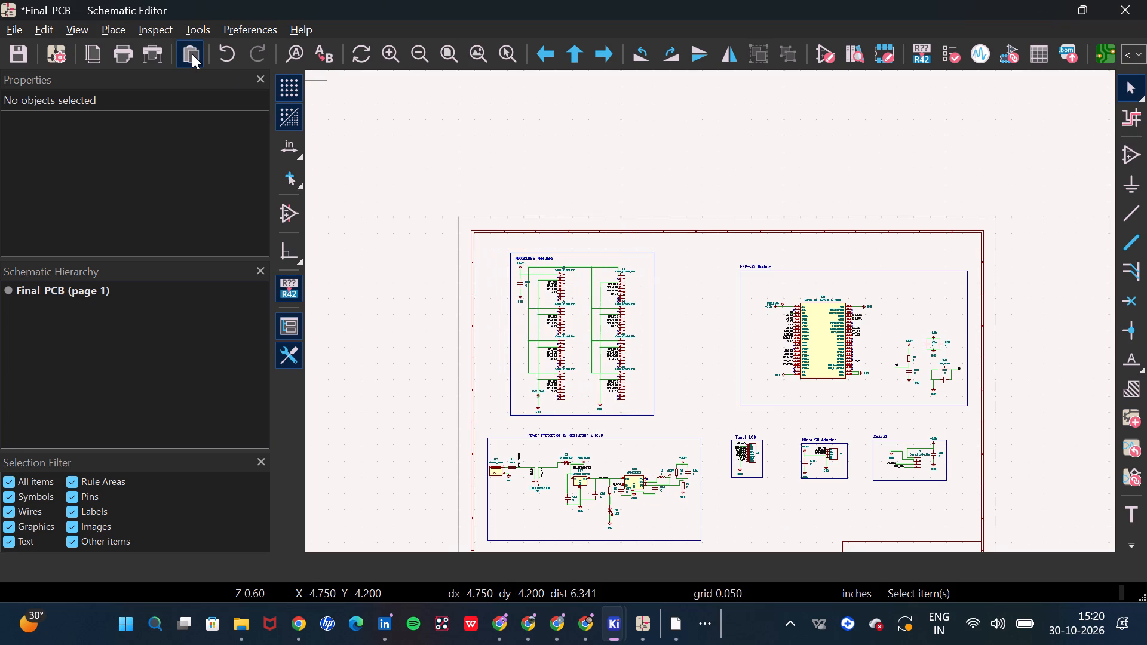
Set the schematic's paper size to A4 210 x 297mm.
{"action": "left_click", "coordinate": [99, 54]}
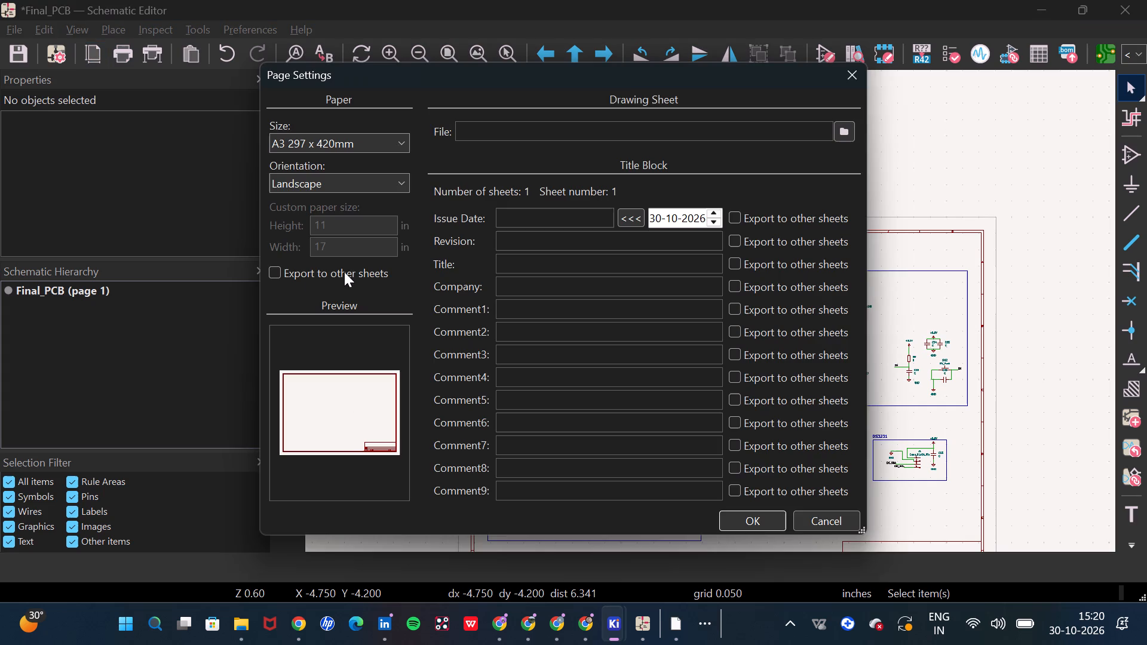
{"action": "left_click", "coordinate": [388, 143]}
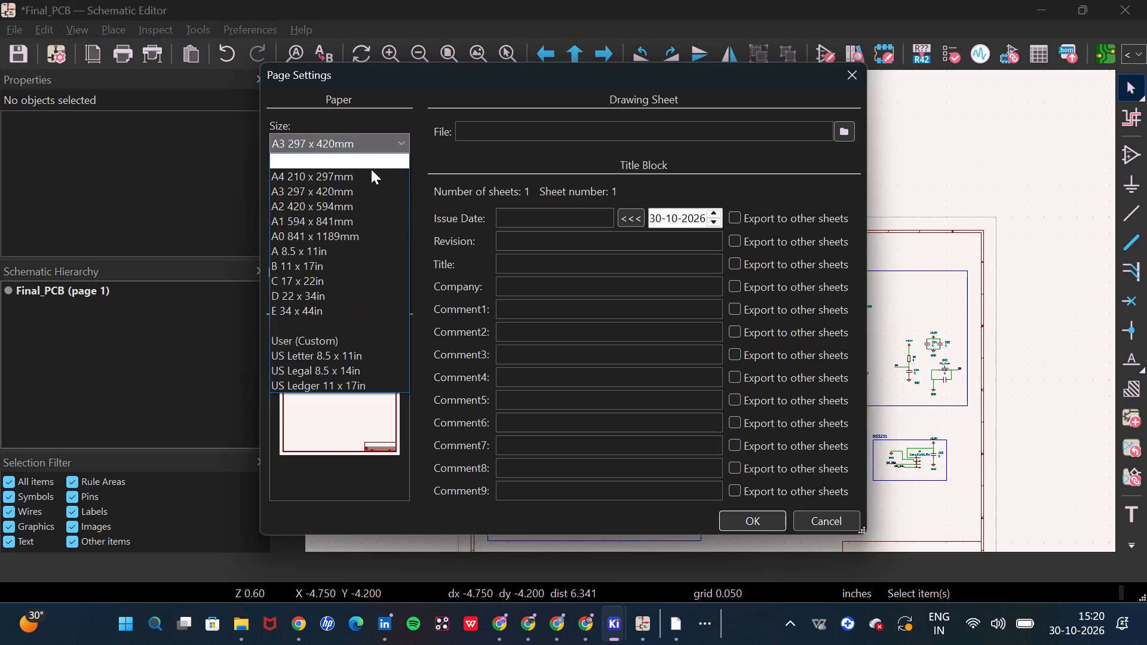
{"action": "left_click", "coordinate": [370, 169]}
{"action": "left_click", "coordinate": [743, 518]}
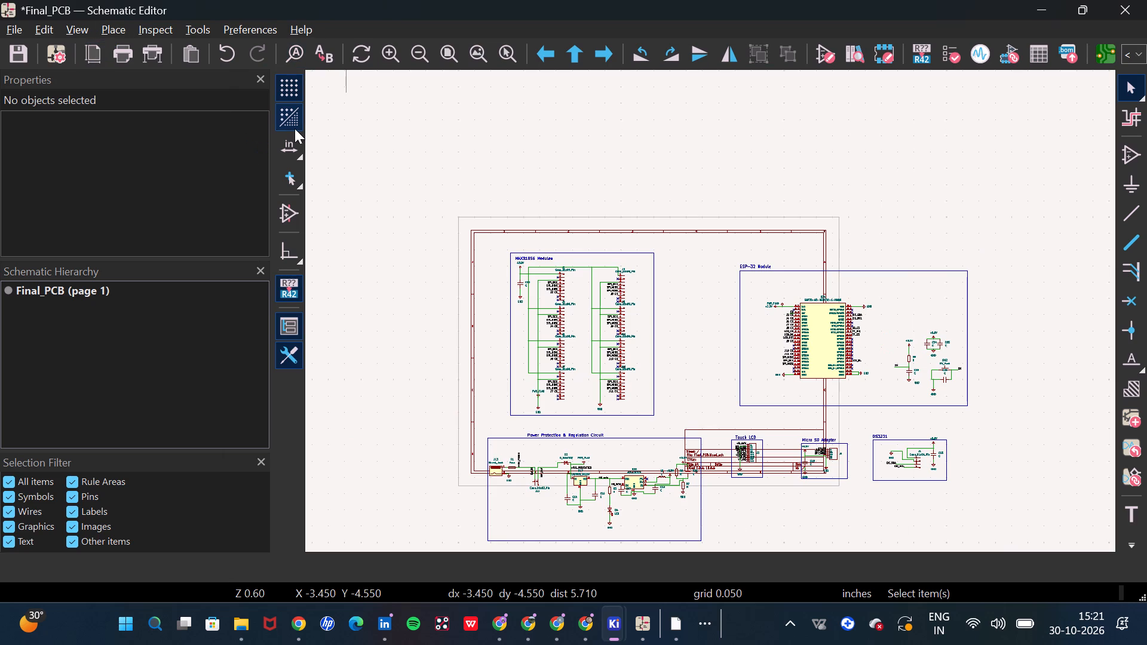
Set the schematic's paper size to A3, keeping landscape orientation.
{"action": "left_click", "coordinate": [97, 52]}
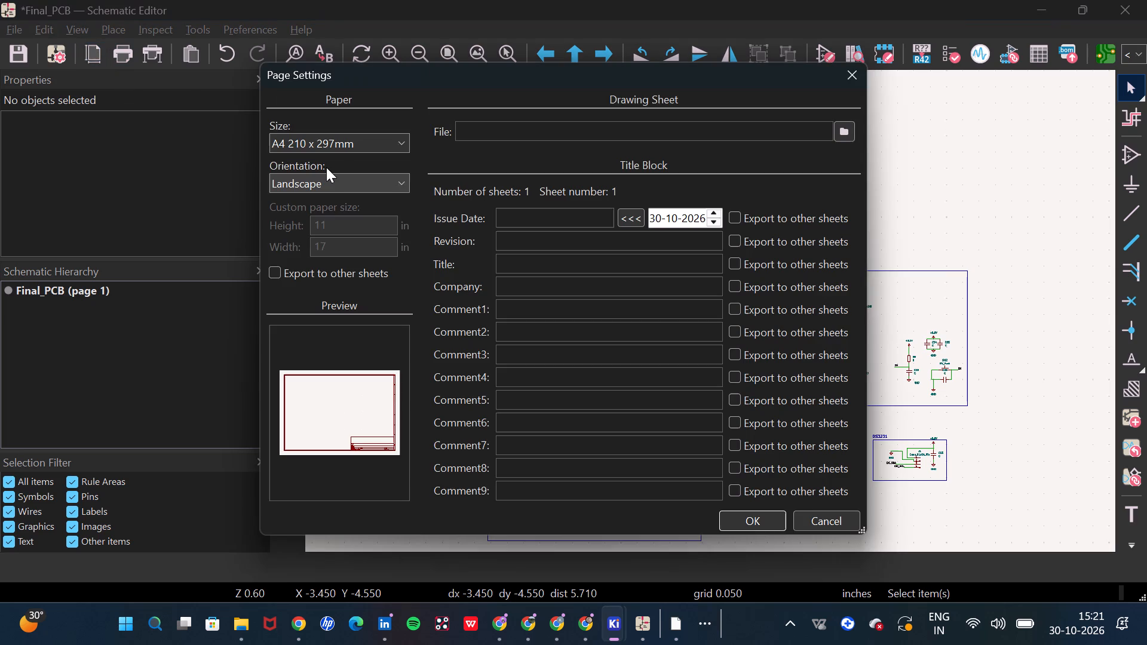
{"action": "left_click", "coordinate": [342, 139]}
{"action": "left_click", "coordinate": [354, 190]}
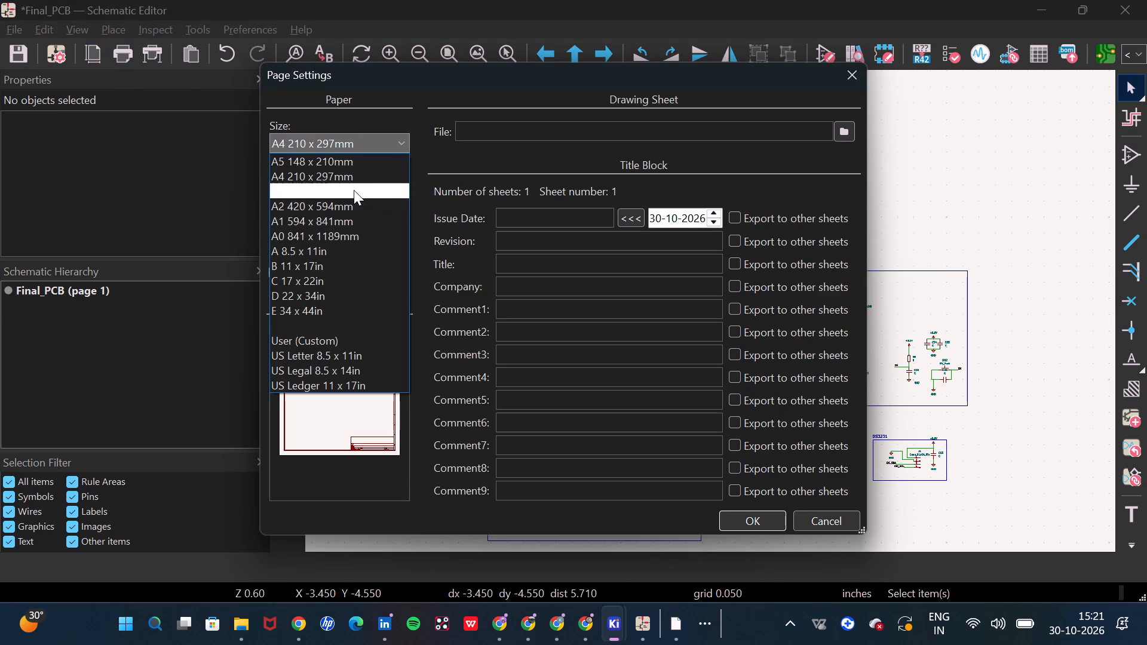
{"action": "left_click", "coordinate": [765, 517]}
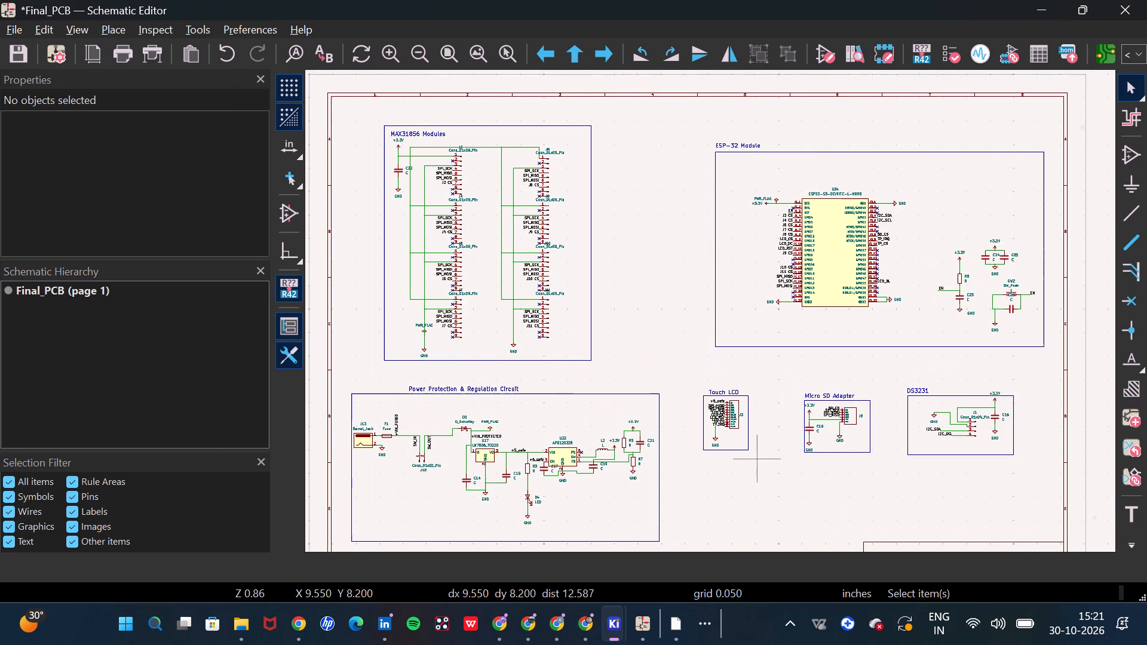
Capture a screenshot of the whole Final_PCB schematic sheet cropped to its border, using the 2nd month report's Revised Schematic figure in Overleaf as reference.
{"action": "left_click", "coordinate": [524, 625]}
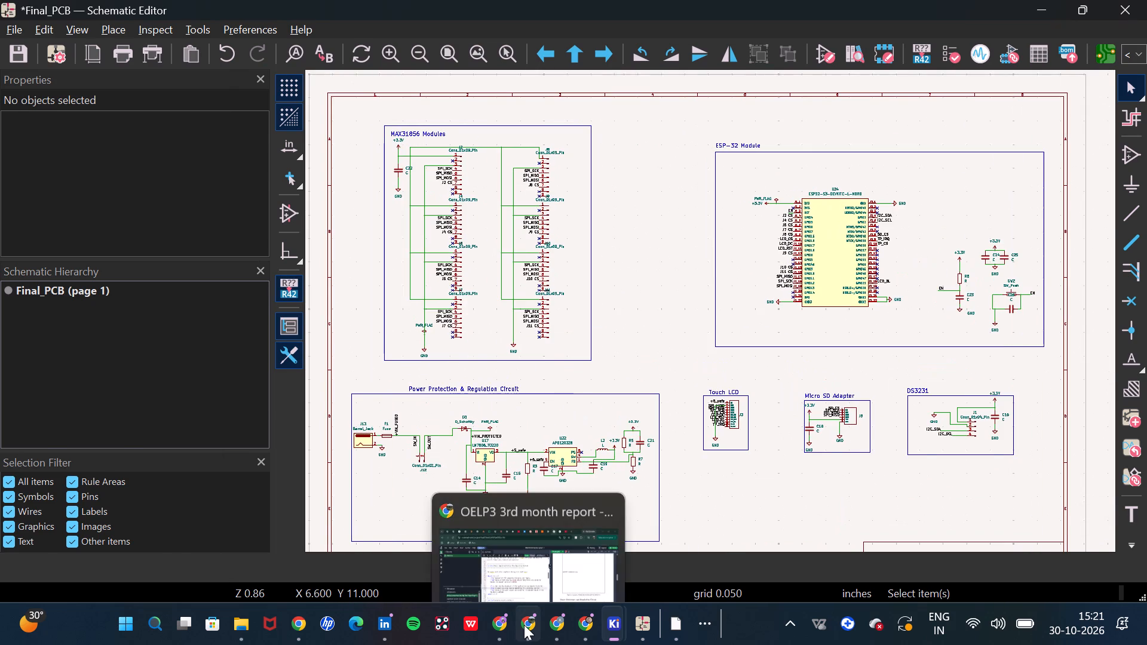
{"action": "left_click", "coordinate": [776, 18]}
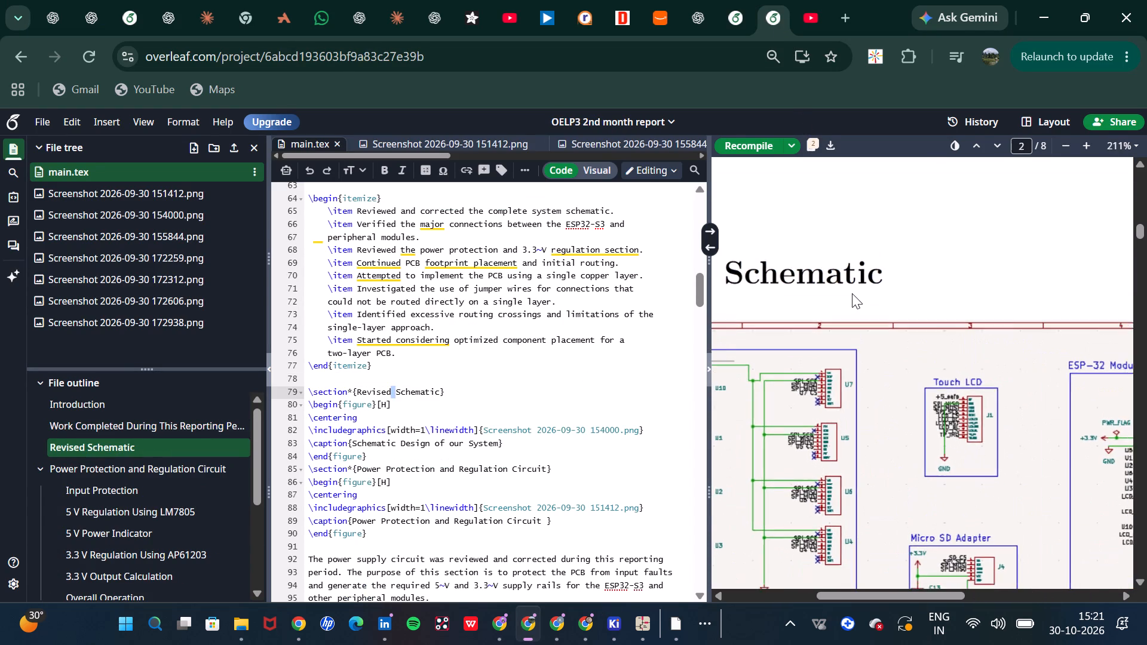
{"action": "left_click", "coordinate": [747, 0]}
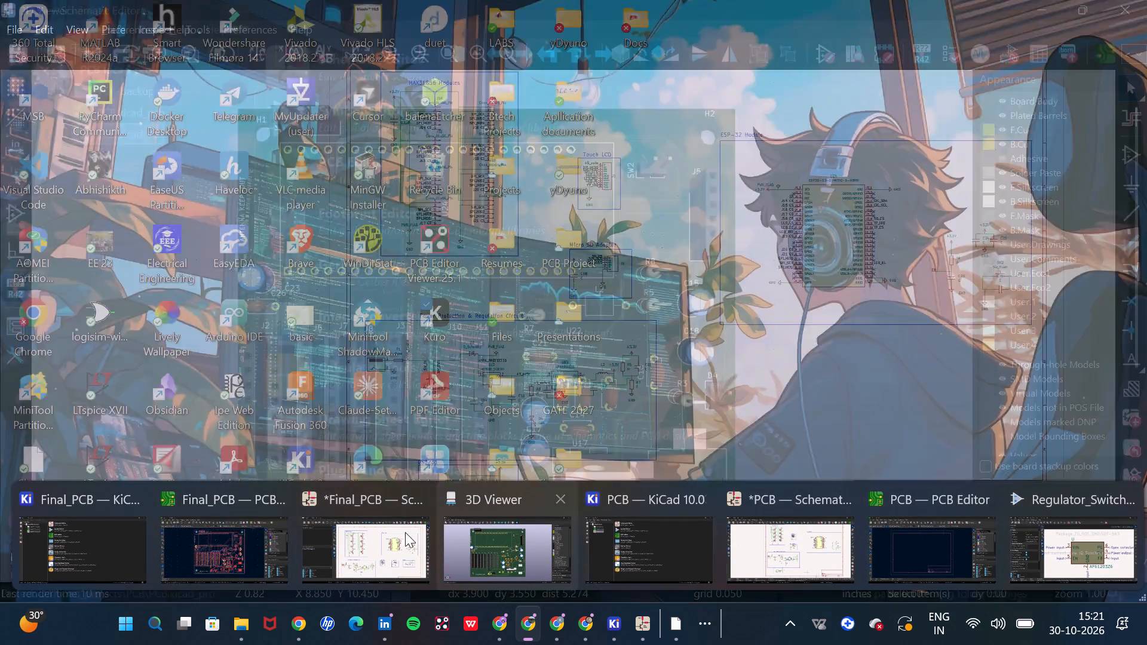
{"action": "left_click", "coordinate": [367, 523]}
{"action": "scroll", "coordinate": [559, 435], "scroll_direction": "down", "scroll_amount": 1}
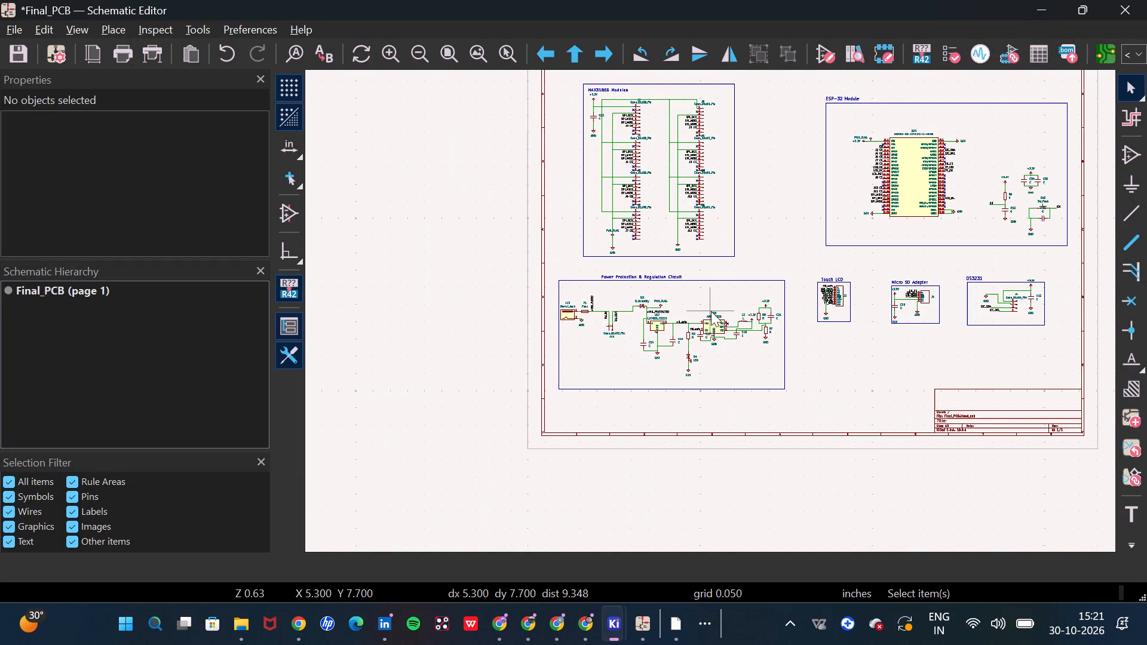
{"action": "scroll", "coordinate": [711, 311], "scroll_direction": "up", "scroll_amount": 1}
{"action": "scroll", "coordinate": [793, 182], "scroll_direction": "right", "scroll_amount": 1}
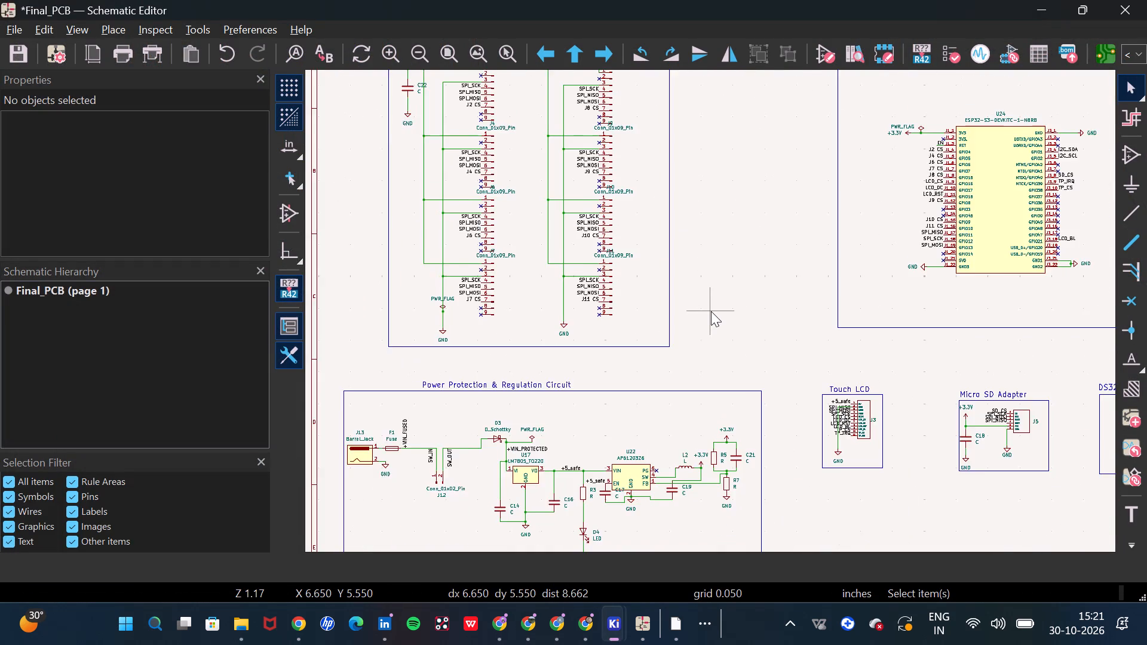
{"action": "scroll", "coordinate": [711, 311], "scroll_direction": "right", "scroll_amount": 2}
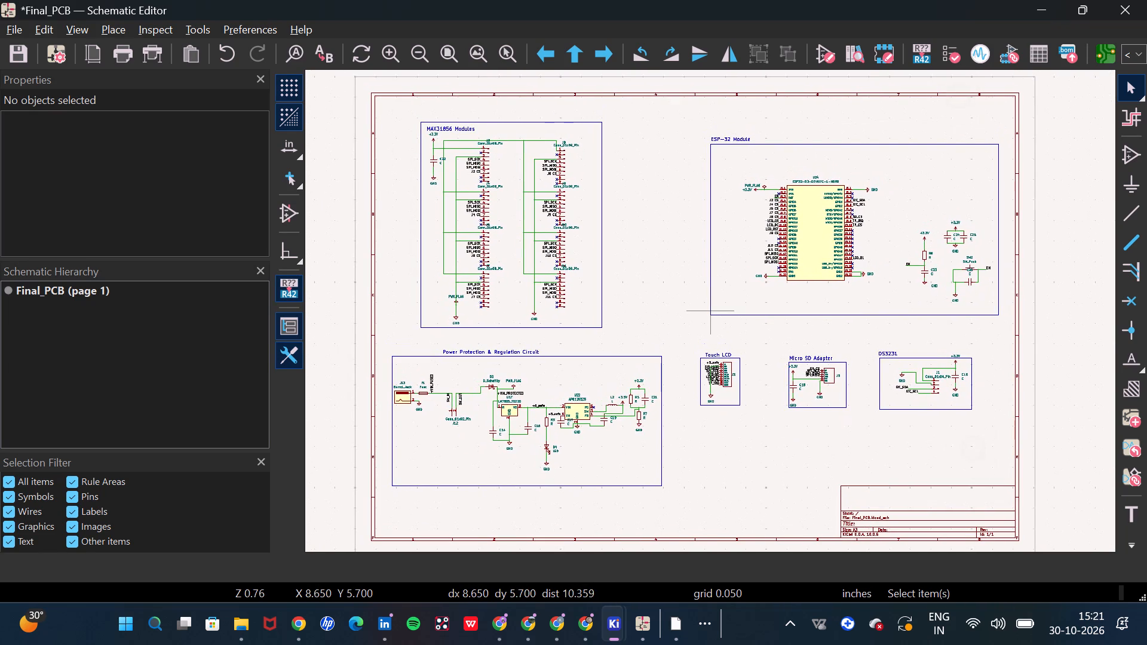
{"action": "key", "text": "Print"}
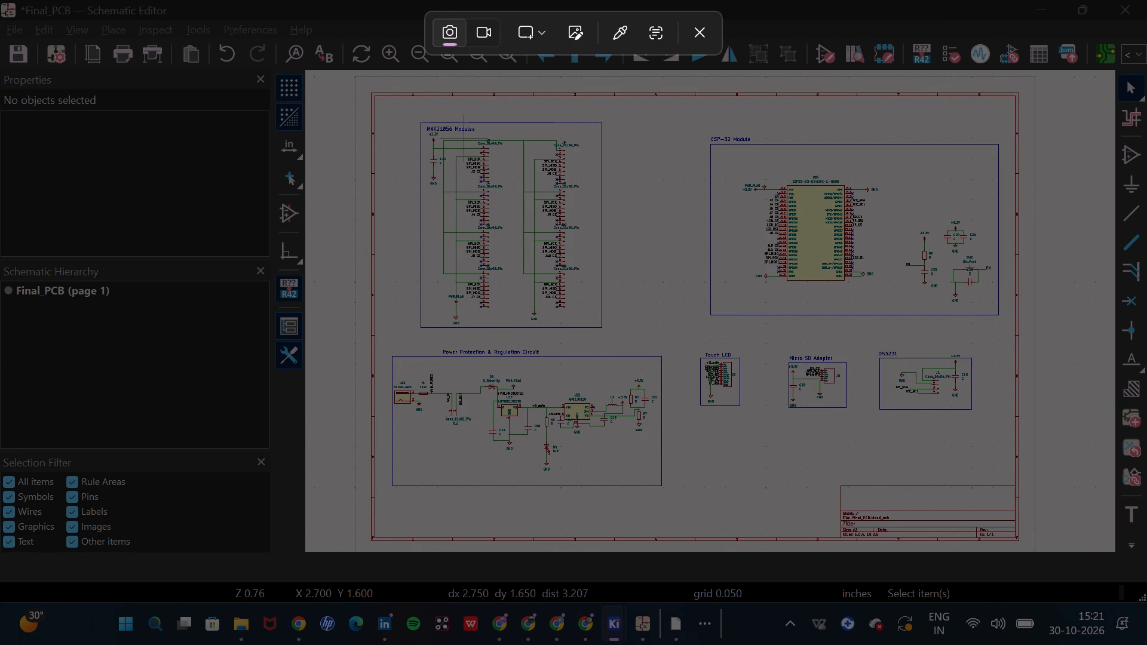
{"action": "left_click_drag", "start_coordinate": [370, 91], "coordinate": [1005, 594]}
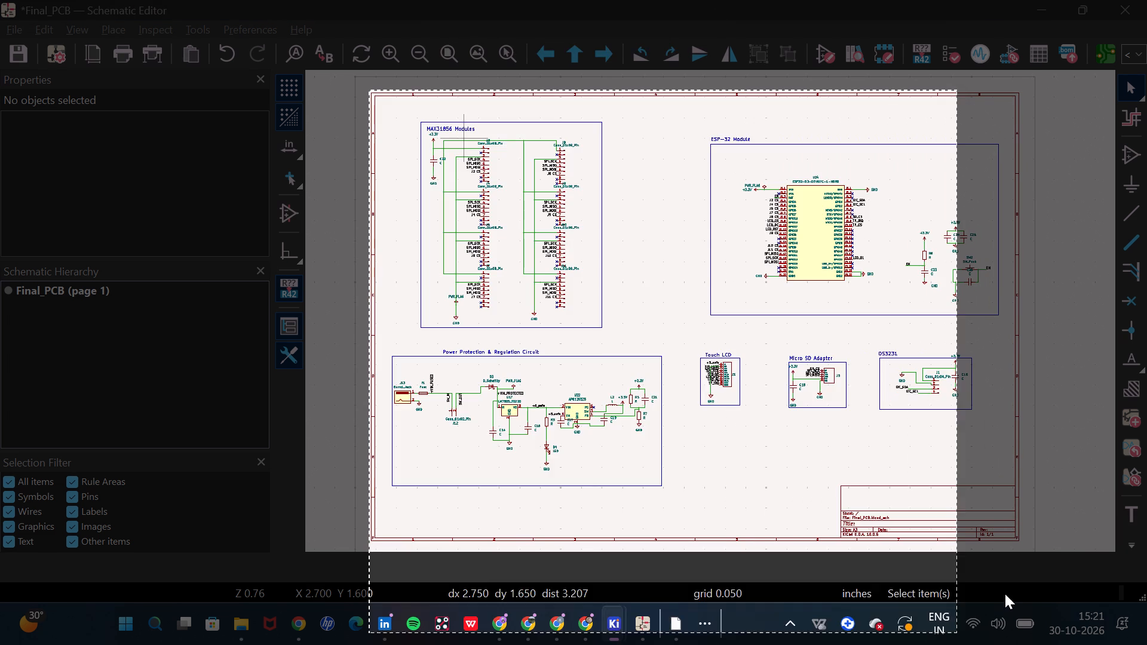
{"action": "left_click_drag", "start_coordinate": [1005, 594], "coordinate": [1022, 545]}
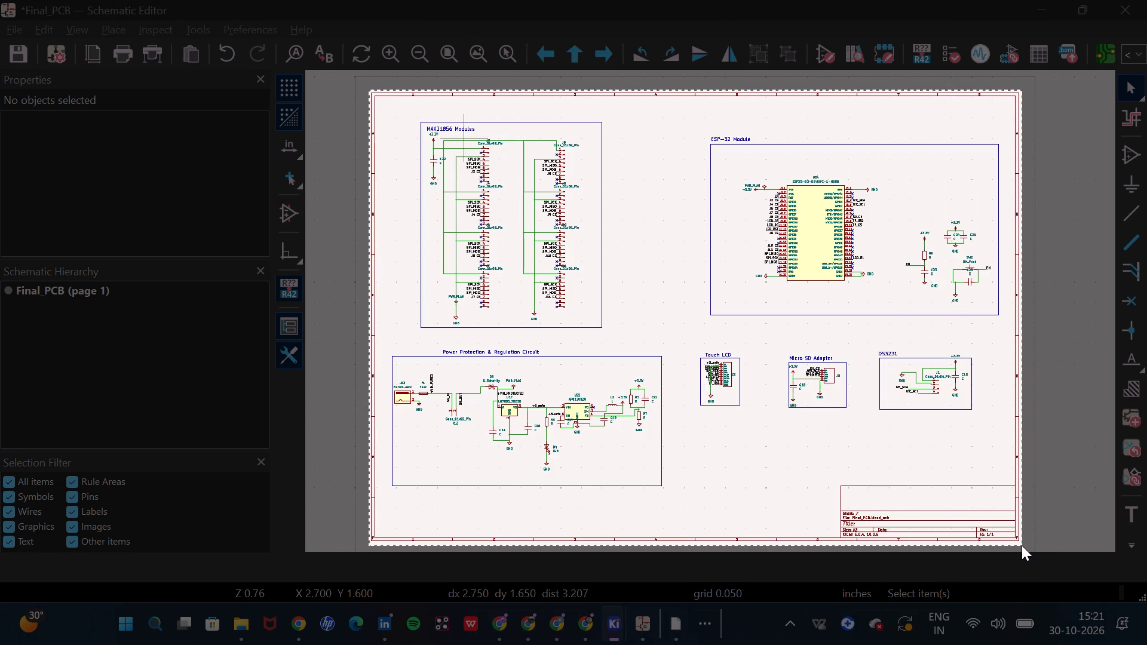
{"action": "left_click_drag", "start_coordinate": [1022, 545], "coordinate": [1023, 546]}
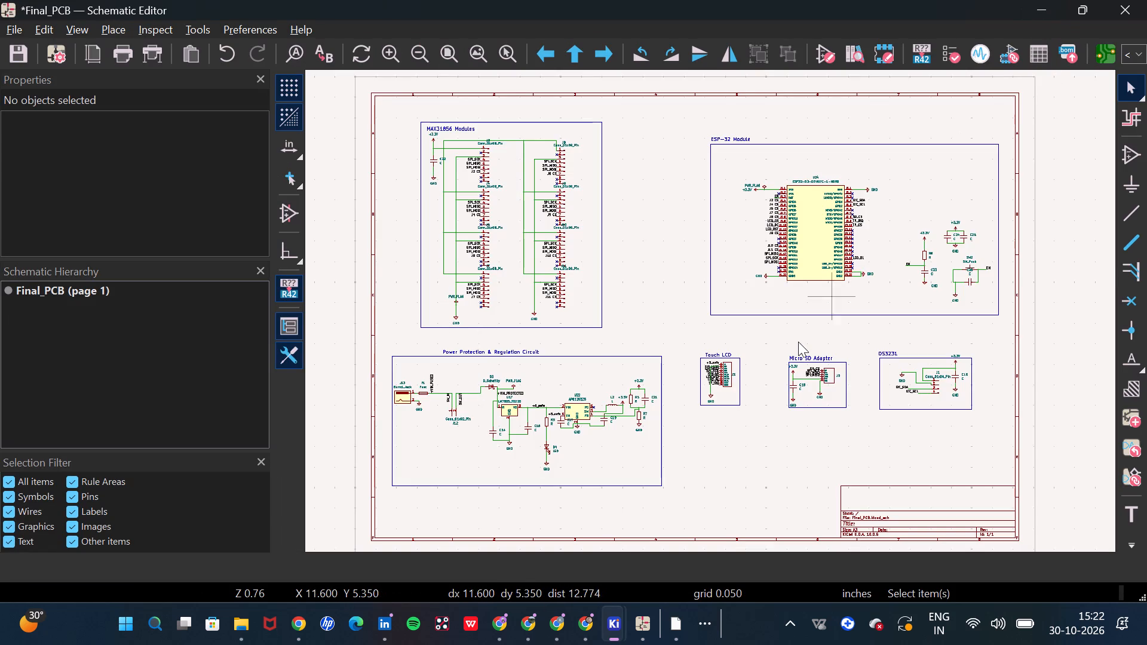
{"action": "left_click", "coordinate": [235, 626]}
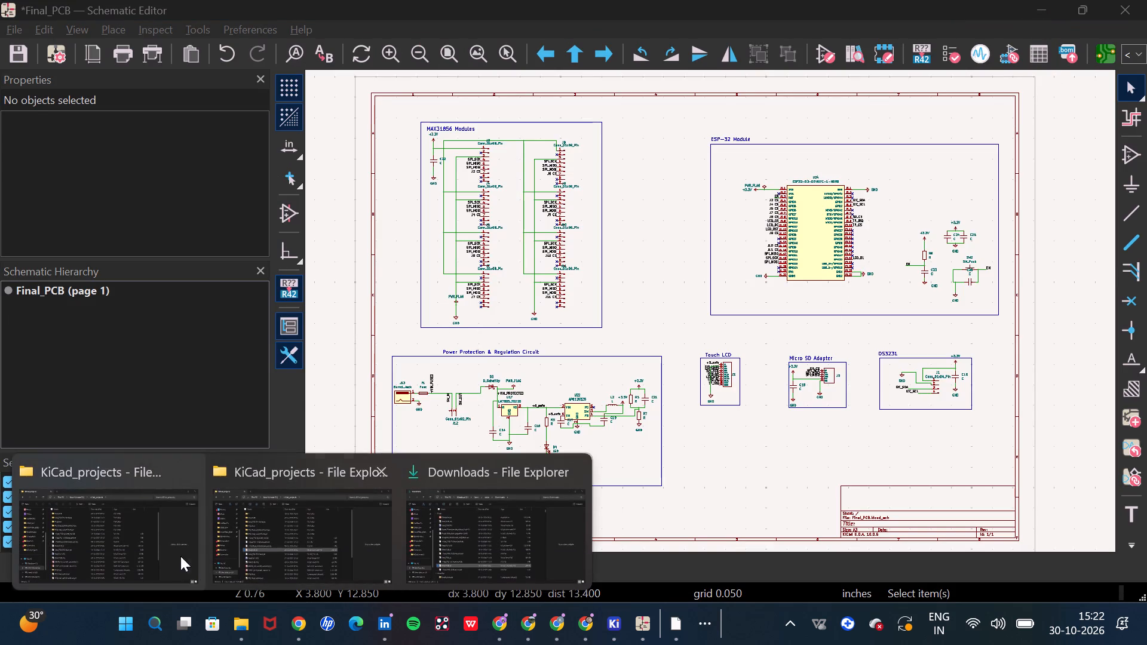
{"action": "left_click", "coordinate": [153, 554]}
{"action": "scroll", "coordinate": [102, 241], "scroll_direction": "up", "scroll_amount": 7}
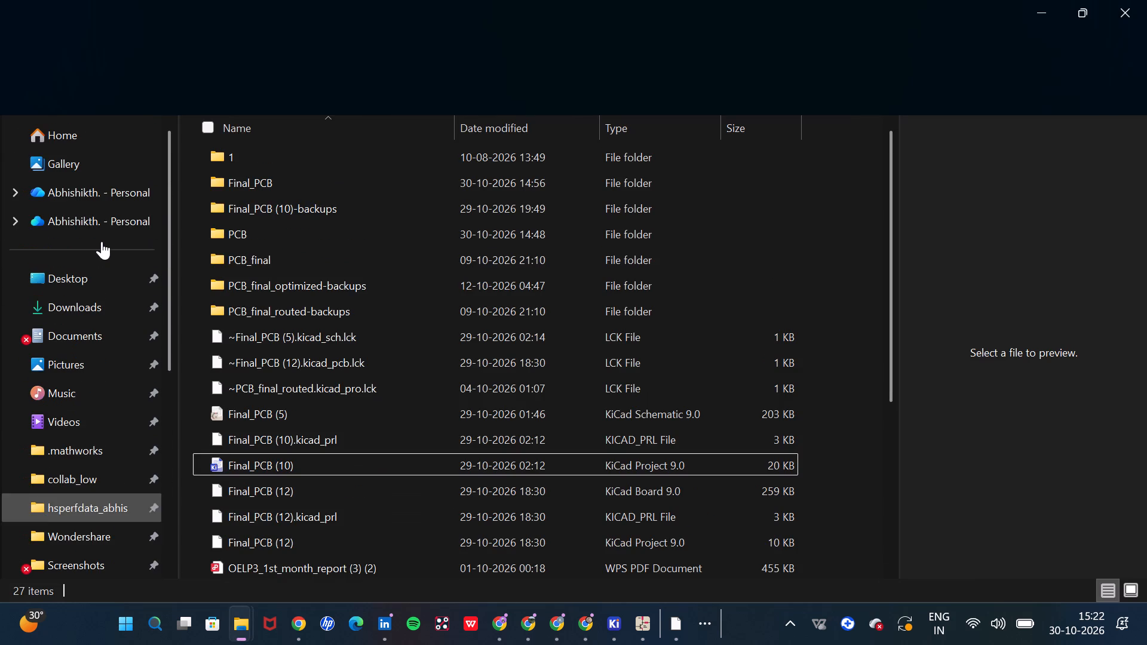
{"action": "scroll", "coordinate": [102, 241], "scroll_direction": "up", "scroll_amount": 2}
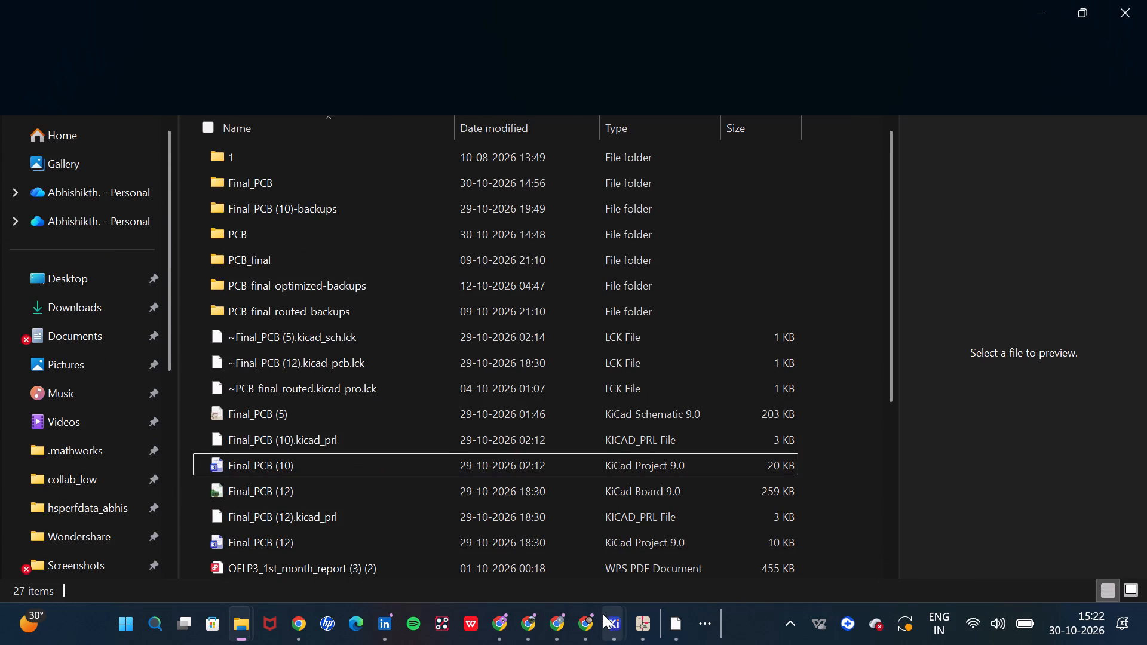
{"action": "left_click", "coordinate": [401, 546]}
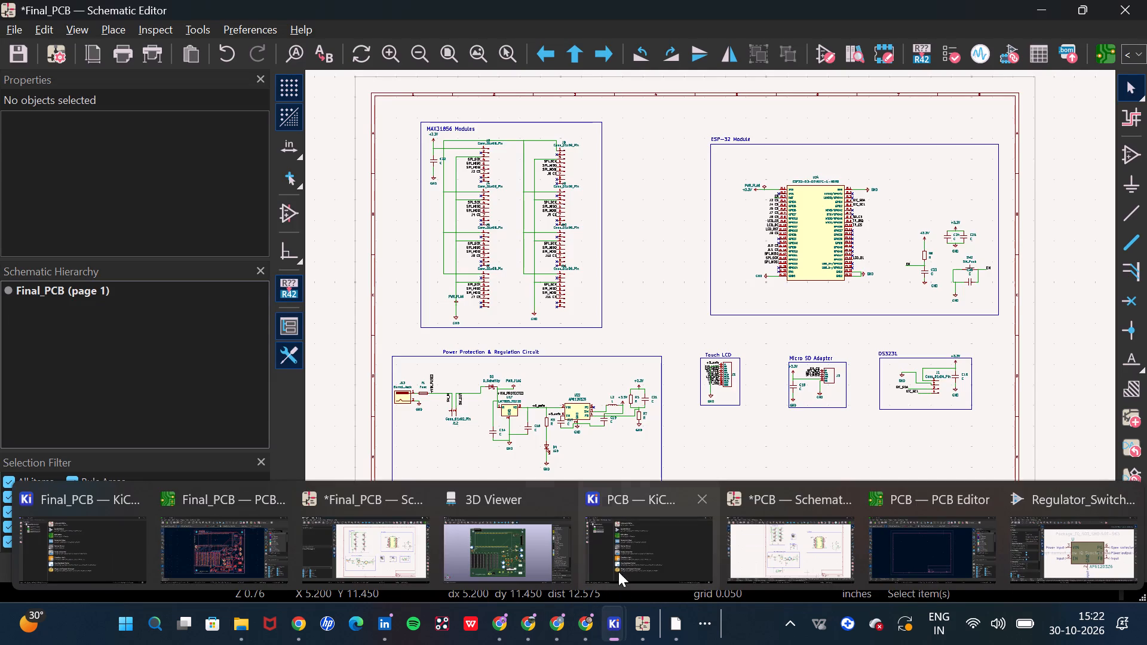
Capture a screenshot of the complete Thermocouple Logger board in the 3D Viewer, cropped closely around the board.
{"action": "left_click", "coordinate": [476, 545]}
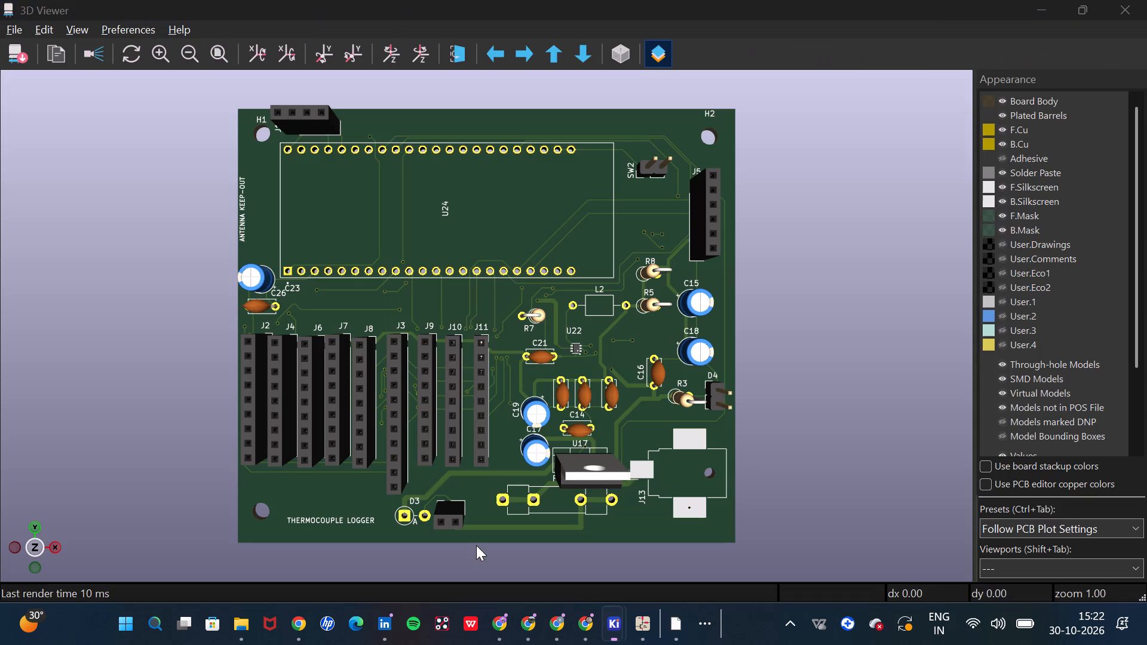
{"action": "left_click", "coordinate": [741, 312]}
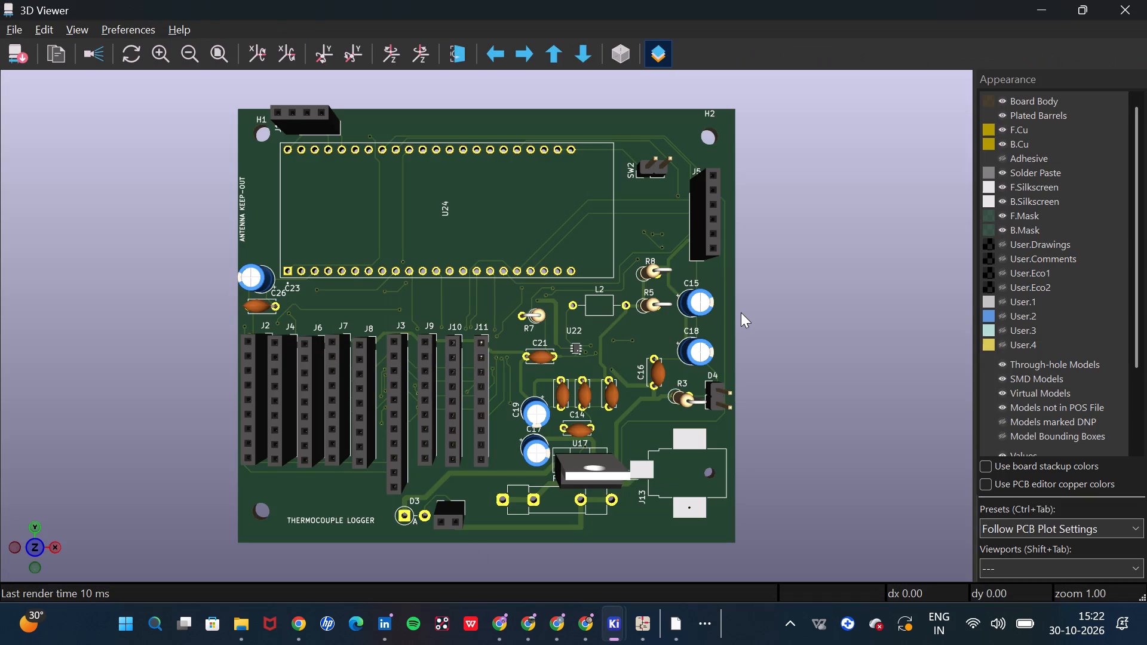
{"action": "key", "text": "Print"}
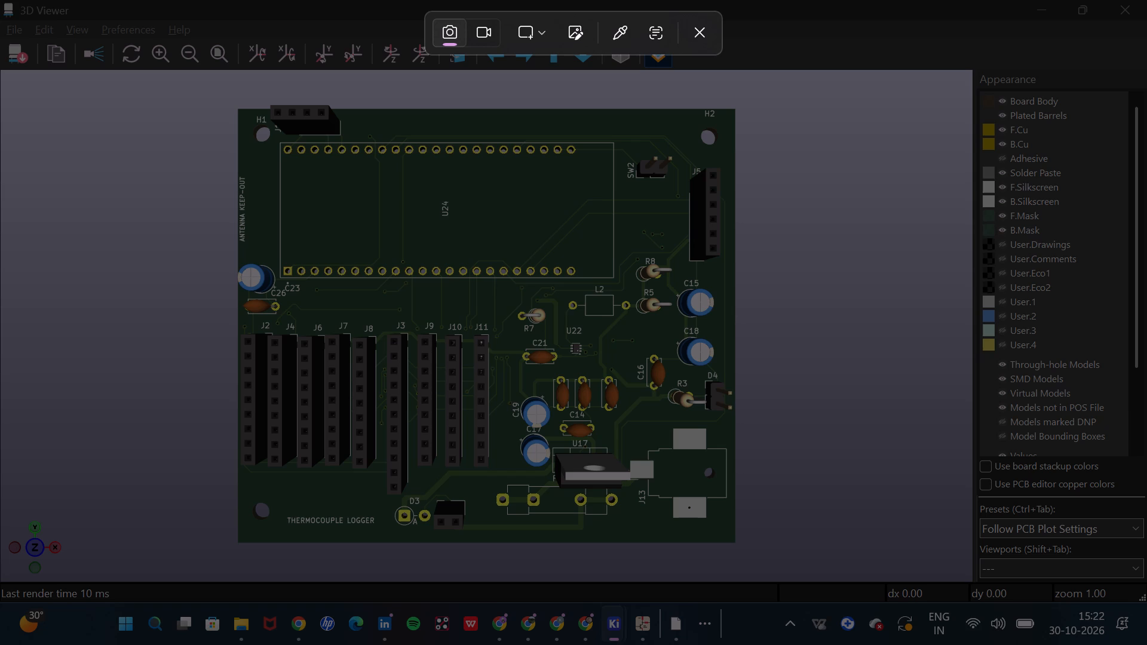
{"action": "left_click_drag", "start_coordinate": [232, 103], "coordinate": [746, 506]}
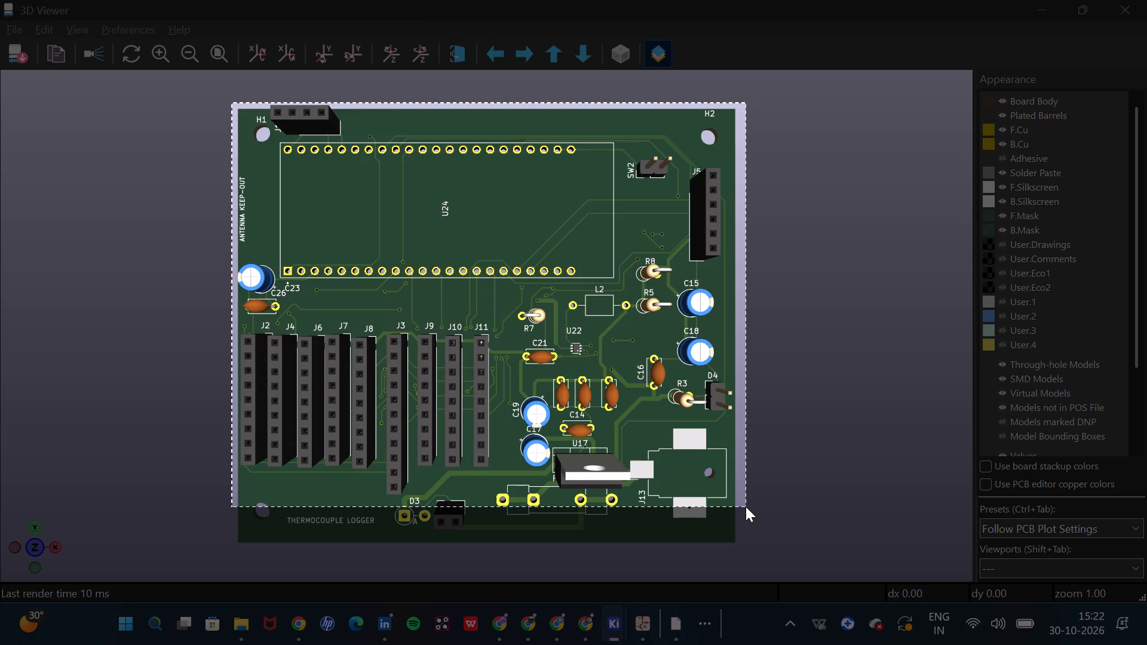
{"action": "left_click_drag", "start_coordinate": [746, 506], "coordinate": [757, 547]}
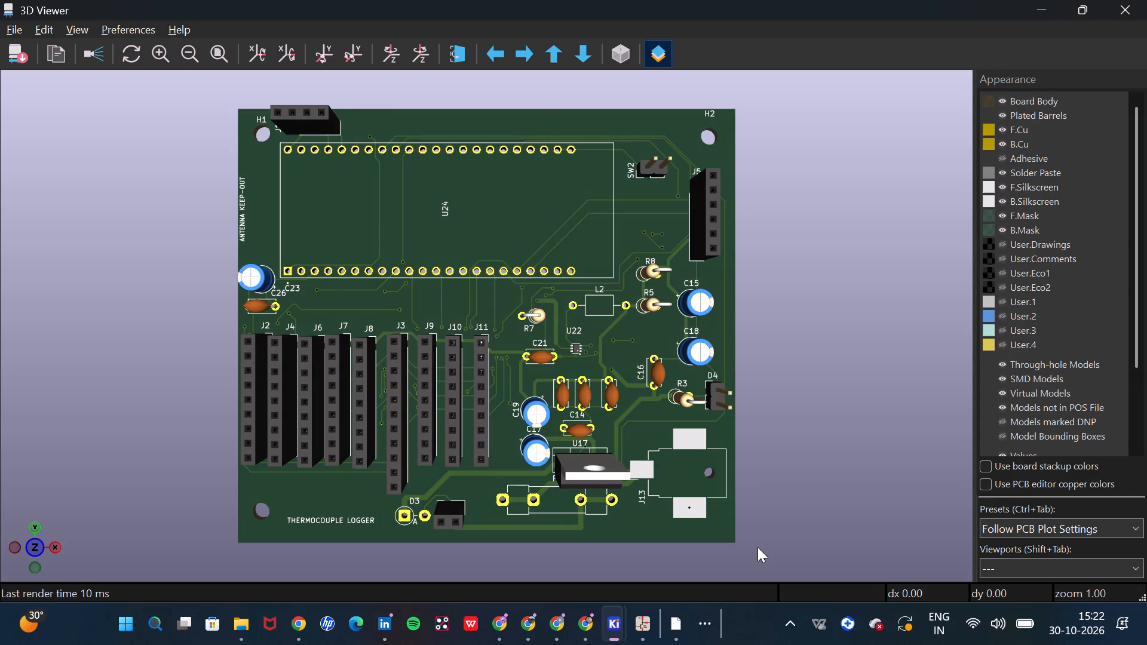
Switch to the Final_PCB layout in the PCB Editor and capture a screenshot of the entire routed board, cropped around its outline.
{"action": "key", "text": "alt+Tab"}
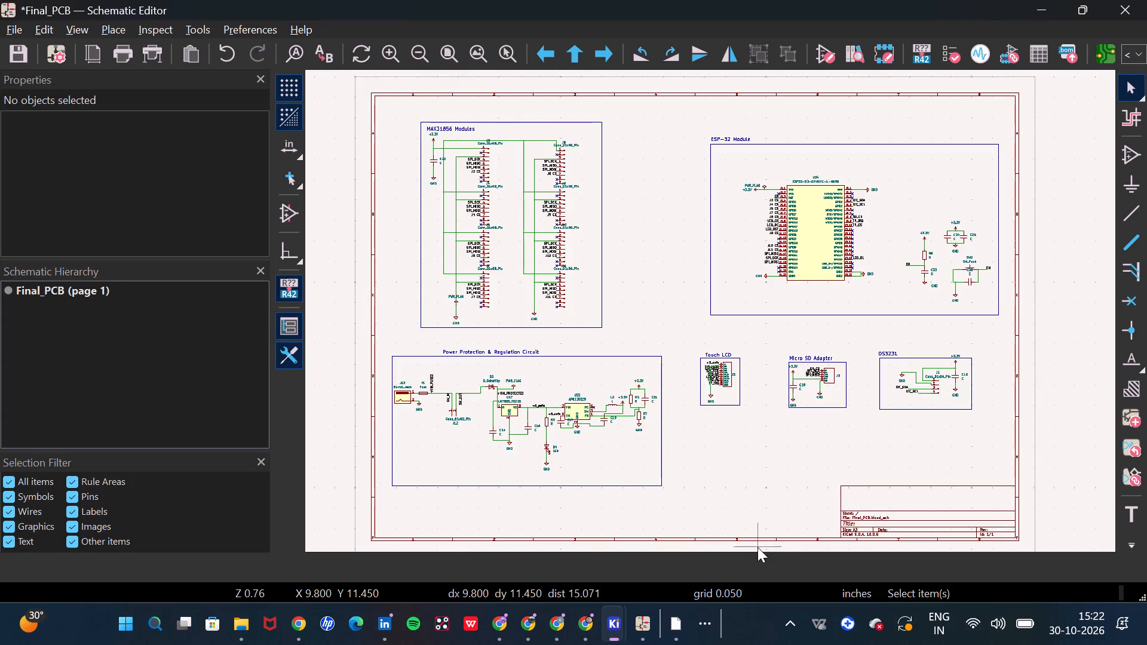
{"action": "key", "text": "alt+Tab"}
{"action": "key", "text": "alt+Tab"}
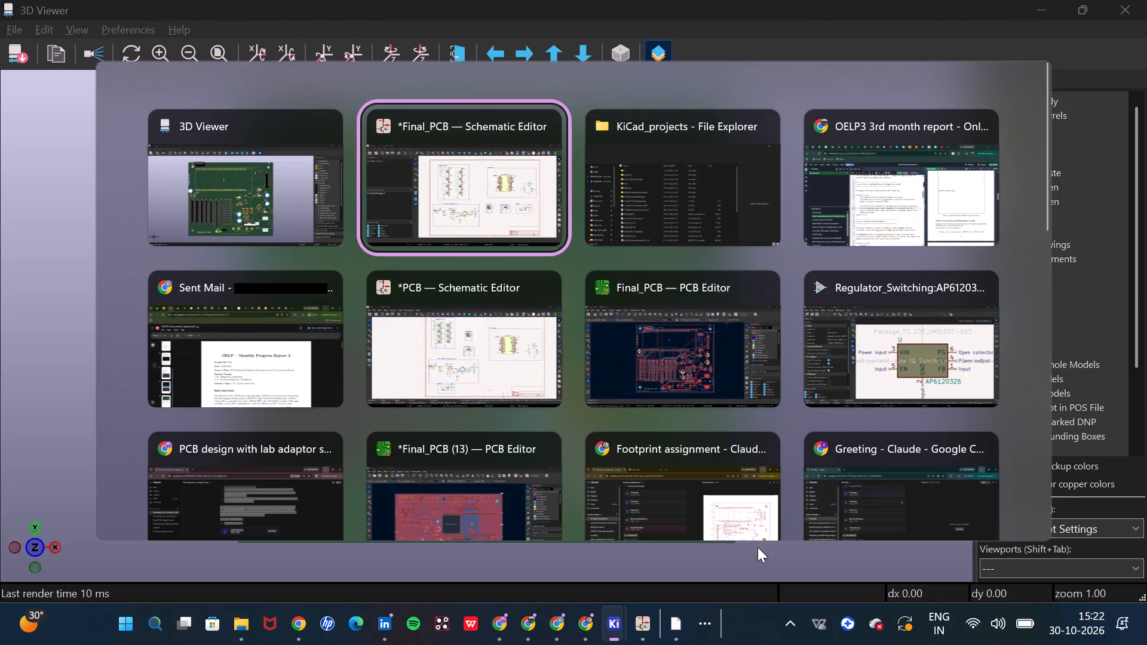
{"action": "key", "text": "alt+Tab"}
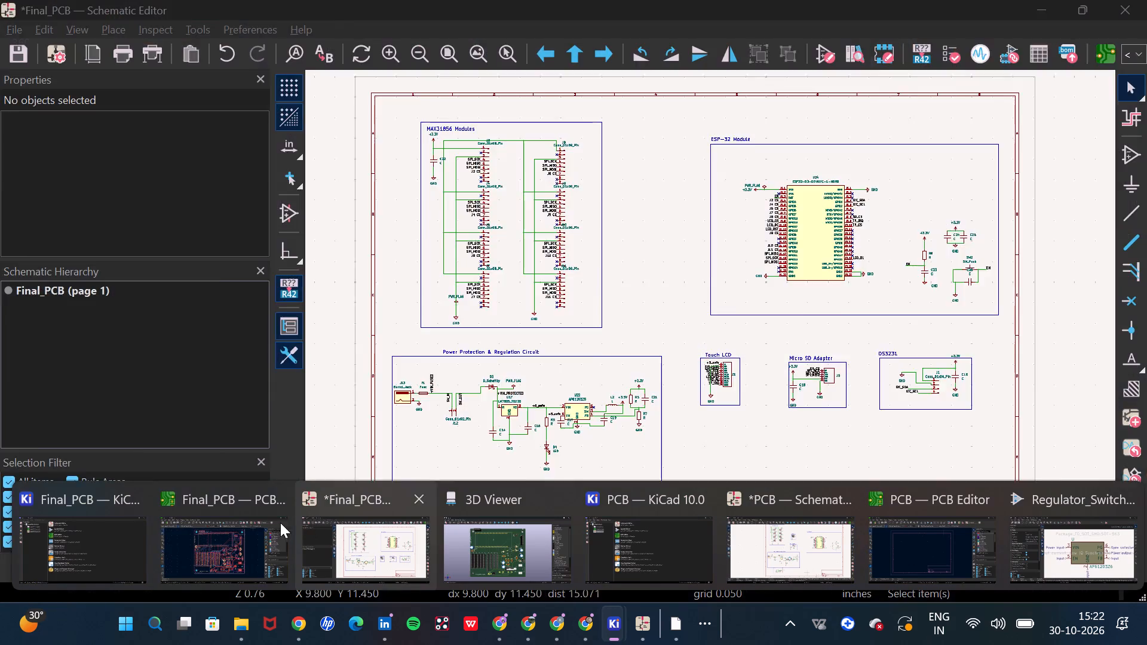
{"action": "left_click", "coordinate": [273, 524]}
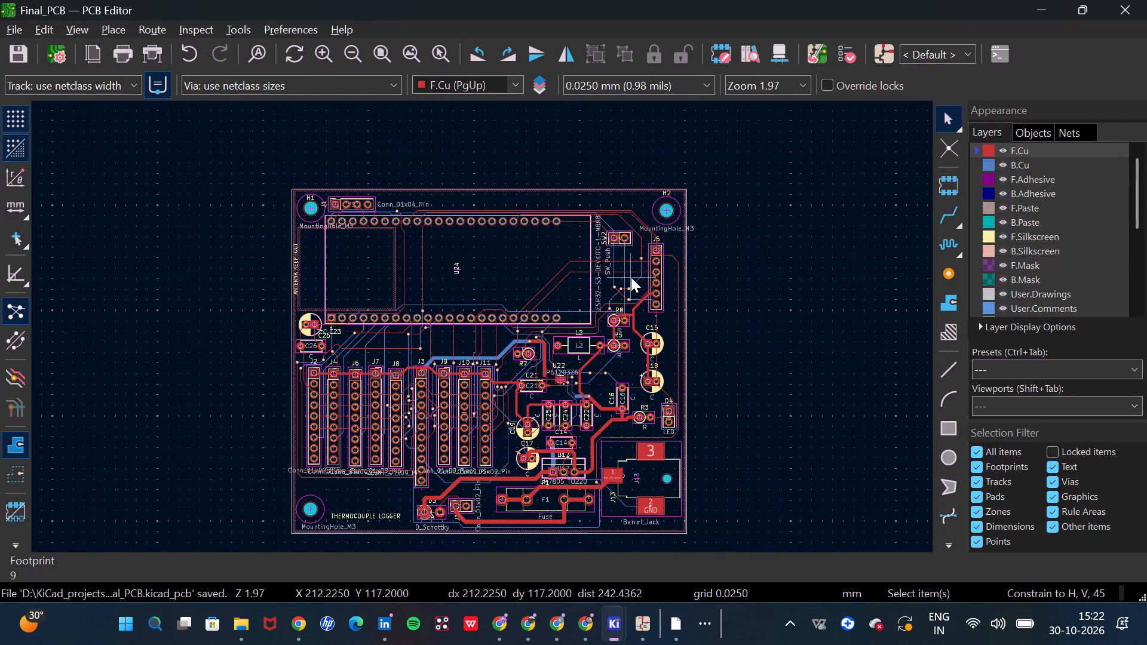
{"action": "key", "text": "Print"}
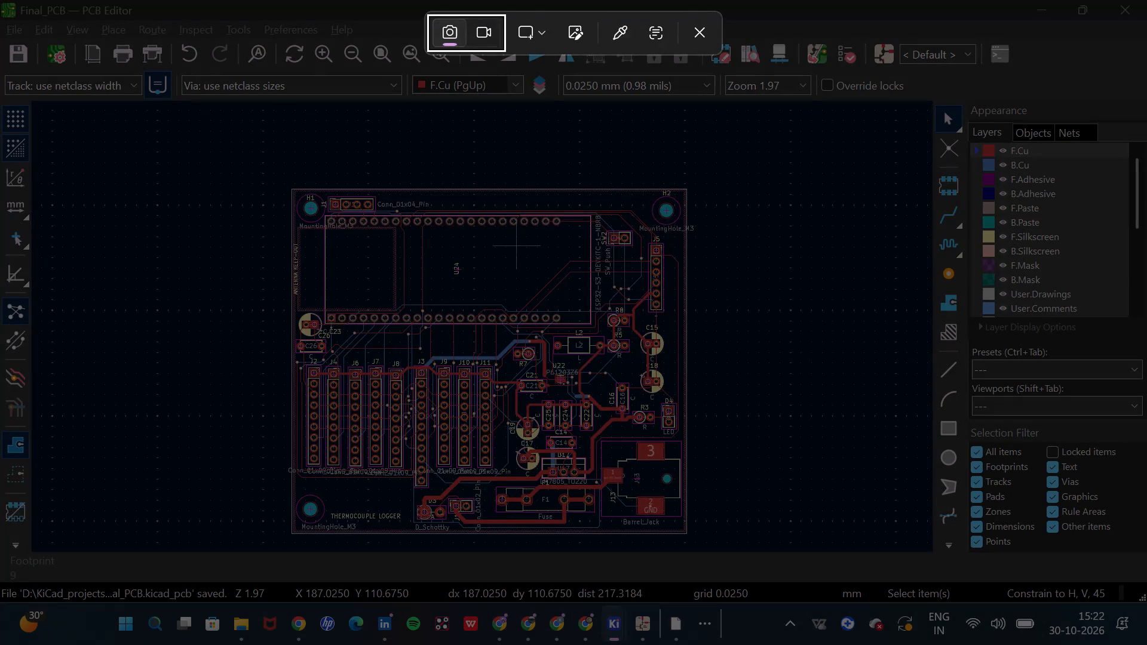
{"action": "left_click_drag", "start_coordinate": [289, 185], "coordinate": [333, 343]}
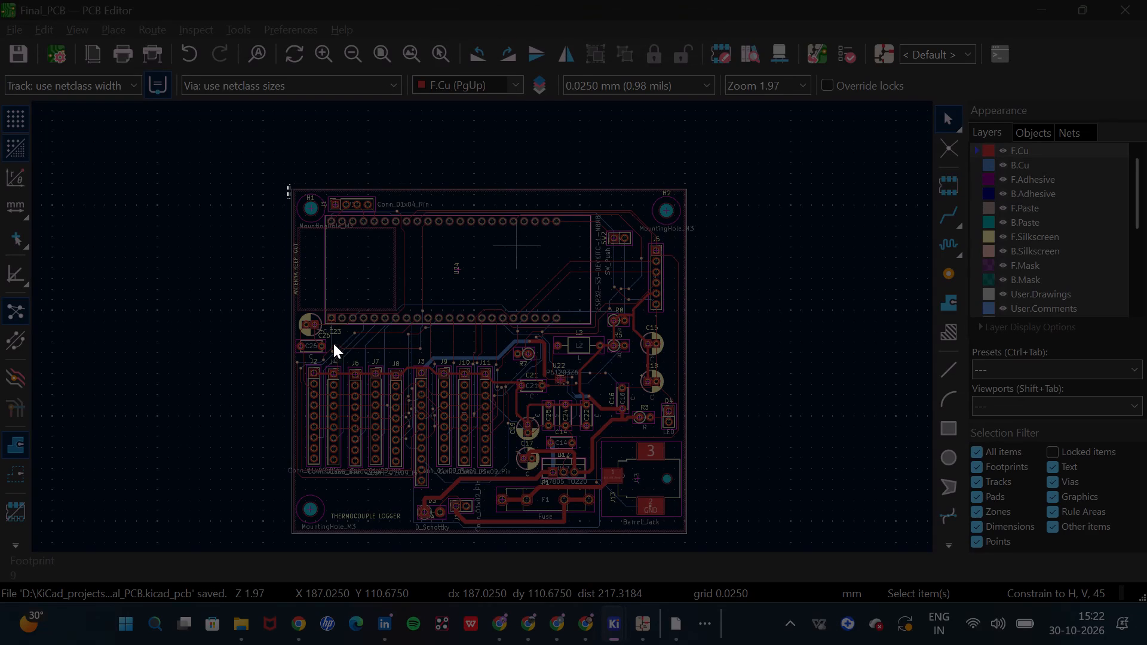
{"action": "left_click_drag", "start_coordinate": [333, 343], "coordinate": [709, 564]}
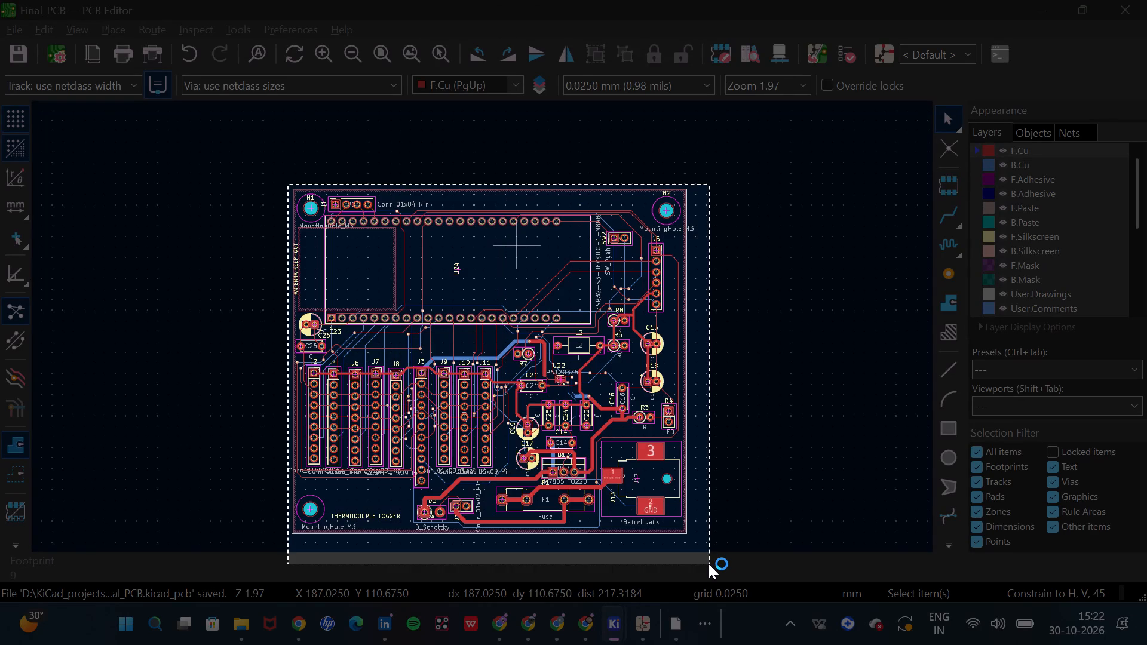
{"action": "left_click_drag", "start_coordinate": [709, 564], "coordinate": [694, 544]}
{"action": "key", "text": "alt+Tab"}
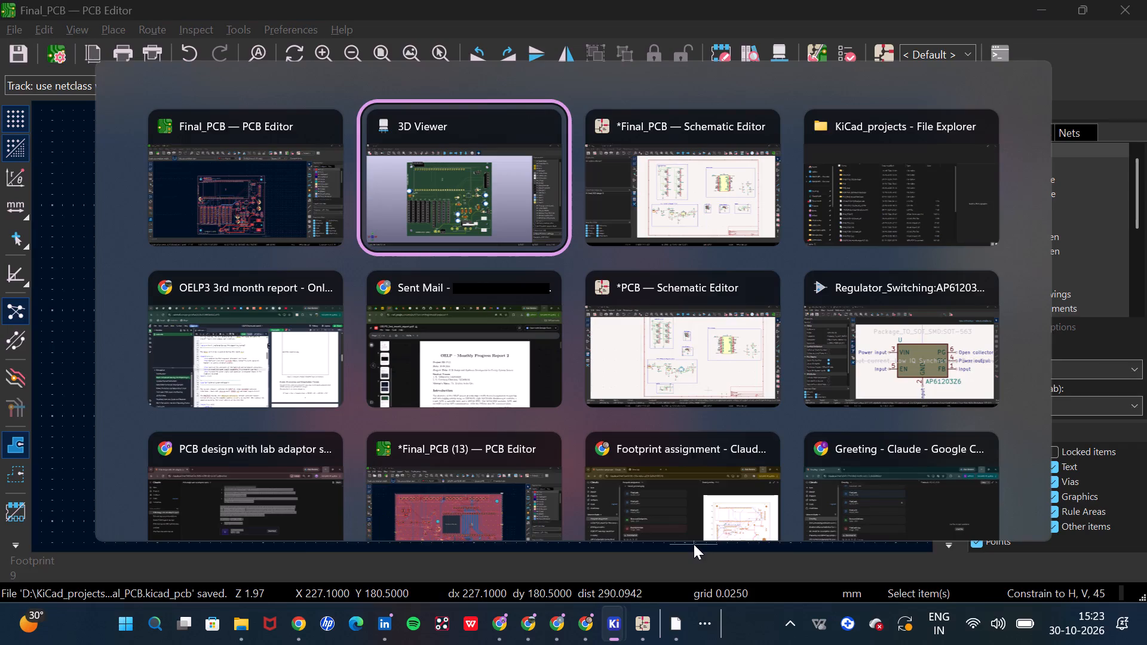
{"action": "left_click", "coordinate": [280, 391], "text": "alt"}
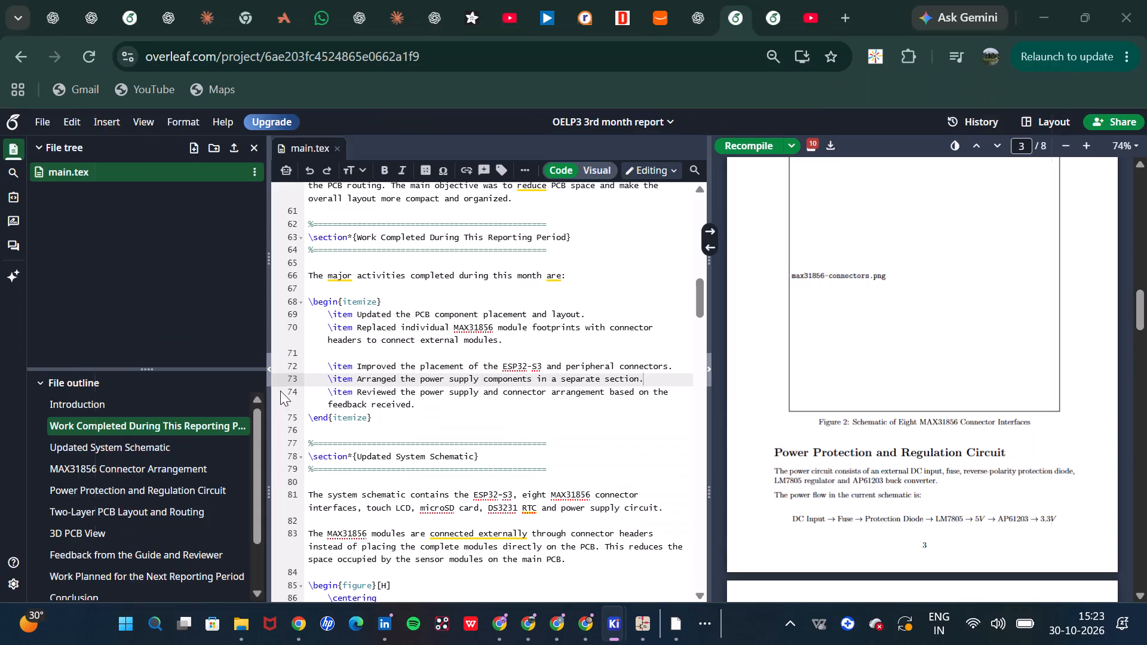
{"action": "left_click", "coordinate": [233, 152]}
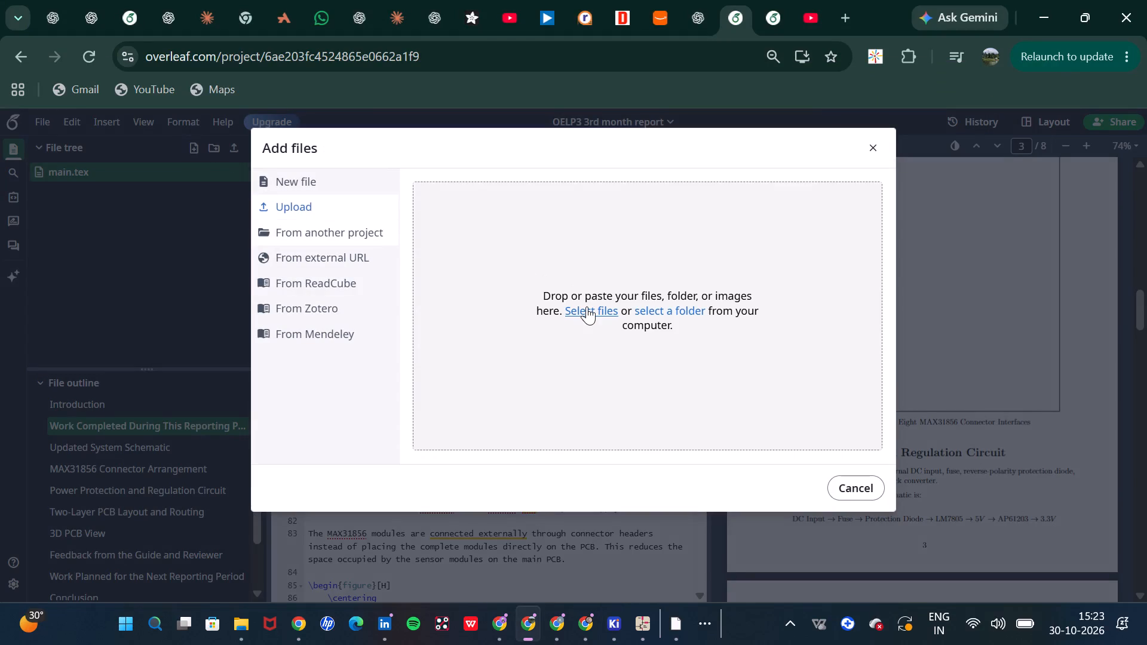
{"action": "left_click", "coordinate": [567, 307]}
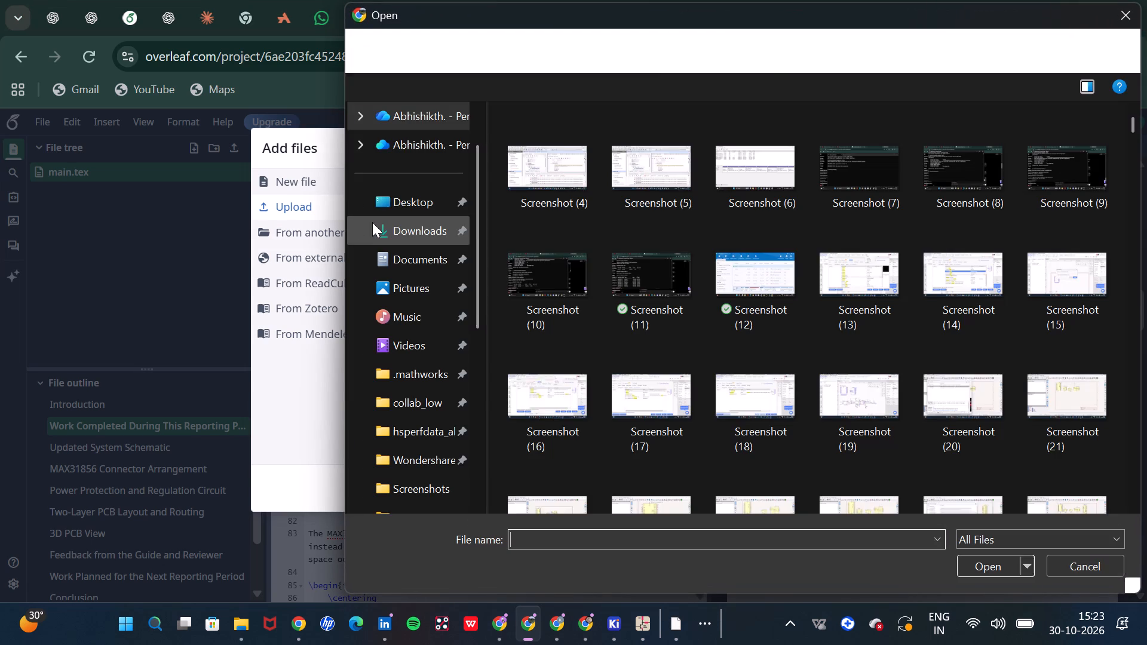
{"action": "scroll", "coordinate": [392, 241], "scroll_direction": "up", "scroll_amount": 5}
{"action": "left_click", "coordinate": [459, 146]}
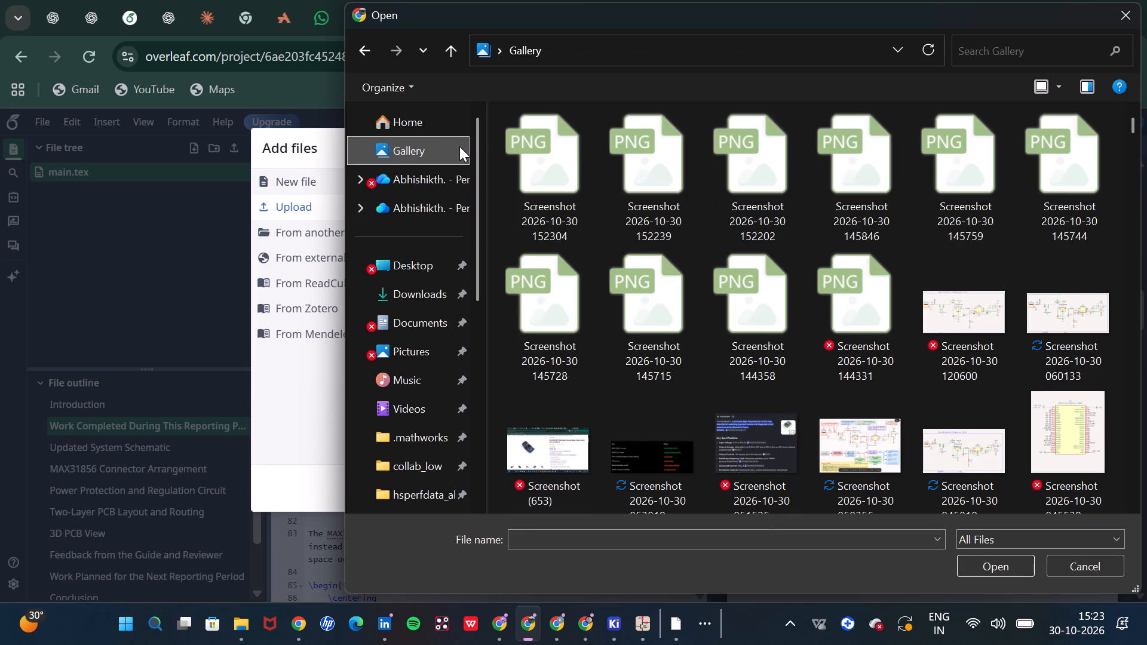
{"action": "left_click", "coordinate": [719, 115]}
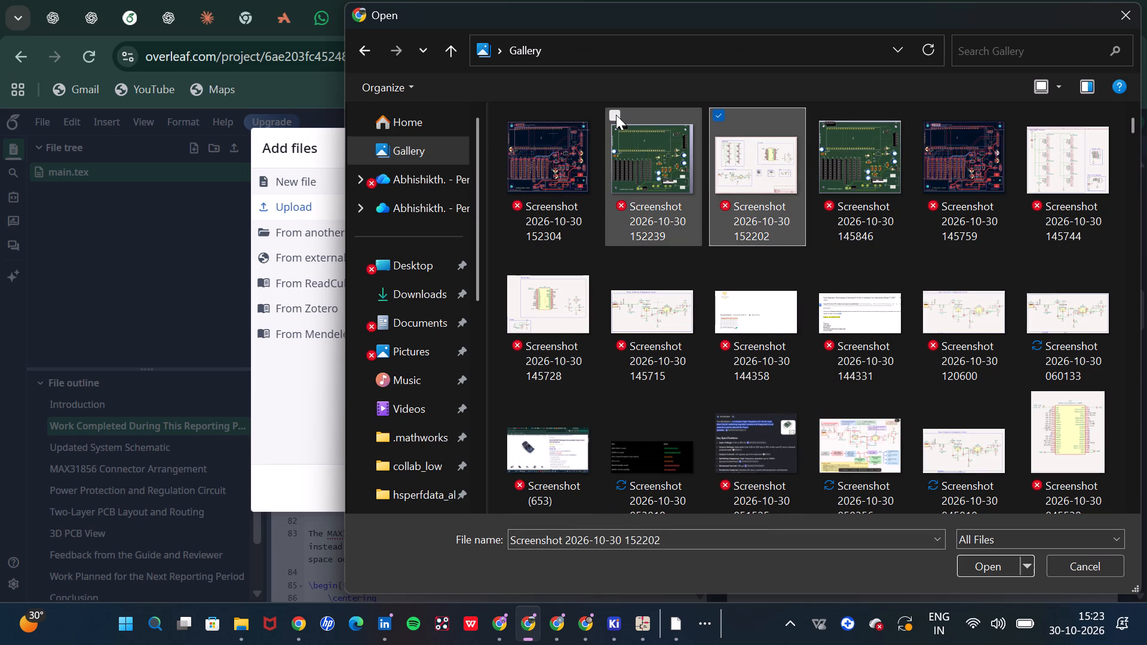
{"action": "left_click", "coordinate": [616, 115]}
{"action": "left_click", "coordinate": [512, 120]}
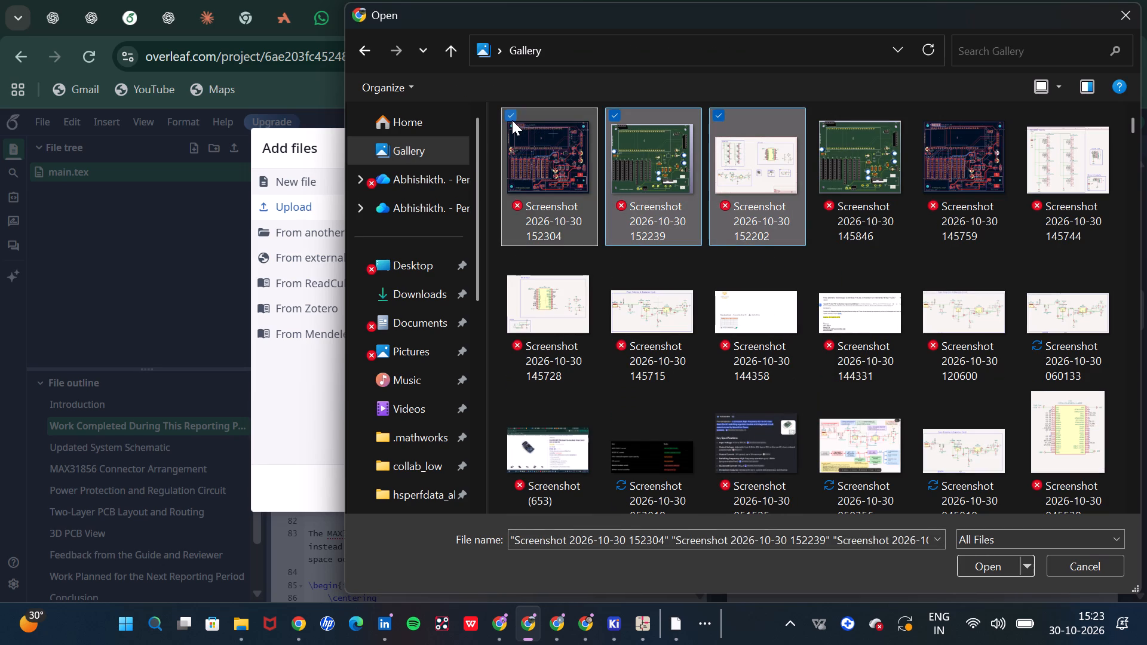
{"action": "left_click", "coordinate": [989, 564]}
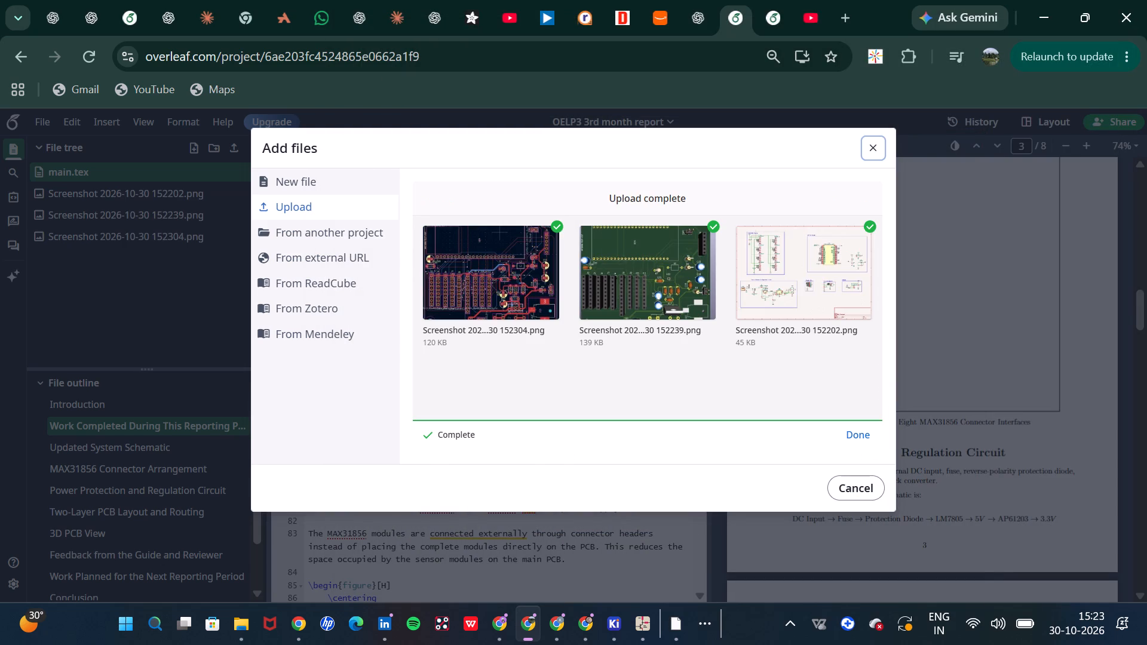
Replace the system-schematic.png figure block with the Revised Schematic heading and figure code copied from the 2nd month report.
{"action": "scroll", "coordinate": [929, 447], "scroll_direction": "up", "scroll_amount": 5}
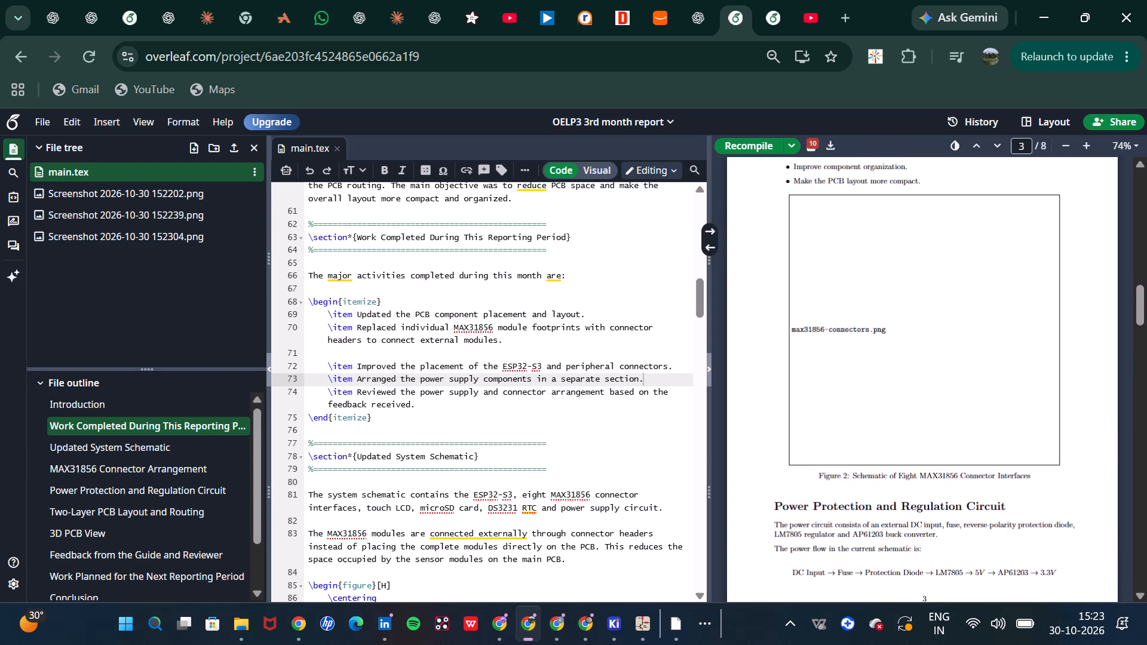
{"action": "scroll", "coordinate": [929, 447], "scroll_direction": "up", "scroll_amount": 2}
{"action": "scroll", "coordinate": [929, 447], "scroll_direction": "down", "scroll_amount": 2}
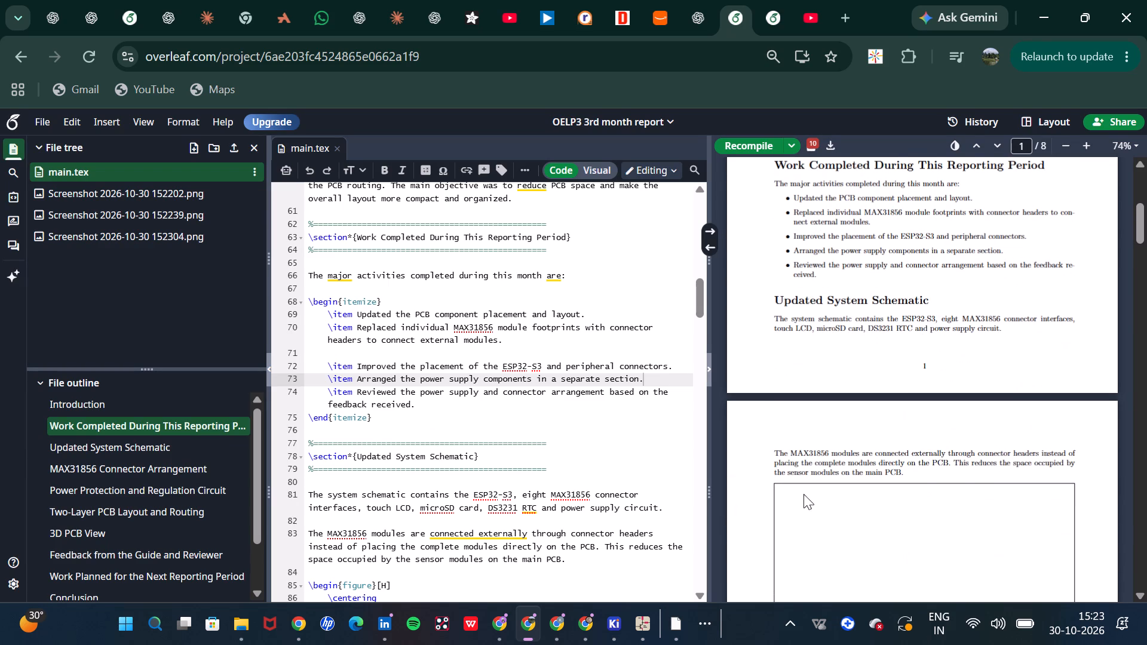
{"action": "triple_click", "coordinate": [845, 462]}
{"action": "left_click", "coordinate": [845, 462]}
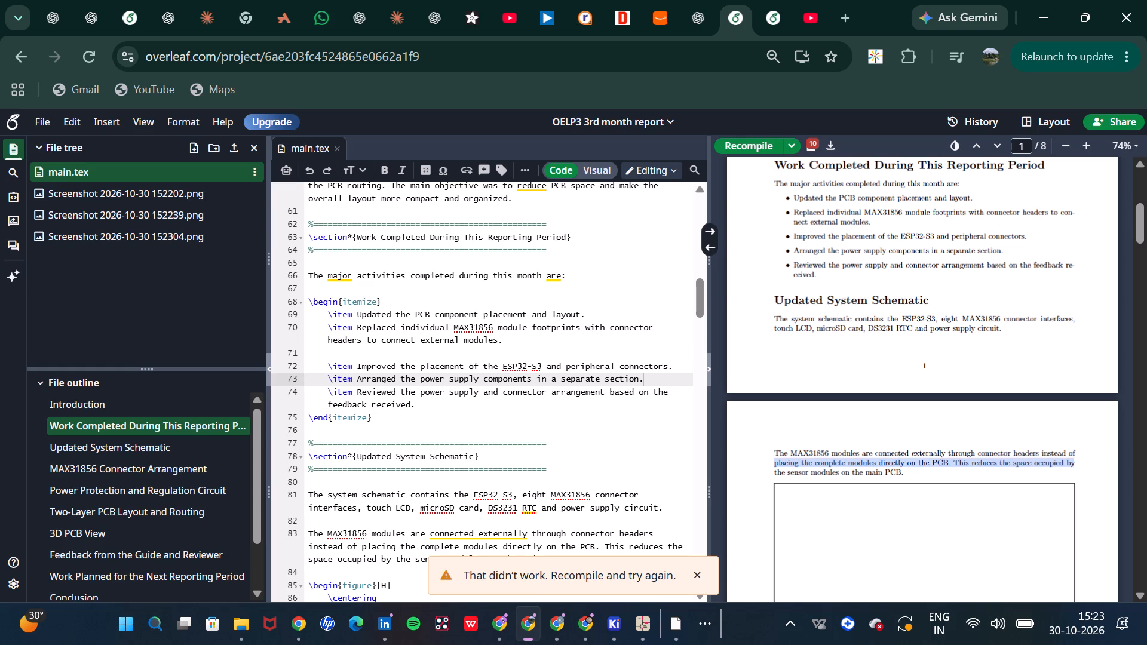
{"action": "scroll", "coordinate": [502, 478], "scroll_direction": "down", "scroll_amount": 2}
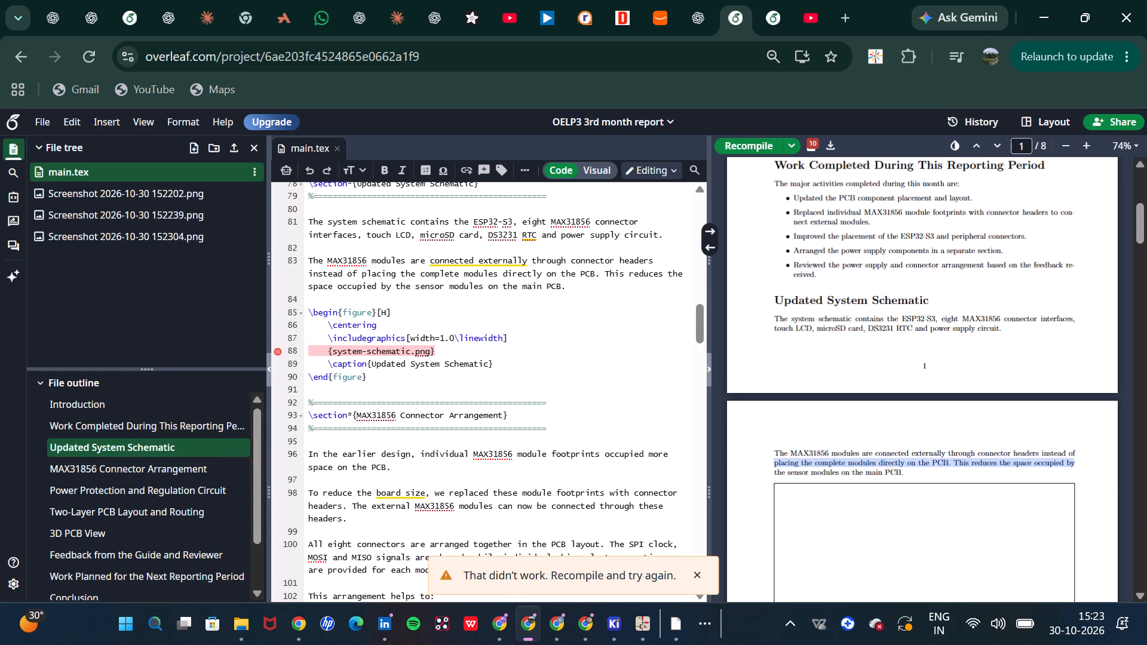
{"action": "left_click", "coordinate": [771, 2]}
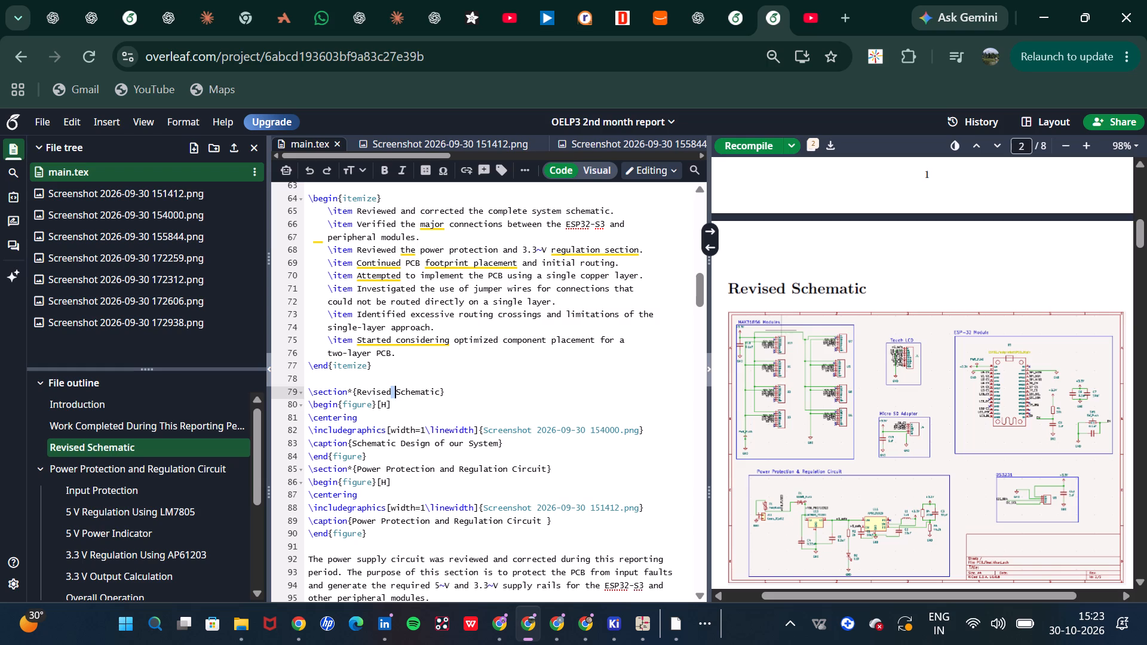
{"action": "left_click_drag", "start_coordinate": [374, 459], "coordinate": [306, 402]}
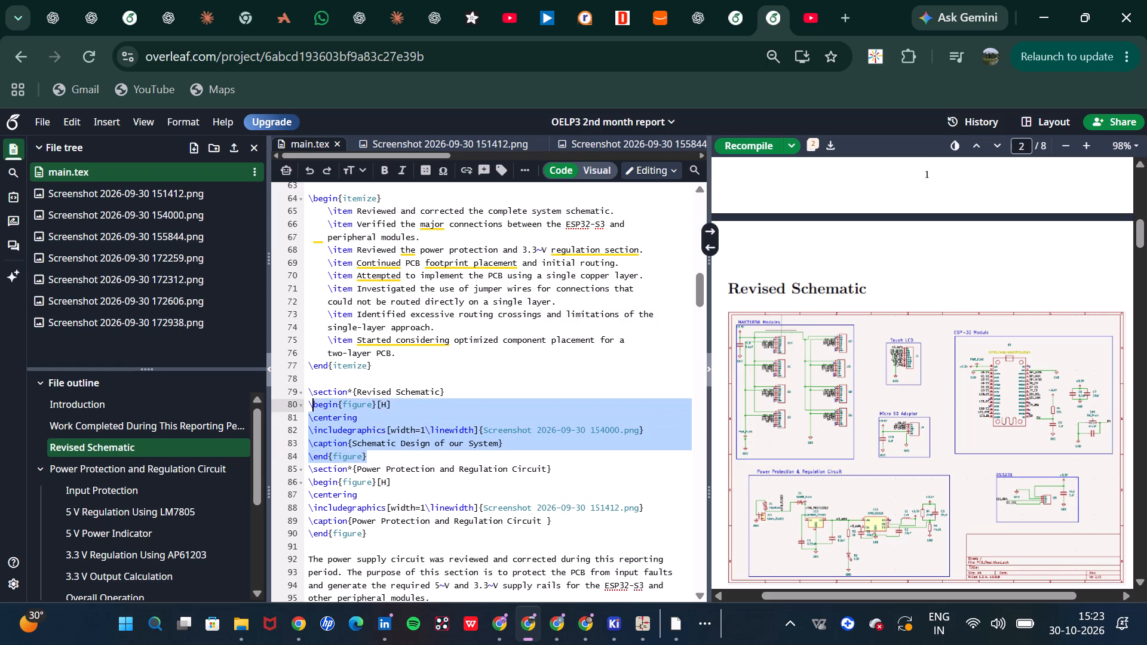
{"action": "left_click_drag", "start_coordinate": [306, 402], "coordinate": [300, 395]}
{"action": "key", "text": "ctrl+c"}
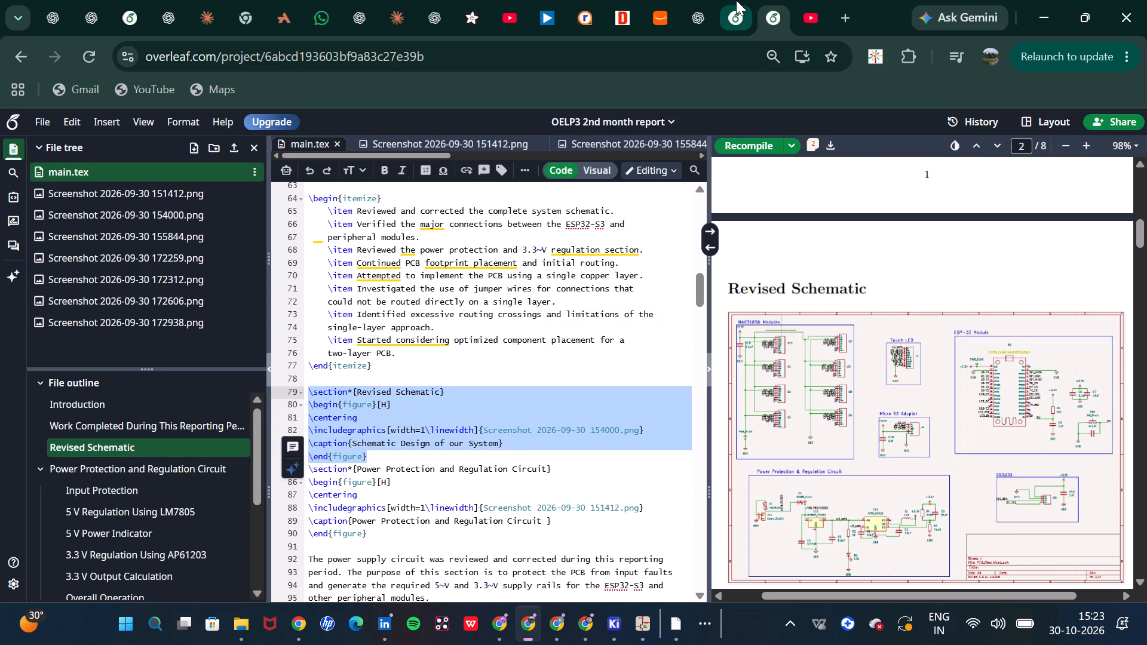
{"action": "left_click", "coordinate": [736, 0]}
{"action": "left_click", "coordinate": [510, 360]}
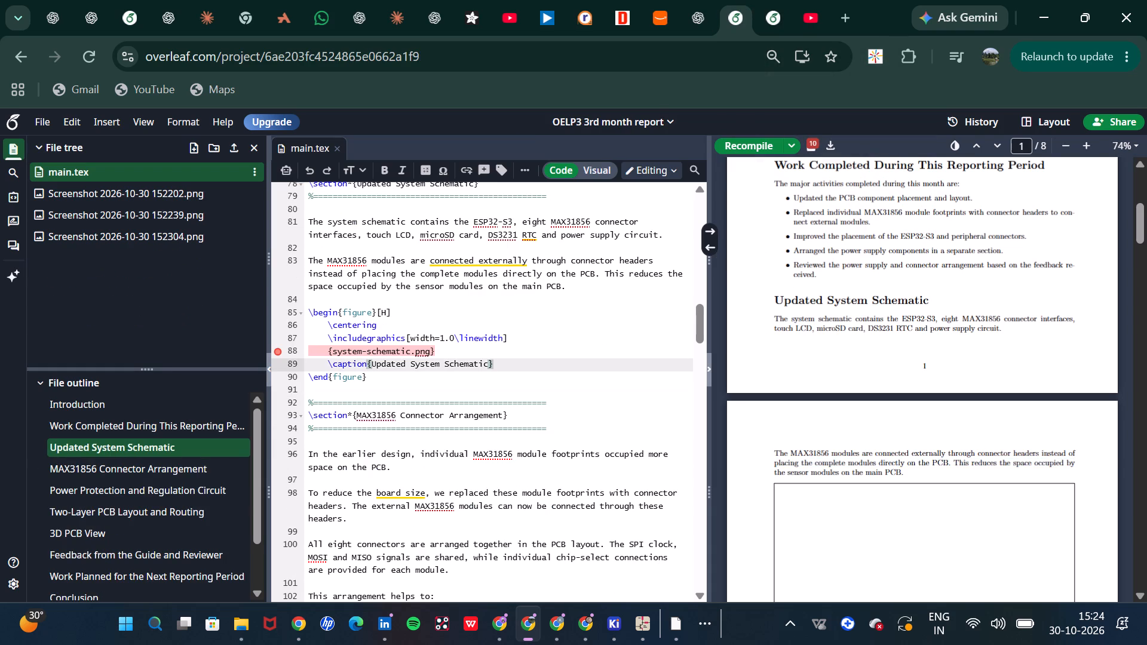
{"action": "left_click_drag", "start_coordinate": [373, 385], "coordinate": [302, 317]}
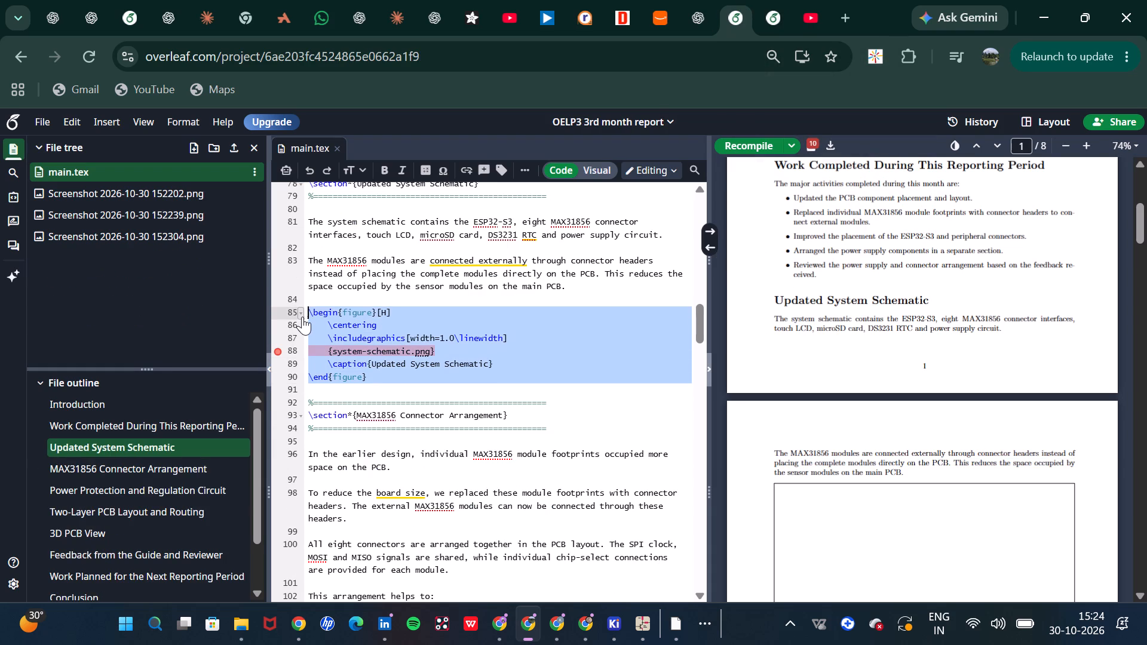
{"action": "left_click_drag", "start_coordinate": [302, 317], "coordinate": [302, 316]}
{"action": "key", "text": "ctrl+v"}
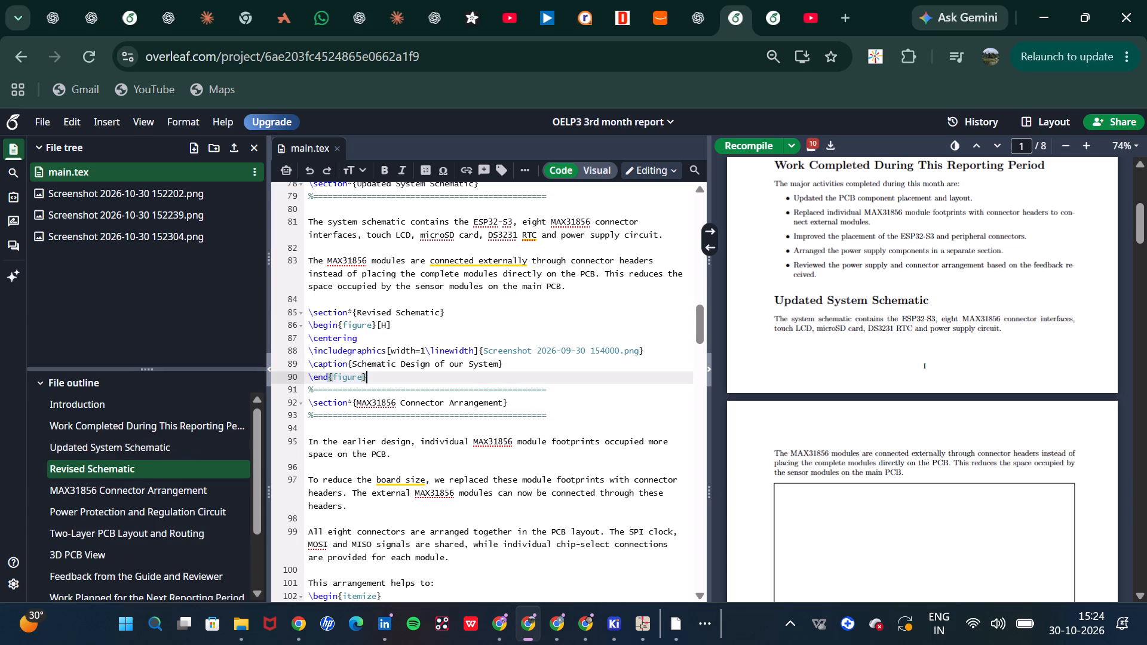
Retitle the pasted Revised Schematic section heading as Updated Schematic.
{"action": "left_click_drag", "start_coordinate": [392, 313], "coordinate": [357, 312]}
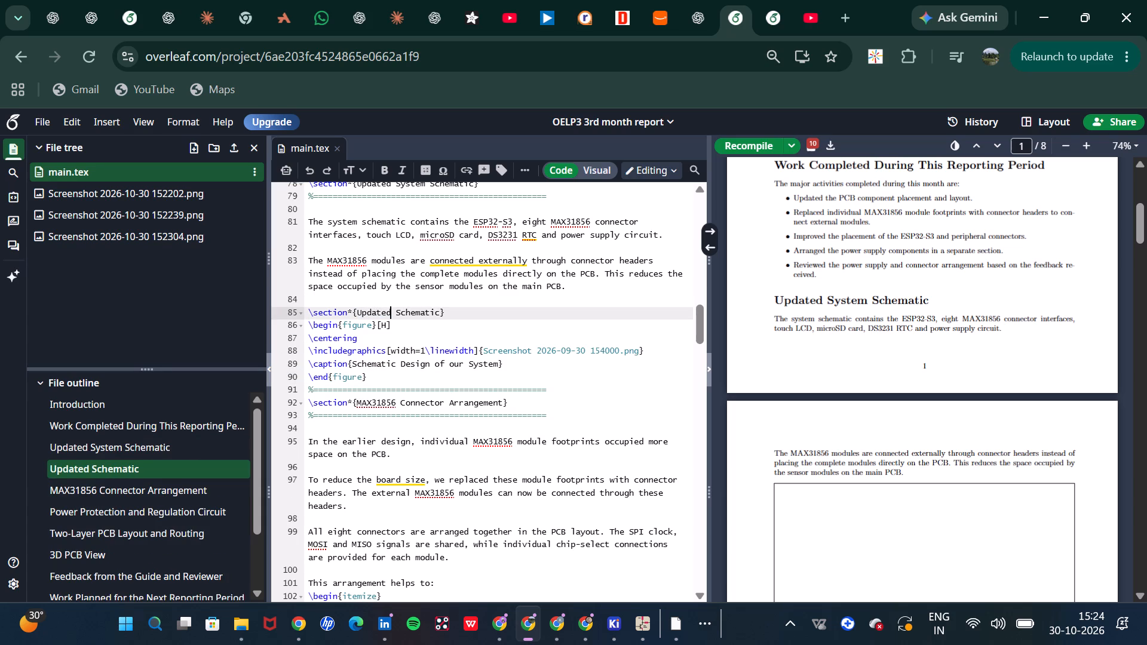
Check which uploaded image shows the schematic, insert Screenshot 2026-10-30 152202.png as the Updated Schematic figure's file, and recompile.
{"action": "left_click", "coordinate": [193, 199]}
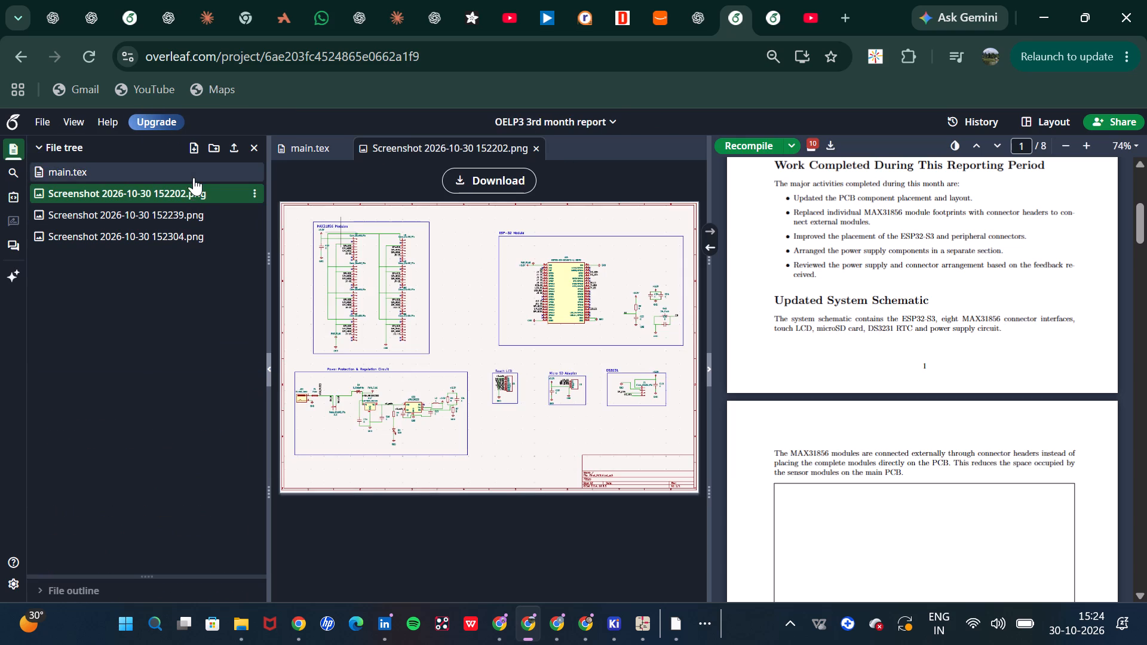
{"action": "left_click", "coordinate": [194, 174]}
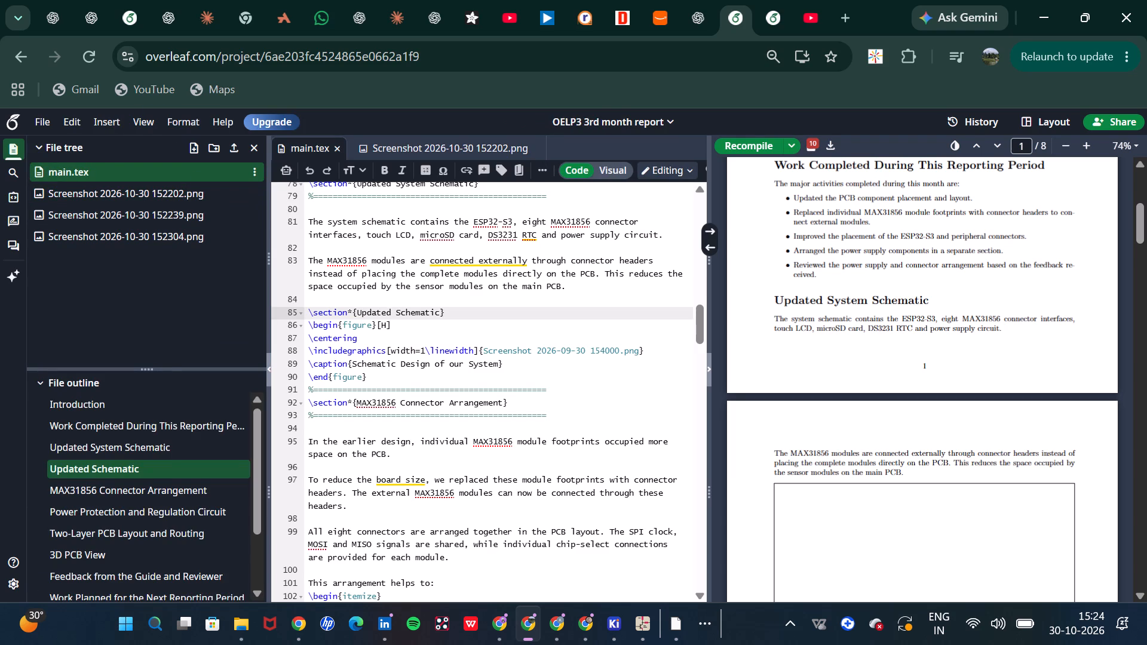
{"action": "left_click_drag", "start_coordinate": [637, 351], "coordinate": [485, 351]}
{"action": "left_click", "coordinate": [485, 351]}
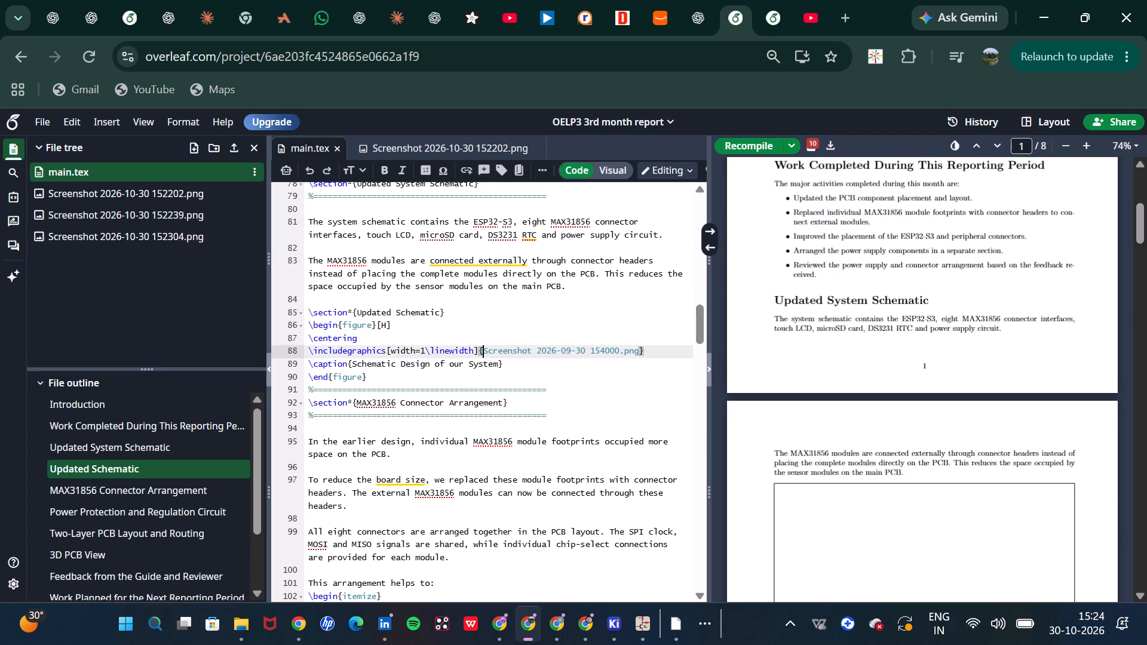
{"action": "left_click", "coordinate": [569, 349]}
{"action": "key", "text": "BackSpace"}
{"action": "key", "text": "BackSpace"}
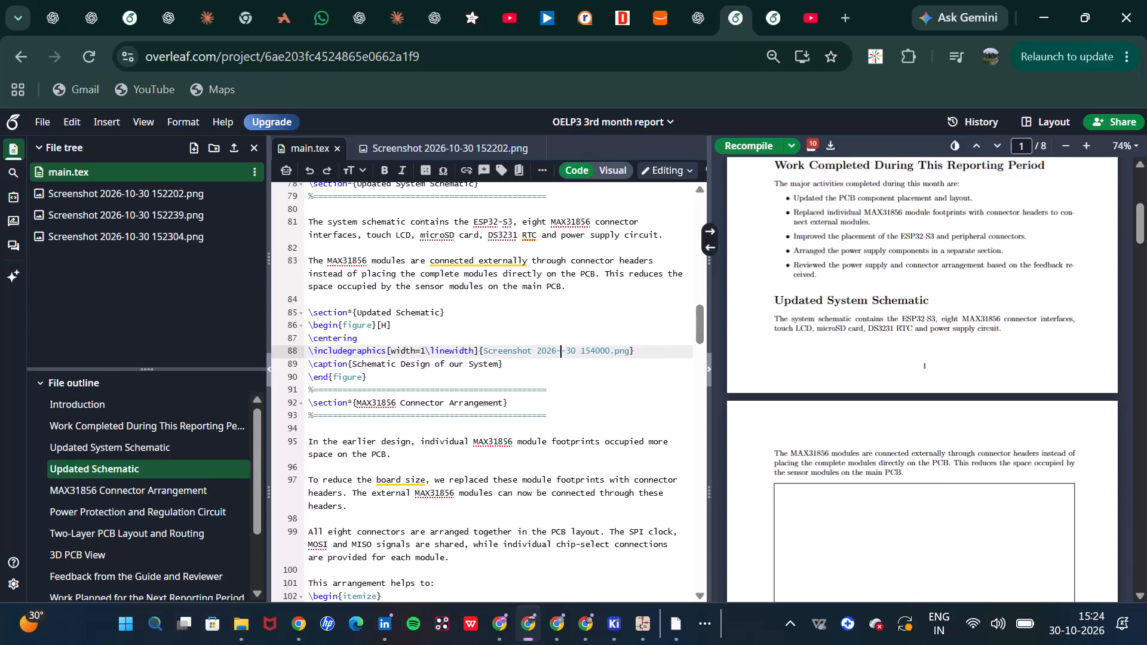
{"action": "key", "text": "1"}
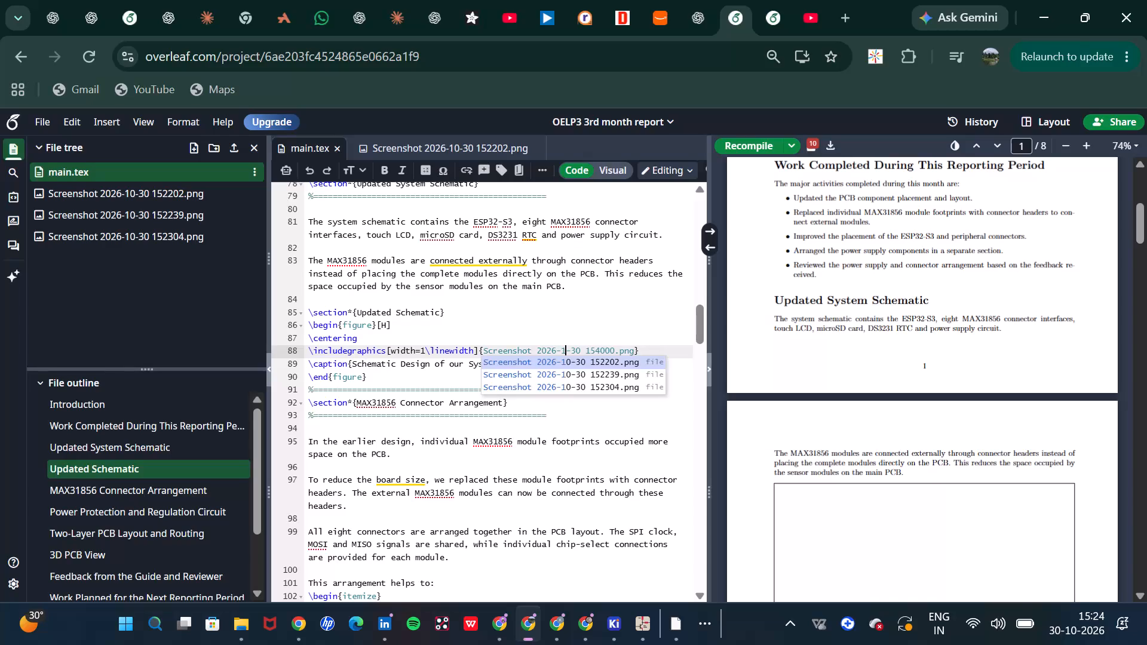
{"action": "left_click", "coordinate": [598, 359]}
{"action": "key", "text": "ctrl+s"}
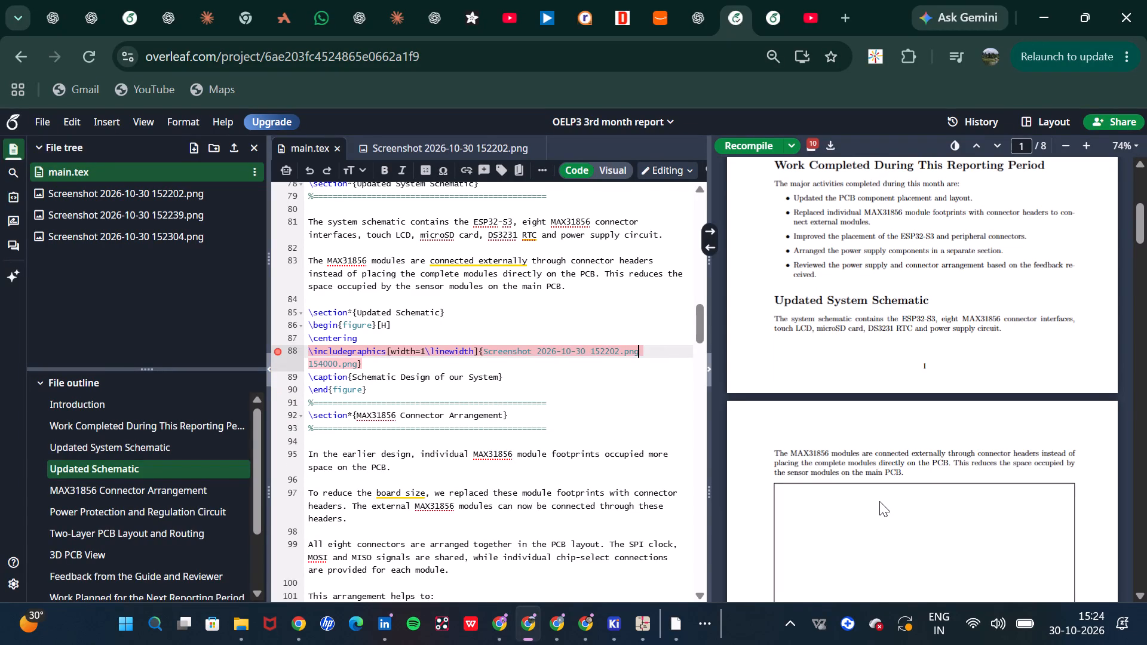
{"action": "scroll", "coordinate": [879, 501], "scroll_direction": "down", "scroll_amount": 1}
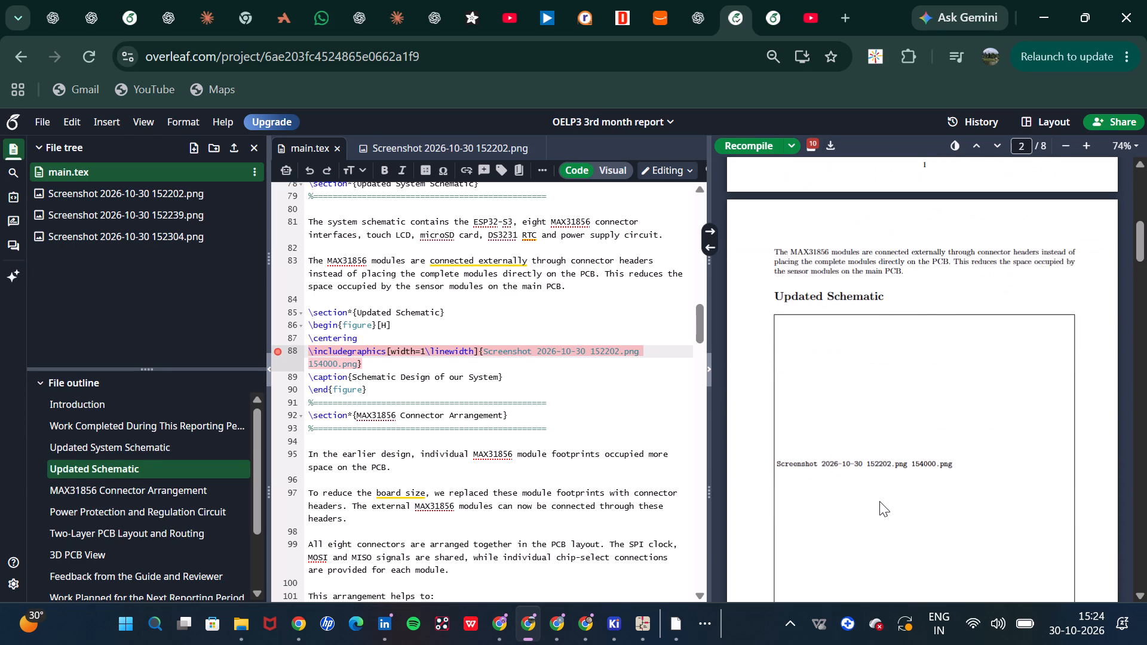
{"action": "scroll", "coordinate": [879, 501], "scroll_direction": "down", "scroll_amount": 1}
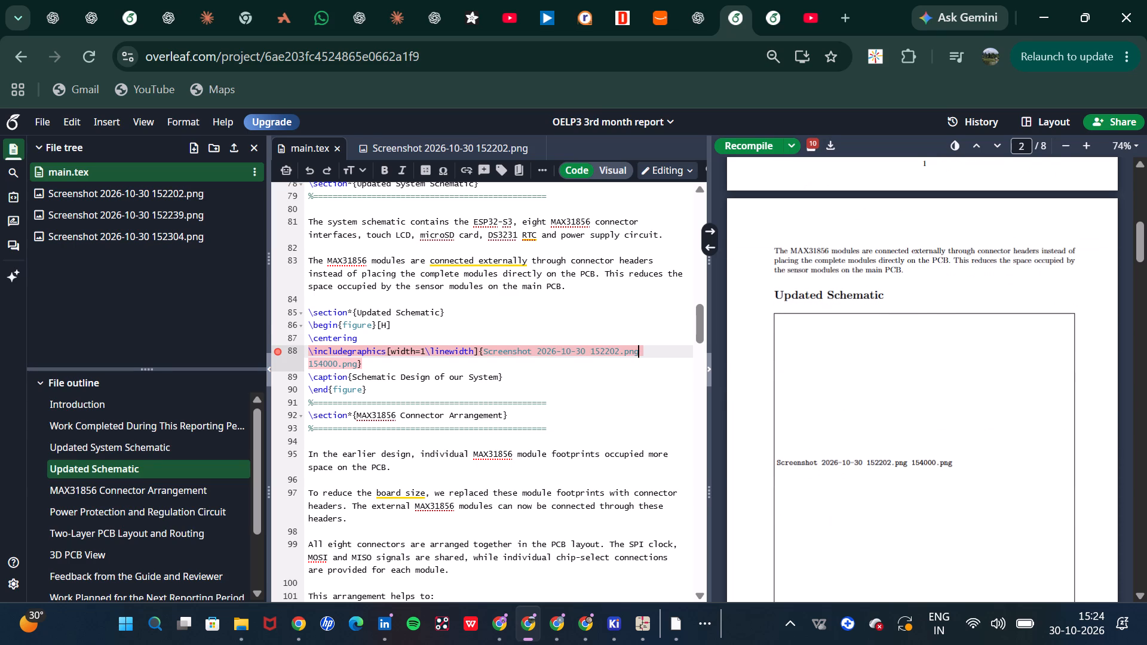
Close the braces right after 152202.png, delete the leftover 154000.png text following it, and recompile the report.
{"action": "key", "text": "shift+braceright"}
{"action": "left_click_drag", "start_coordinate": [378, 366], "coordinate": [351, 362]}
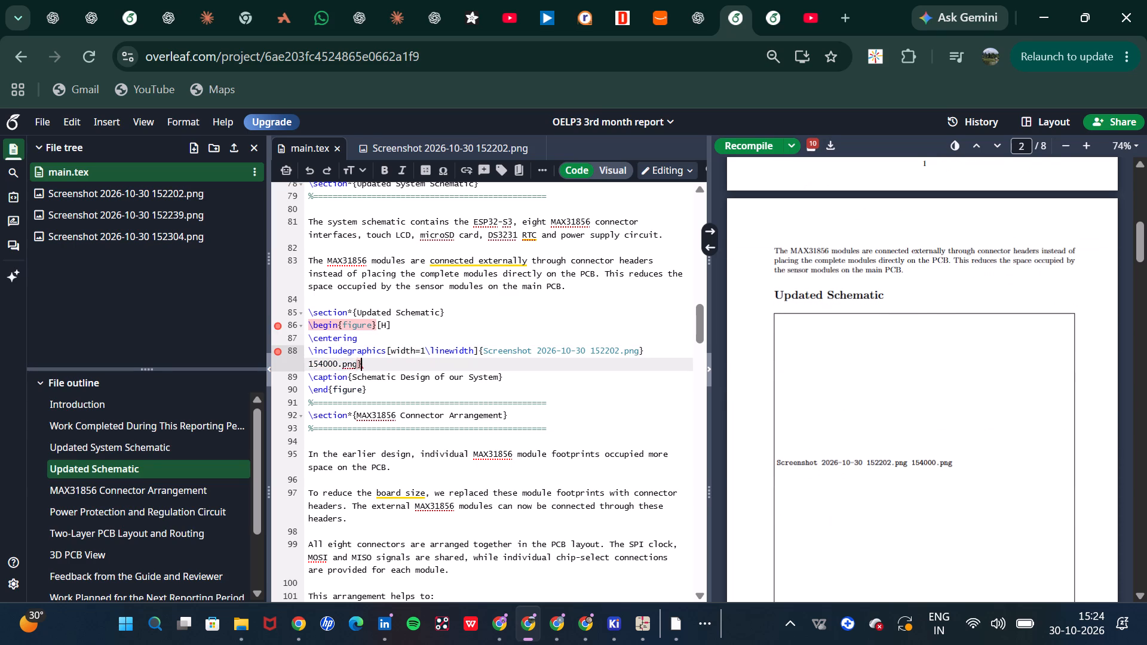
{"action": "left_click_drag", "start_coordinate": [351, 362], "coordinate": [303, 361]}
{"action": "key", "text": "BackSpace"}
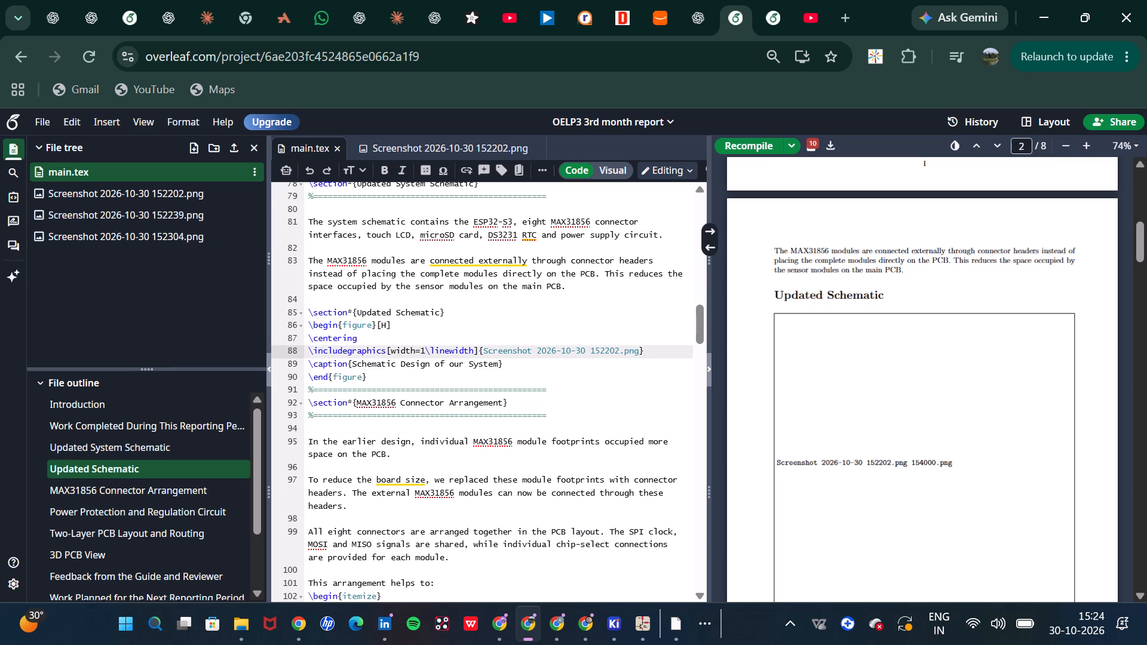
{"action": "key", "text": "ctrl+s"}
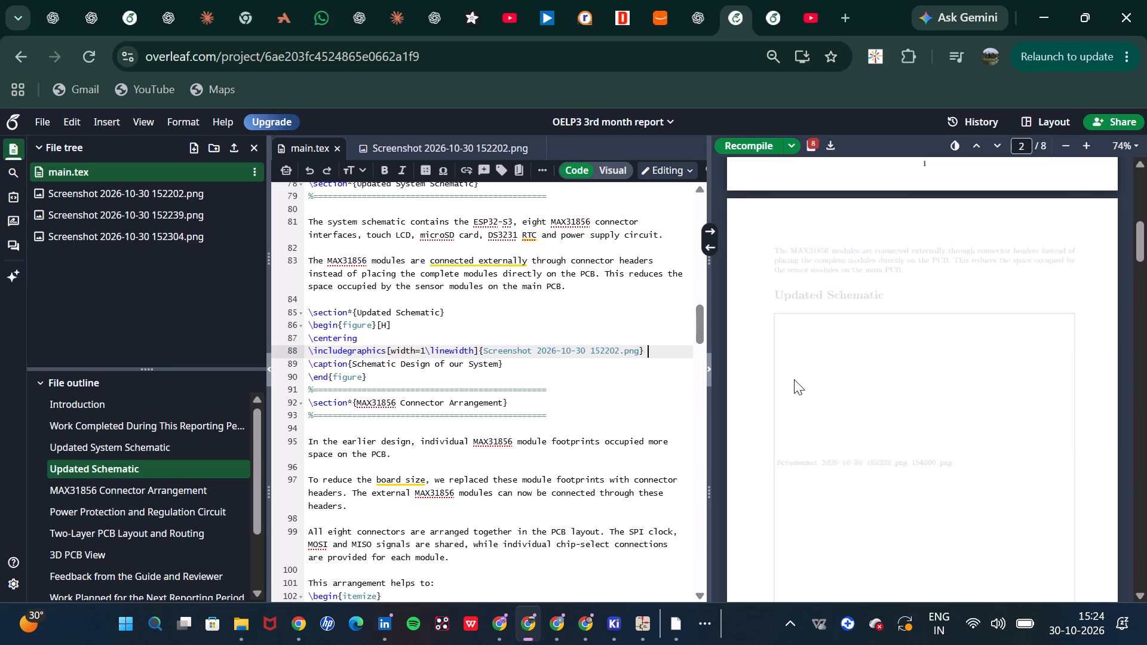
Insert a \newpage before the Updated System Schematic section and recompile the report.
{"action": "scroll", "coordinate": [794, 379], "scroll_direction": "down", "scroll_amount": 1}
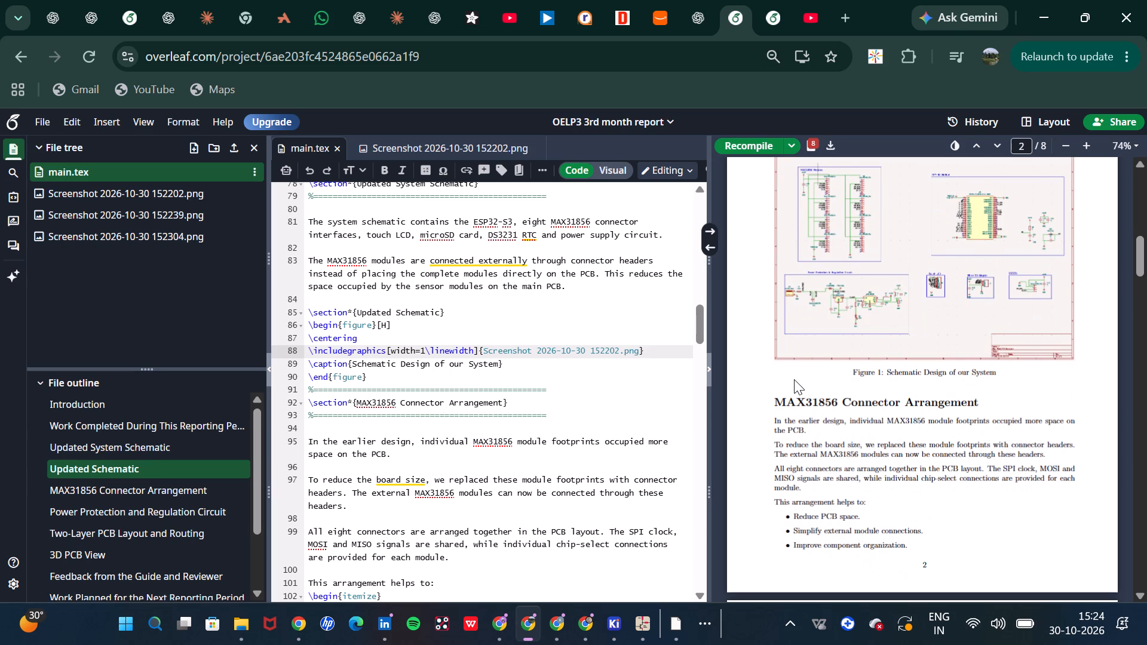
{"action": "scroll", "coordinate": [846, 529], "scroll_direction": "down", "scroll_amount": 1}
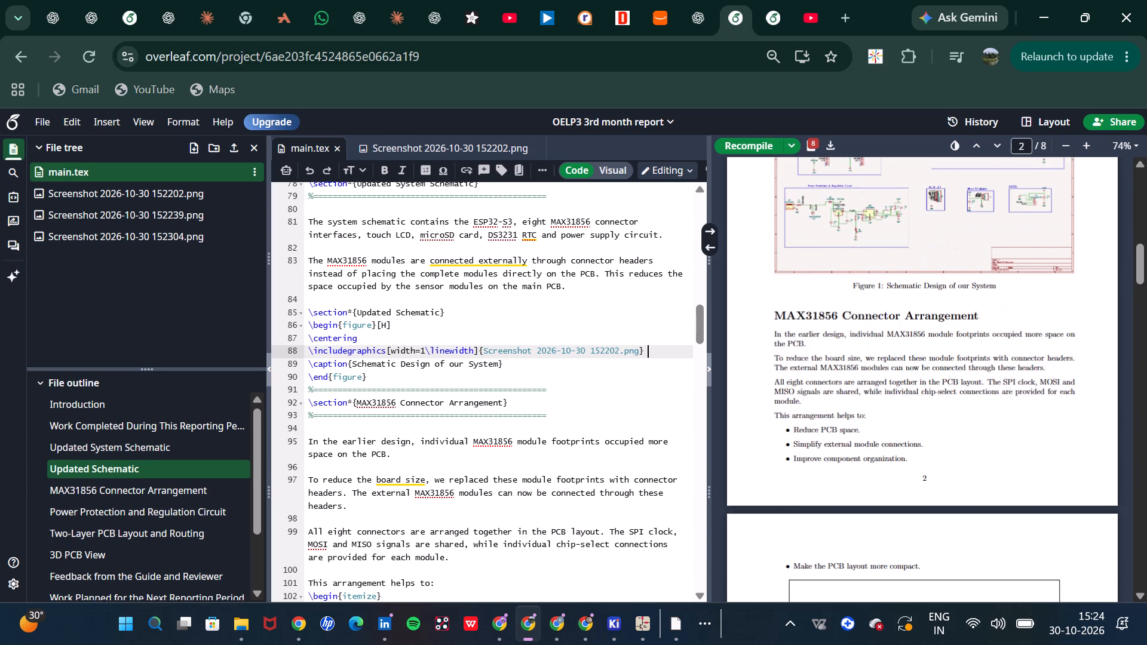
{"action": "scroll", "coordinate": [846, 529], "scroll_direction": "down", "scroll_amount": 1}
{"action": "scroll", "coordinate": [846, 529], "scroll_direction": "up", "scroll_amount": 4}
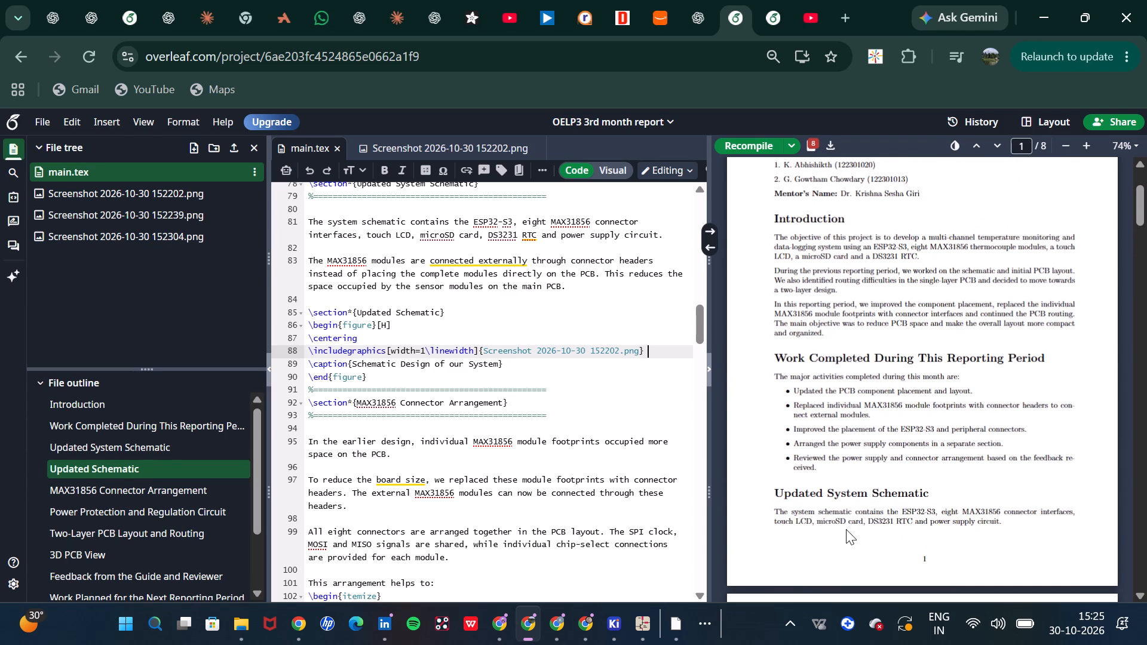
{"action": "triple_click", "coordinate": [831, 491]}
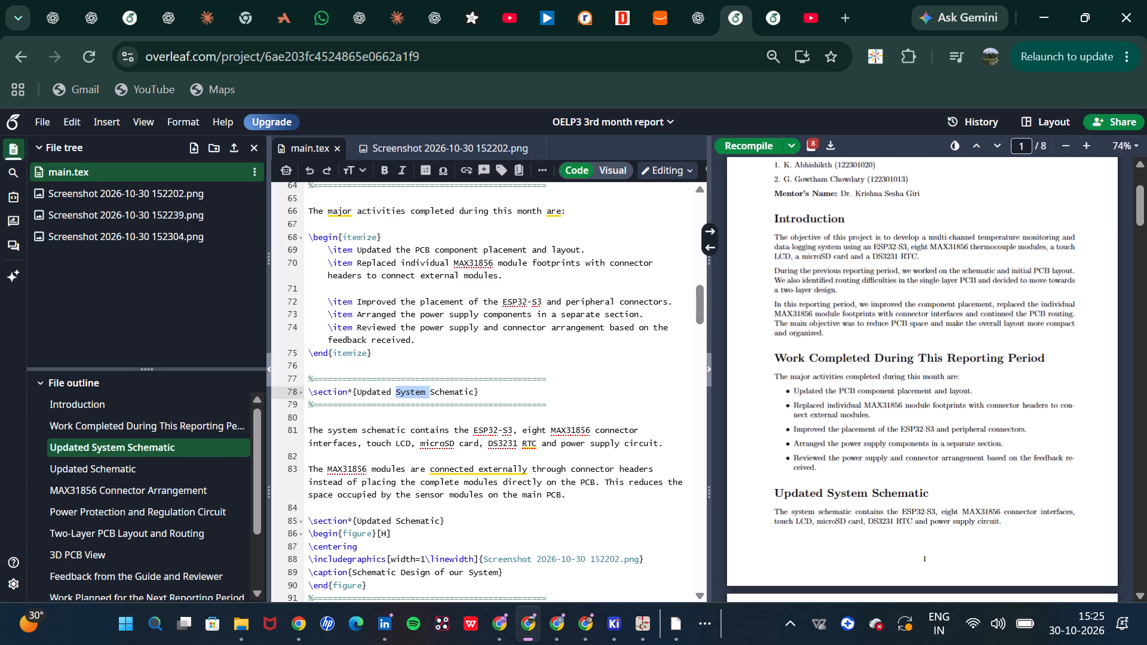
{"action": "left_click", "coordinate": [436, 370]}
{"action": "type", "text": "\\new"}
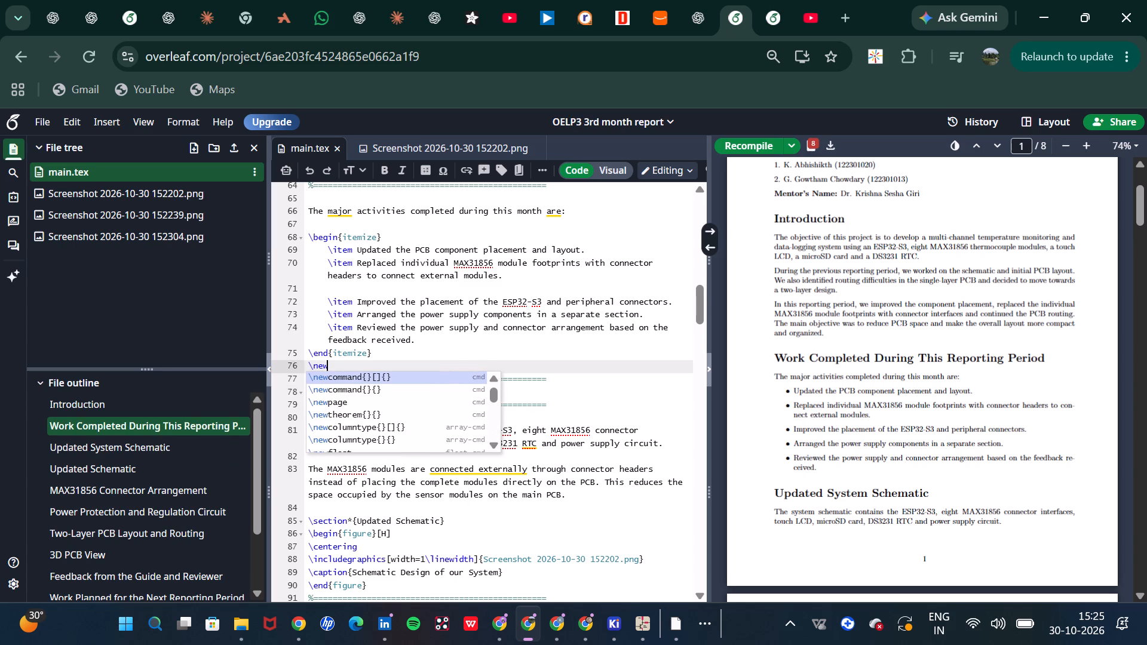
{"action": "left_click", "coordinate": [381, 404]}
{"action": "key", "text": "ctrl+s"}
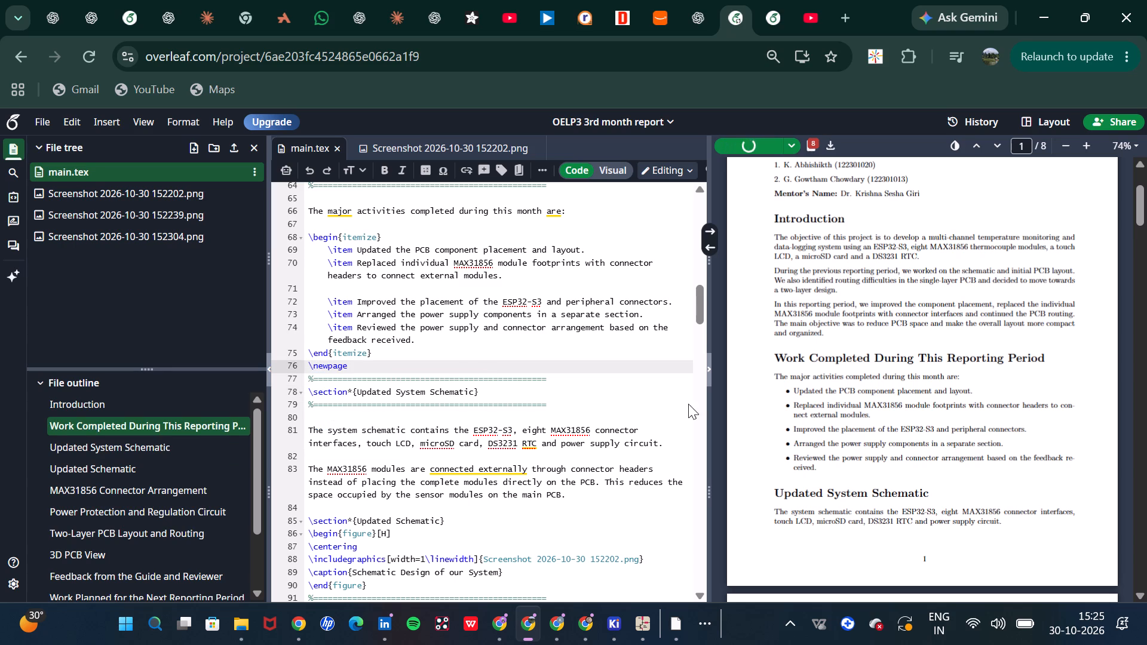
Delete the max31856-connectors.png figure block from the MAX31856 Connector Arrangement section and recompile the report.
{"action": "scroll", "coordinate": [959, 454], "scroll_direction": "up", "scroll_amount": 1}
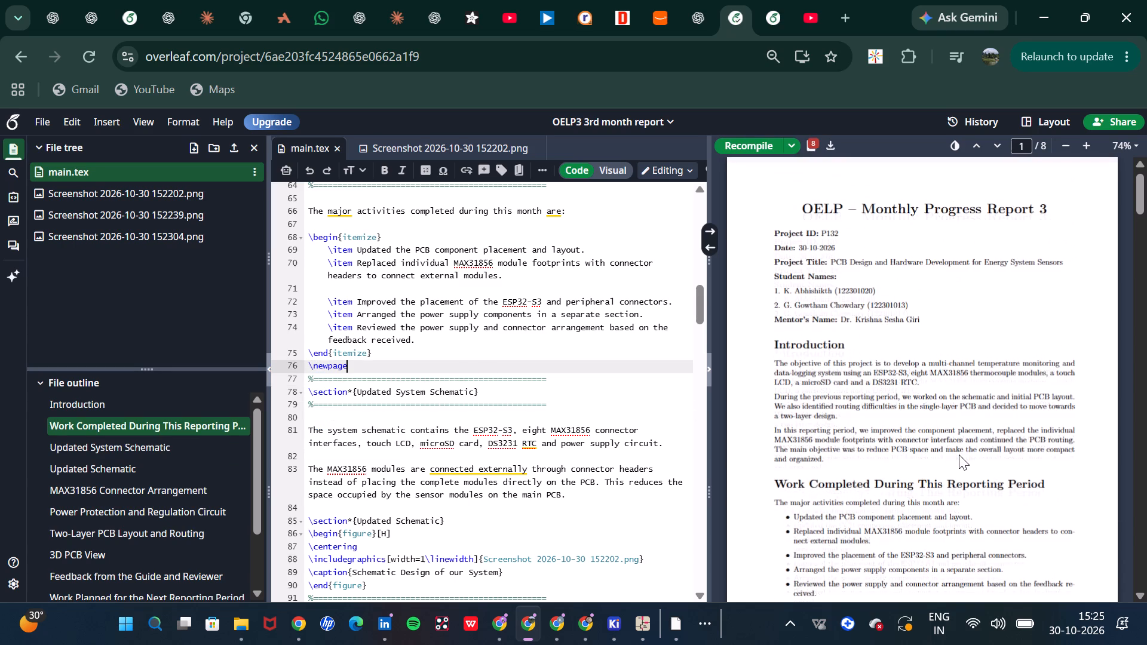
{"action": "scroll", "coordinate": [959, 454], "scroll_direction": "down", "scroll_amount": 5}
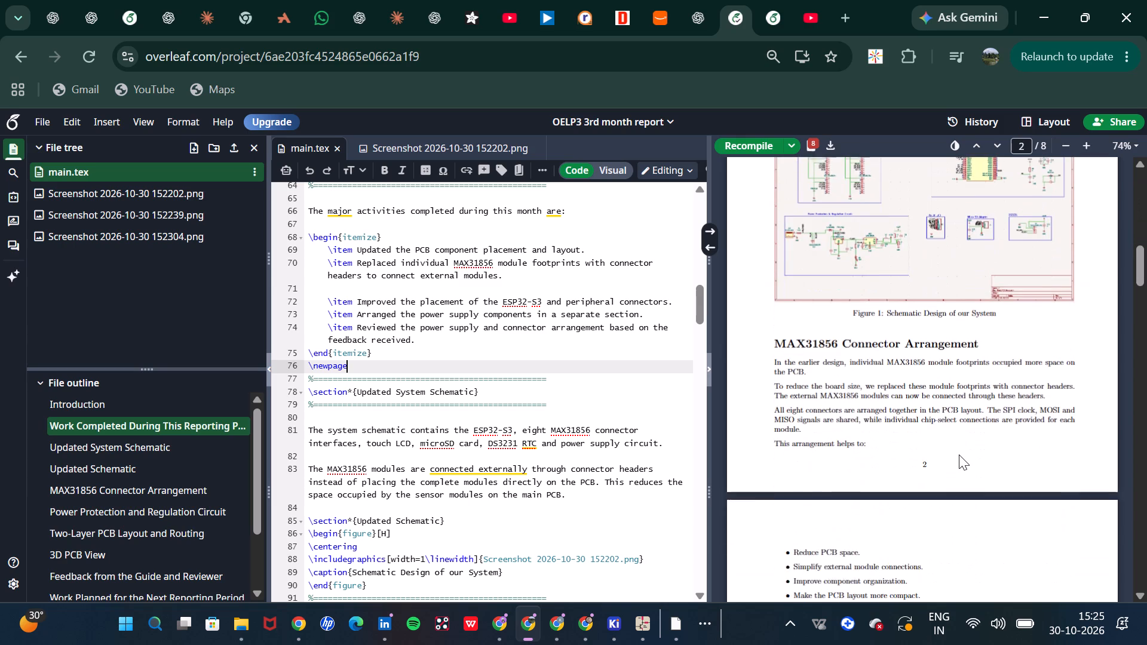
{"action": "scroll", "coordinate": [959, 454], "scroll_direction": "down", "scroll_amount": 2}
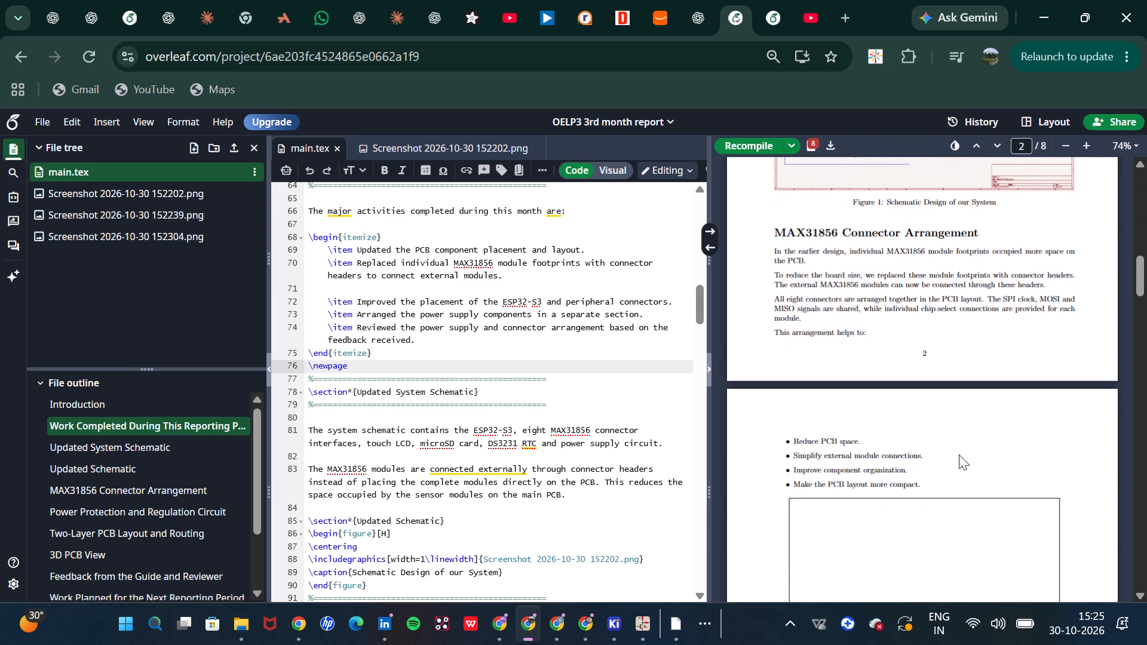
{"action": "scroll", "coordinate": [959, 454], "scroll_direction": "down", "scroll_amount": 3}
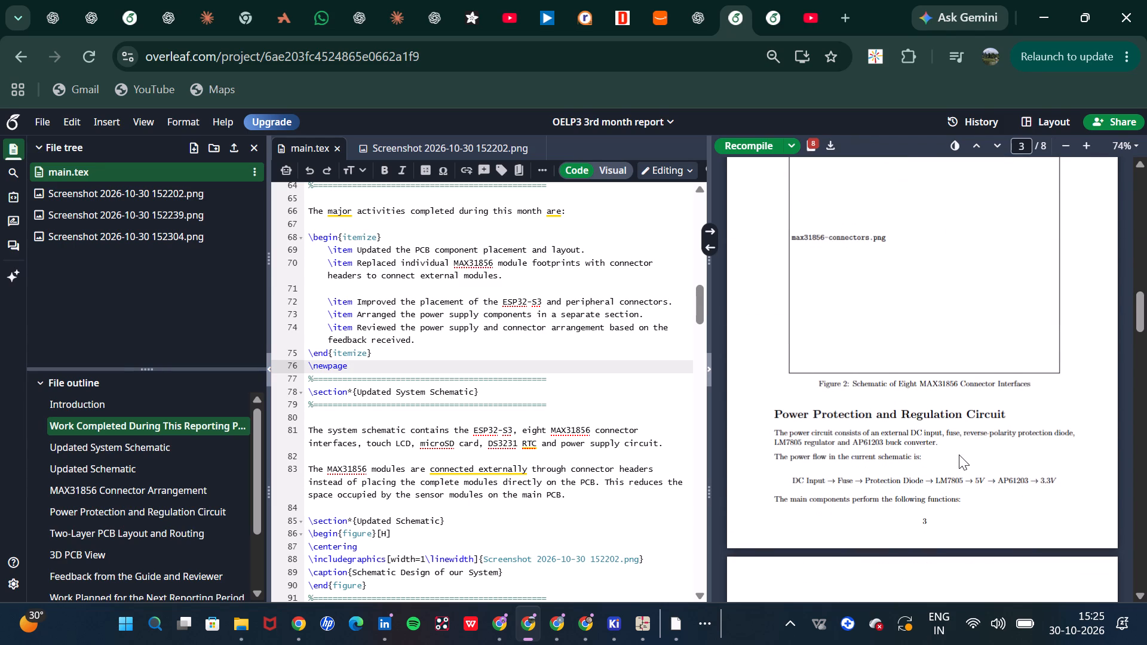
{"action": "triple_click", "coordinate": [959, 382]}
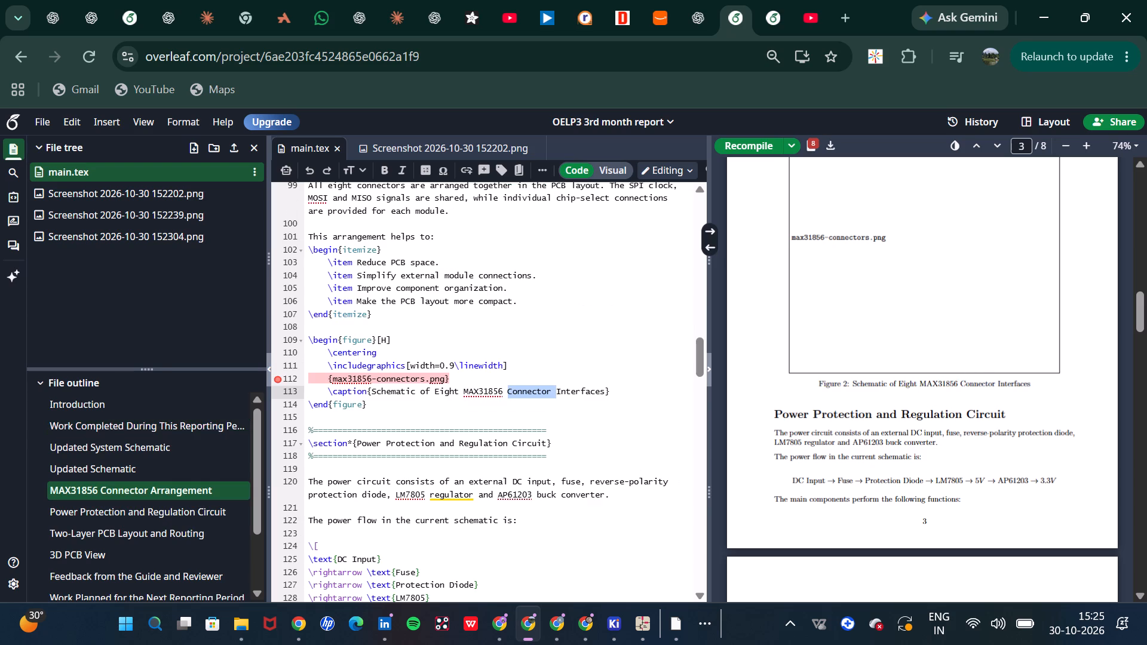
{"action": "left_click_drag", "start_coordinate": [373, 408], "coordinate": [300, 343]}
{"action": "key", "text": "BackSpace"}
{"action": "key", "text": "ctrl+s"}
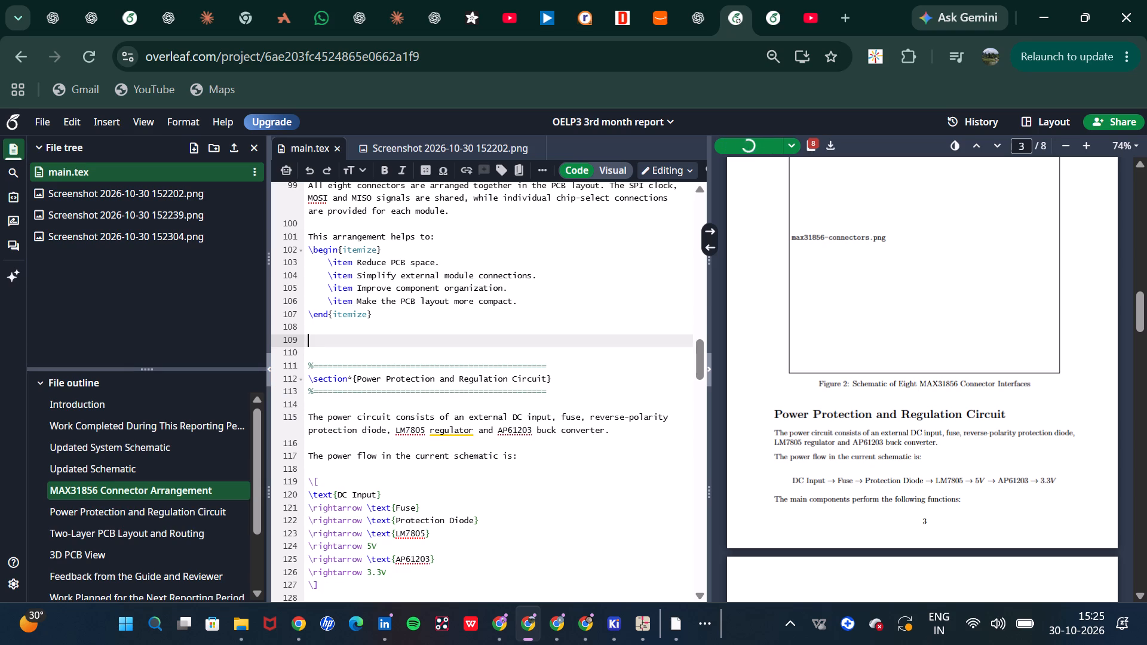
{"action": "scroll", "coordinate": [502, 290], "scroll_direction": "up", "scroll_amount": 2}
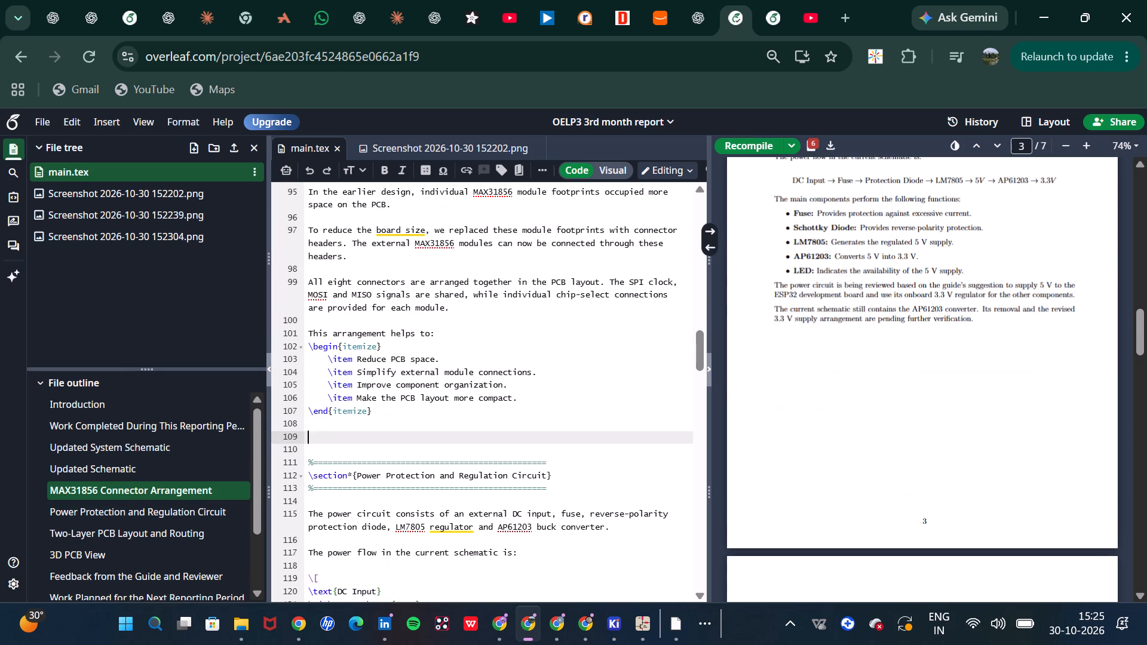
{"action": "scroll", "coordinate": [784, 363], "scroll_direction": "up", "scroll_amount": 4}
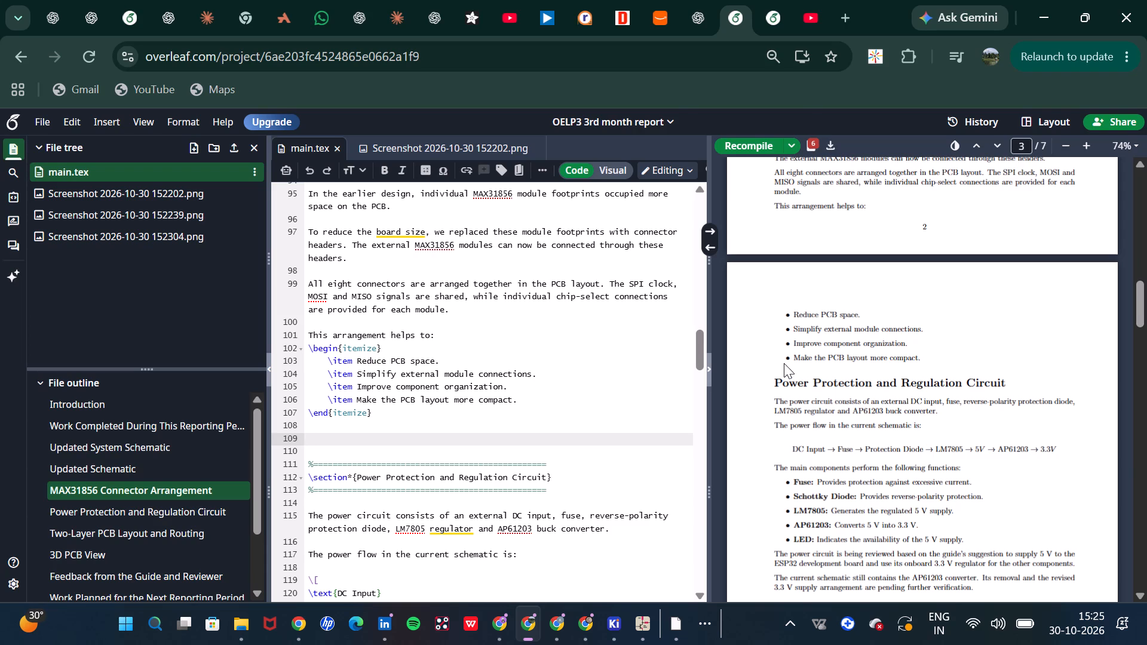
Check the power circuit figure in the 2nd month report, and capture a screenshot of KiCad's Final_PCB Power Protection & Regulation Circuit block.
{"action": "left_click", "coordinate": [760, 0]}
{"action": "scroll", "coordinate": [886, 414], "scroll_direction": "down", "scroll_amount": 4}
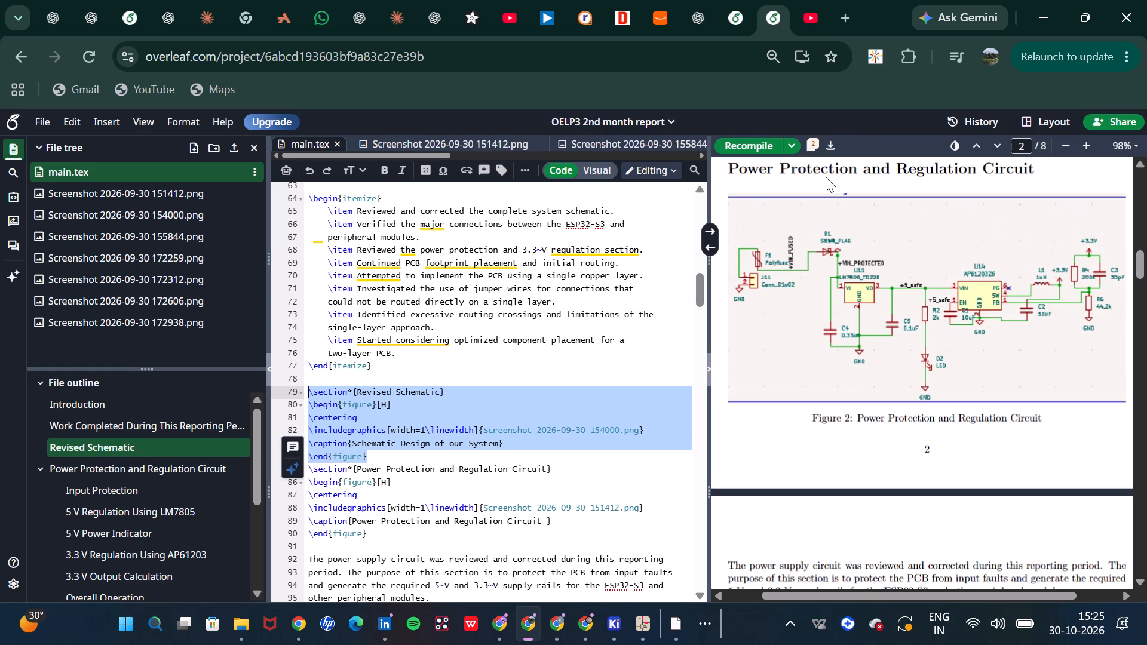
{"action": "left_click", "coordinate": [749, 0]}
{"action": "left_click", "coordinate": [762, 5]}
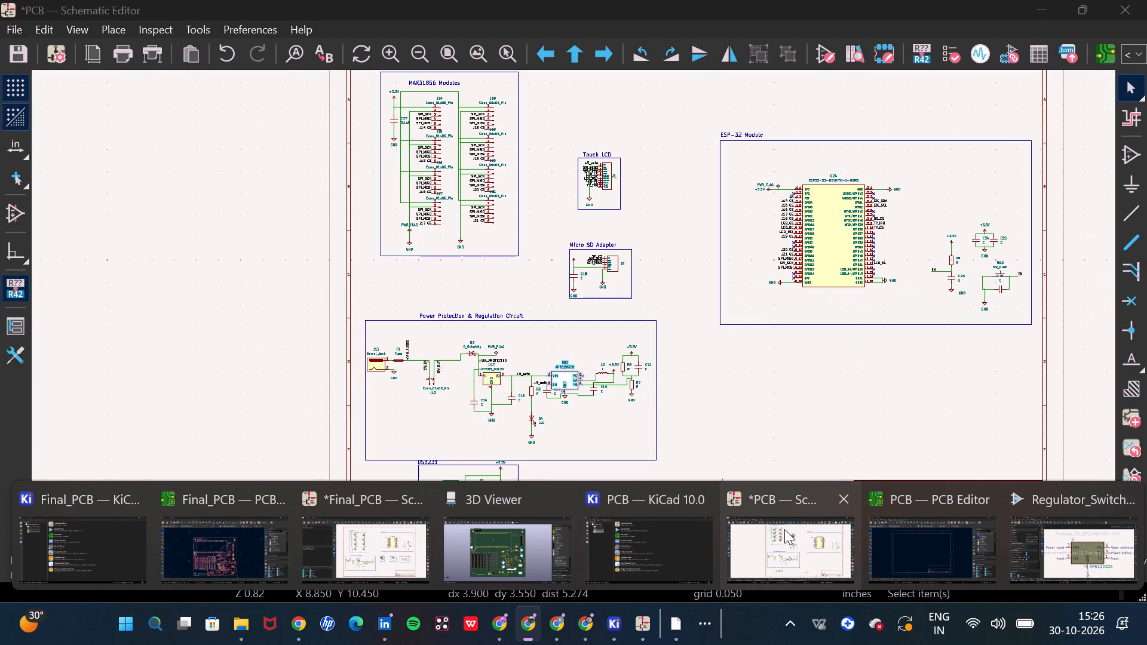
{"action": "left_click", "coordinate": [376, 523]}
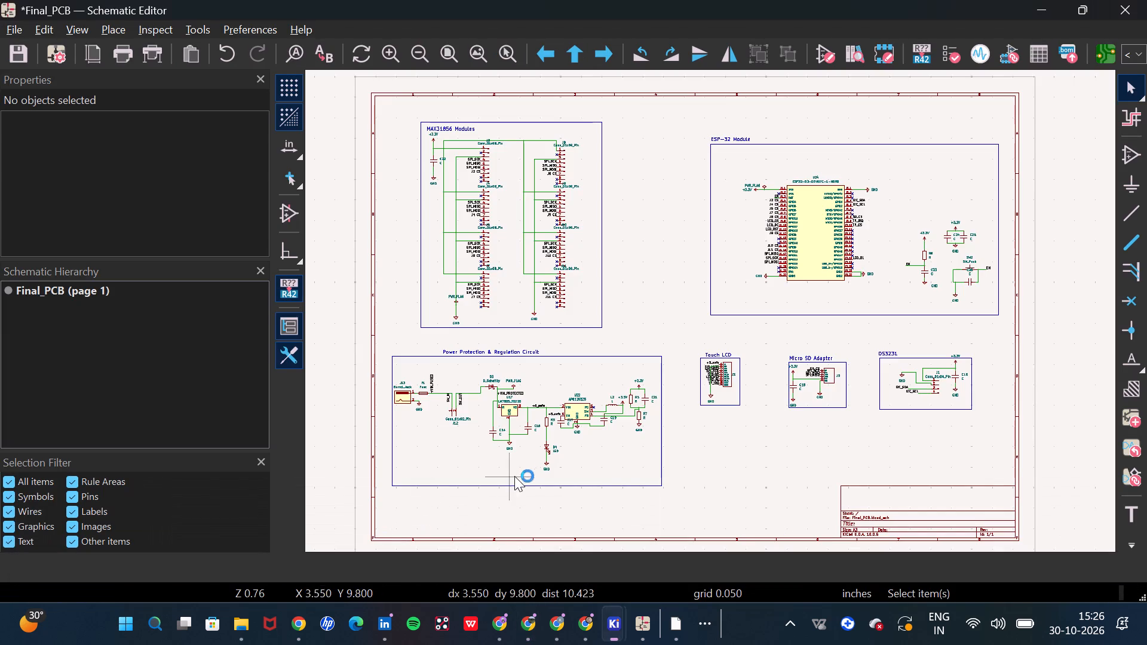
{"action": "scroll", "coordinate": [576, 429], "scroll_direction": "up", "scroll_amount": 1}
{"action": "scroll", "coordinate": [711, 311], "scroll_direction": "up", "scroll_amount": 1}
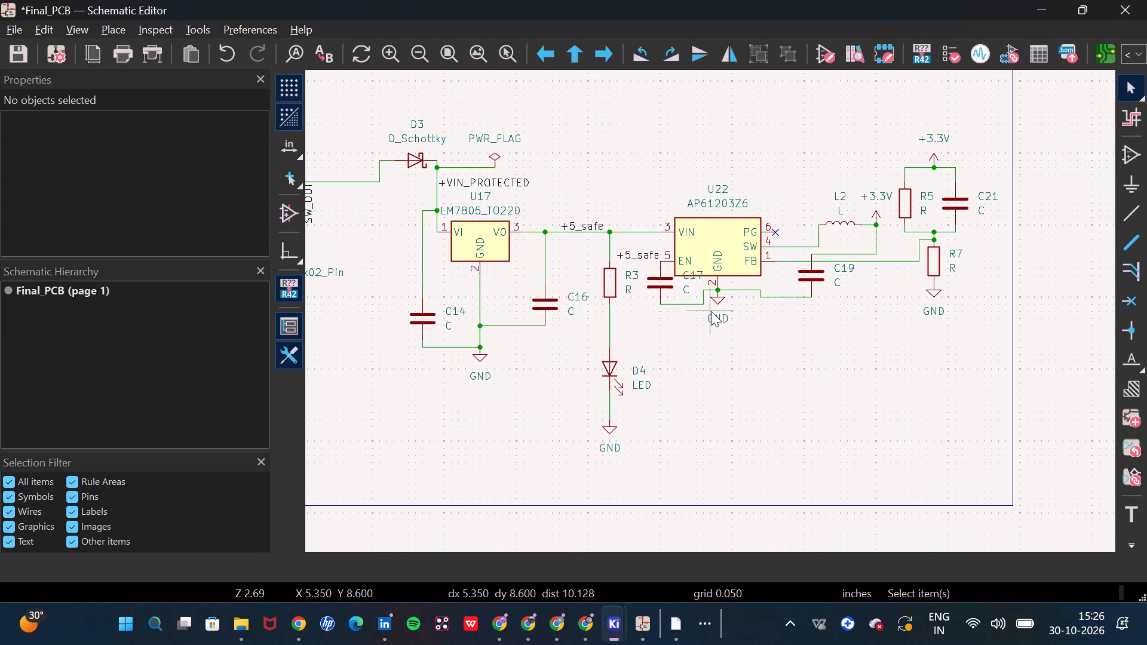
{"action": "scroll", "coordinate": [711, 311], "scroll_direction": "up", "scroll_amount": 1}
{"action": "key", "text": "alt+Tab"}
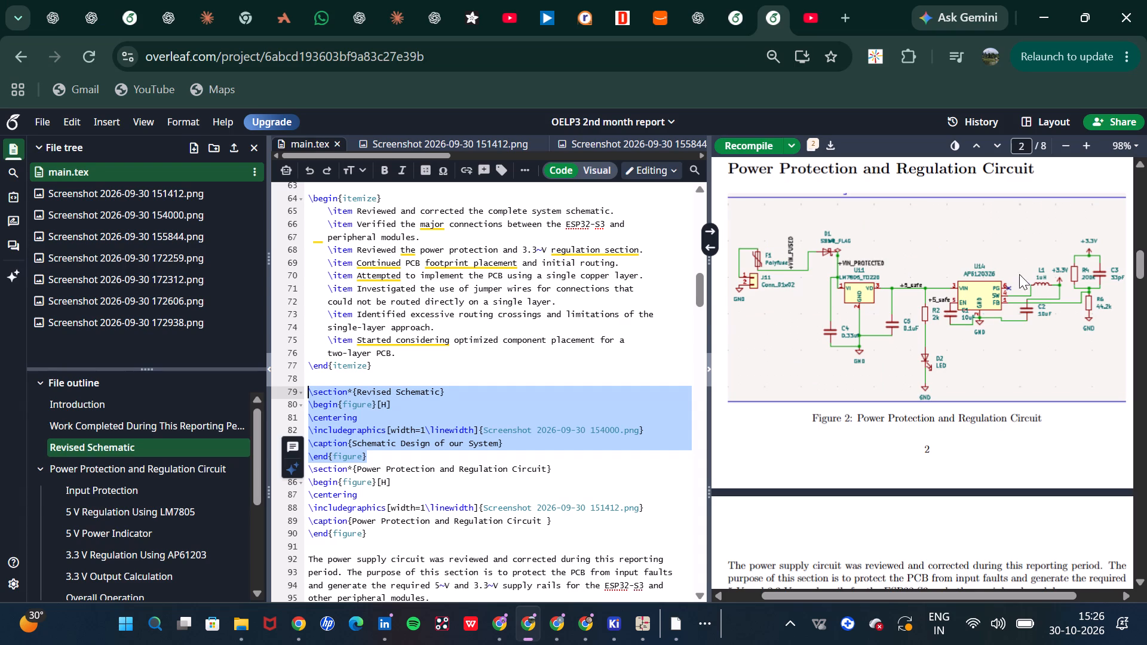
{"action": "key", "text": "alt+Tab"}
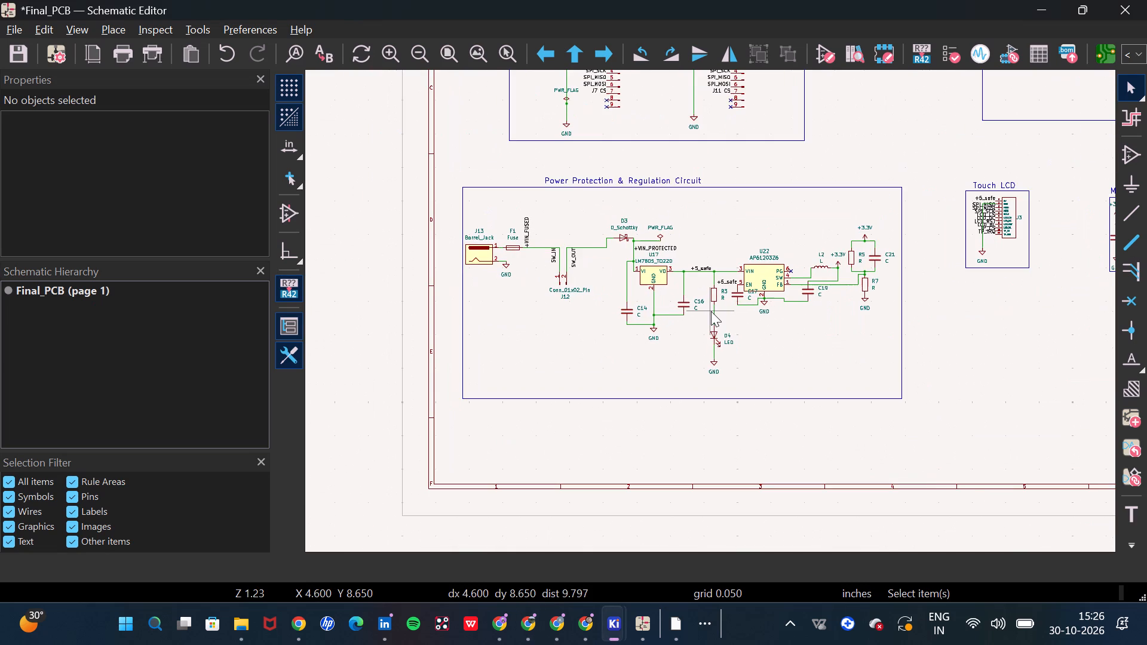
{"action": "key", "text": "Print"}
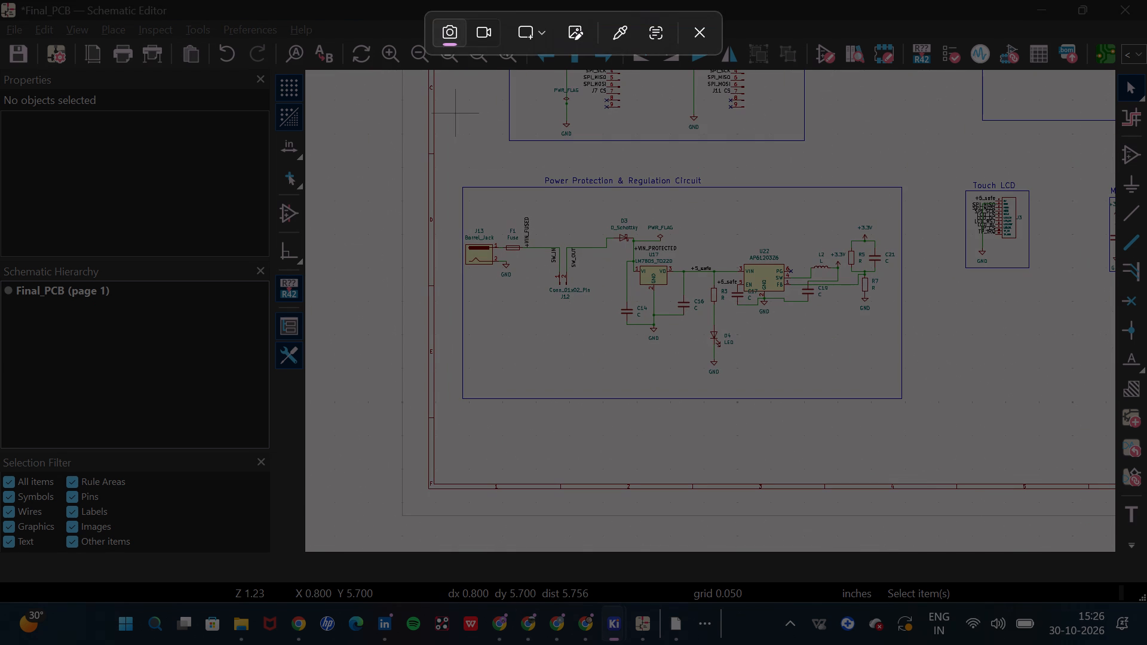
{"action": "left_click_drag", "start_coordinate": [459, 169], "coordinate": [903, 380]}
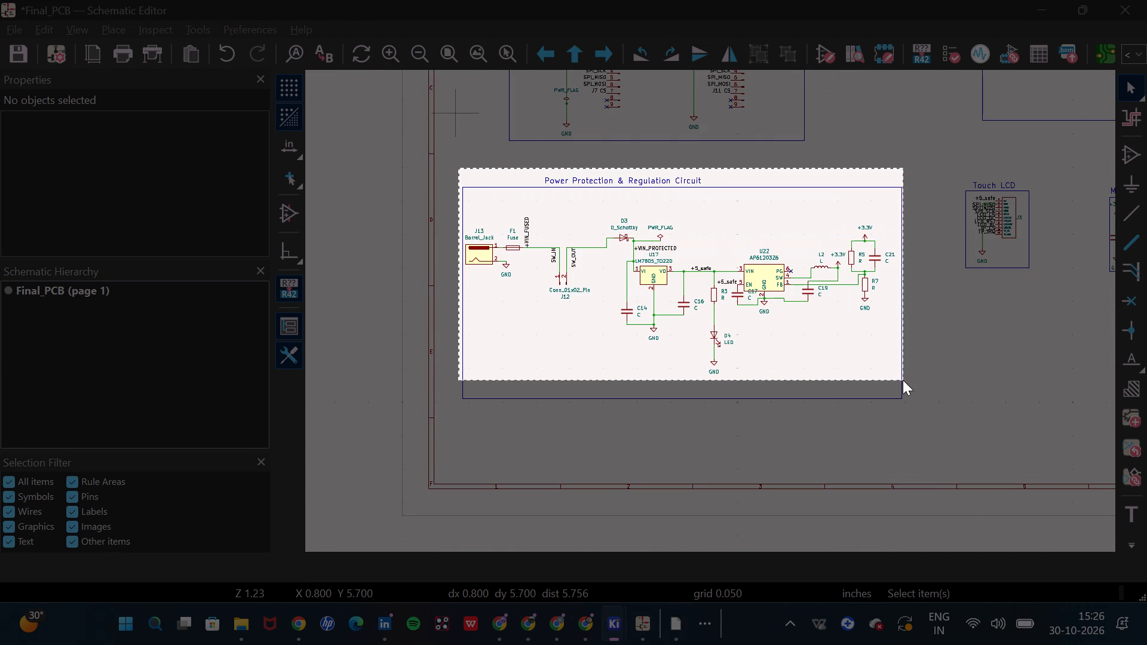
{"action": "left_click_drag", "start_coordinate": [903, 380], "coordinate": [912, 416]}
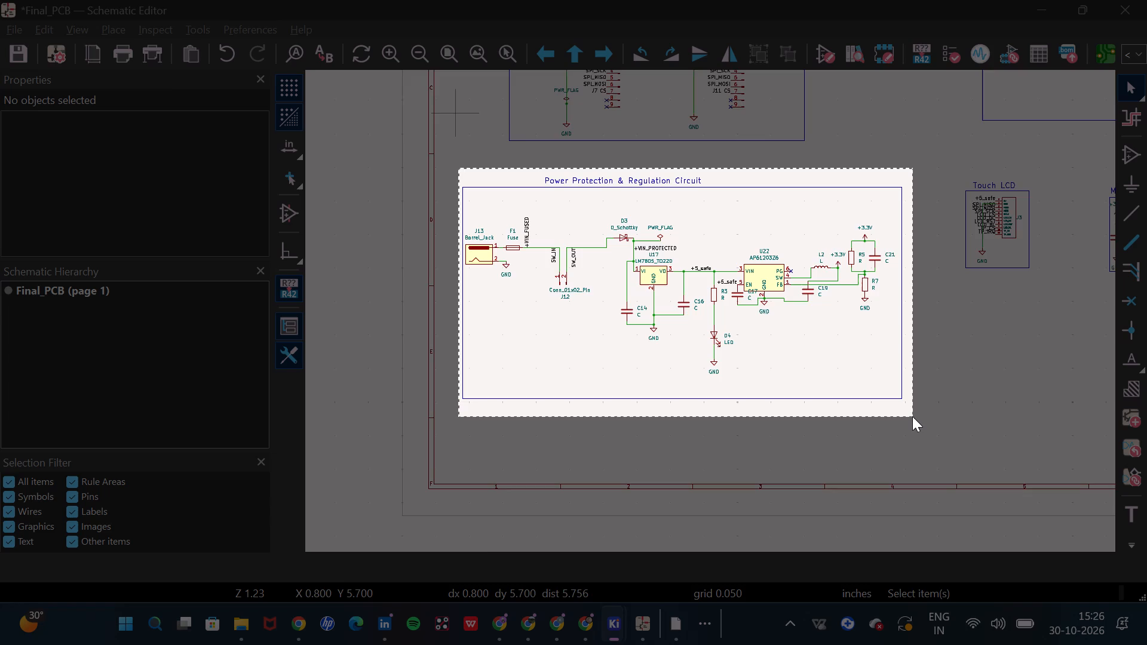
In the 3rd month report, remove the blank lines before the power flow sentence and around its equation, and recompile.
{"action": "key", "text": "alt+Tab"}
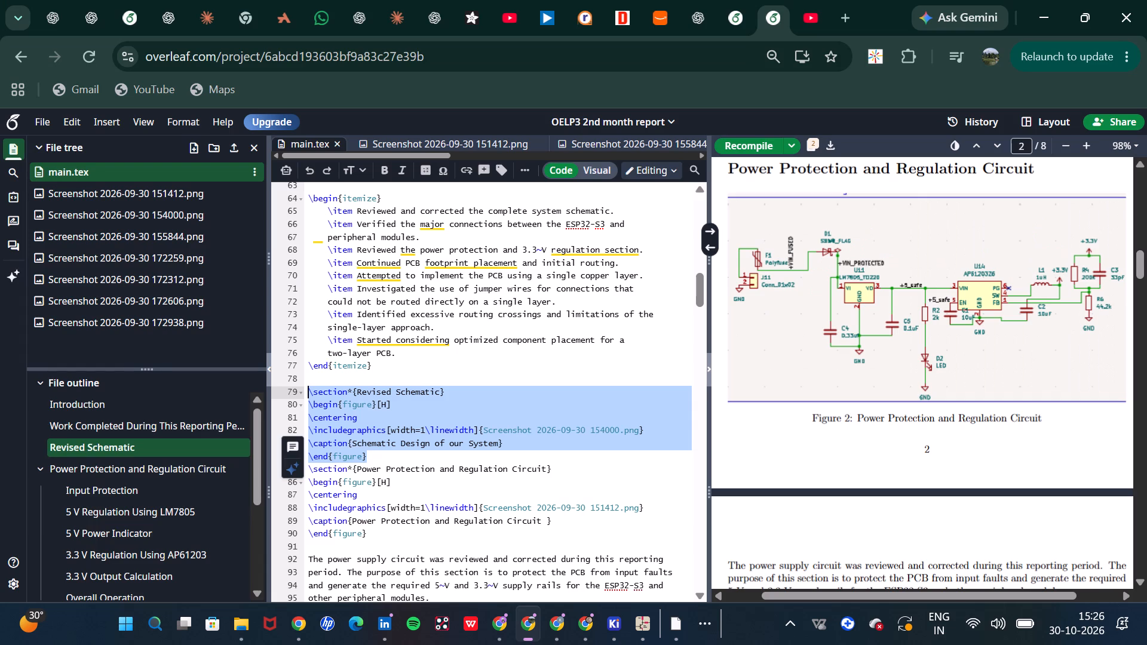
{"action": "left_click", "coordinate": [741, 0]}
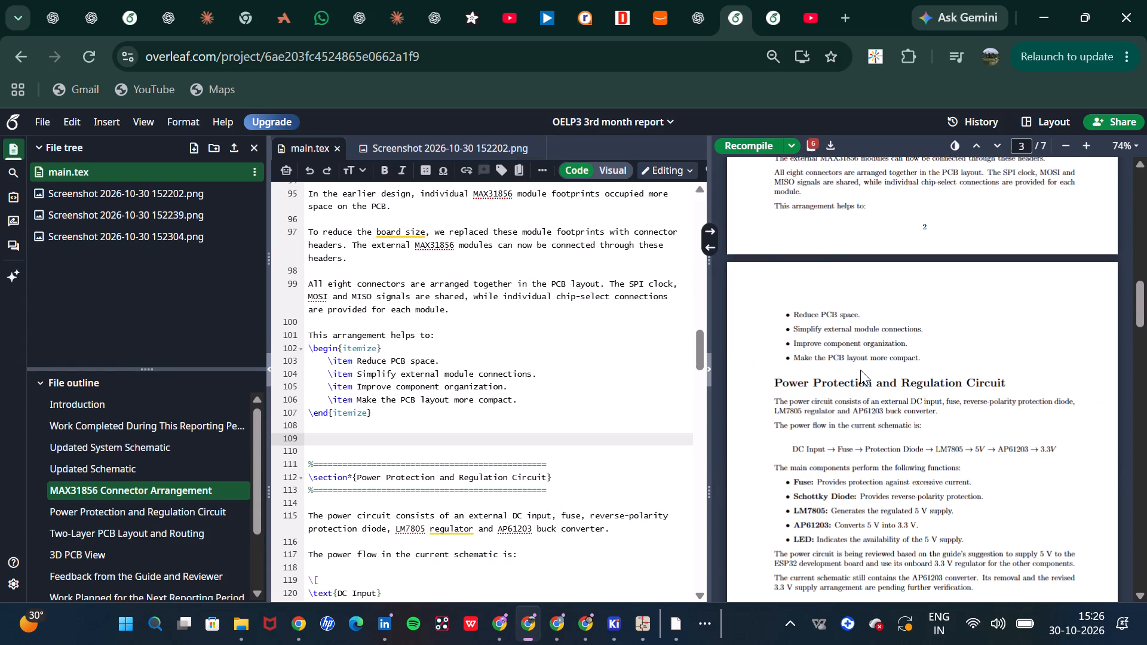
{"action": "double_click", "coordinate": [852, 427]}
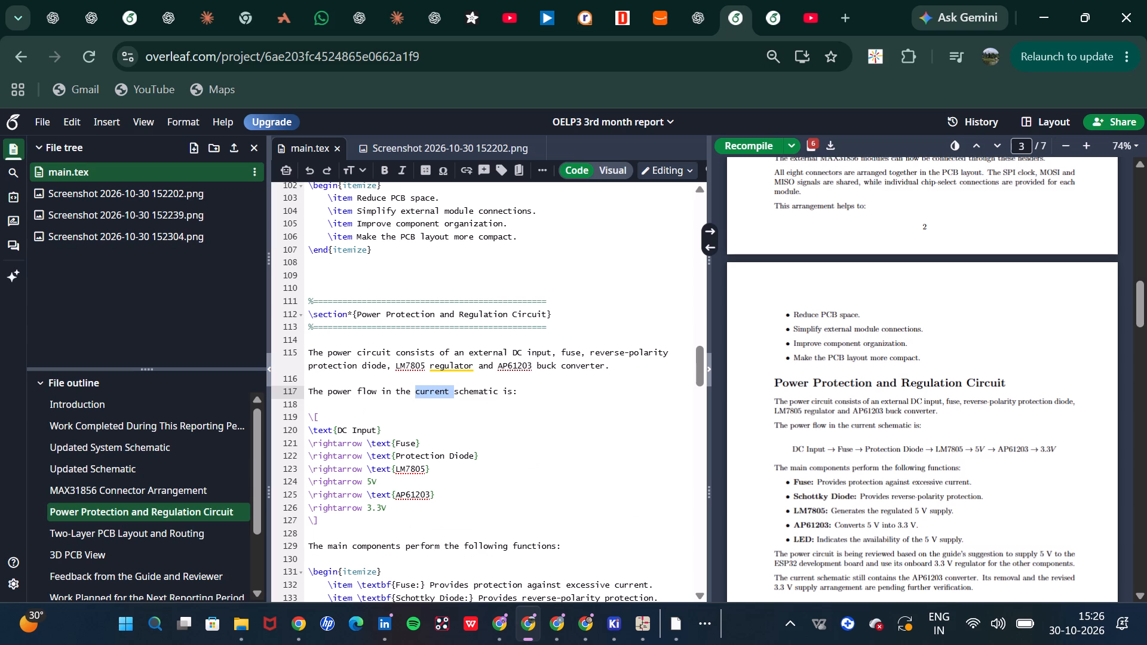
{"action": "left_click", "coordinate": [528, 414]}
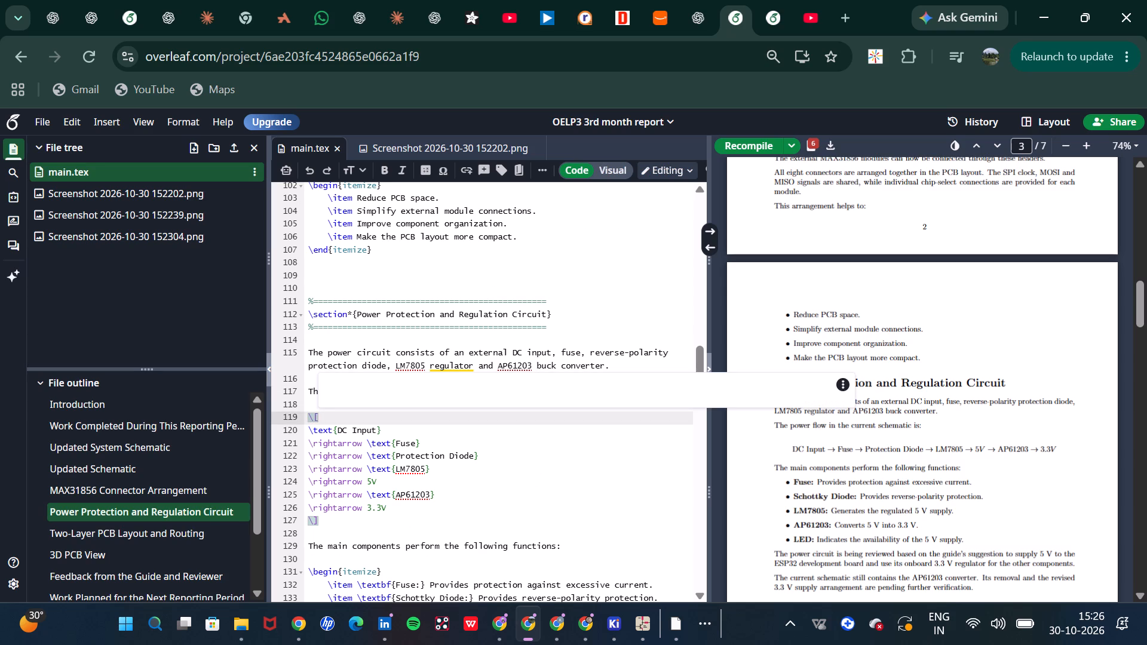
{"action": "left_click", "coordinate": [517, 471]}
{"action": "left_click", "coordinate": [387, 341]}
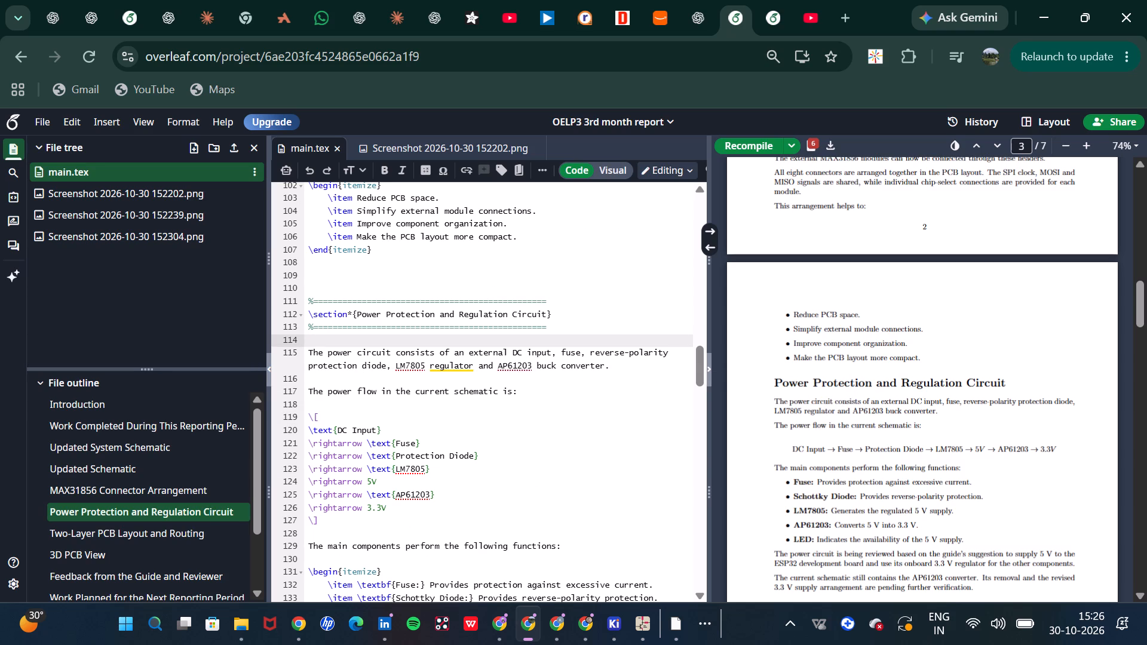
{"action": "left_click", "coordinate": [335, 377]}
{"action": "key", "text": "BackSpace"}
{"action": "left_click", "coordinate": [315, 396]}
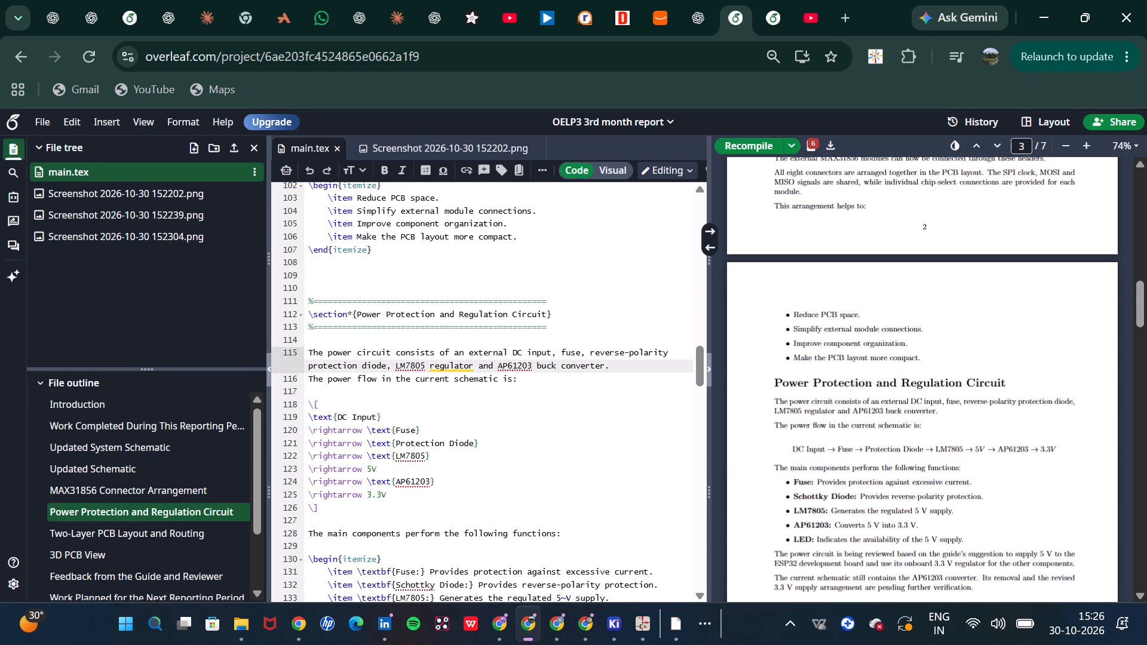
{"action": "key", "text": "BackSpace"}
{"action": "left_click", "coordinate": [329, 507]}
{"action": "key", "text": "BackSpace"}
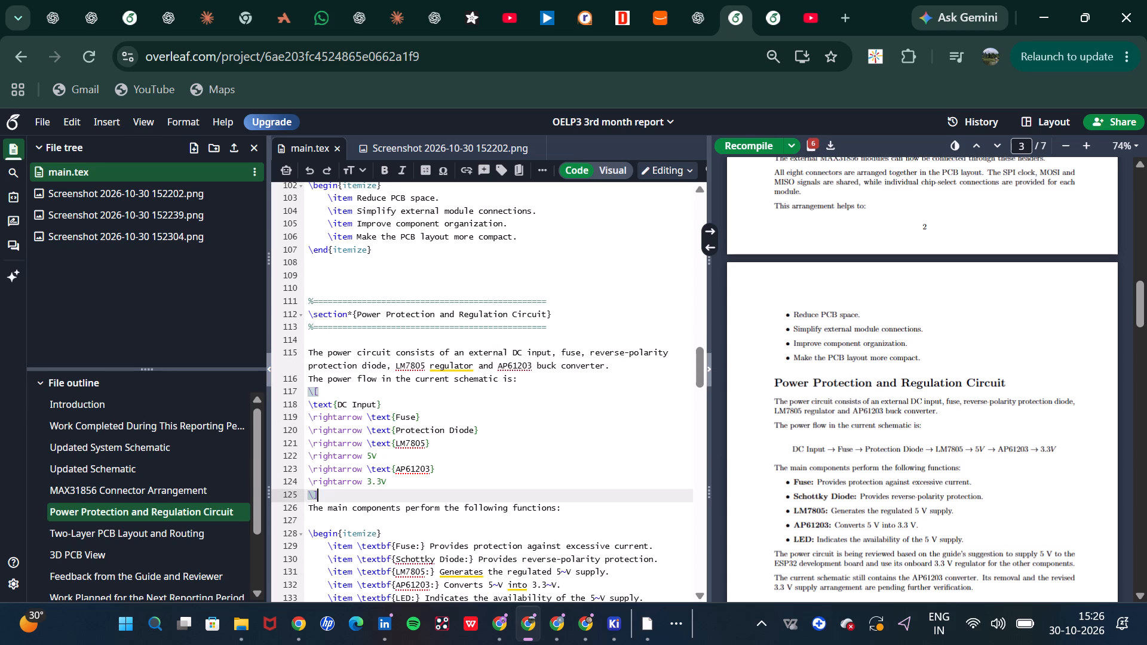
{"action": "key", "text": "ctrl+s"}
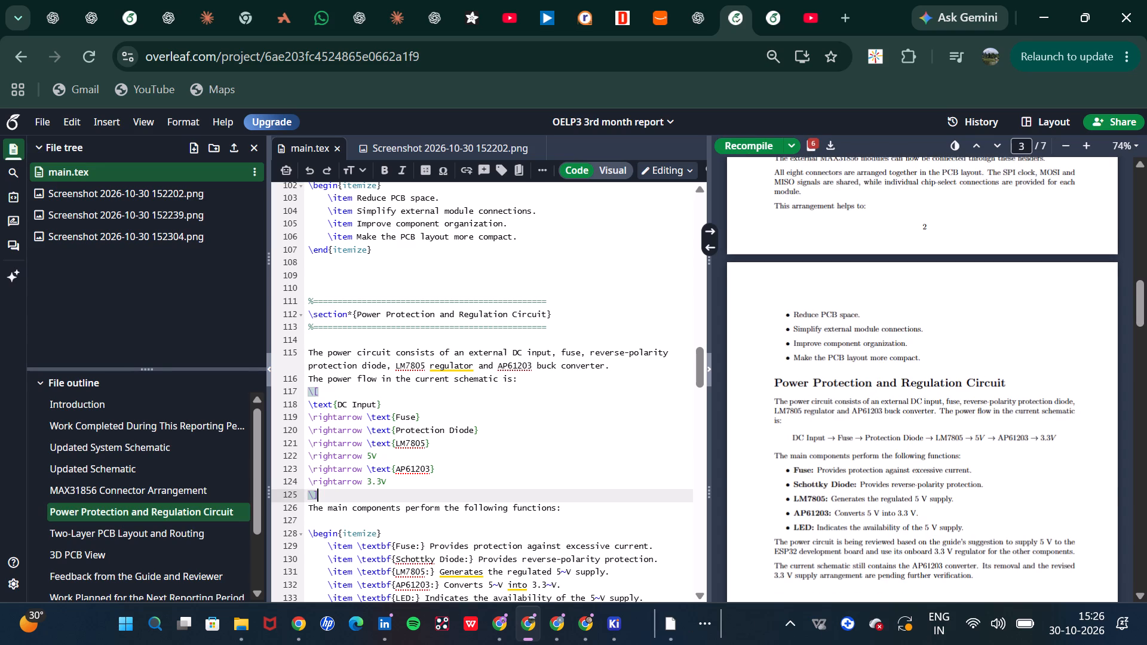
Upload the new power circuit screenshot, Screenshot 2026-10-30 152624.png, to the 3rd month report project.
{"action": "scroll", "coordinate": [906, 521], "scroll_direction": "down", "scroll_amount": 3}
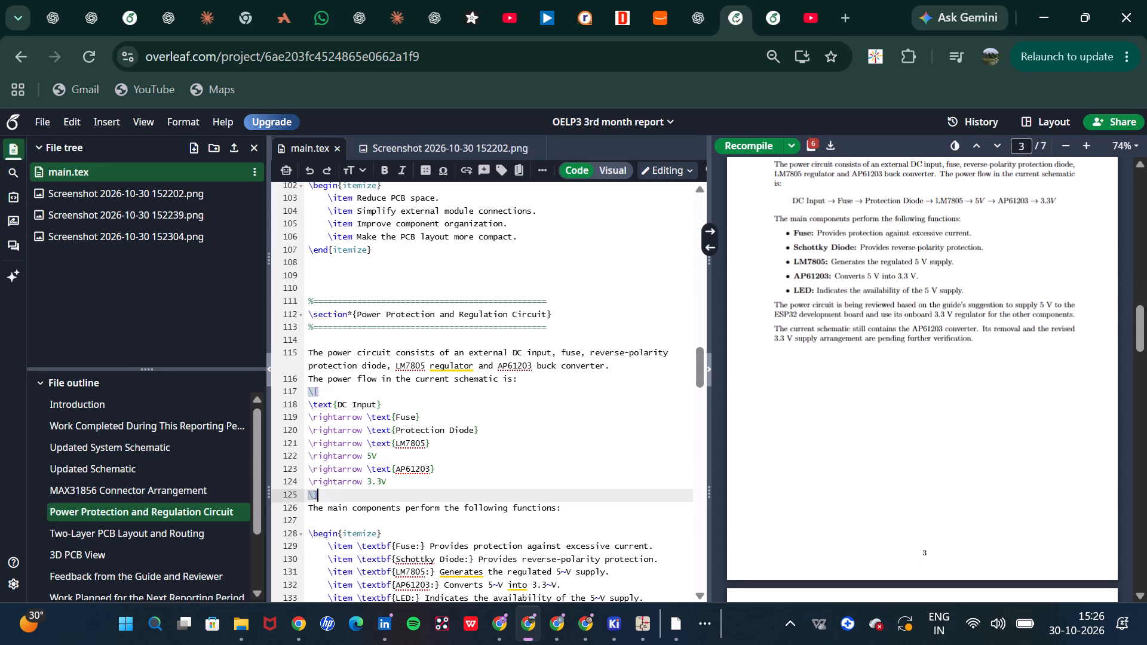
{"action": "scroll", "coordinate": [863, 333], "scroll_direction": "up", "scroll_amount": 5}
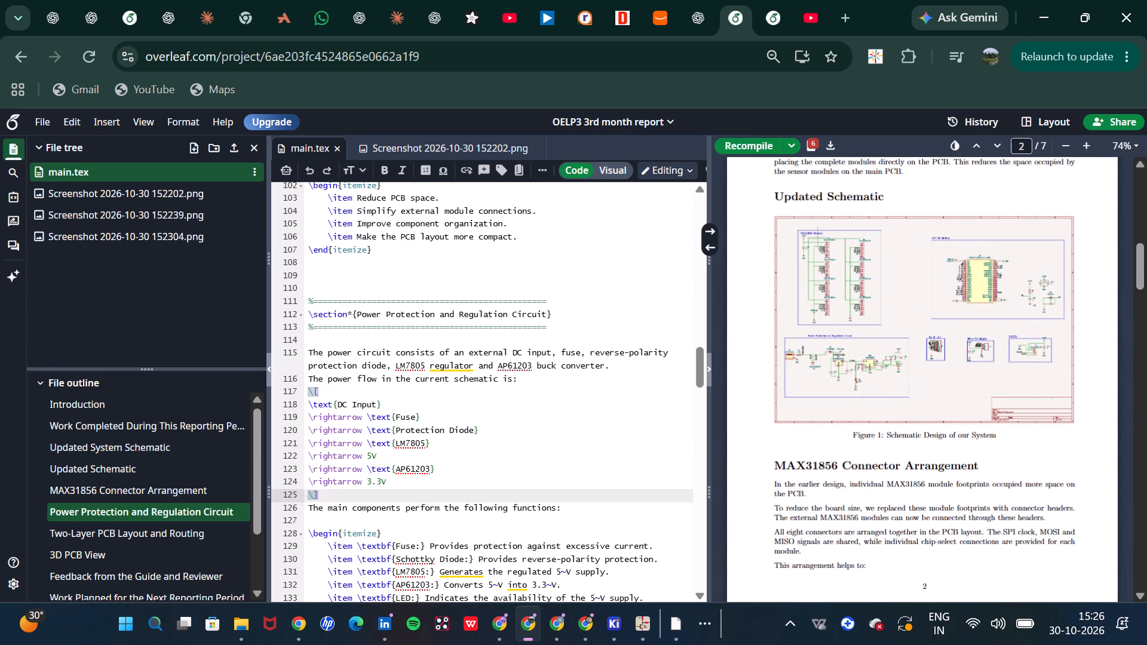
{"action": "left_click", "coordinate": [897, 437]}
{"action": "left_click", "coordinate": [897, 437]}
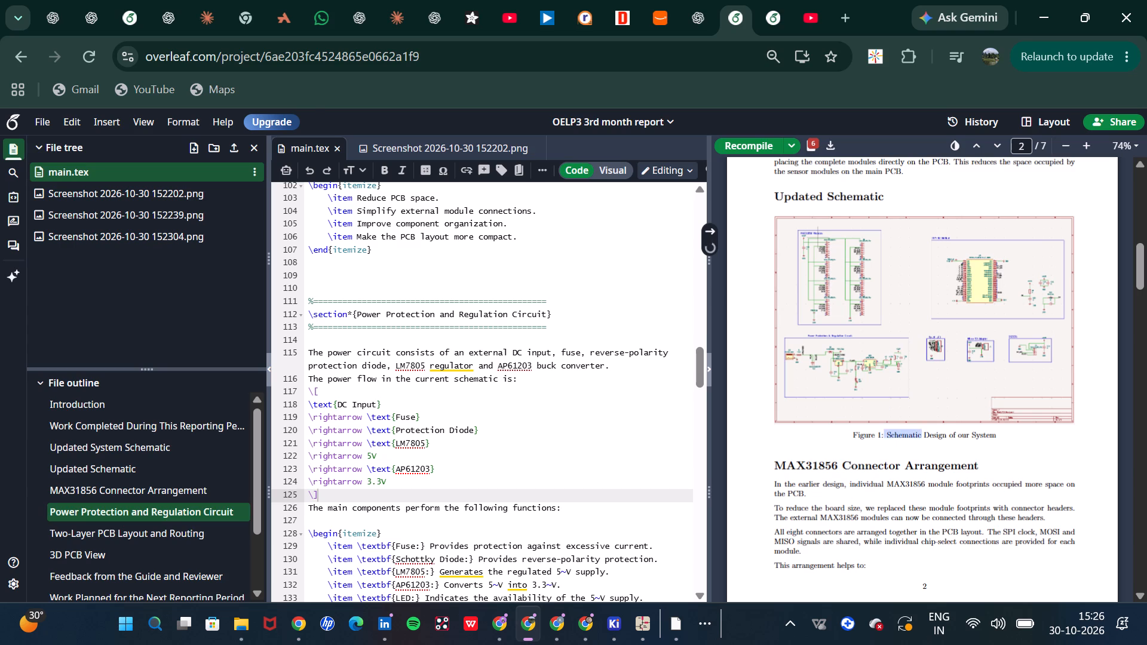
{"action": "left_click", "coordinate": [234, 140]}
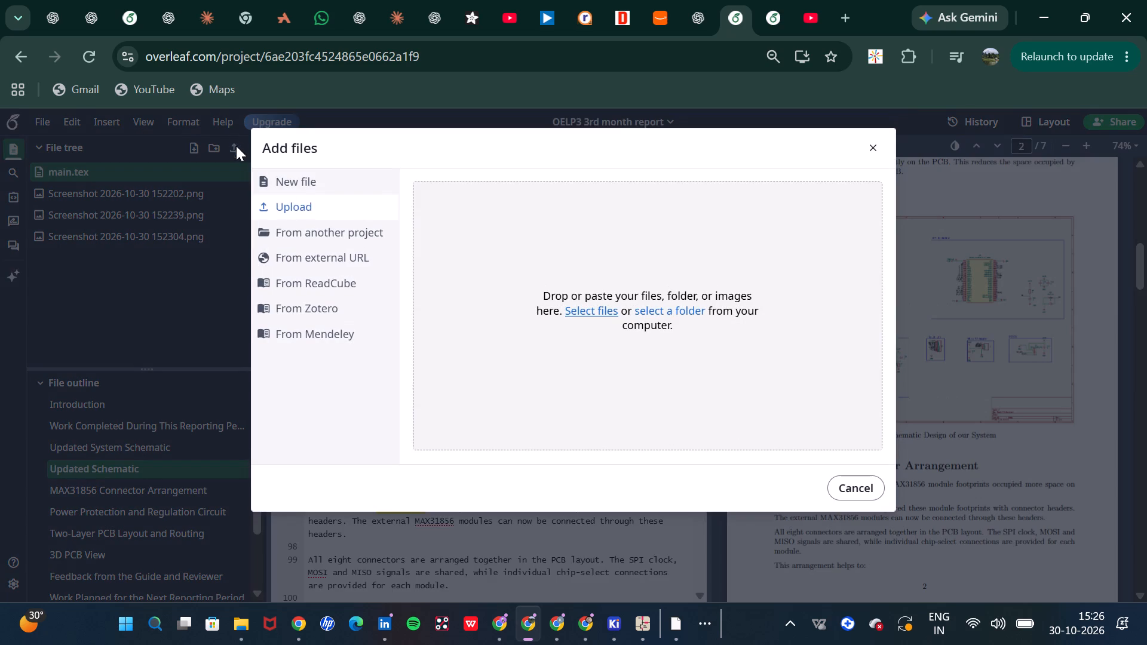
{"action": "left_click", "coordinate": [600, 311]}
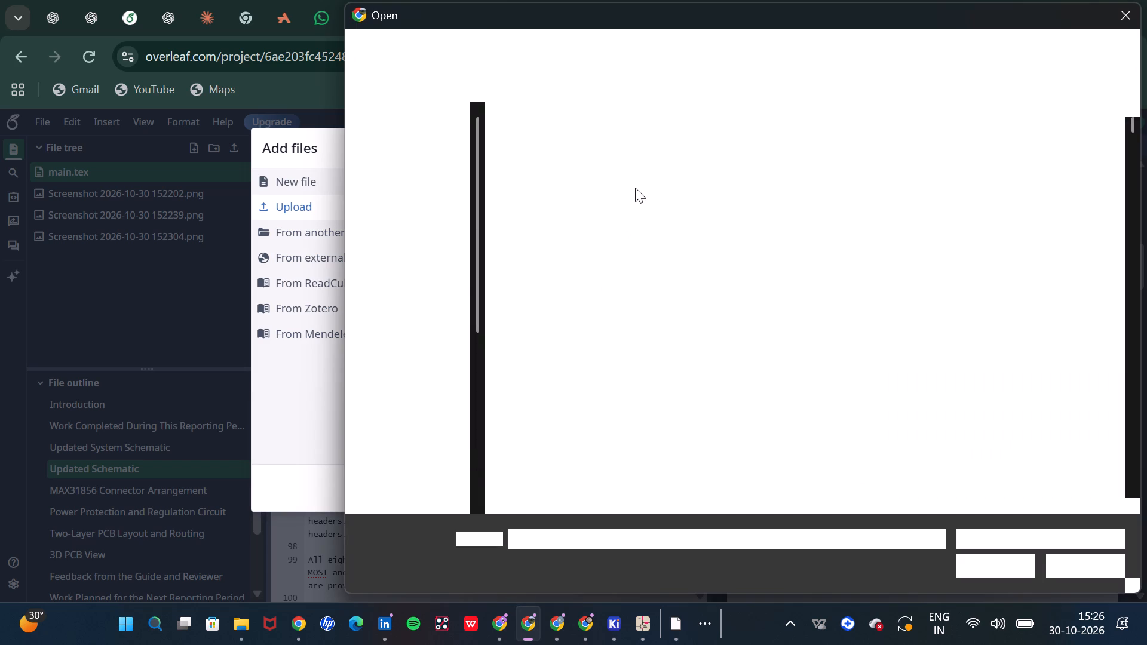
{"action": "scroll", "coordinate": [415, 201], "scroll_direction": "up", "scroll_amount": 2}
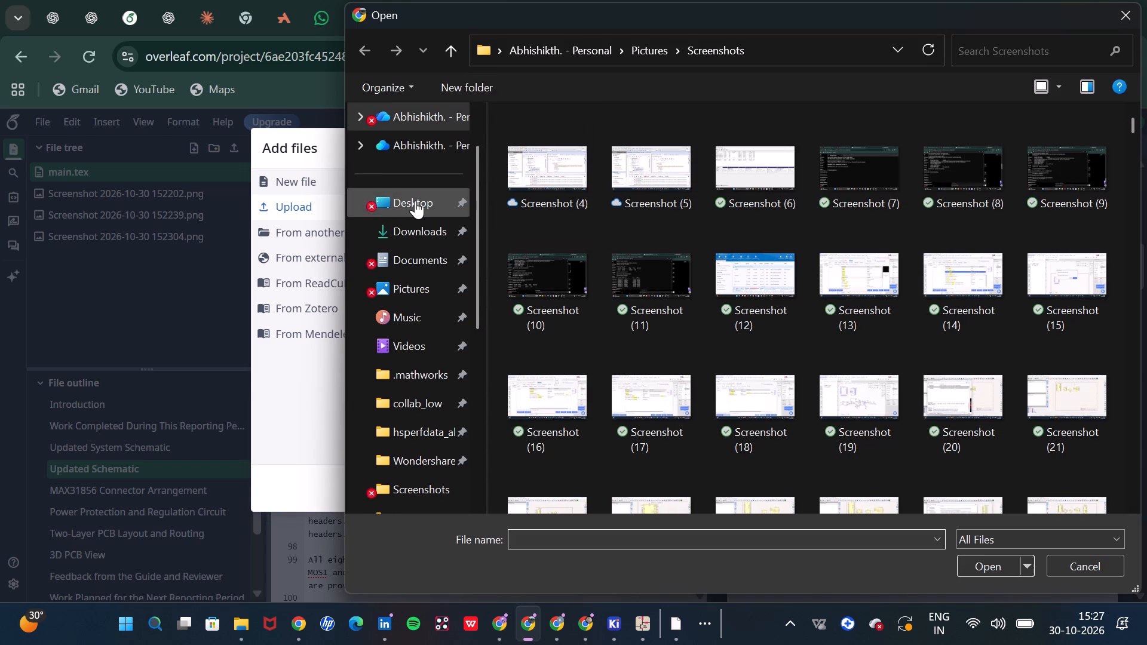
{"action": "scroll", "coordinate": [415, 201], "scroll_direction": "up", "scroll_amount": 3}
{"action": "left_click", "coordinate": [444, 152]}
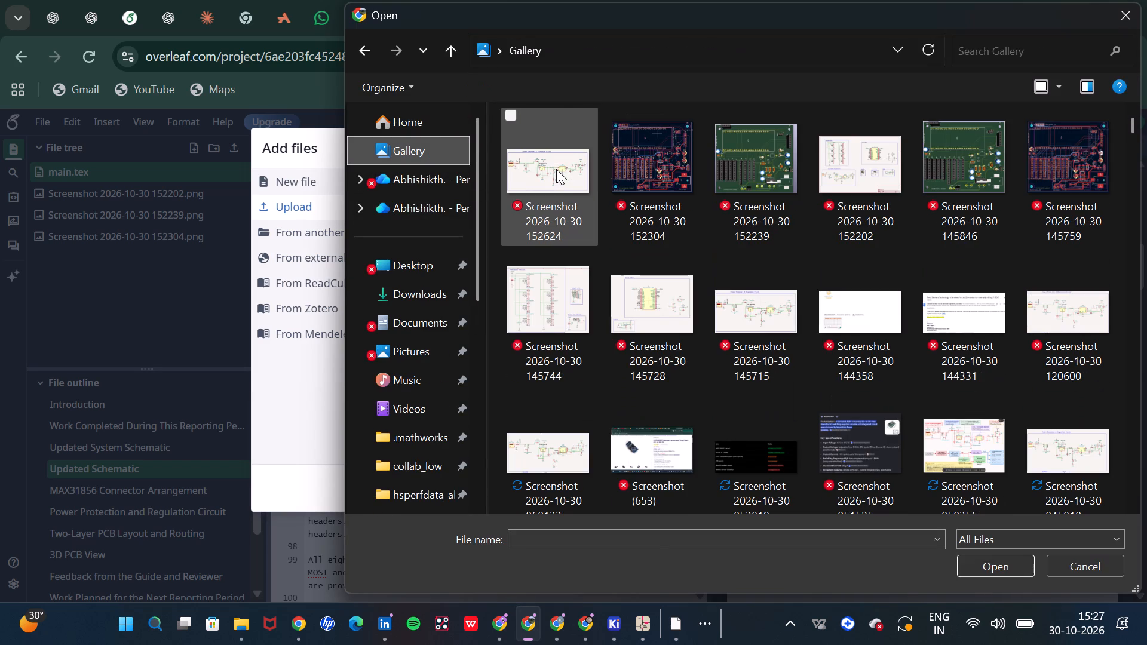
{"action": "left_click", "coordinate": [556, 169]}
{"action": "left_click", "coordinate": [1001, 568]}
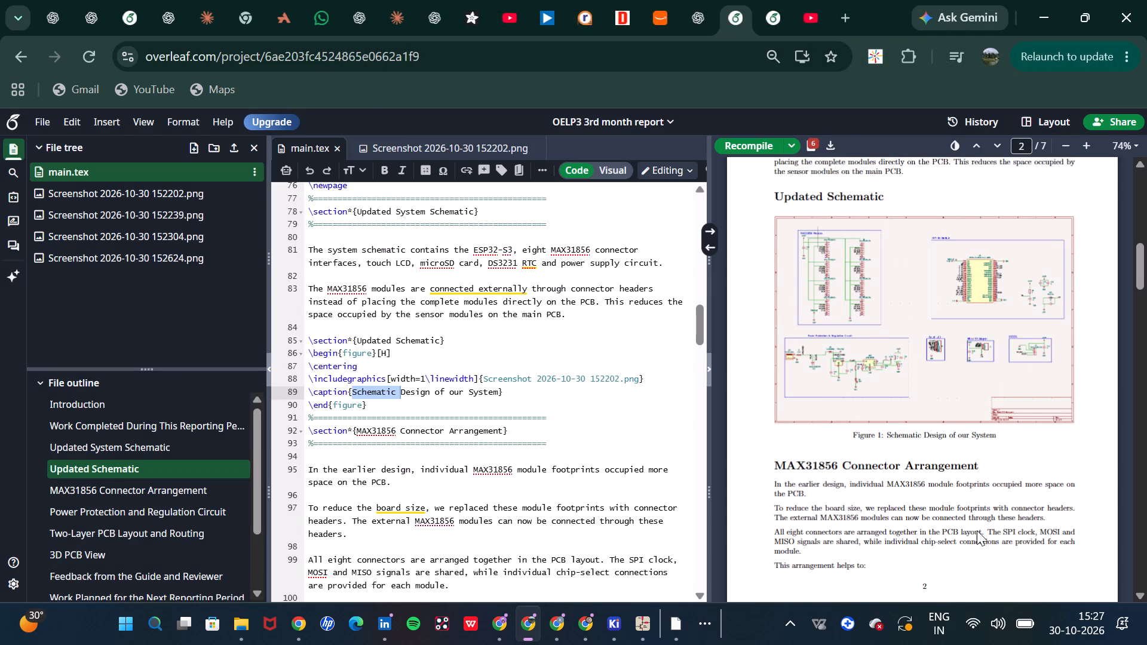
In the 2nd month report, locate the source code of the Power Protection and Regulation Circuit figure.
{"action": "left_click", "coordinate": [787, 10]}
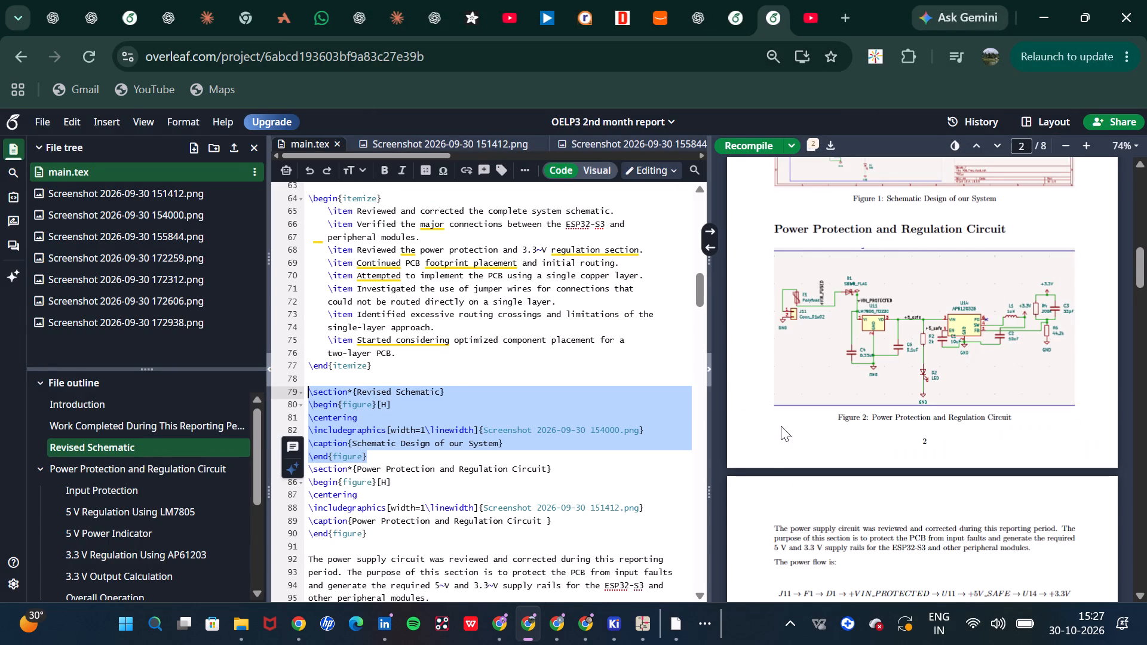
{"action": "double_click", "coordinate": [849, 414]}
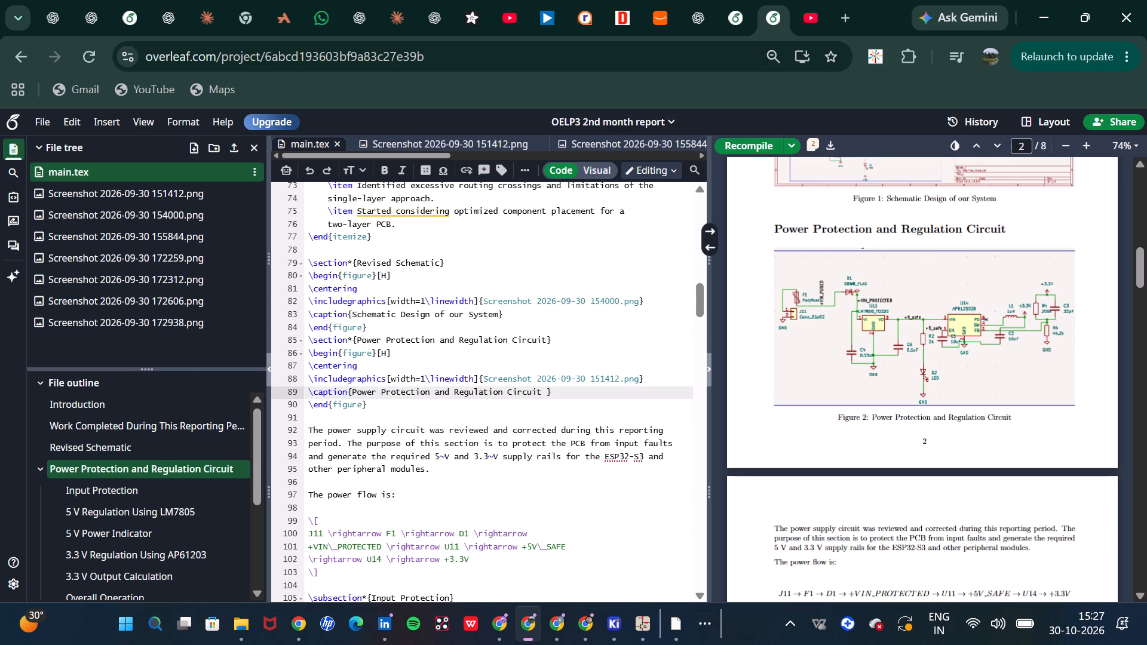
Copy the complete Power Protection and Regulation Circuit figure block, from \begin{figure}[H] to \end{figure}, in the 2nd month report.
{"action": "left_click_drag", "start_coordinate": [369, 404], "coordinate": [309, 350]}
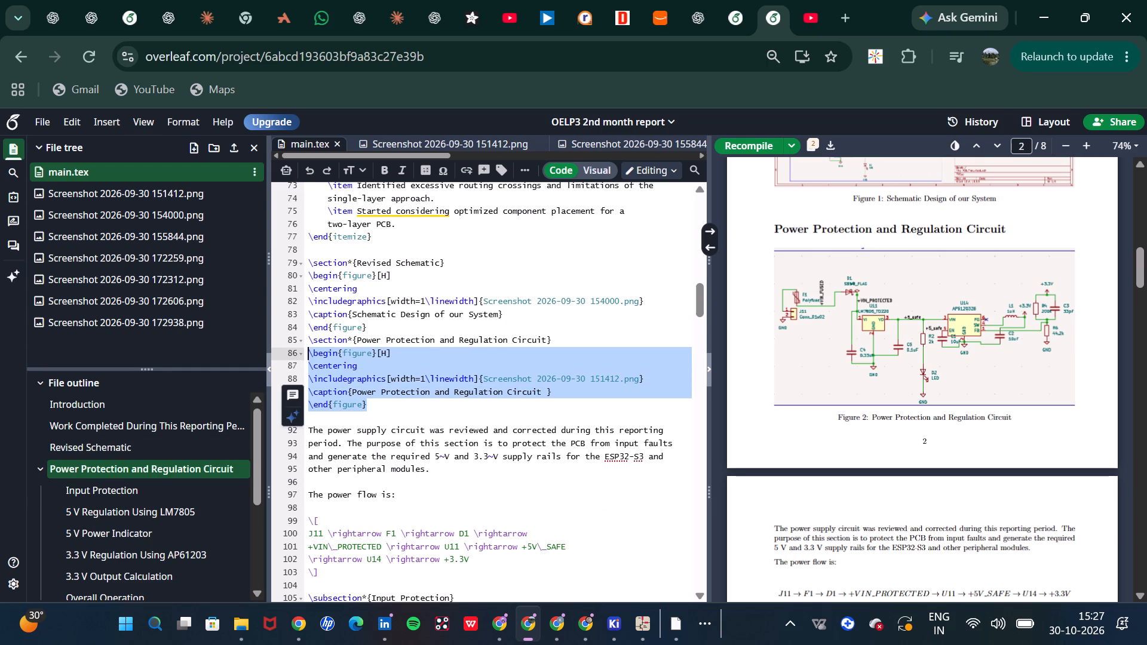
{"action": "key", "text": "ctrl+c"}
In the 3rd month report, locate the source code of the figure in the Power Protection and Regulation Circuit section.
{"action": "left_click", "coordinate": [729, 0]}
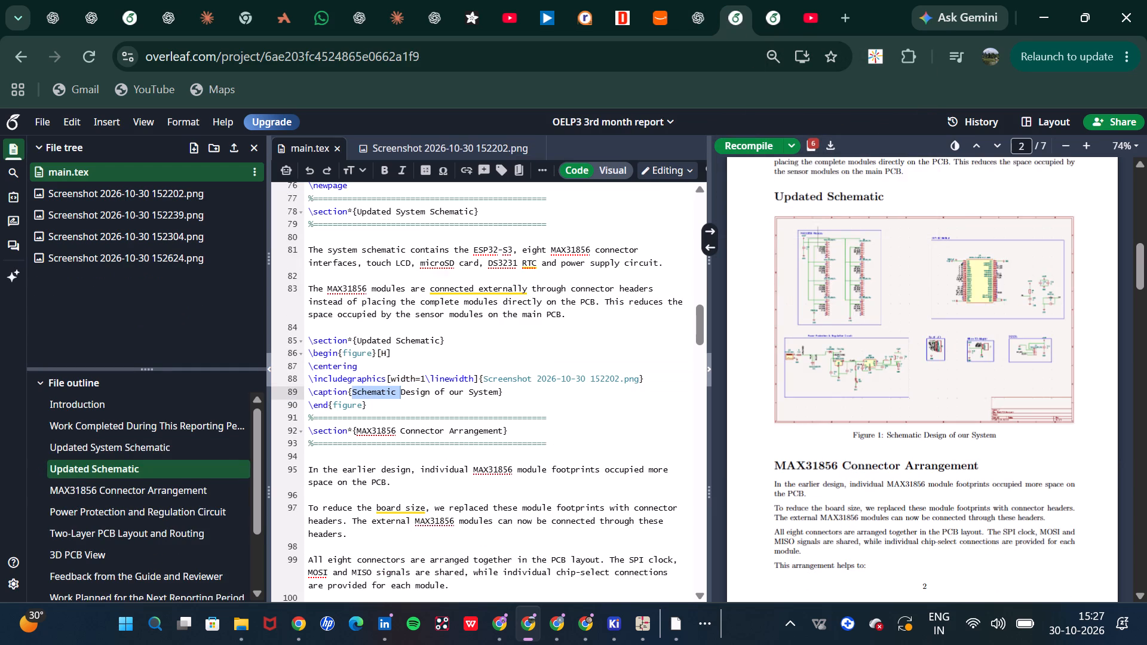
{"action": "scroll", "coordinate": [976, 462], "scroll_direction": "down", "scroll_amount": 3}
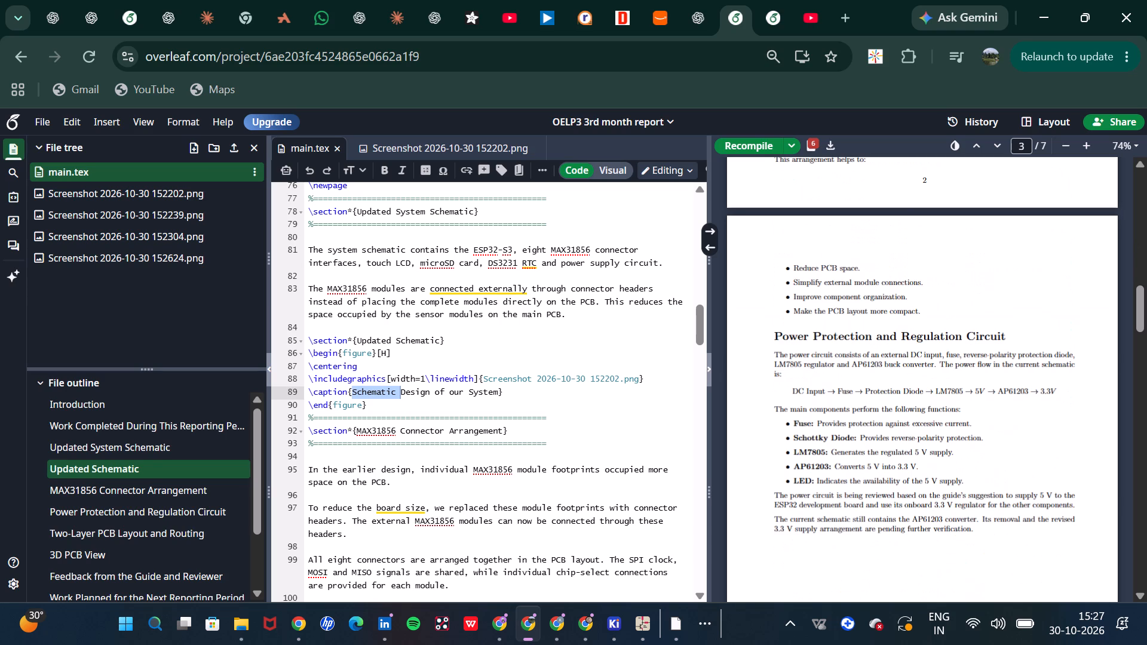
{"action": "scroll", "coordinate": [909, 493], "scroll_direction": "up", "scroll_amount": 2}
{"action": "scroll", "coordinate": [926, 406], "scroll_direction": "down", "scroll_amount": 2}
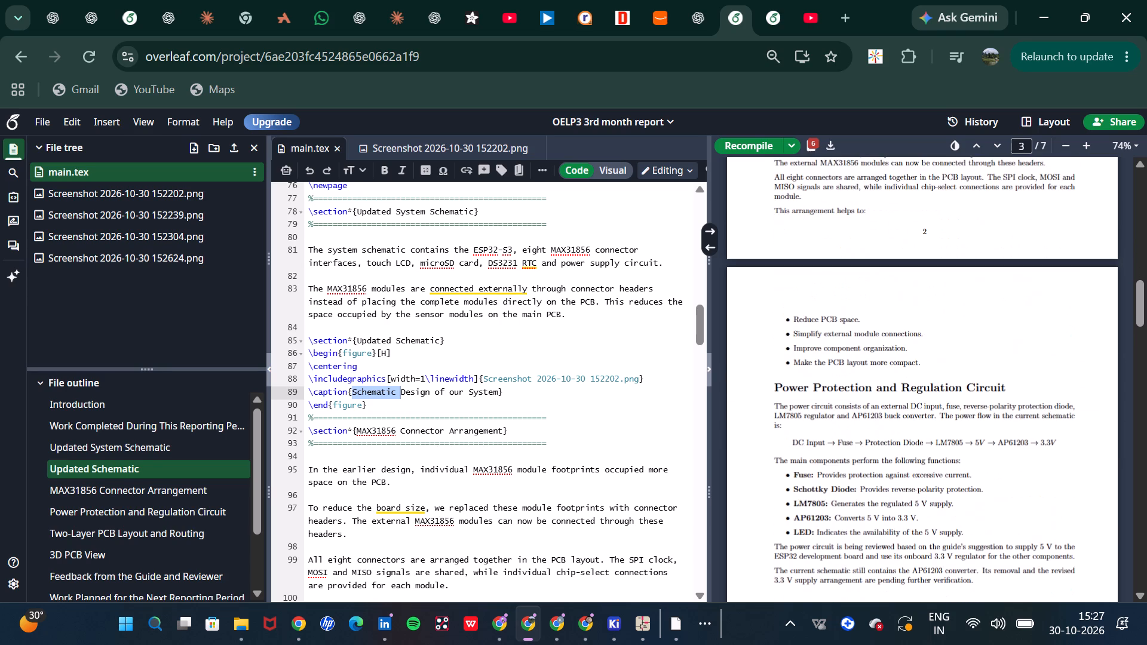
{"action": "triple_click", "coordinate": [926, 406]}
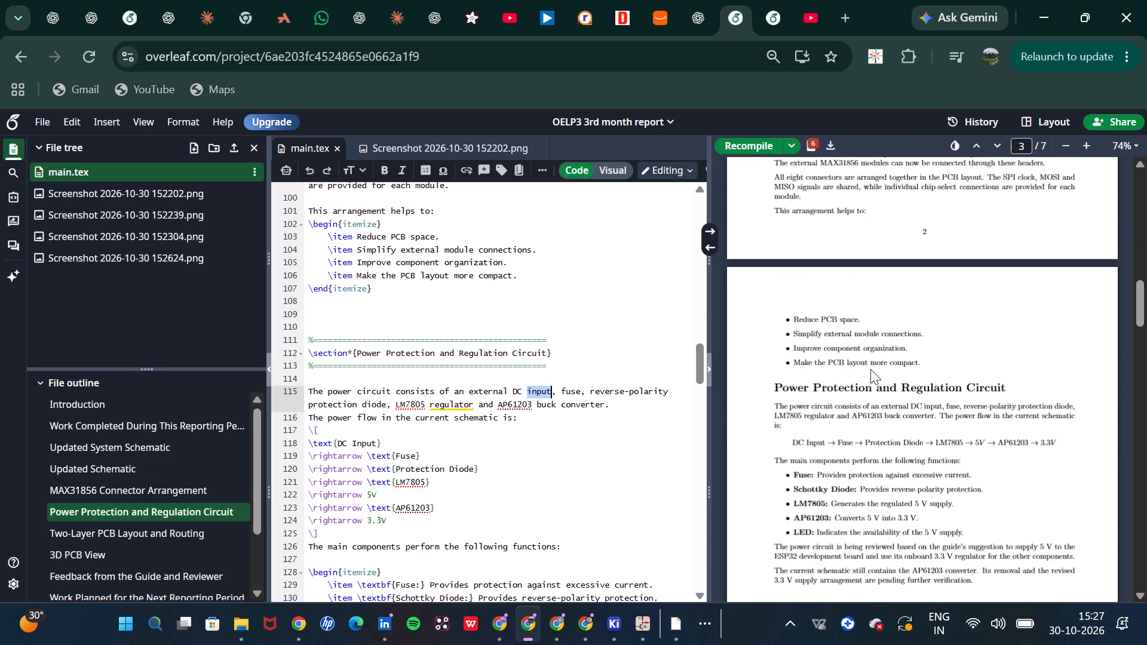
{"action": "scroll", "coordinate": [836, 420], "scroll_direction": "down", "scroll_amount": 1}
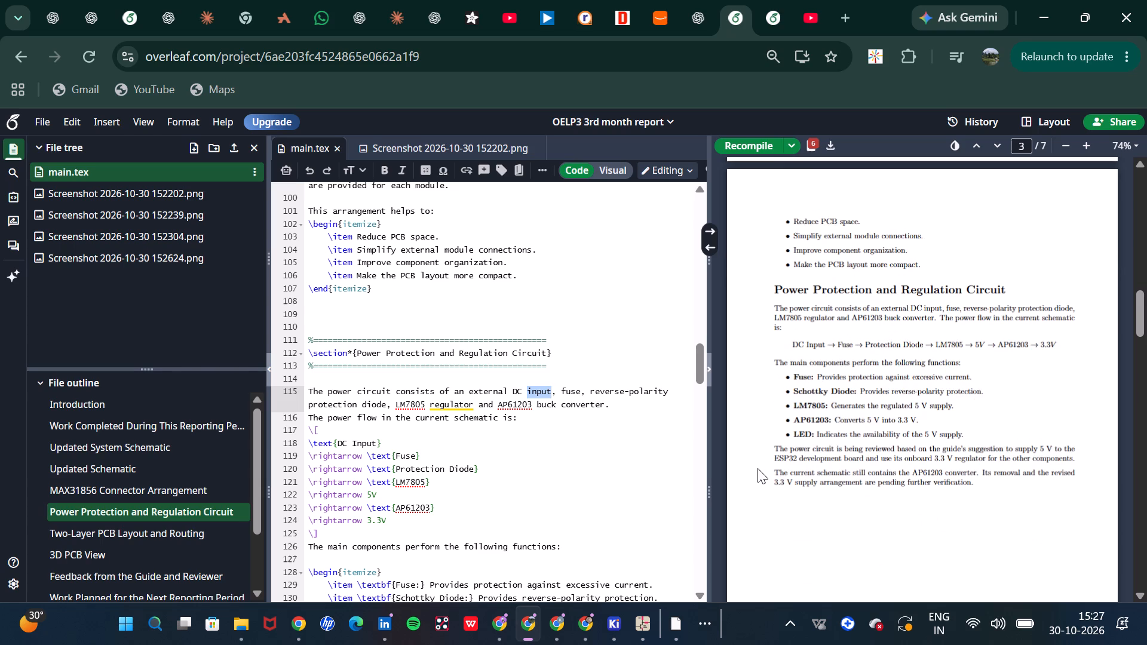
{"action": "scroll", "coordinate": [526, 477], "scroll_direction": "down", "scroll_amount": 2}
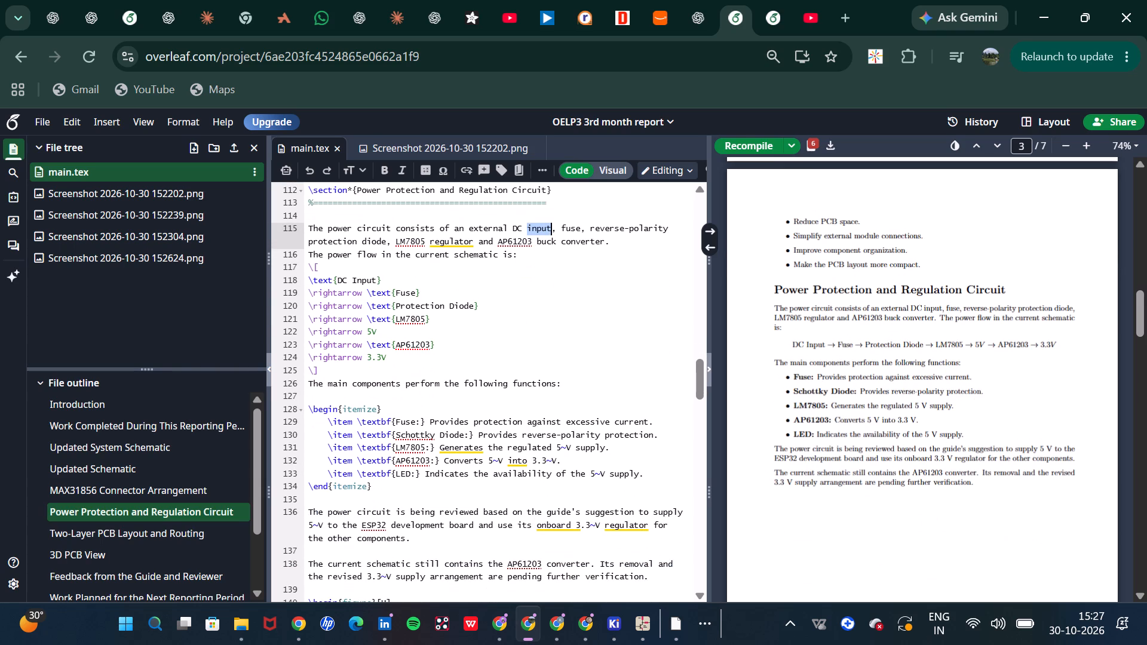
{"action": "scroll", "coordinate": [526, 477], "scroll_direction": "down", "scroll_amount": 1}
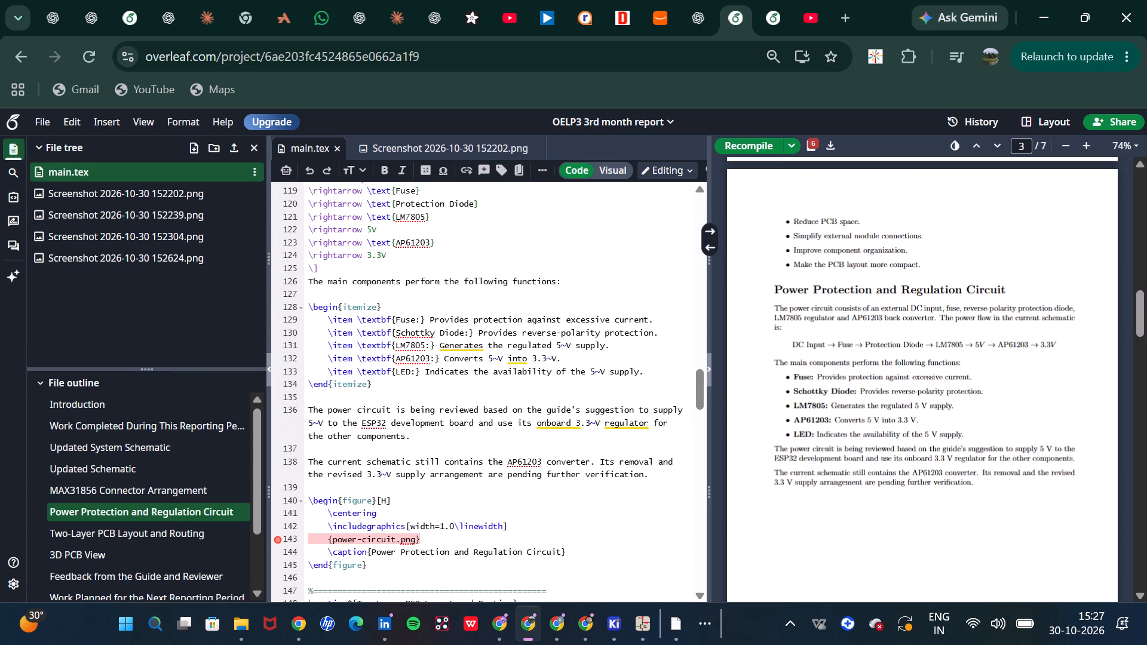
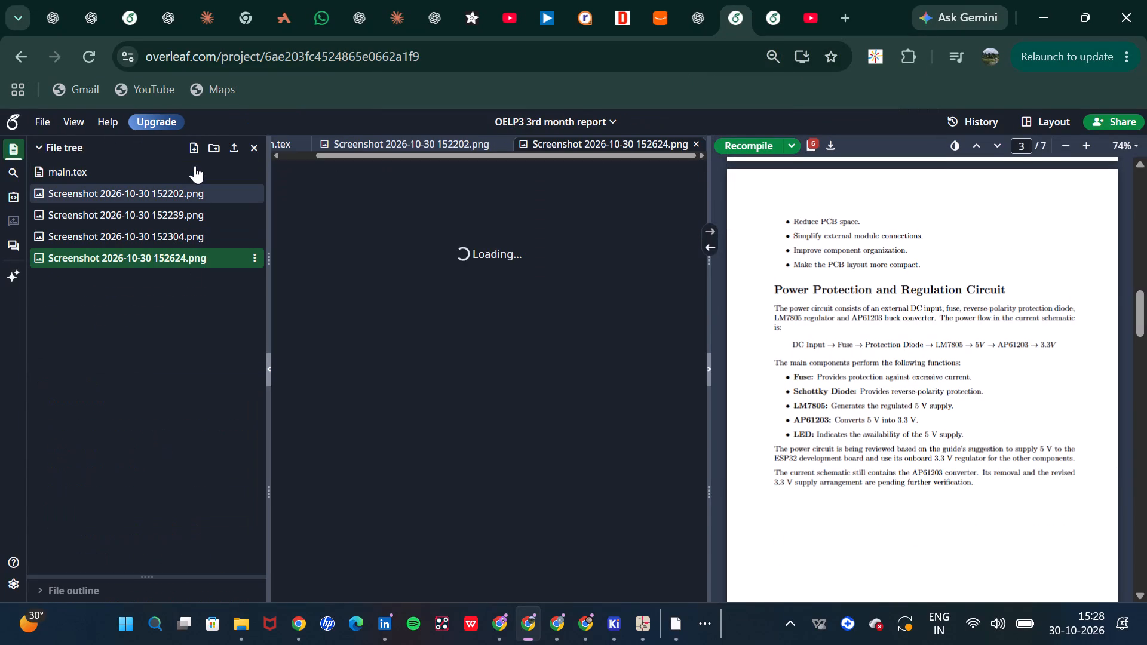
In main.tex, change the month in the Power Protection and Regulation Circuit figure's image file name to 10.
{"action": "left_click", "coordinate": [195, 165]}
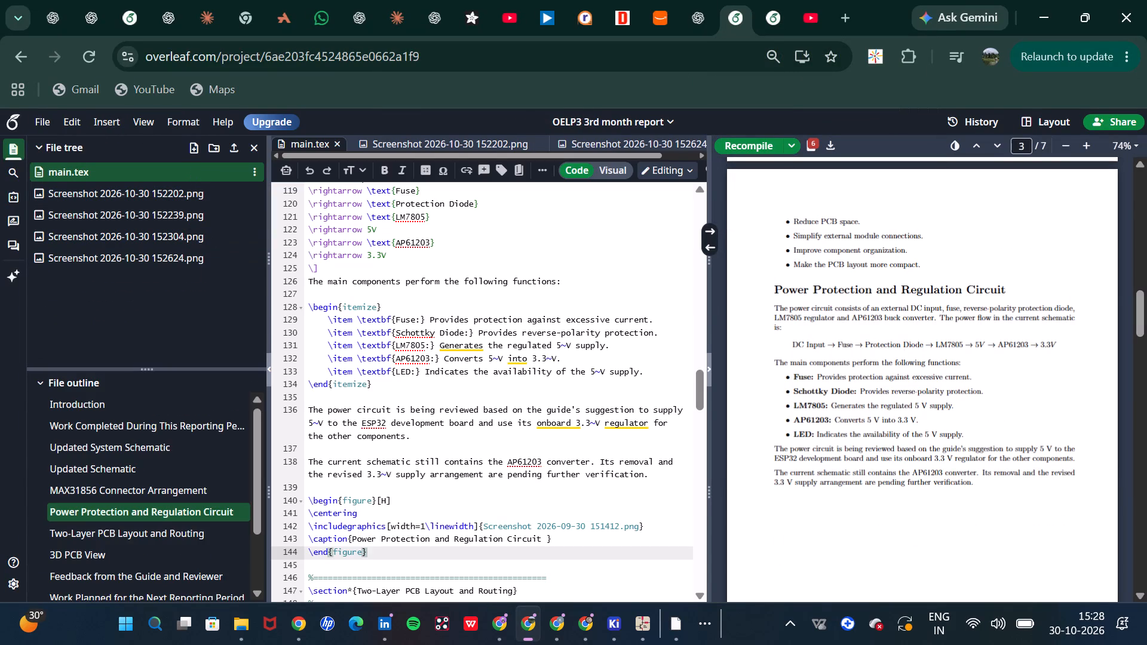
{"action": "left_click", "coordinate": [570, 521]}
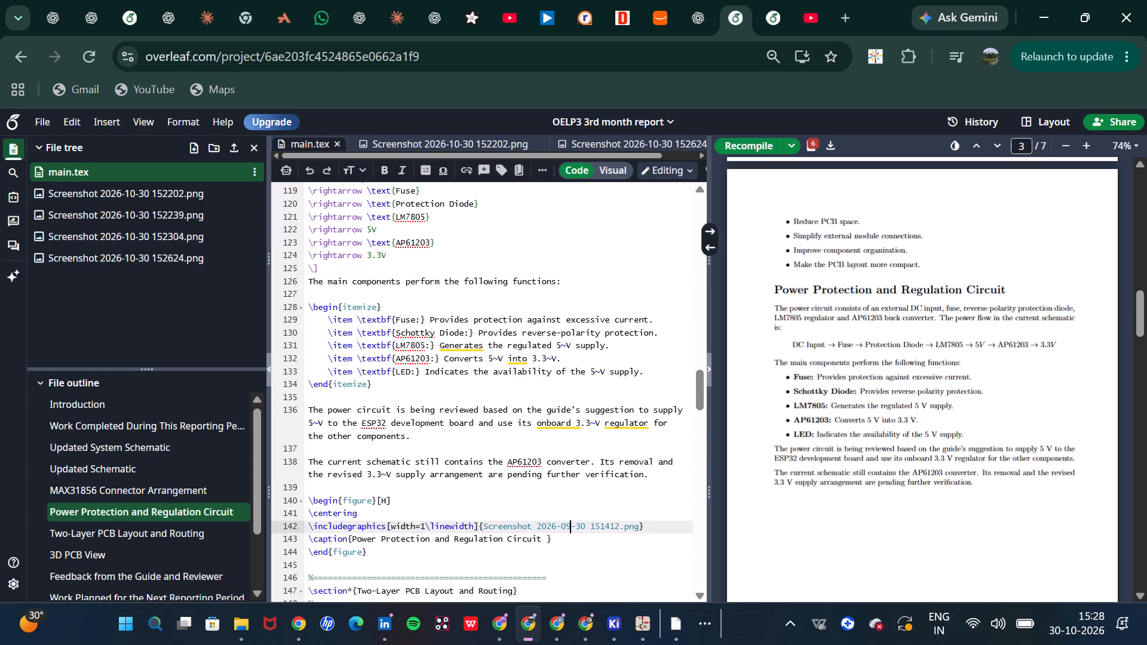
{"action": "key", "text": "BackSpace"}
{"action": "key", "text": "BackSpace"}
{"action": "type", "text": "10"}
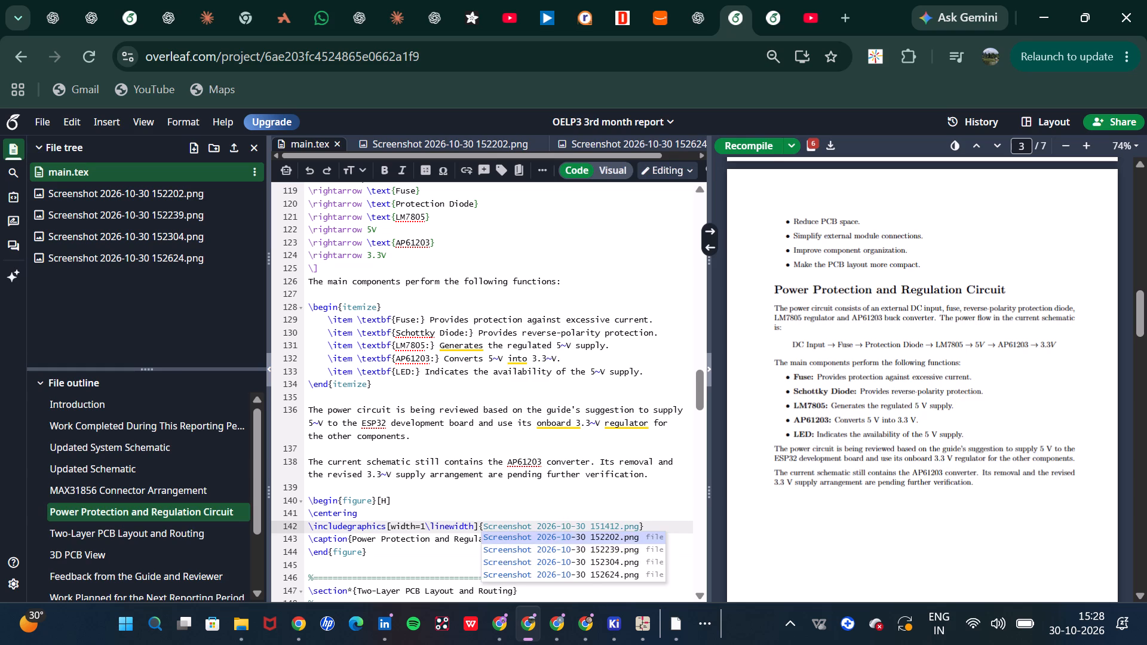
Set the power circuit figure's image to Screenshot 2026-10-30 152624.png, remove the leftover 151412.png filename text, and recompile the report.
{"action": "left_click", "coordinate": [585, 577]}
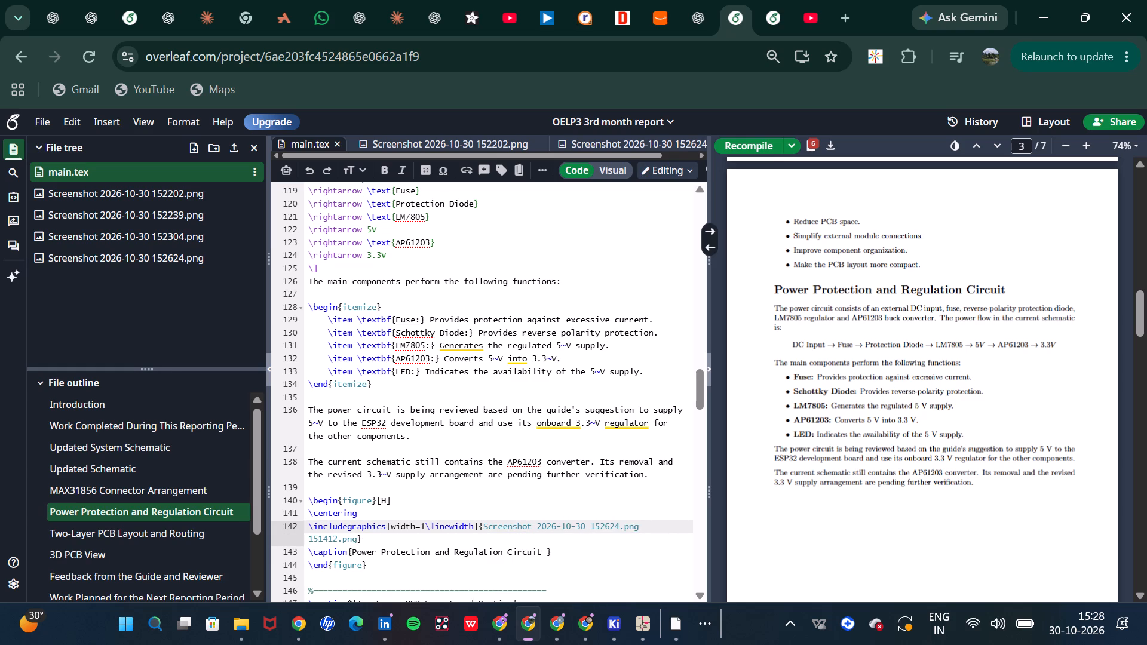
{"action": "left_click_drag", "start_coordinate": [357, 541], "coordinate": [299, 535]}
{"action": "key", "text": "BackSpace"}
{"action": "key", "text": "ctrl+s"}
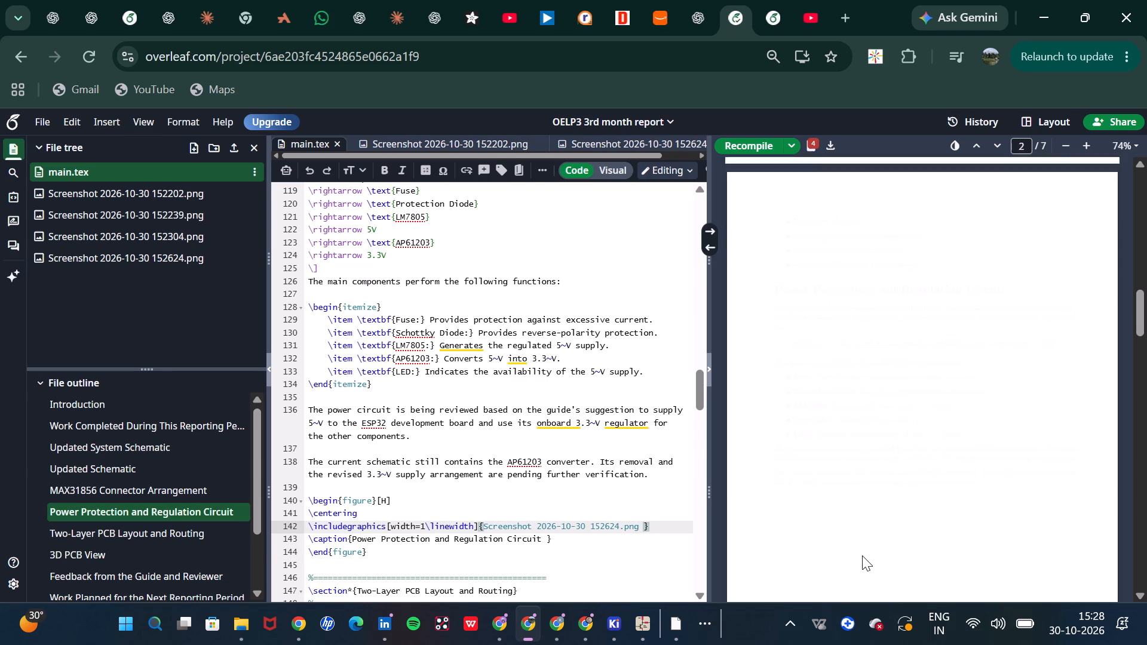
{"action": "scroll", "coordinate": [862, 555], "scroll_direction": "down", "scroll_amount": 2}
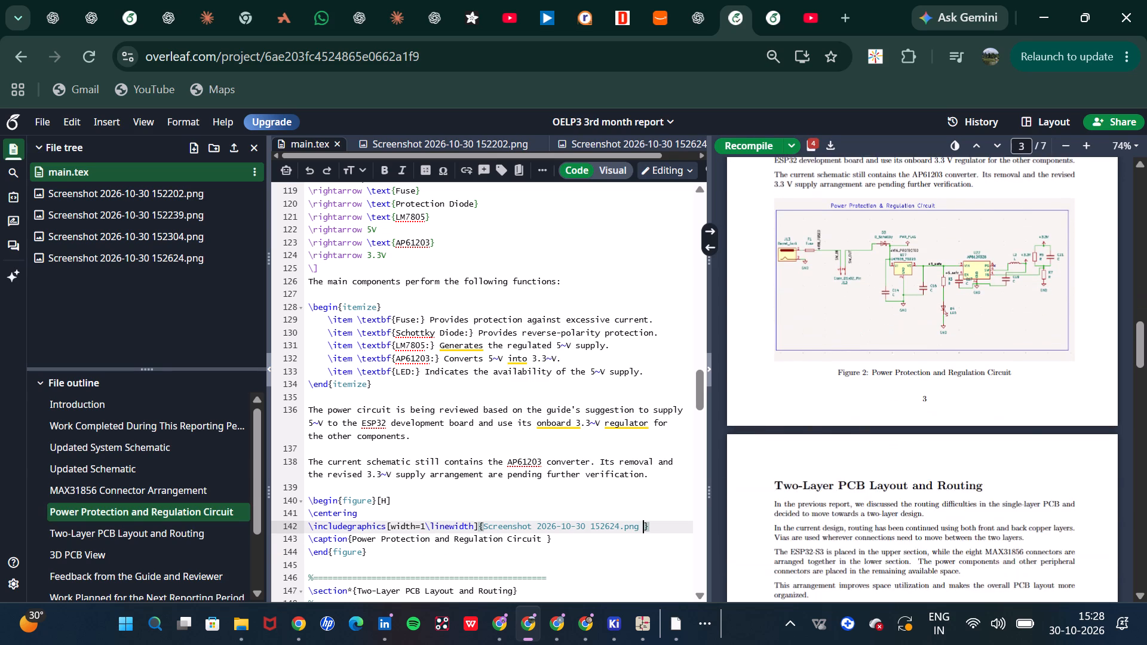
{"action": "scroll", "coordinate": [862, 555], "scroll_direction": "up", "scroll_amount": 4}
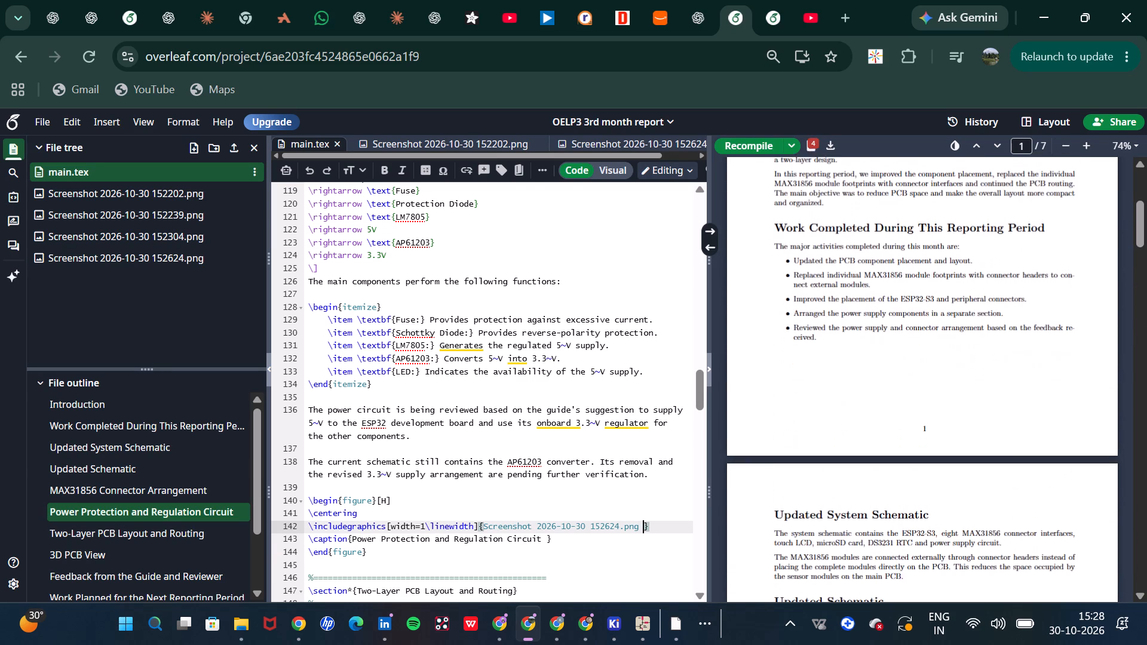
{"action": "scroll", "coordinate": [862, 555], "scroll_direction": "down", "scroll_amount": 2}
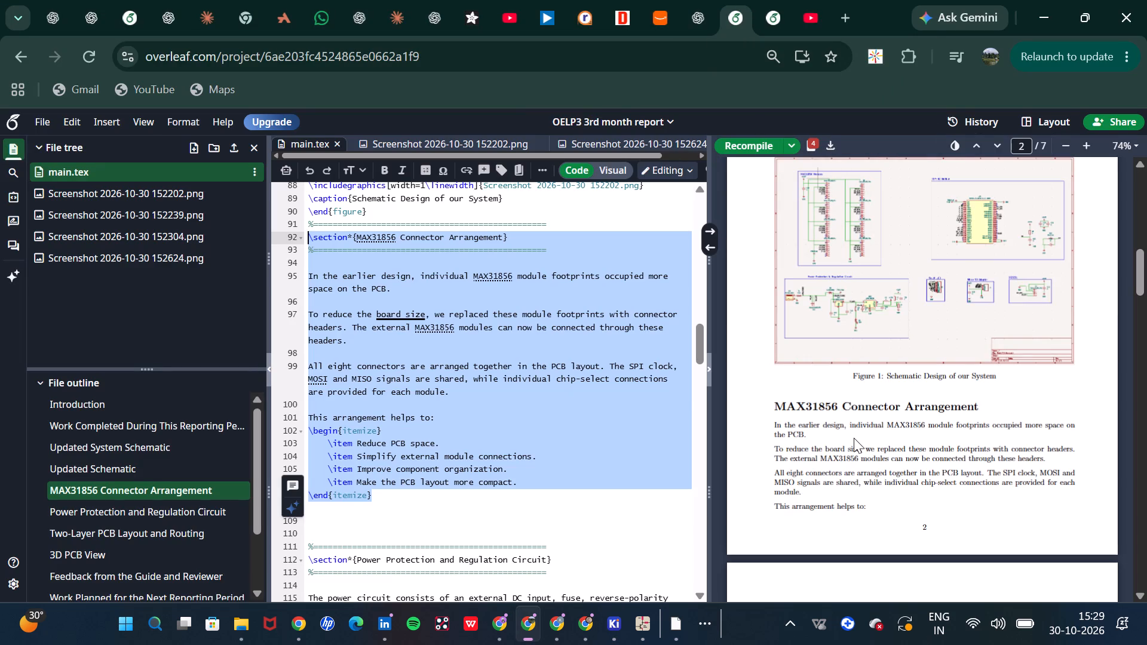
{"action": "triple_click", "coordinate": [795, 492]}
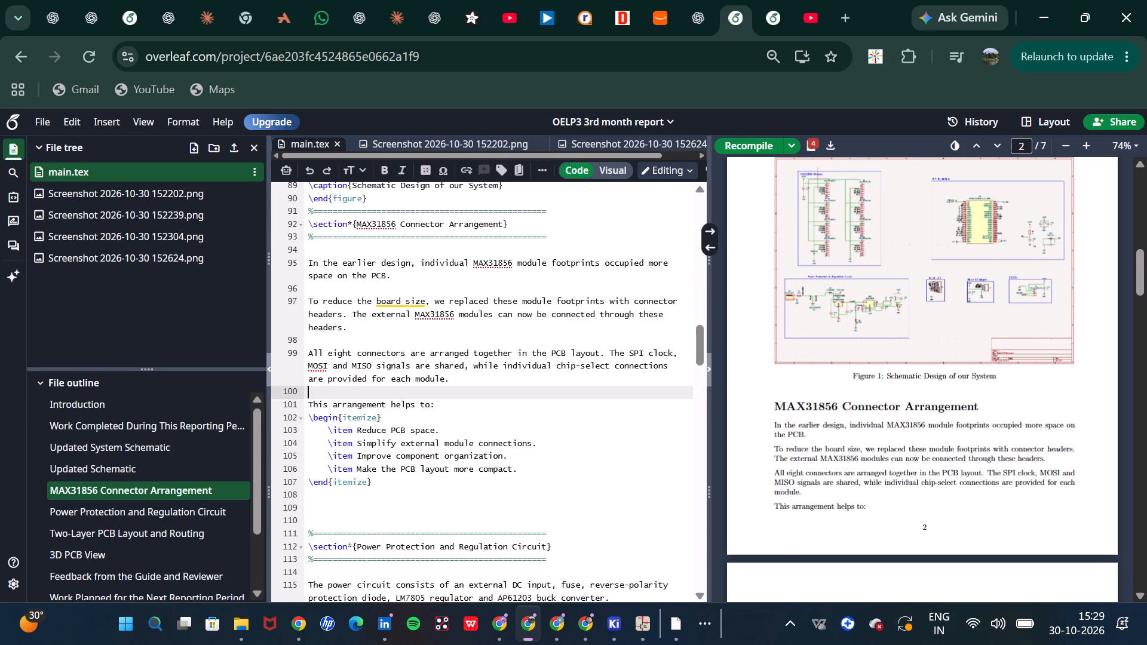
{"action": "left_click_drag", "start_coordinate": [446, 377], "coordinate": [289, 357]}
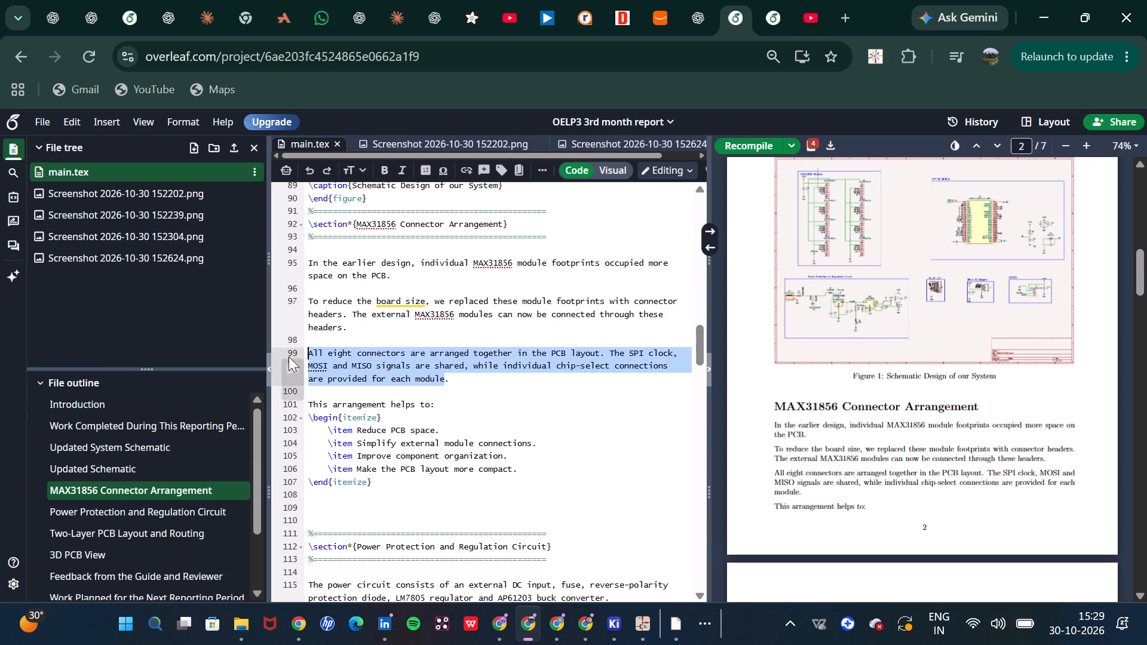
{"action": "key", "text": "BackSpace"}
{"action": "key", "text": "Right"}
{"action": "key", "text": "BackSpace"}
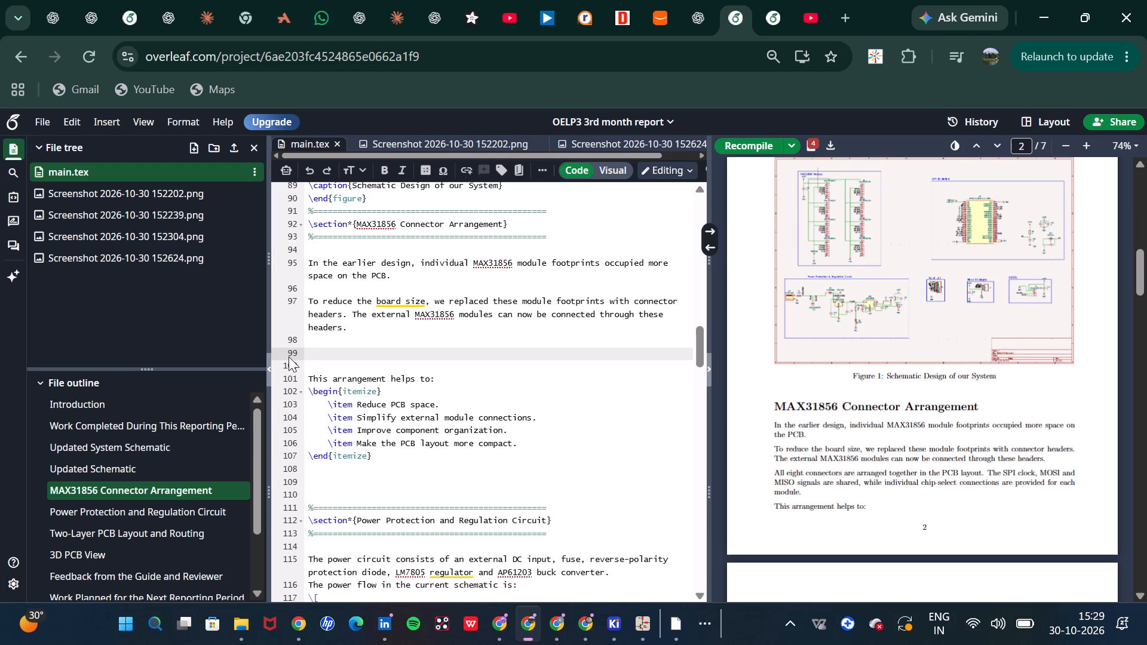
{"action": "key", "text": "ctrl+s"}
Review the recompiled report from the Power Protection and Regulation Circuit section to the Two-Layer PCB Layout and Routing figure.
{"action": "scroll", "coordinate": [824, 460], "scroll_direction": "down", "scroll_amount": 3}
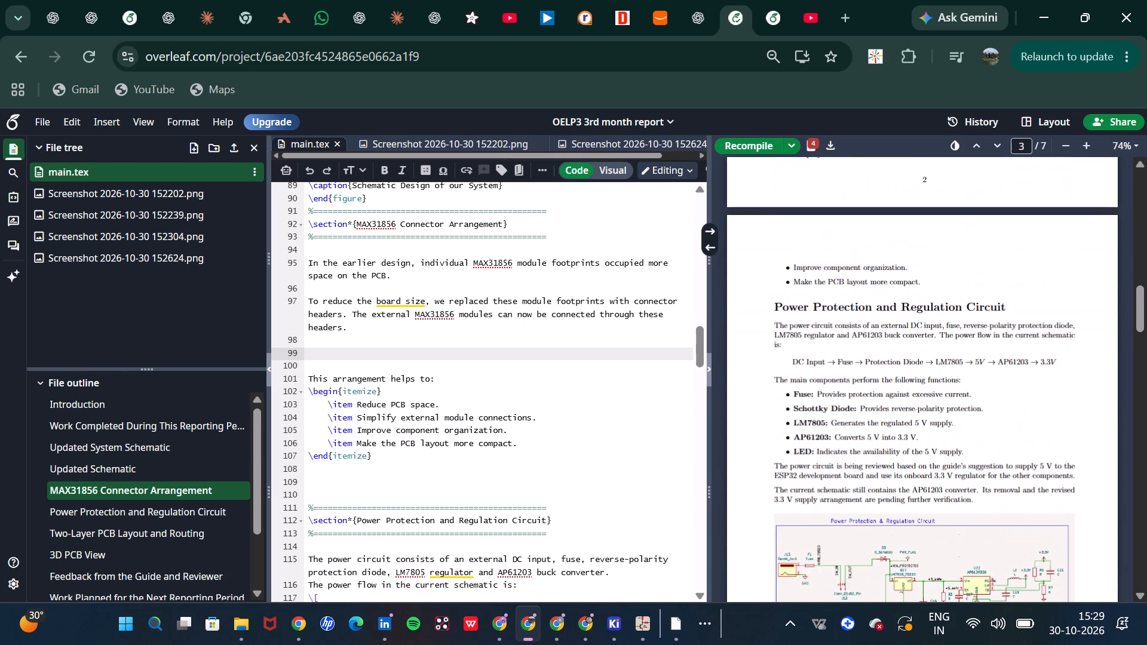
{"action": "scroll", "coordinate": [824, 460], "scroll_direction": "down", "scroll_amount": 1}
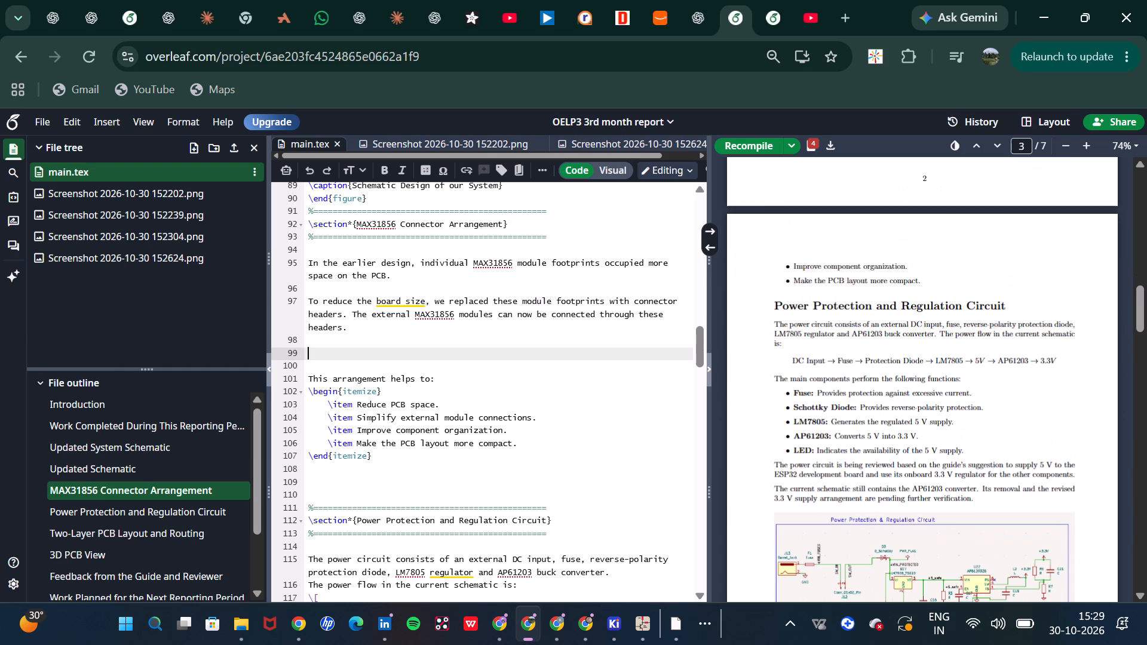
{"action": "scroll", "coordinate": [824, 460], "scroll_direction": "down", "scroll_amount": 1}
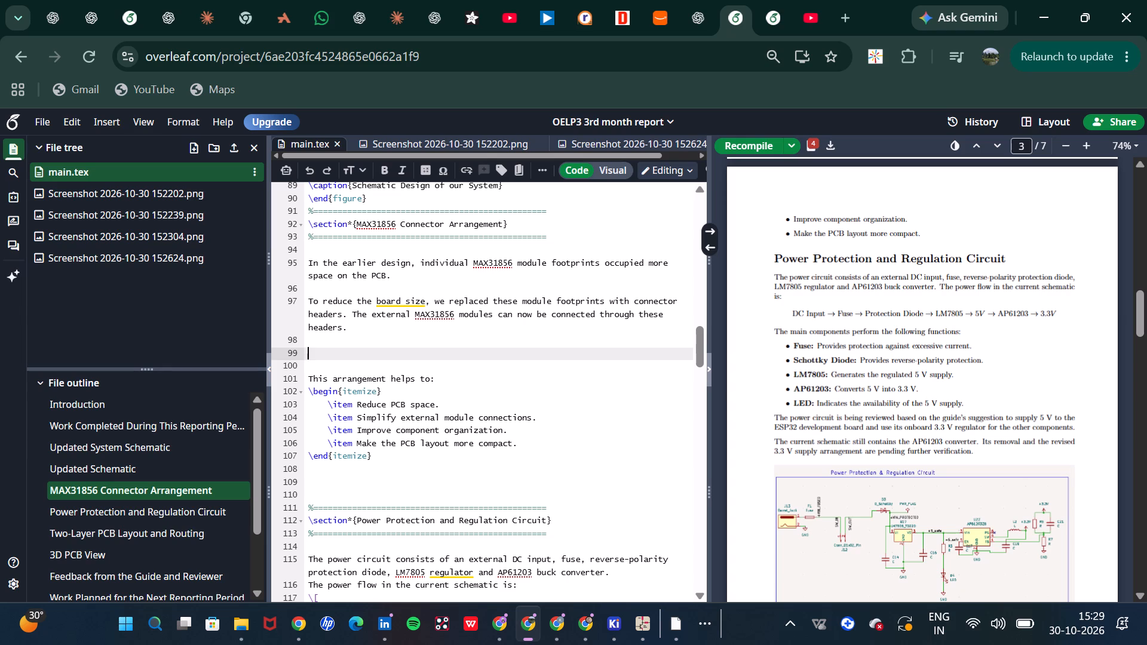
{"action": "scroll", "coordinate": [842, 451], "scroll_direction": "down", "scroll_amount": 3}
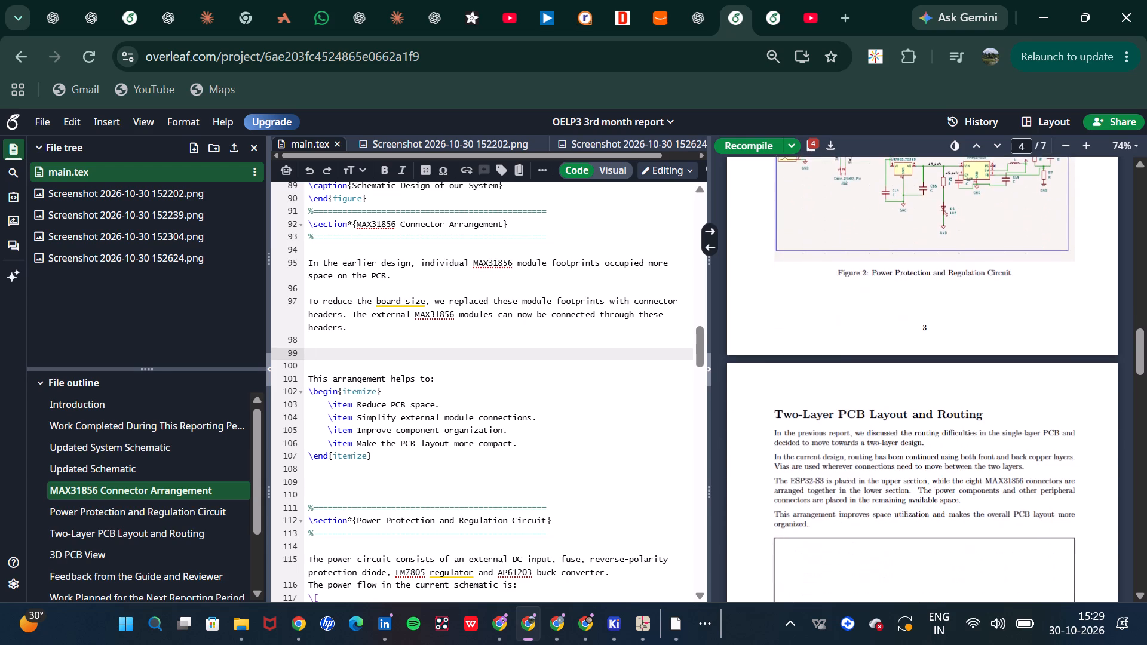
{"action": "scroll", "coordinate": [842, 451], "scroll_direction": "down", "scroll_amount": 1}
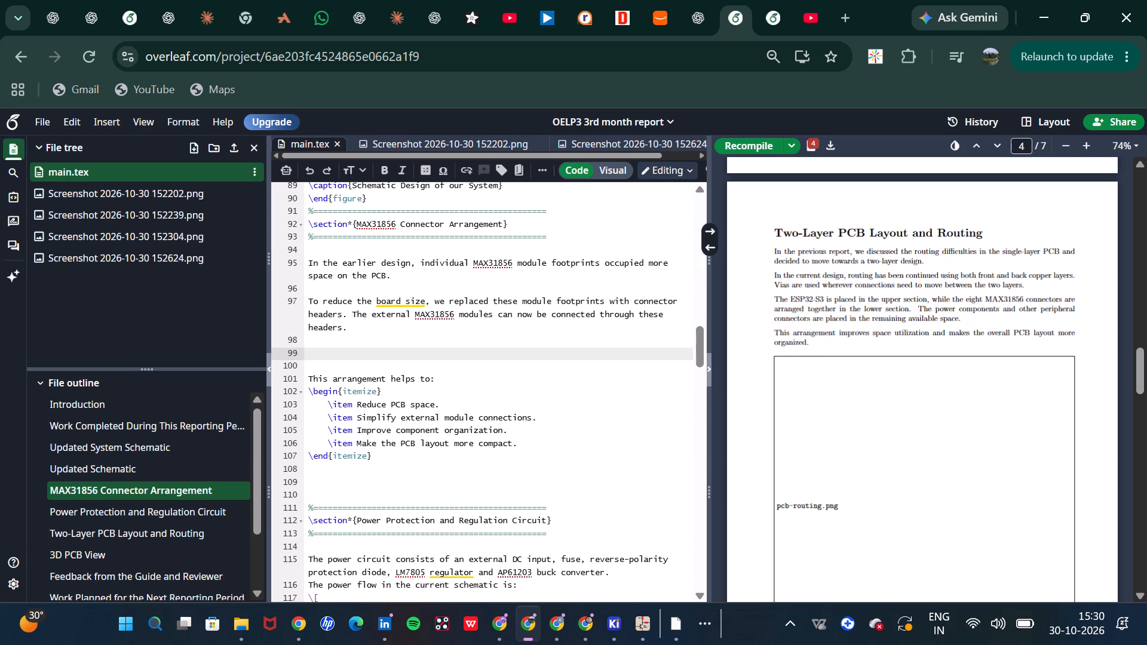
In the 2nd month report, copy the double-layer PCB routing figure block using Screenshot 2026-09-30 172938.png, and return to the 3rd month report.
{"action": "left_click", "coordinate": [779, 0]}
{"action": "scroll", "coordinate": [798, 384], "scroll_direction": "down", "scroll_amount": 2}
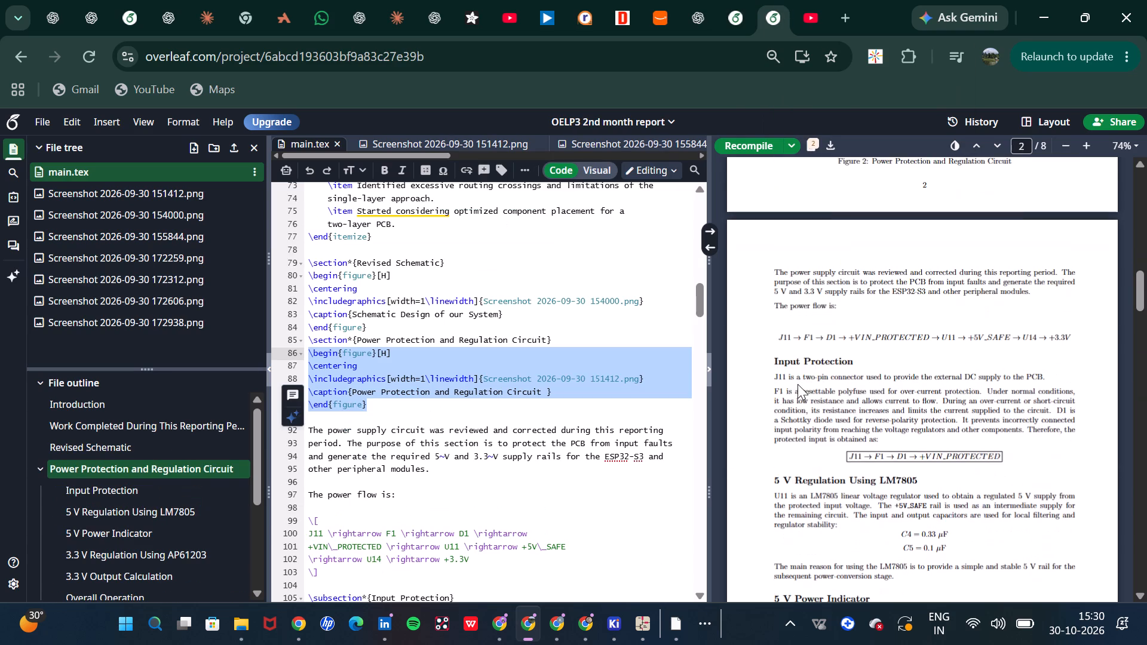
{"action": "scroll", "coordinate": [798, 384], "scroll_direction": "down", "scroll_amount": 8}
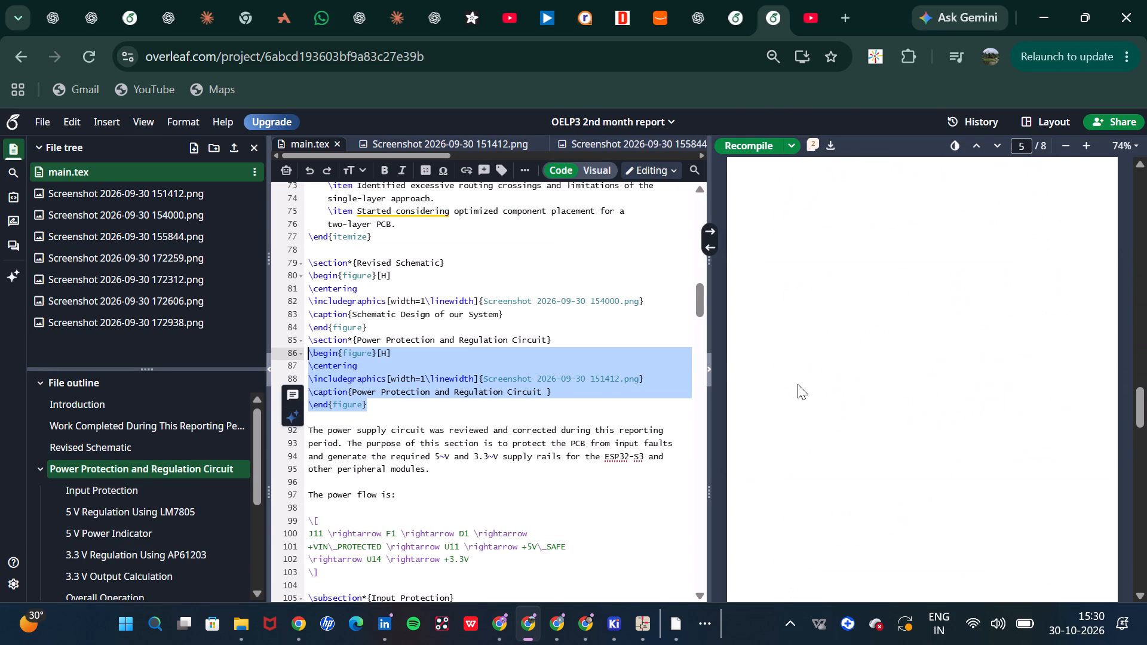
{"action": "scroll", "coordinate": [798, 384], "scroll_direction": "down", "scroll_amount": 2}
{"action": "scroll", "coordinate": [798, 384], "scroll_direction": "up", "scroll_amount": 2}
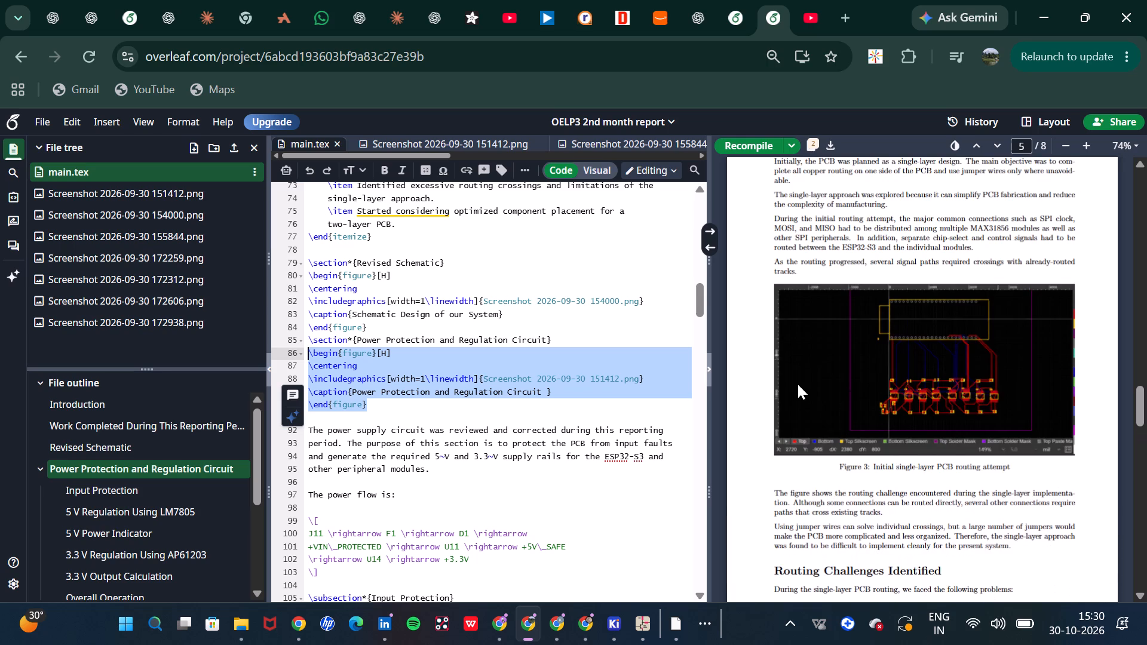
{"action": "triple_click", "coordinate": [888, 431]}
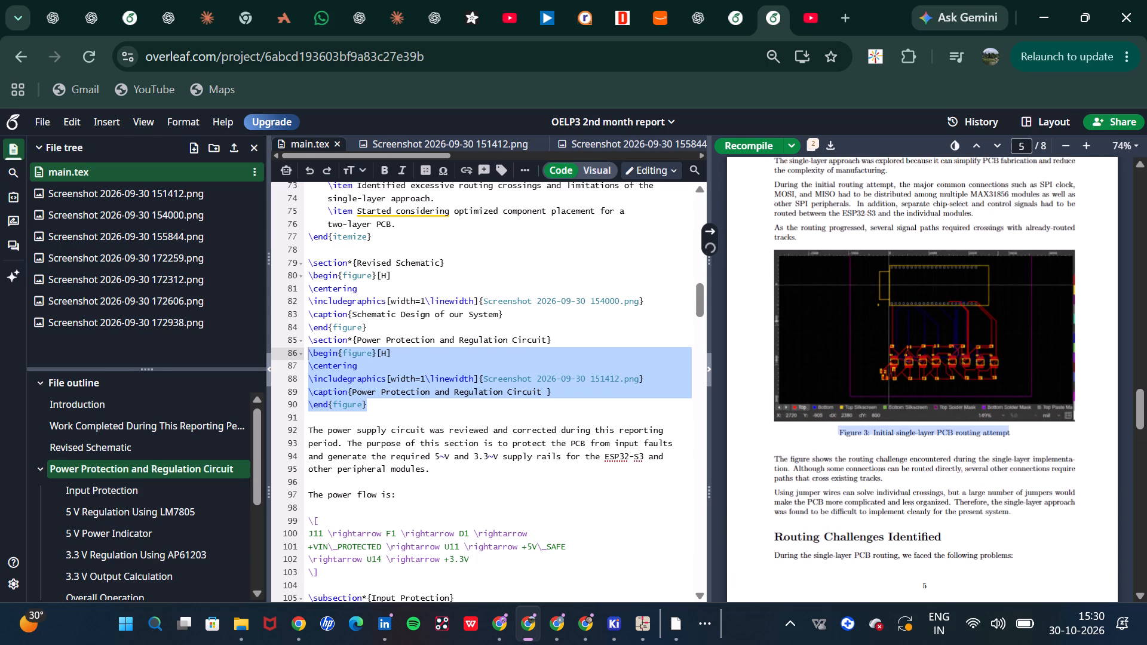
{"action": "scroll", "coordinate": [699, 422], "scroll_direction": "down", "scroll_amount": 6}
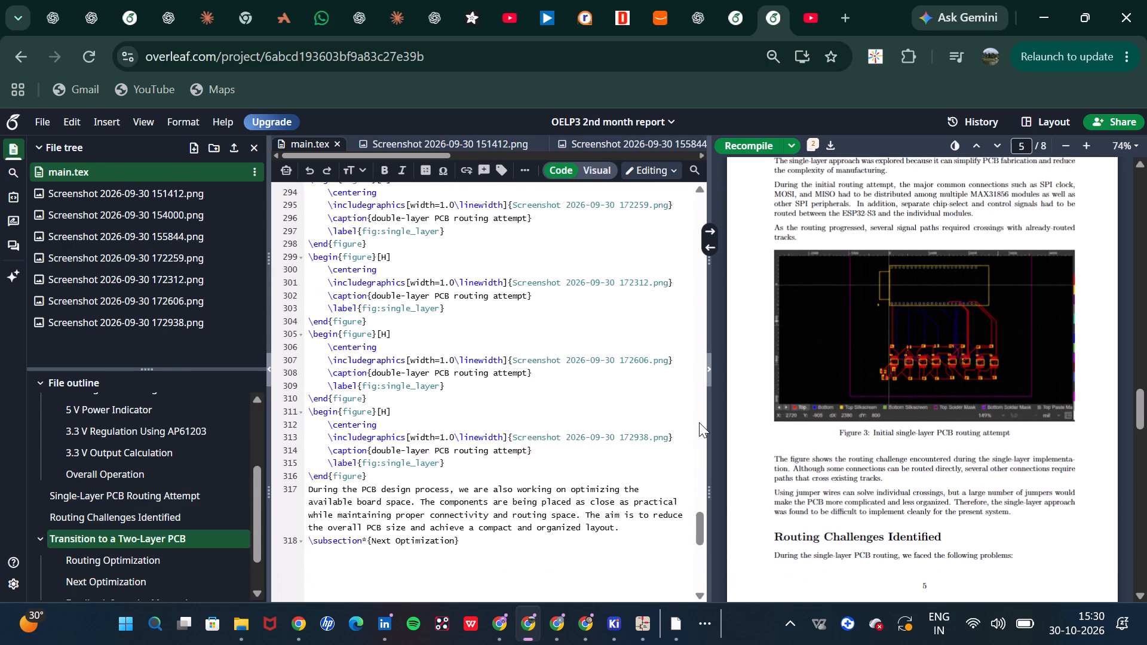
{"action": "scroll", "coordinate": [855, 441], "scroll_direction": "down", "scroll_amount": 10}
{"action": "scroll", "coordinate": [857, 352], "scroll_direction": "up", "scroll_amount": 2}
{"action": "triple_click", "coordinate": [894, 442]}
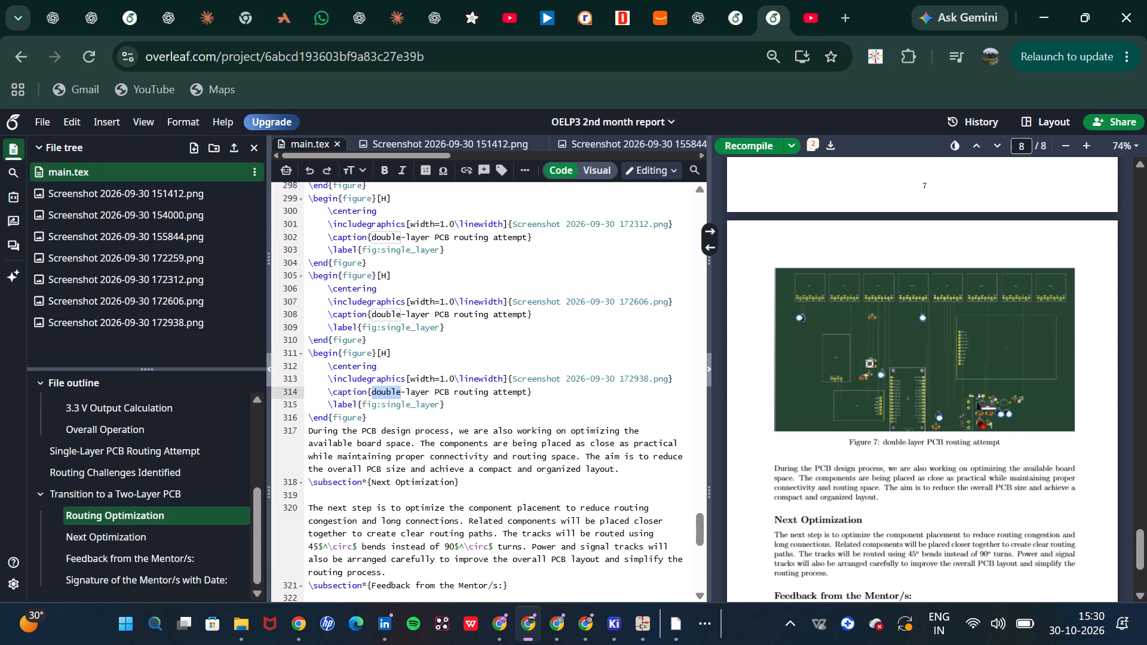
{"action": "left_click_drag", "start_coordinate": [367, 417], "coordinate": [299, 354]}
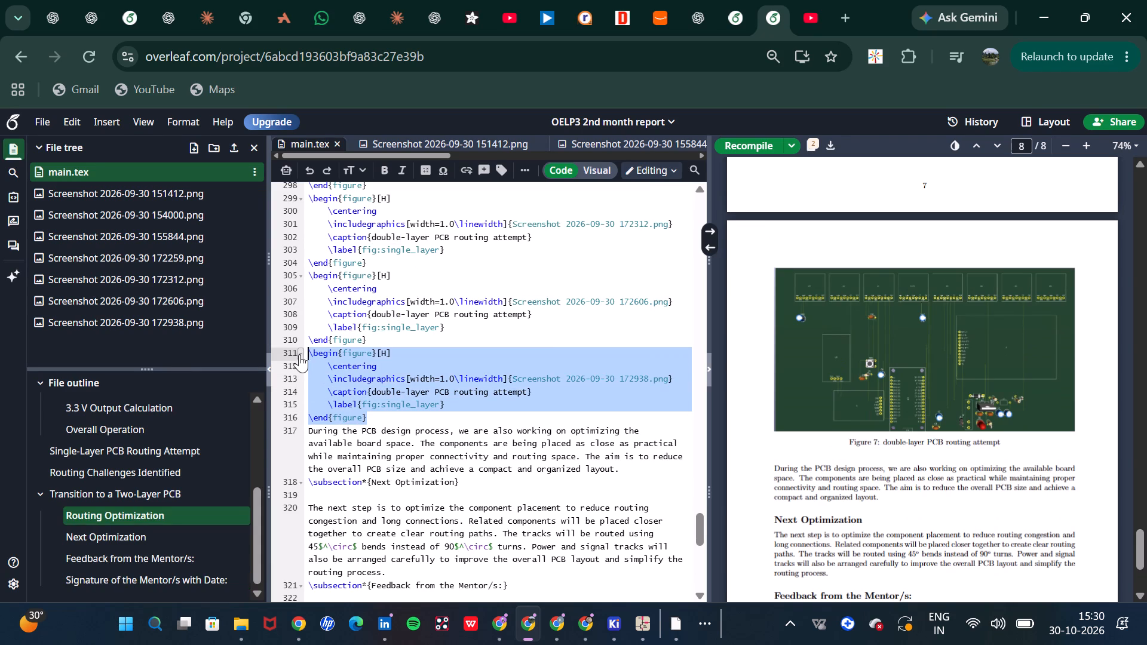
{"action": "left_click_drag", "start_coordinate": [299, 354], "coordinate": [299, 353]}
{"action": "key", "text": "ctrl+c"}
{"action": "left_click", "coordinate": [741, 16]}
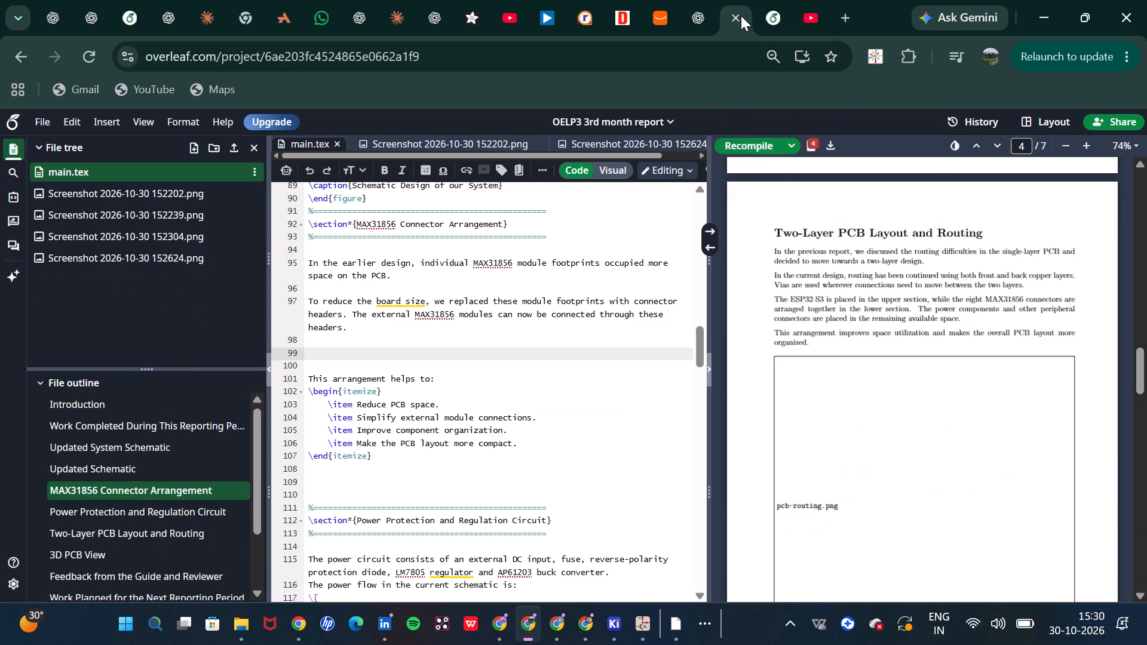
In the Two-Layer PCB Layout and Routing section, replace the pcb-routing.png placeholder figure block with the copied double-layer routing figure block.
{"action": "triple_click", "coordinate": [856, 317]}
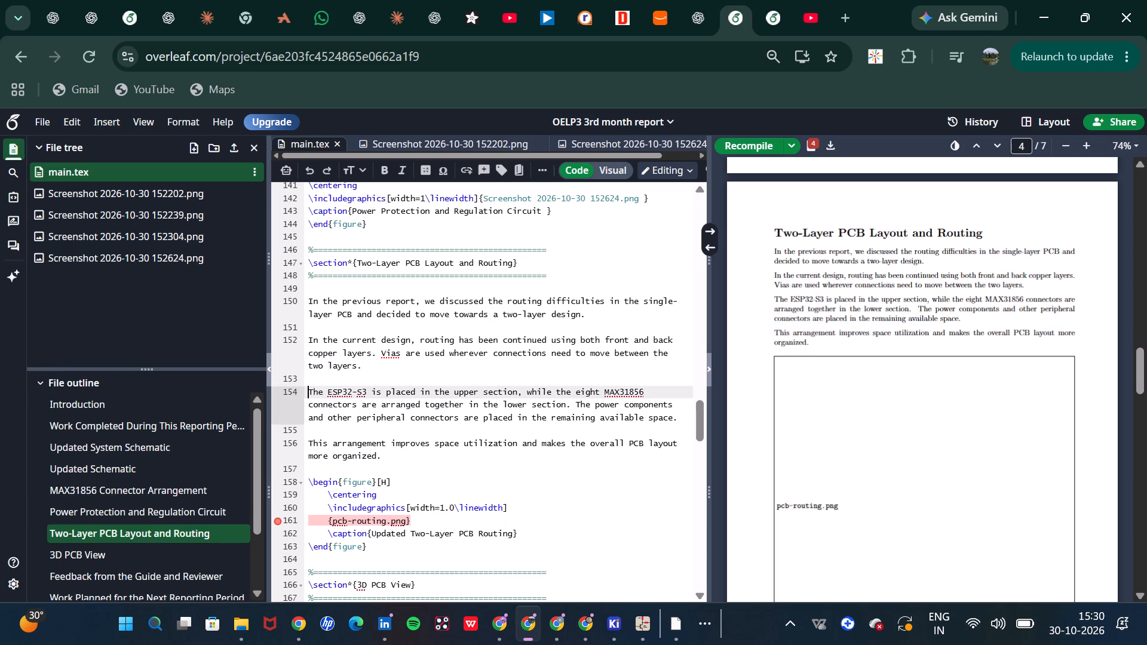
{"action": "left_click_drag", "start_coordinate": [375, 546], "coordinate": [308, 485]}
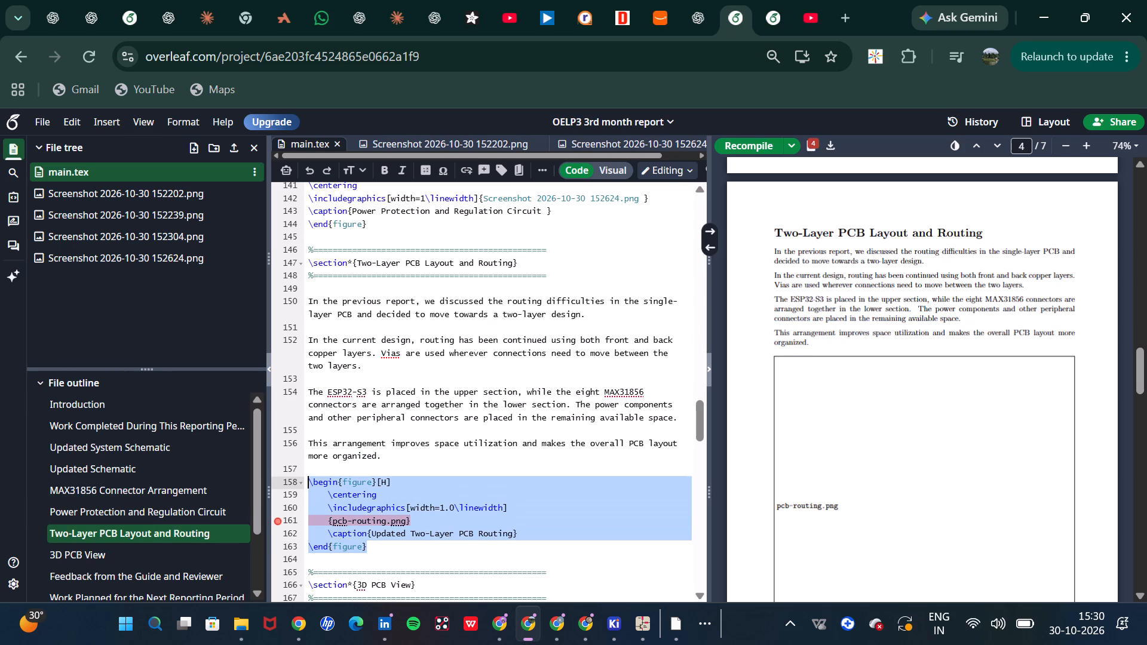
{"action": "left_click_drag", "start_coordinate": [308, 485], "coordinate": [306, 484]}
{"action": "key", "text": "ctrl+v"}
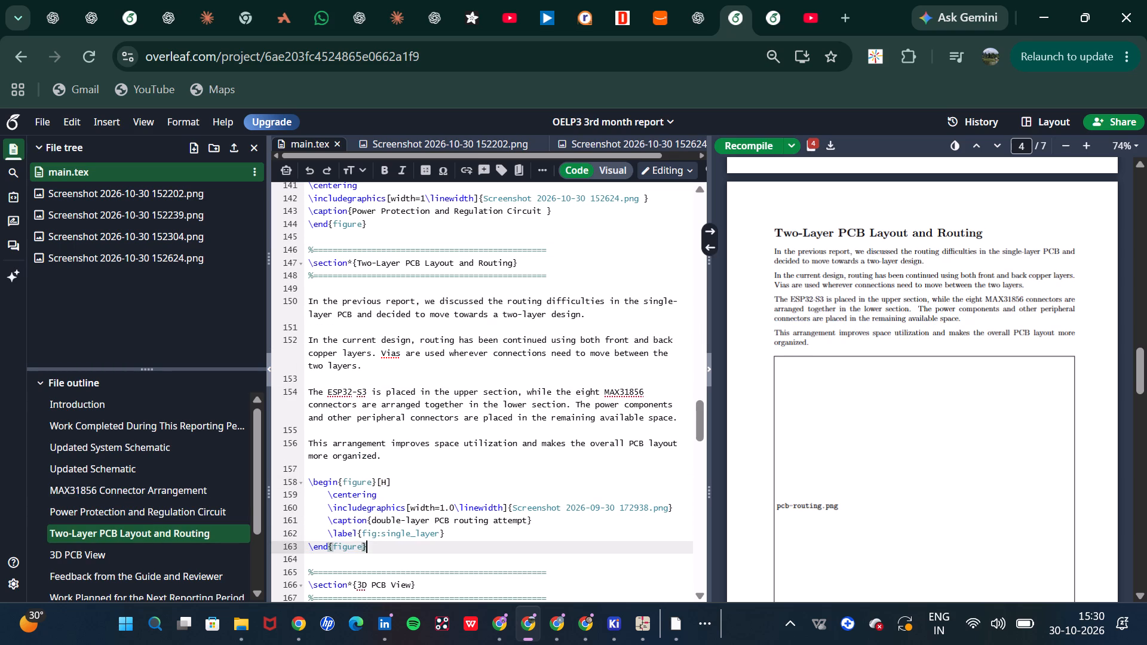
Change the pasted routing figure's caption to "Updated two layer PCB".
{"action": "left_click_drag", "start_coordinate": [525, 522], "coordinate": [380, 519]}
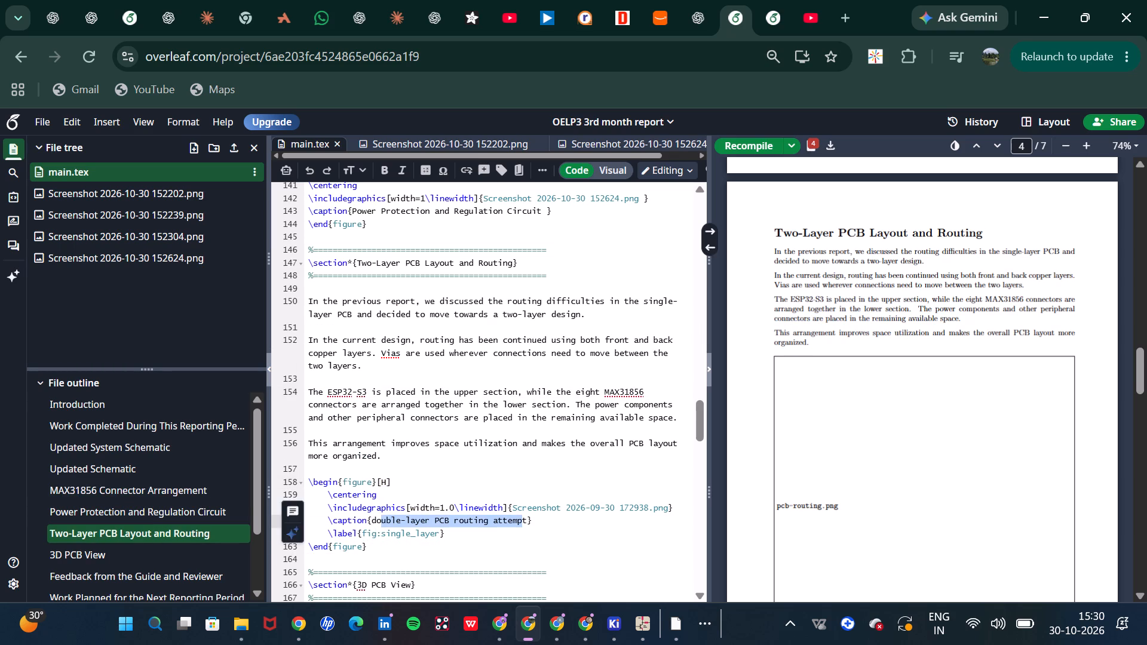
{"action": "key", "text": "BackSpace"}
{"action": "key", "text": "Right"}
{"action": "key", "text": "BackSpace"}
{"action": "key", "text": "BackSpace"}
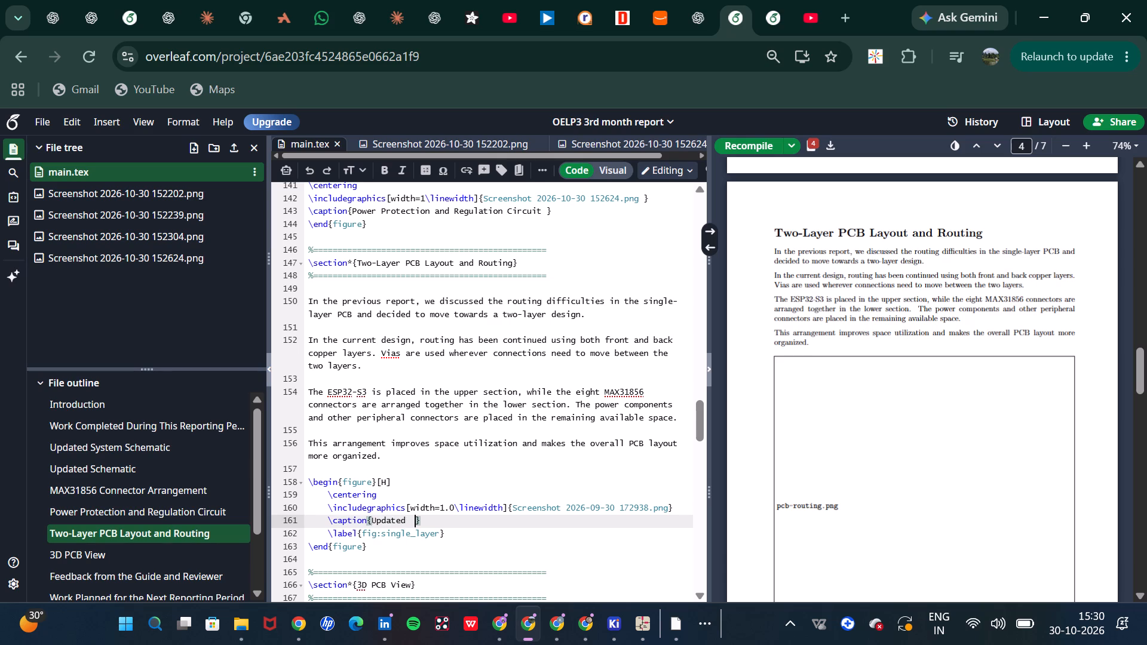
{"action": "key", "text": "BackSpace"}
{"action": "key", "text": "BackSpace"}
{"action": "key", "text": "space"}
{"action": "type", "text": "two layer"}
{"action": "key", "text": "space"}
Identify the PCB layout screenshot among the project images, set the routing figure's image to Screenshot 2026-10-30 152304.png, and recompile.
{"action": "left_click", "coordinate": [225, 215]}
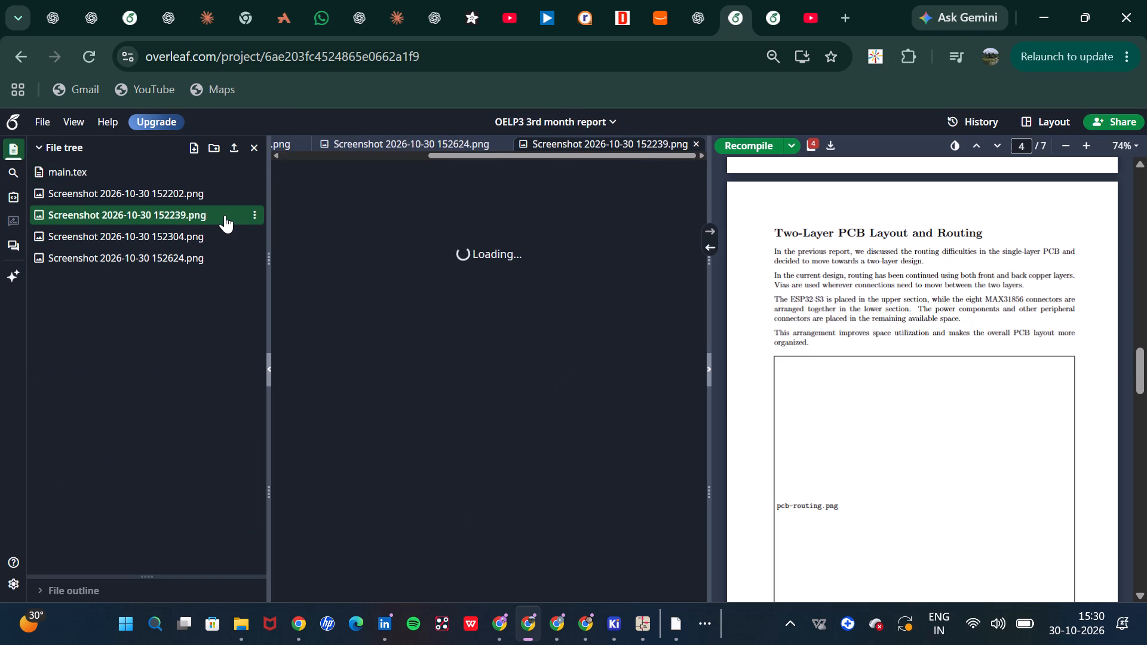
{"action": "left_click", "coordinate": [202, 228]}
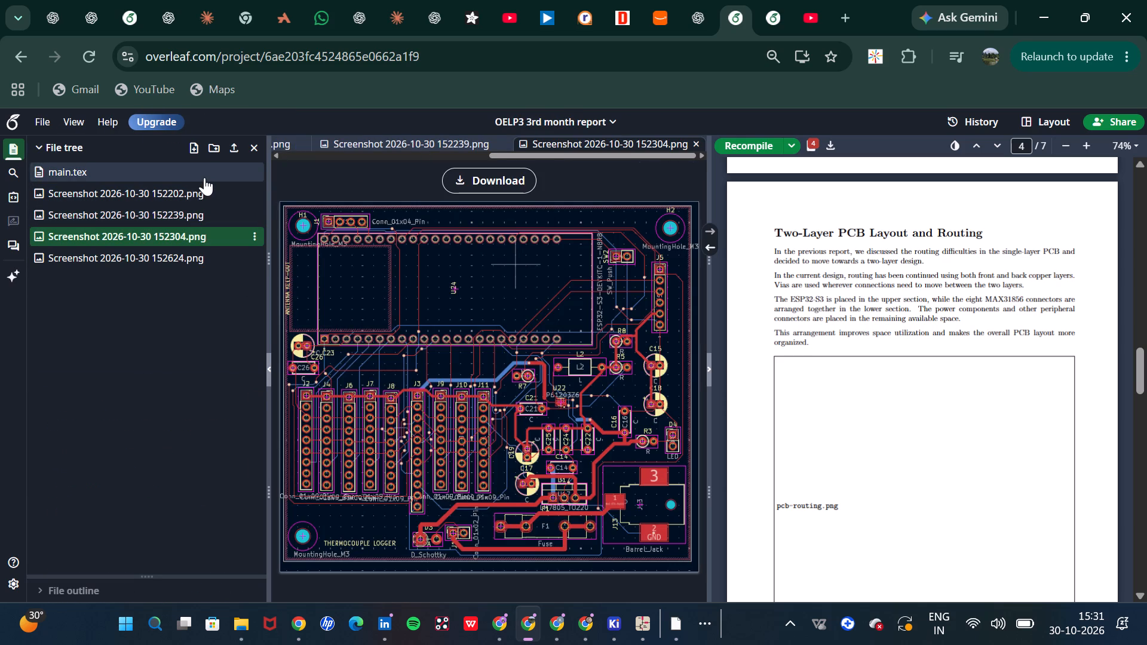
{"action": "left_click", "coordinate": [204, 177]}
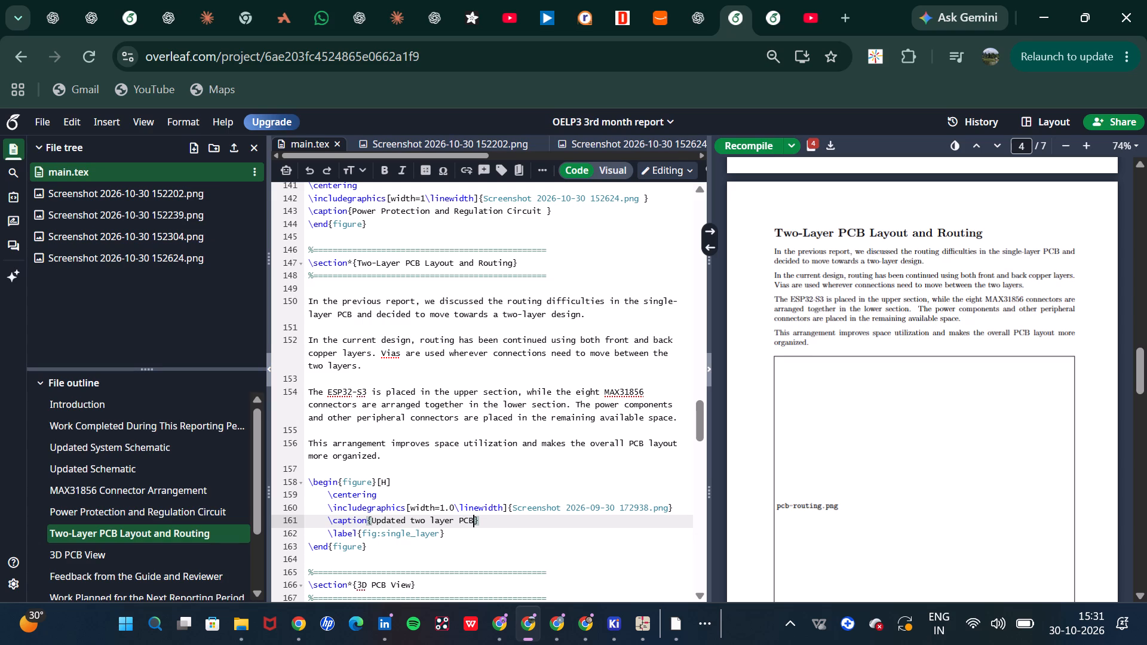
{"action": "left_click", "coordinate": [598, 511]}
{"action": "key", "text": "BackSpace"}
{"action": "key", "text": "BackSpace"}
{"action": "type", "text": "10"}
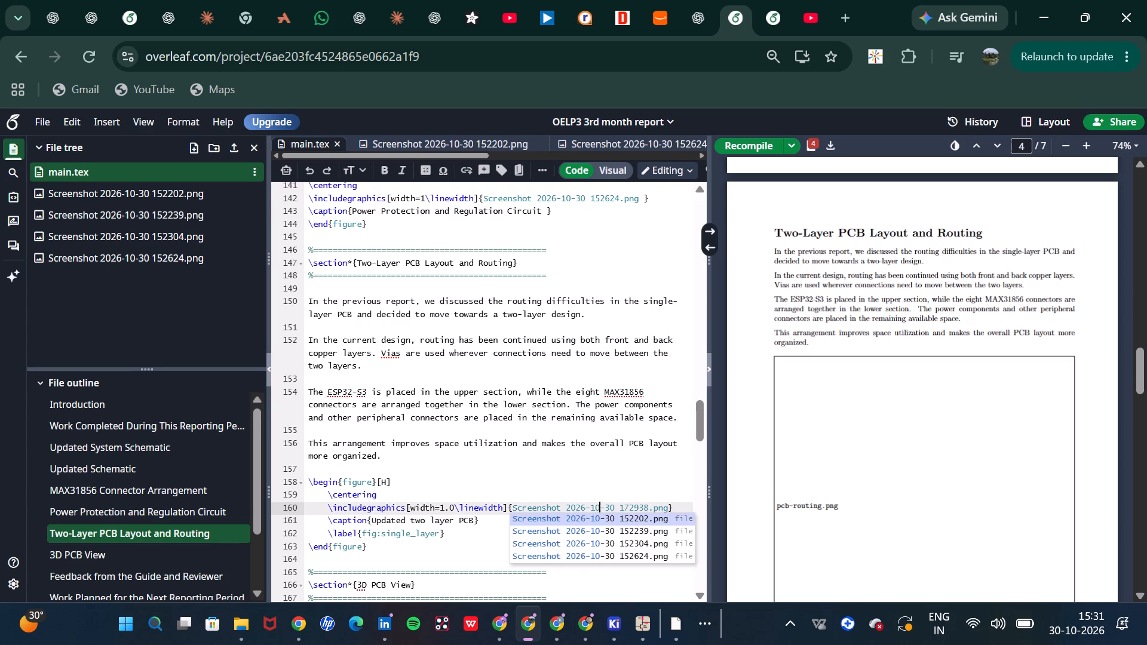
{"action": "left_click", "coordinate": [631, 547]}
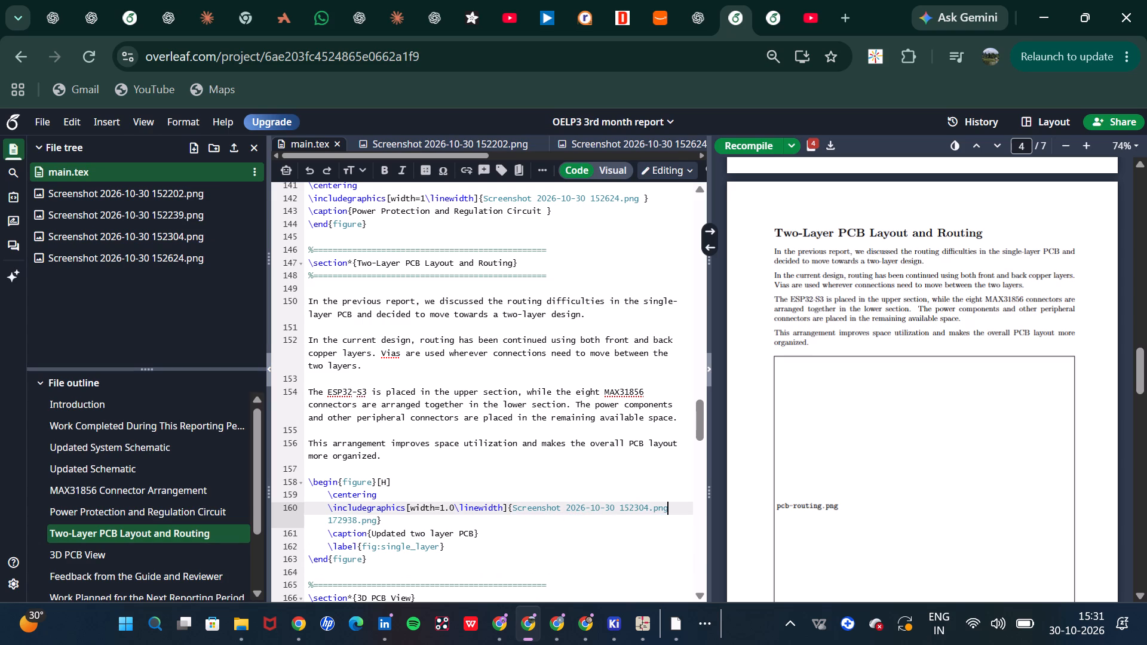
{"action": "left_click_drag", "start_coordinate": [378, 521], "coordinate": [366, 521]}
{"action": "left_click_drag", "start_coordinate": [366, 521], "coordinate": [332, 520]}
{"action": "key", "text": "BackSpace"}
{"action": "key", "text": "BackSpace"}
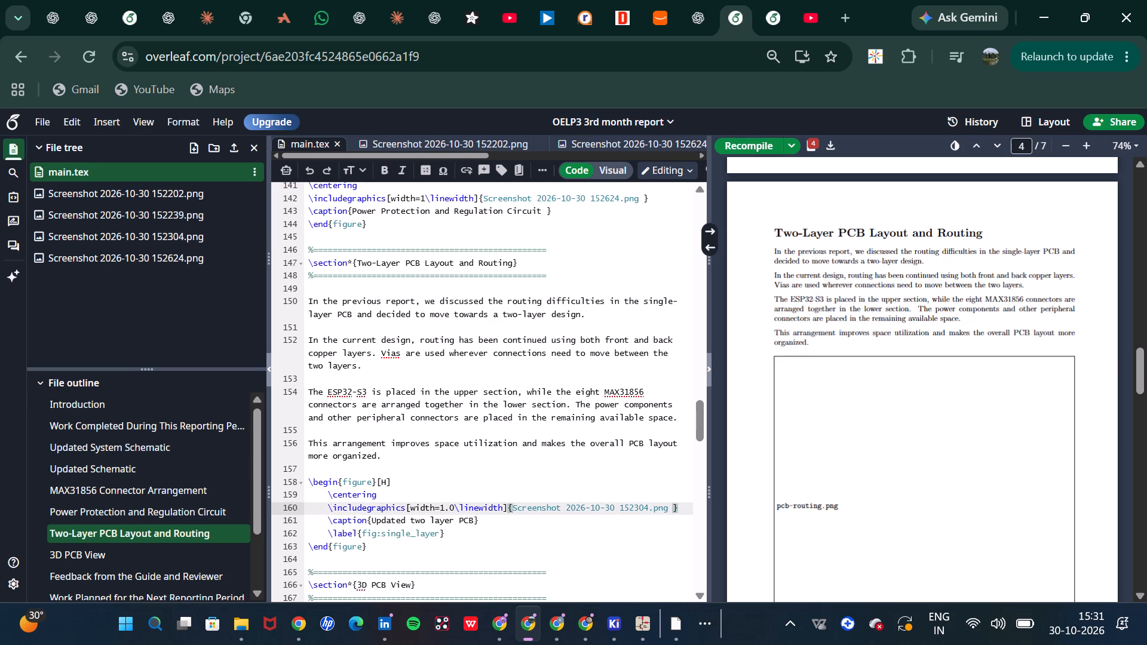
{"action": "key", "text": "ctrl+s"}
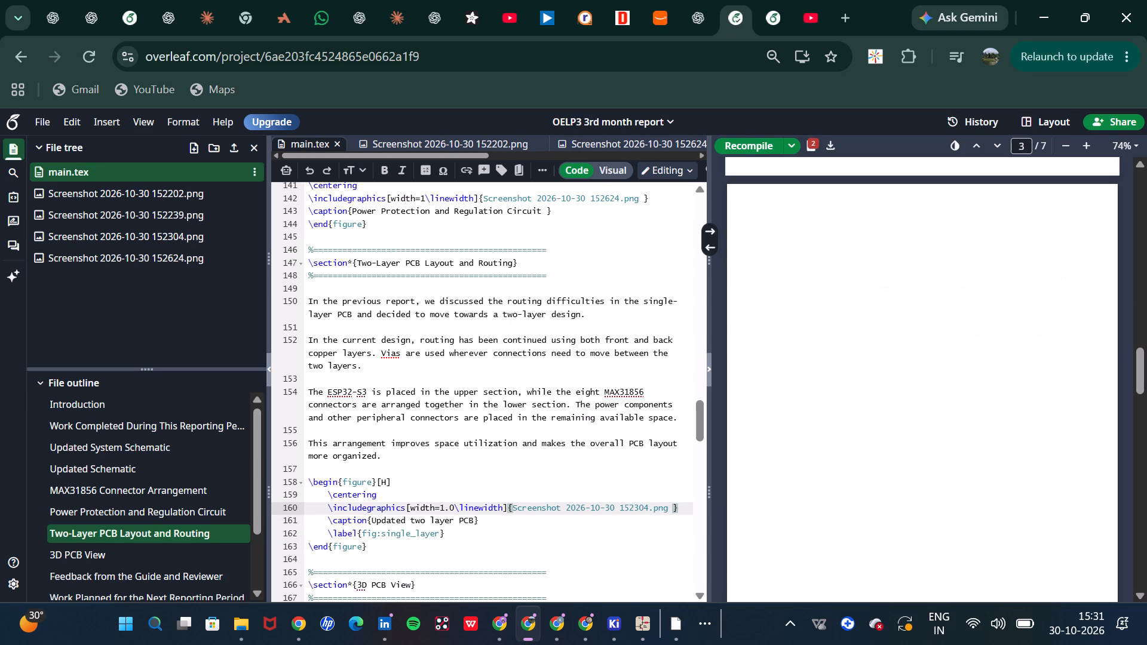
Change the routing figure's label to fig:Double_layer and recompile the report.
{"action": "left_click_drag", "start_coordinate": [409, 536], "coordinate": [382, 536]}
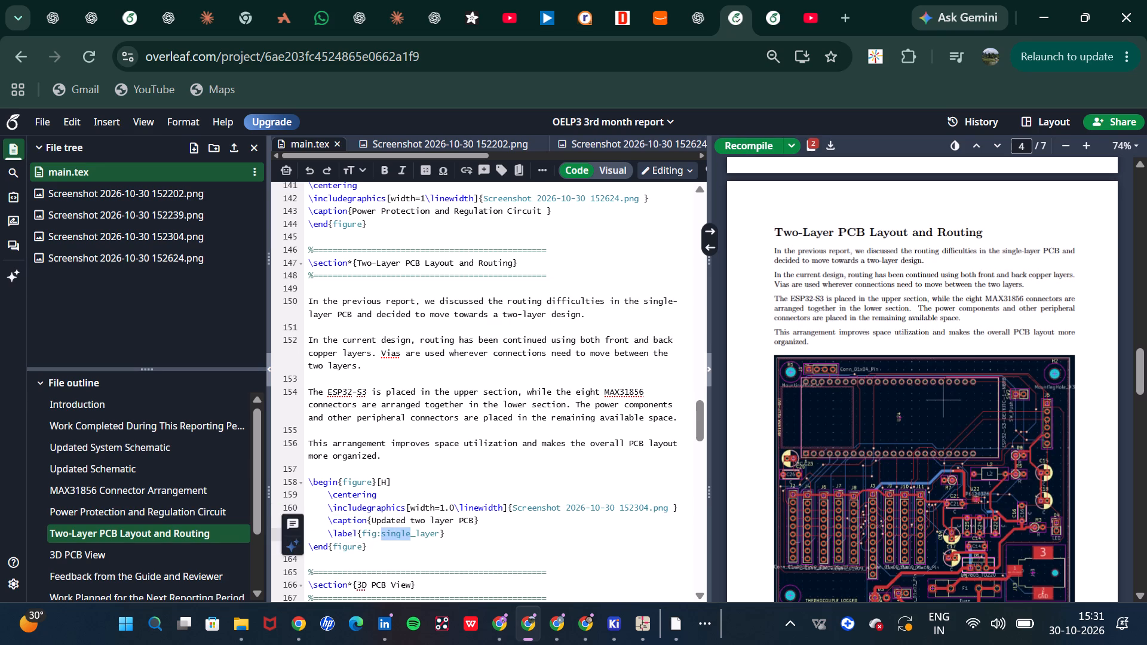
{"action": "type", "text": "ouble l"}
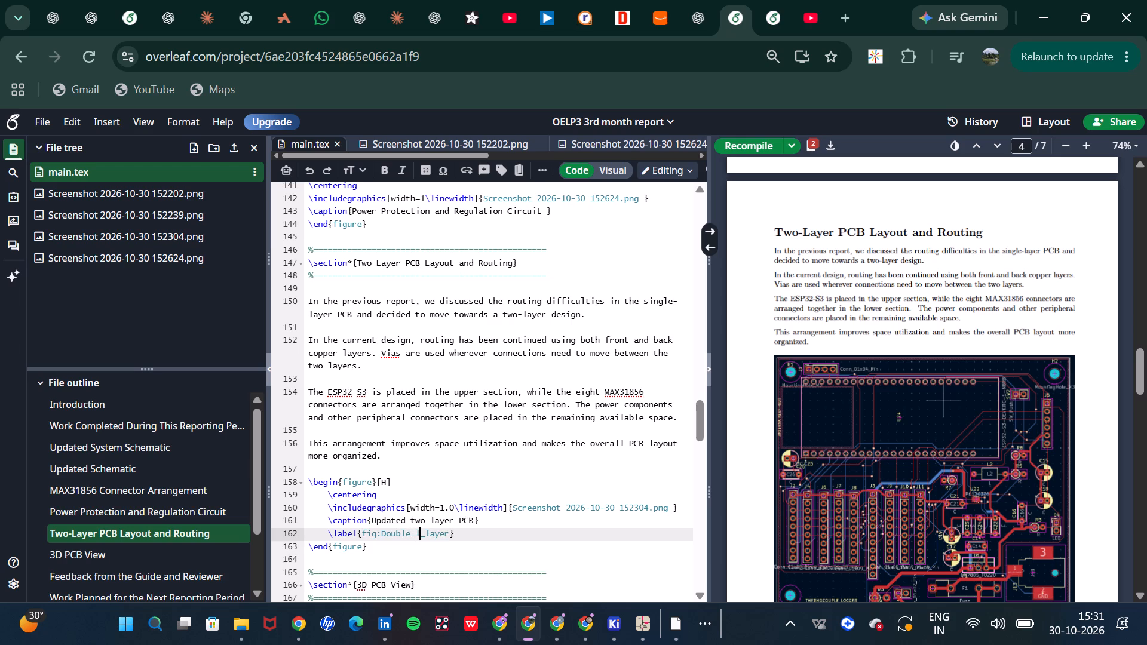
{"action": "key", "text": "BackSpace"}
{"action": "key", "text": "BackSpace"}
{"action": "key", "text": "ctrl+s"}
Review the compiled two-layer PCB figure and the 3D PCB View pages, comparing them with the routing figures in the 2nd month report.
{"action": "scroll", "coordinate": [875, 470], "scroll_direction": "down", "scroll_amount": 2}
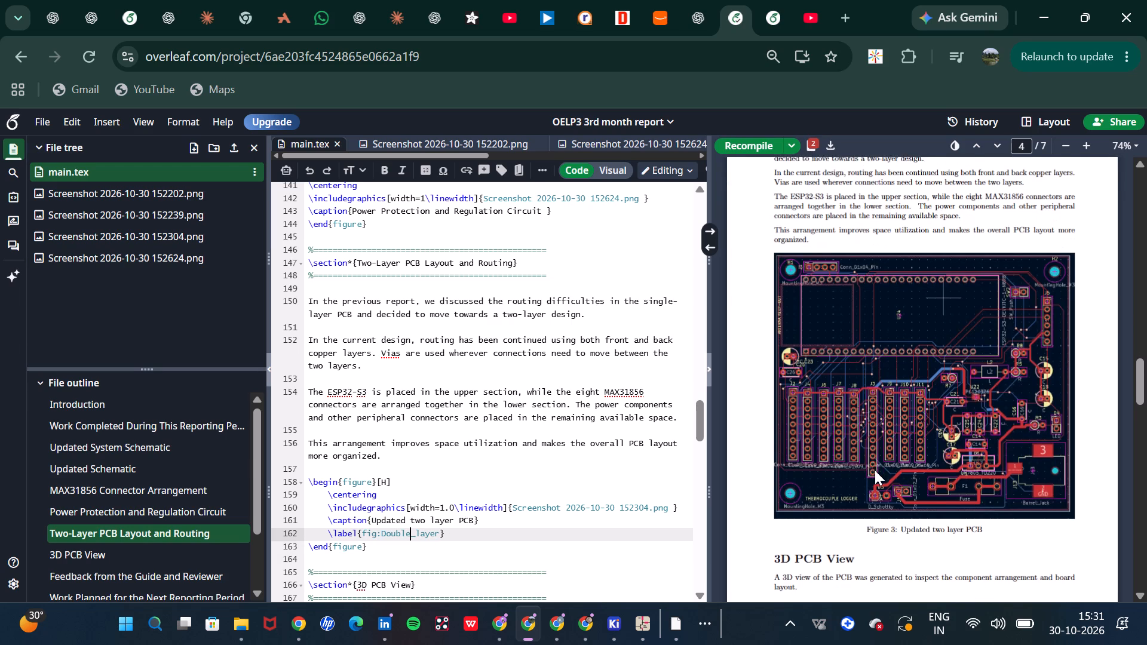
{"action": "scroll", "coordinate": [875, 470], "scroll_direction": "down", "scroll_amount": 3}
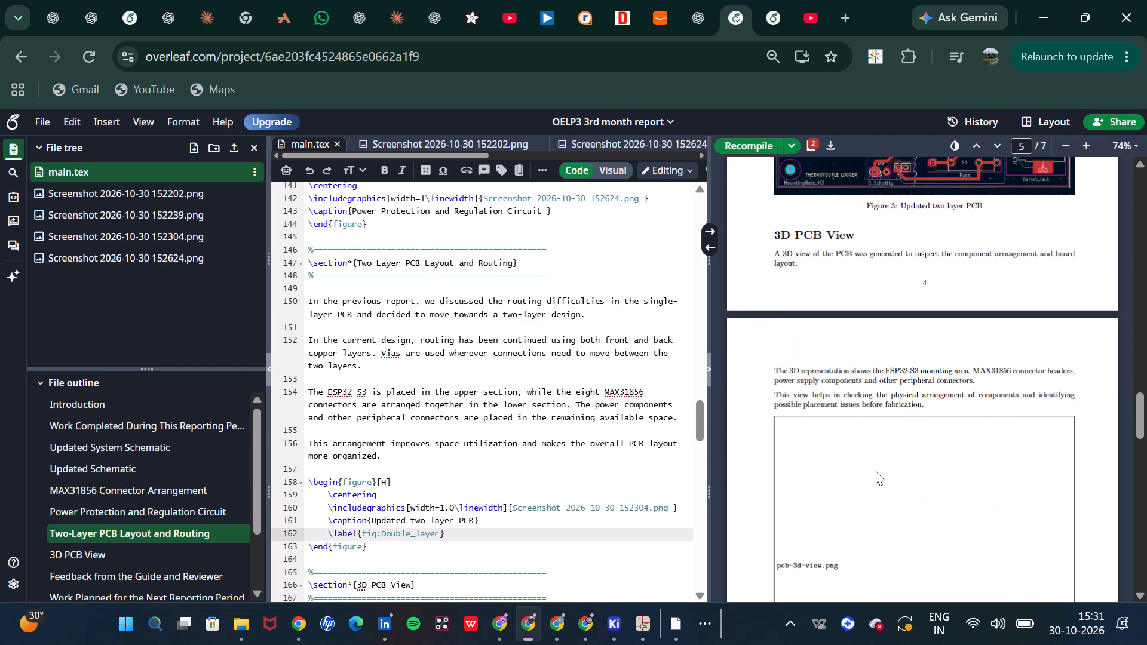
{"action": "scroll", "coordinate": [875, 470], "scroll_direction": "up", "scroll_amount": 3}
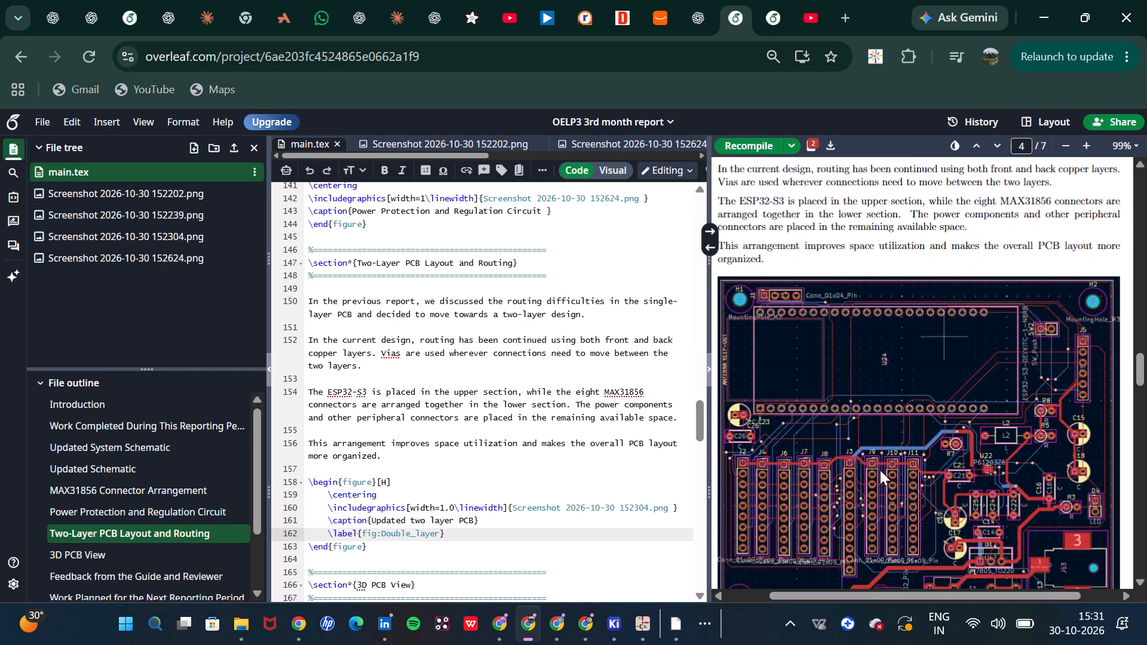
{"action": "left_click", "coordinate": [763, 0]}
{"action": "scroll", "coordinate": [882, 385], "scroll_direction": "up", "scroll_amount": 3}
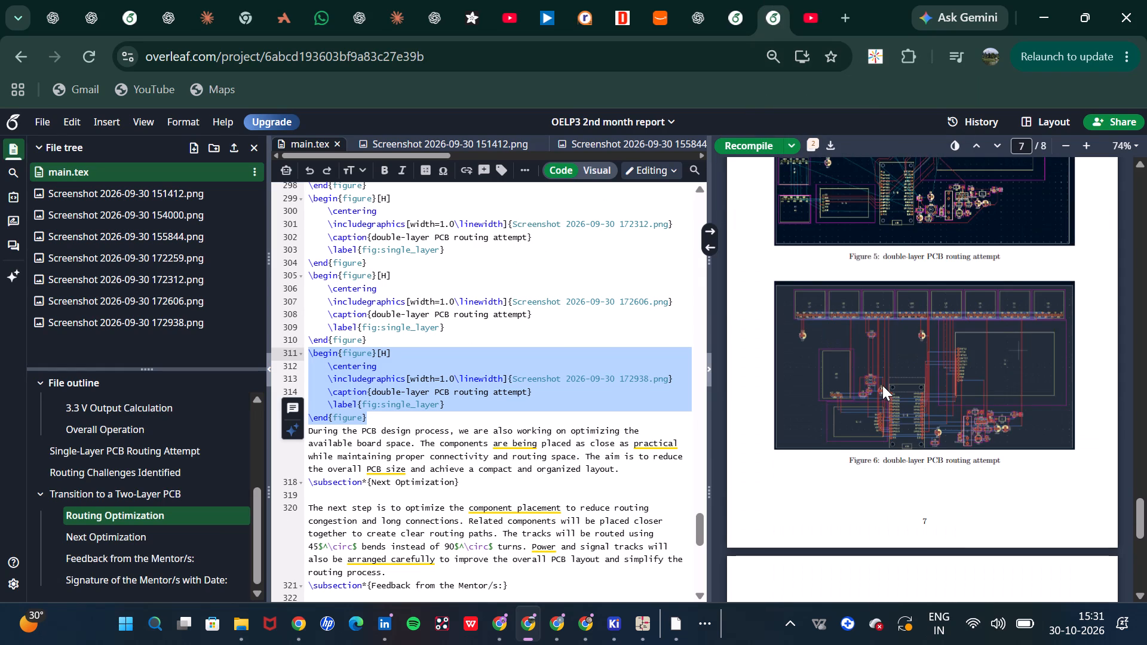
{"action": "scroll", "coordinate": [882, 385], "scroll_direction": "up", "scroll_amount": 2}
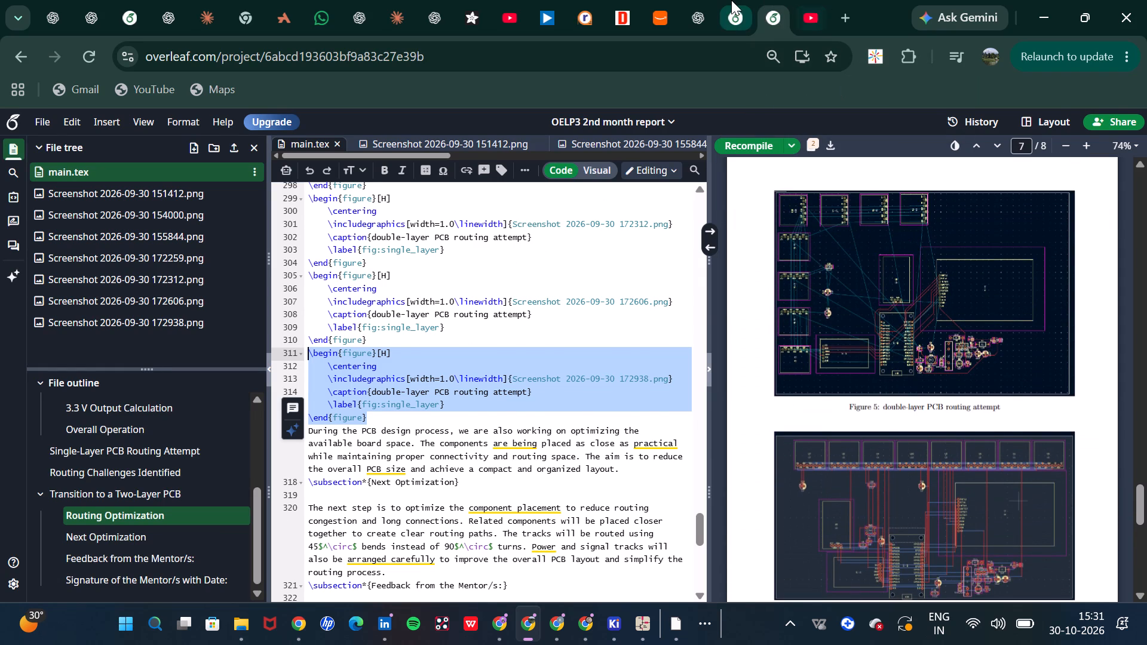
{"action": "left_click", "coordinate": [731, 0]}
{"action": "scroll", "coordinate": [893, 318], "scroll_direction": "down", "scroll_amount": 1}
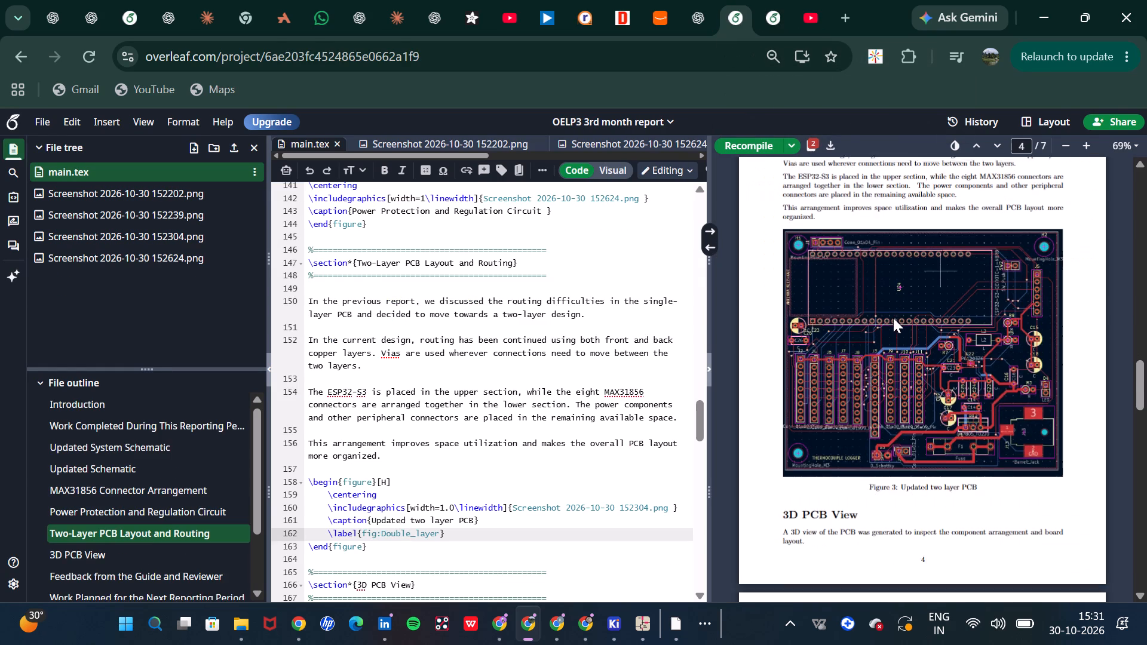
{"action": "scroll", "coordinate": [893, 318], "scroll_direction": "down", "scroll_amount": 2}
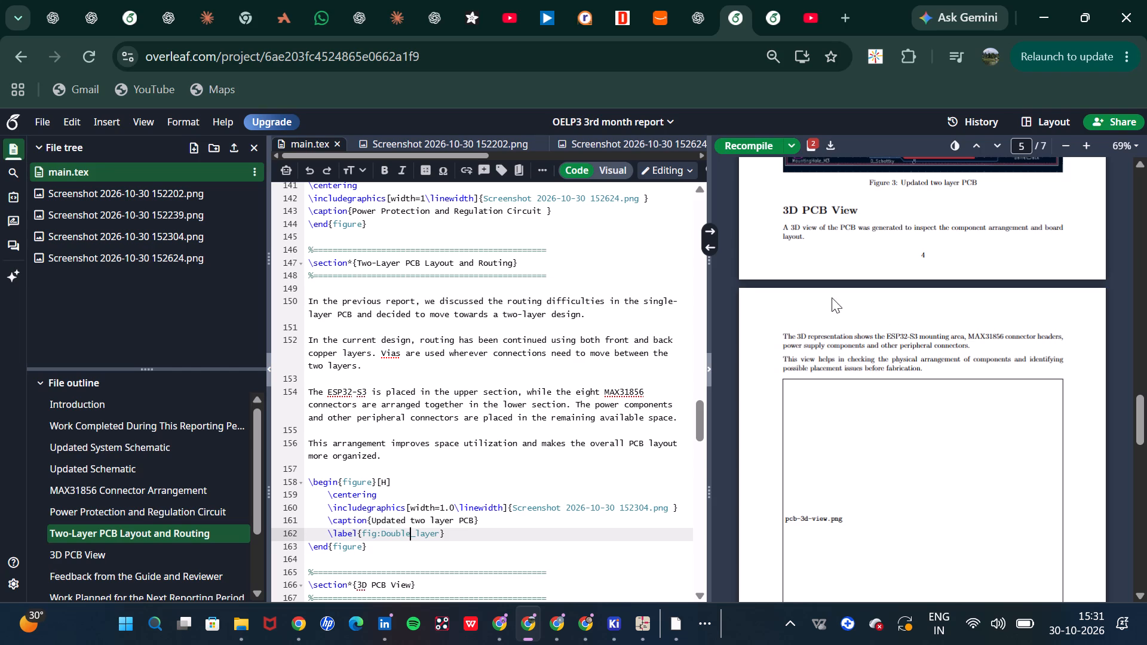
Insert a \newpage command between the two-layer PCB figure and the 3D PCB View section.
{"action": "triple_click", "coordinate": [833, 204]}
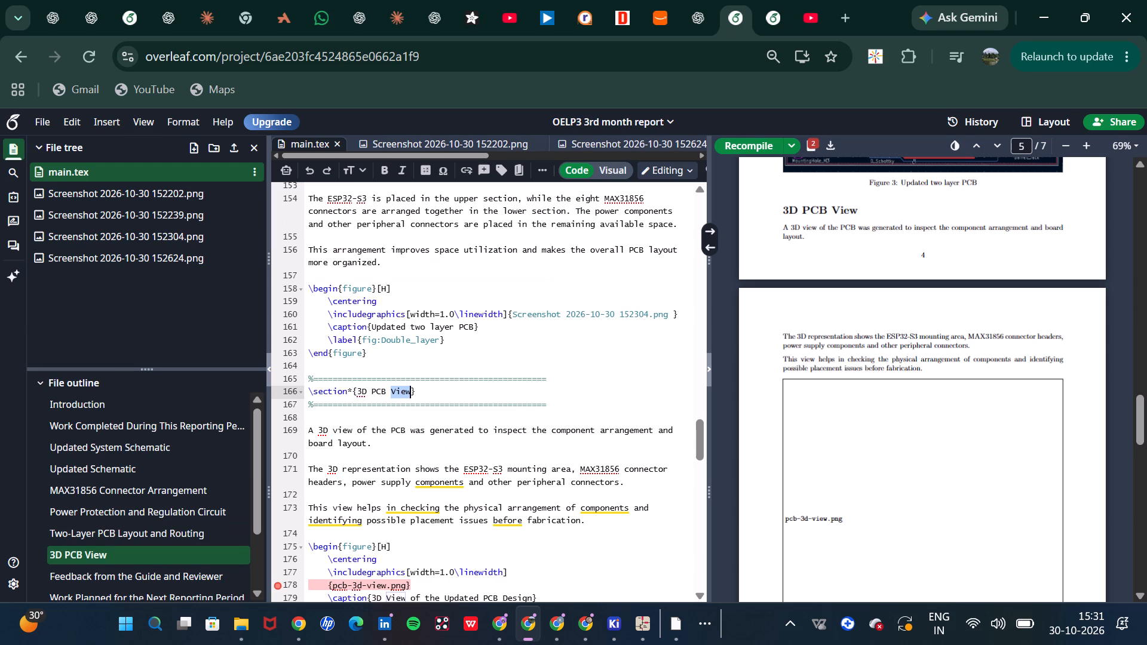
{"action": "scroll", "coordinate": [526, 440], "scroll_direction": "down", "scroll_amount": 2}
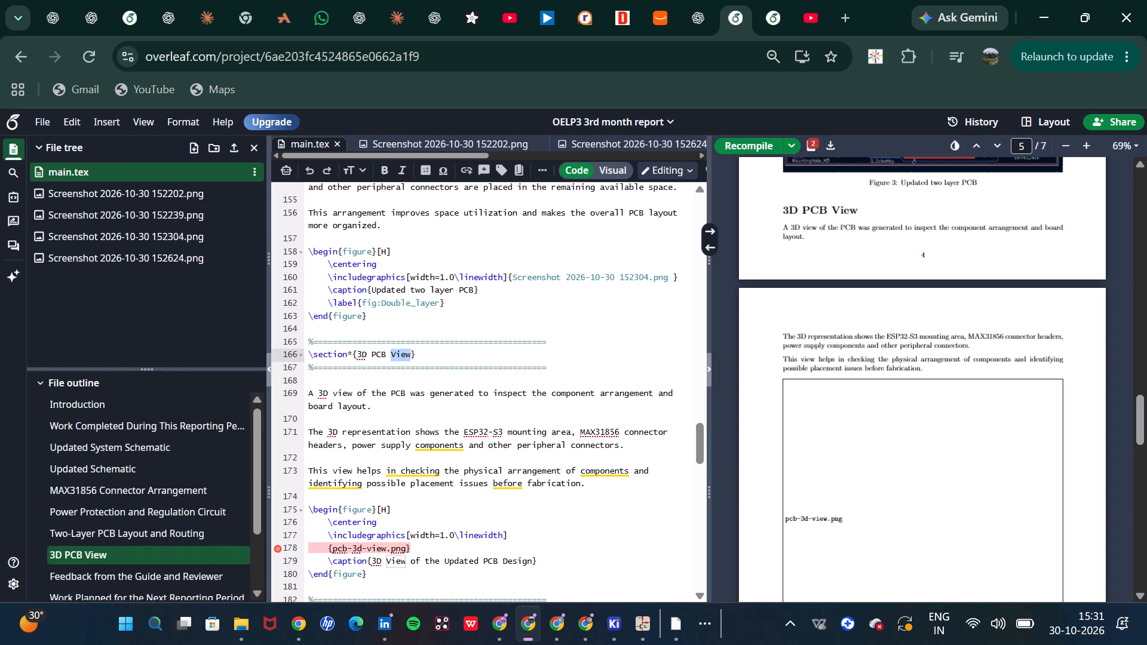
{"action": "scroll", "coordinate": [526, 440], "scroll_direction": "down", "scroll_amount": 1}
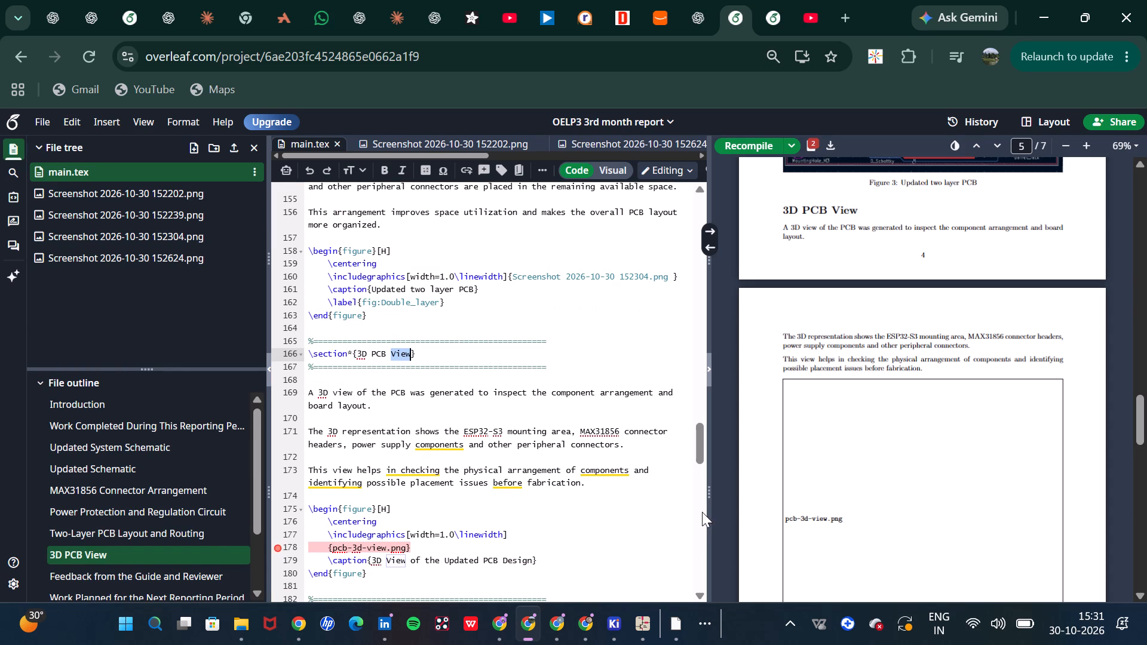
{"action": "left_click", "coordinate": [588, 492]}
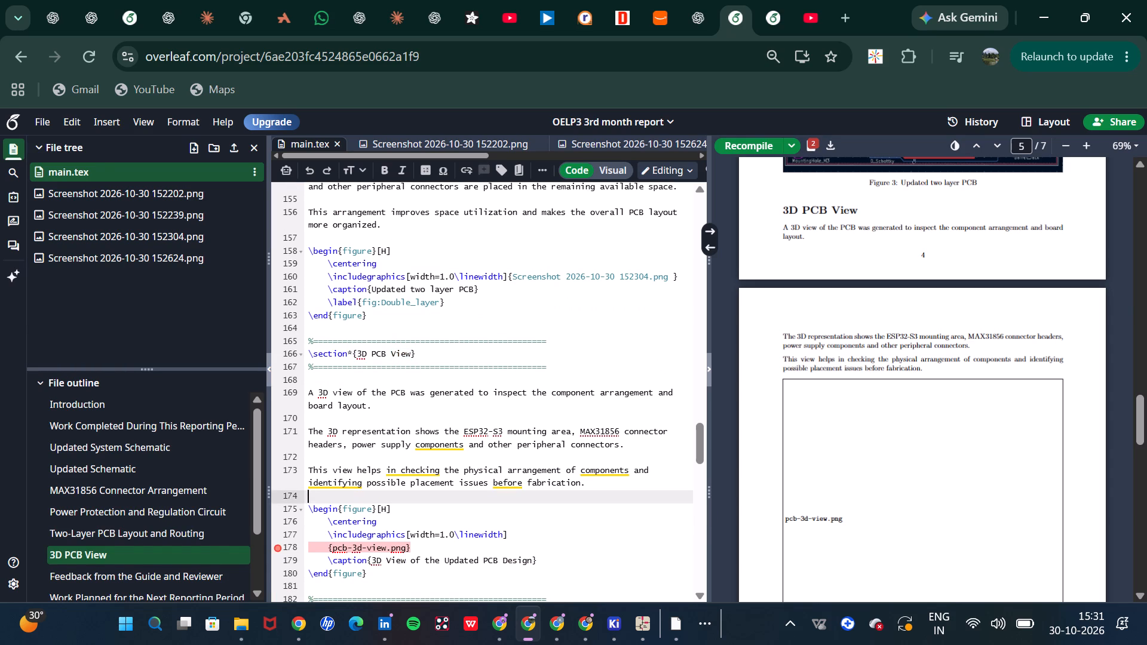
{"action": "left_click", "coordinate": [445, 328]}
{"action": "type", "text": "\\new"}
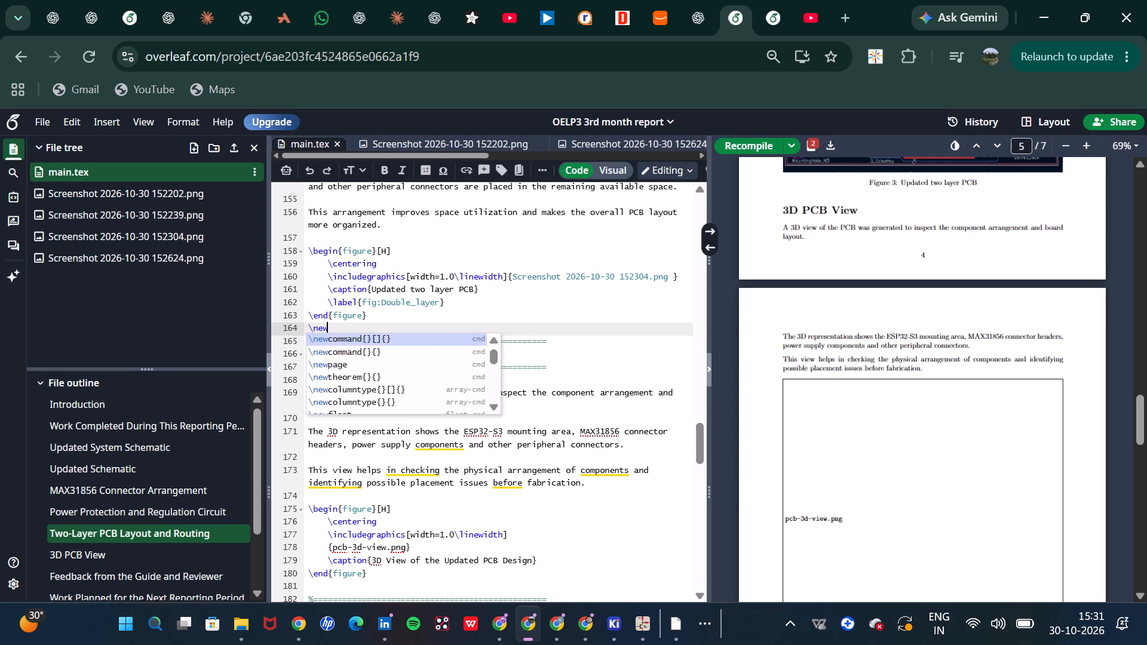
{"action": "left_click", "coordinate": [412, 359]}
Delete the 3D PCB View section's first two paragraphs, along with the comment rule beneath its heading.
{"action": "scroll", "coordinate": [412, 359], "scroll_direction": "down", "scroll_amount": 1}
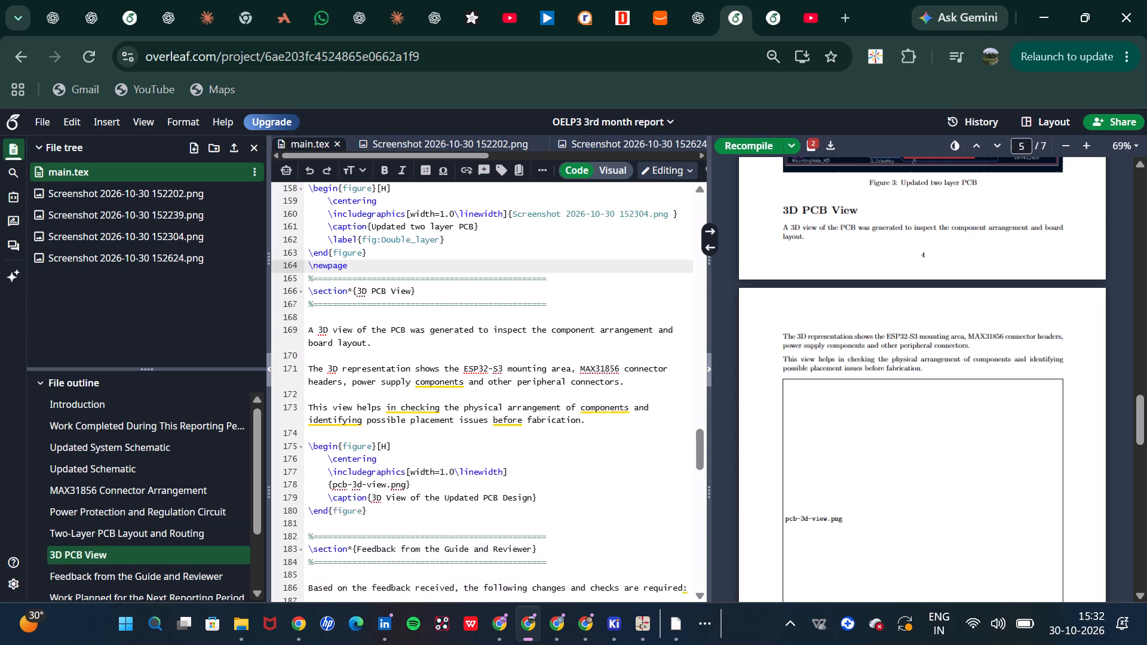
{"action": "scroll", "coordinate": [412, 359], "scroll_direction": "down", "scroll_amount": 1}
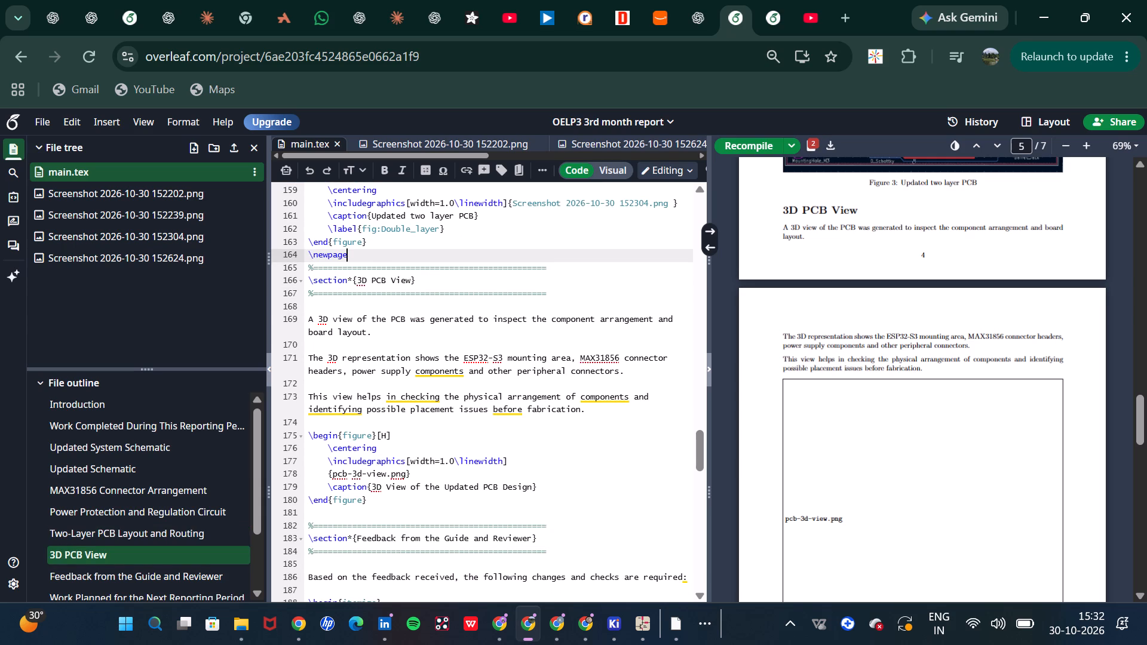
{"action": "scroll", "coordinate": [496, 311], "scroll_direction": "up", "scroll_amount": 1}
{"action": "left_click_drag", "start_coordinate": [385, 541], "coordinate": [320, 365]}
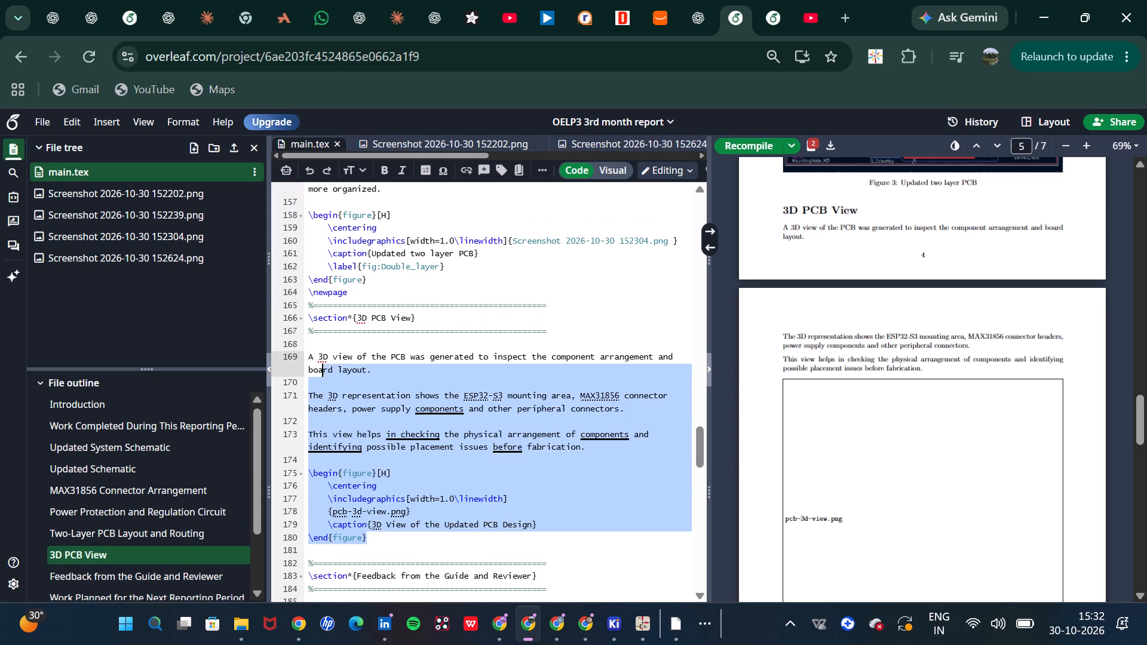
{"action": "left_click_drag", "start_coordinate": [320, 365], "coordinate": [314, 360]}
{"action": "left_click", "coordinate": [374, 457]}
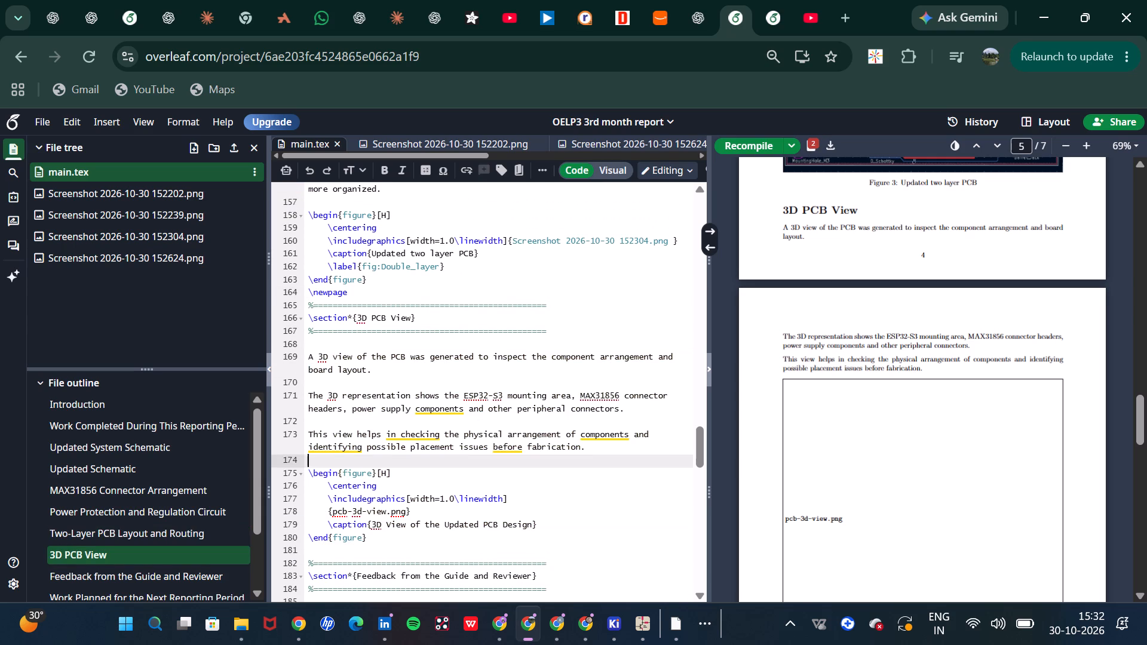
{"action": "left_click_drag", "start_coordinate": [632, 410], "coordinate": [314, 333]}
{"action": "key", "text": "BackSpace"}
{"action": "key", "text": "BackSpace"}
{"action": "key", "text": "BackSpace"}
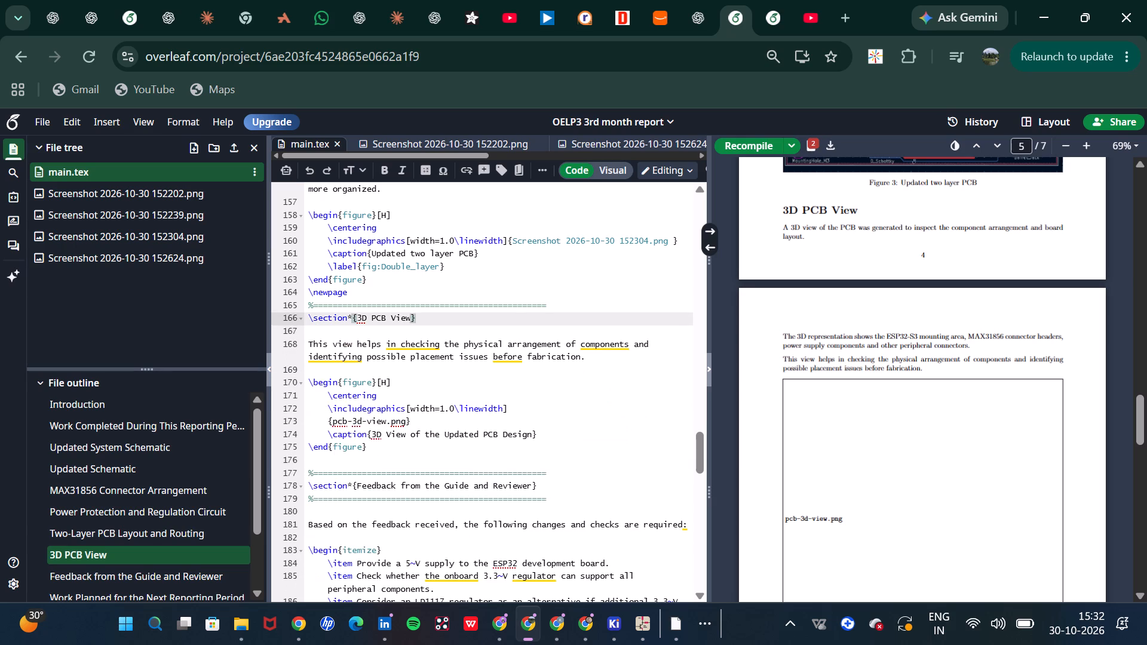
Replace the placeholder pcb-3d-view.png figure block in the 3D PCB View section with the copied double-layer PCB routing figure block.
{"action": "left_click_drag", "start_coordinate": [371, 453], "coordinate": [303, 380]}
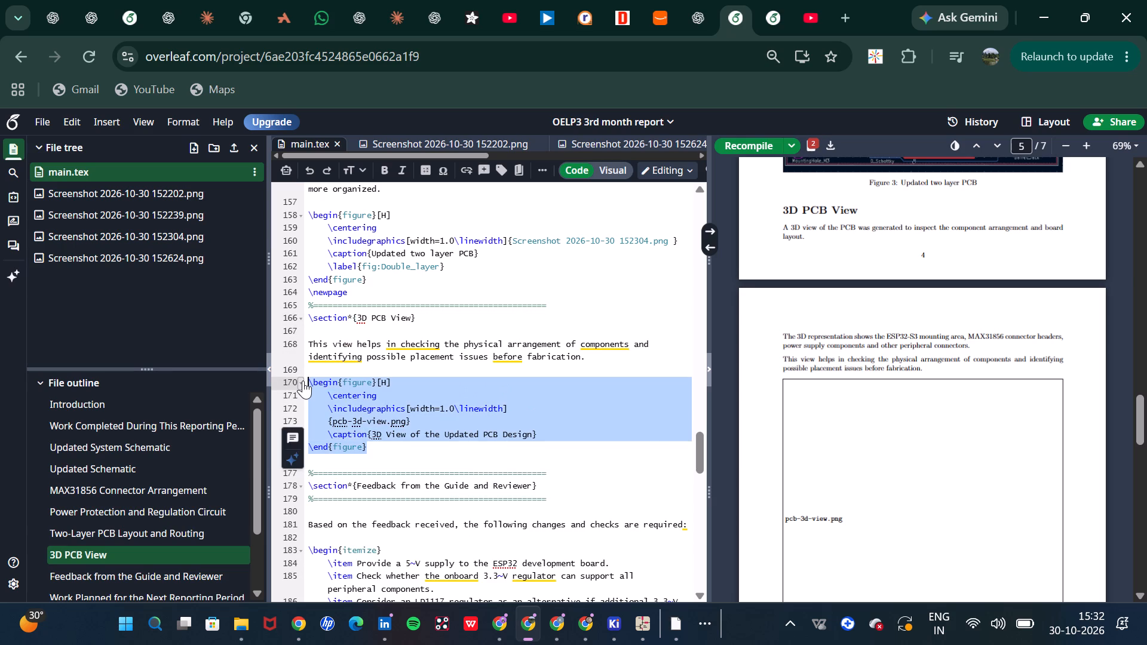
{"action": "key", "text": "ctrl+v"}
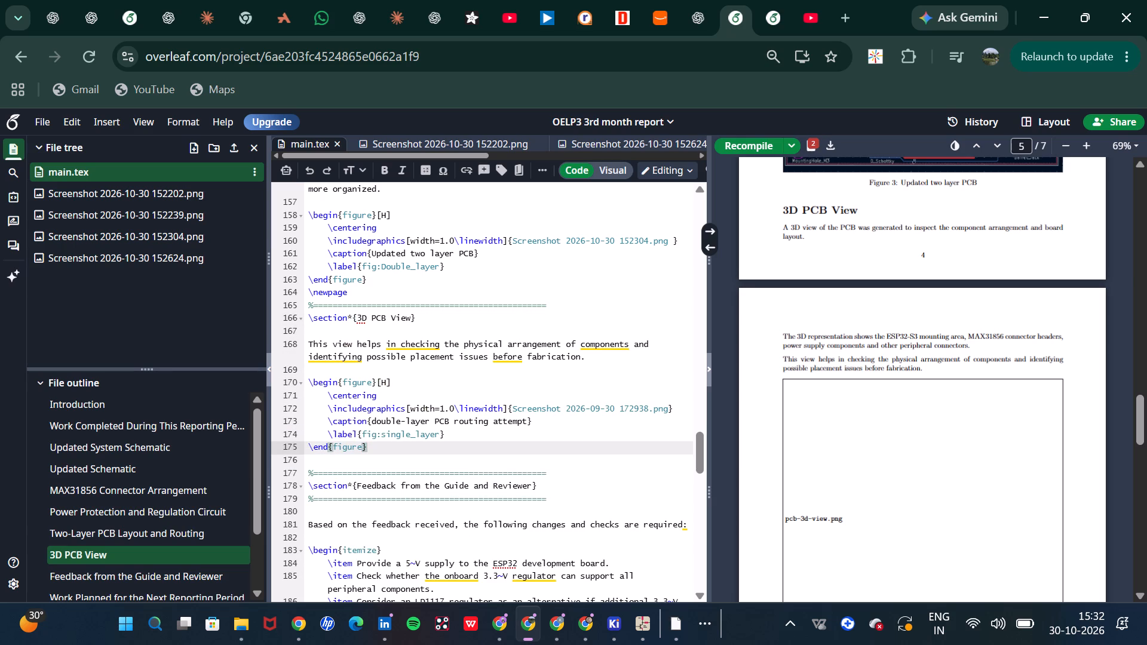
Change the caption of the 3D PCB View section's figure to "3D View".
{"action": "left_click_drag", "start_coordinate": [527, 425], "coordinate": [376, 421]}
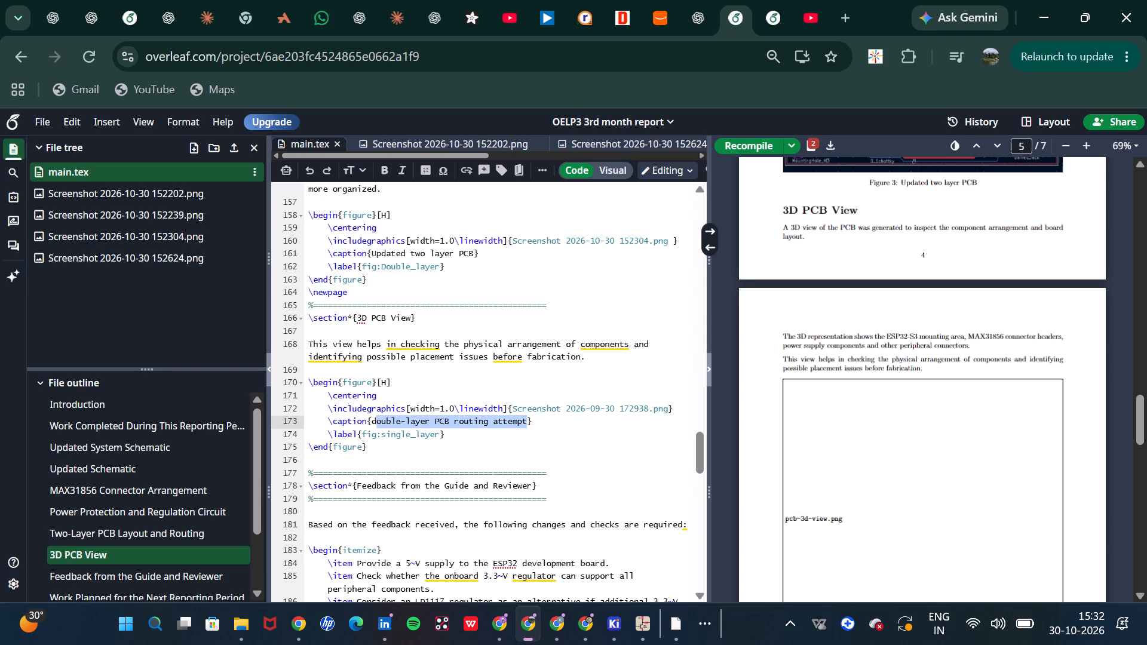
{"action": "left_click_drag", "start_coordinate": [376, 421], "coordinate": [373, 421]}
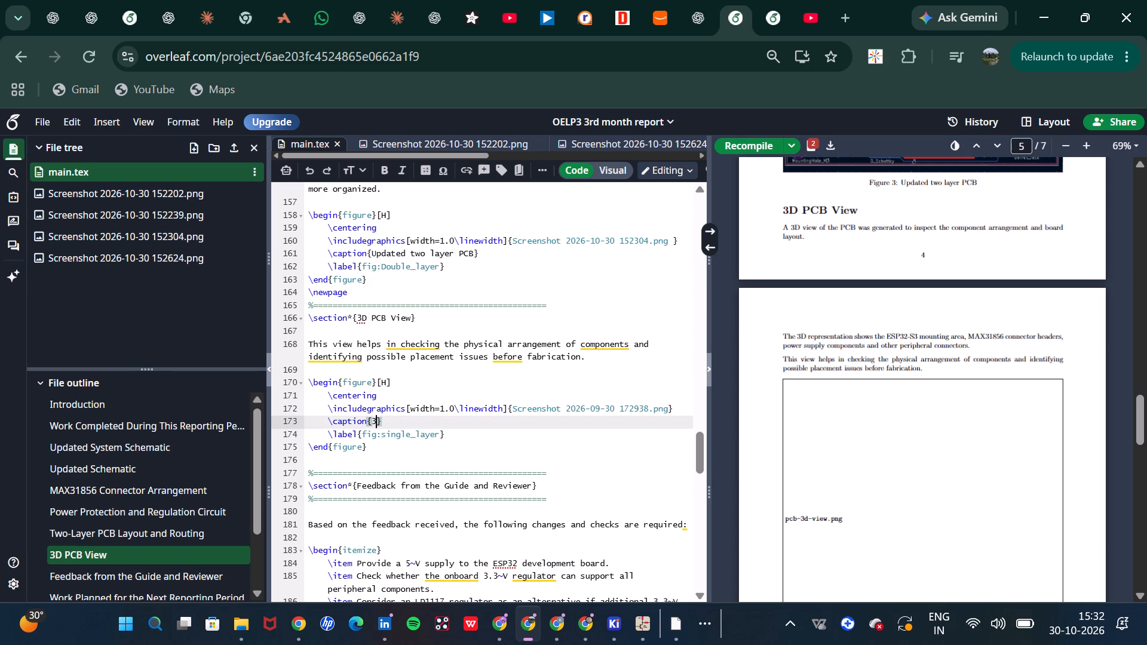
{"action": "key", "text": "BackSpace"}
{"action": "key", "text": "BackSpace"}
{"action": "key", "text": "BackSpace"}
{"action": "type", "text": "ew"}
Point the 3D View figure to the image Screenshot 2026-10-30 152239.png and recompile the report.
{"action": "left_click_drag", "start_coordinate": [651, 408], "coordinate": [621, 408]}
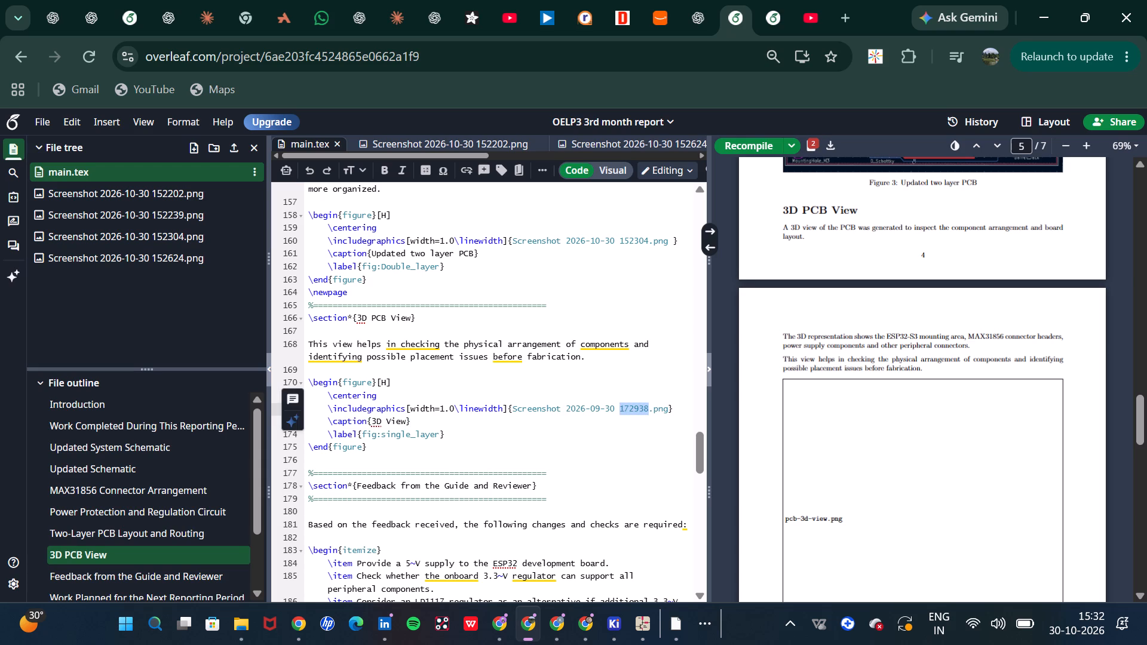
{"action": "left_click", "coordinate": [599, 410]}
{"action": "key", "text": "BackSpace"}
{"action": "key", "text": "BackSpace"}
{"action": "type", "text": "10"}
{"action": "left_click", "coordinate": [627, 426]}
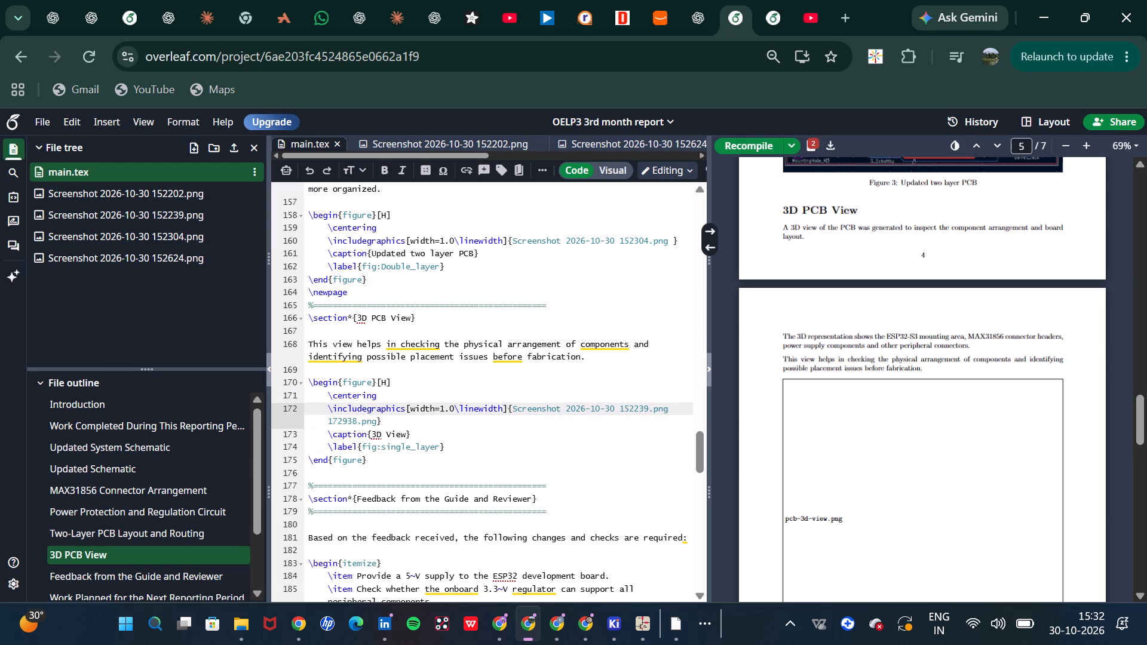
{"action": "left_click_drag", "start_coordinate": [375, 416], "coordinate": [329, 419]}
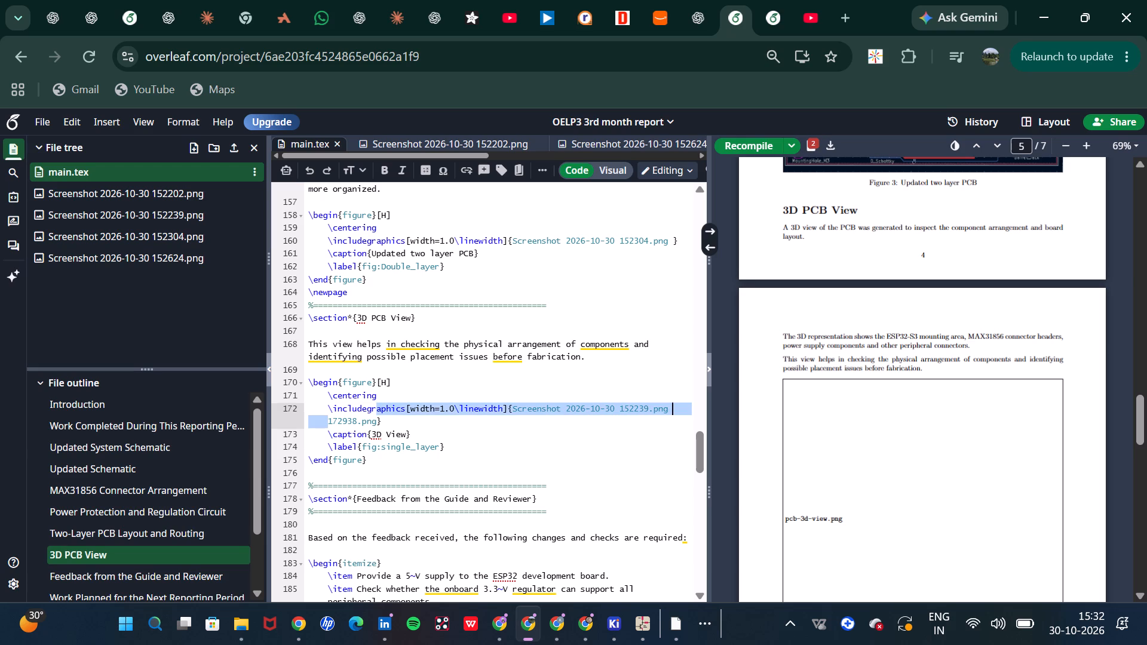
{"action": "left_click_drag", "start_coordinate": [329, 419], "coordinate": [329, 419]}
{"action": "left_click_drag", "start_coordinate": [376, 423], "coordinate": [328, 423]}
{"action": "key", "text": "BackSpace"}
{"action": "key", "text": "ctrl+s"}
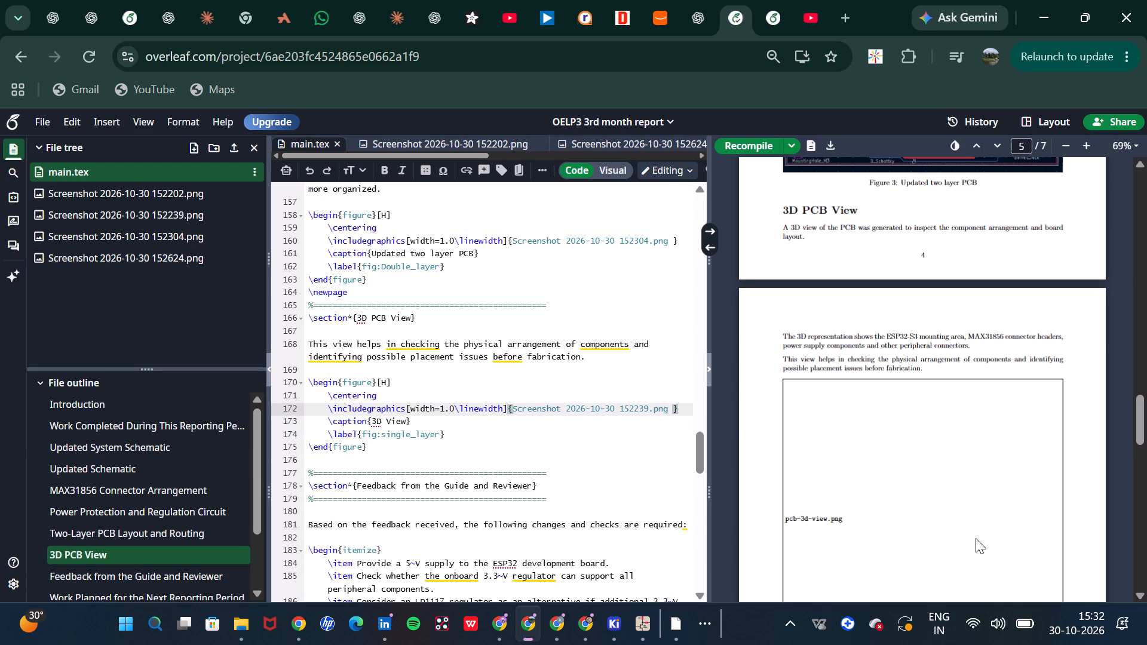
Change the 3D View figure's label to fig:Double_layer and recompile the report.
{"action": "left_click_drag", "start_coordinate": [410, 438], "coordinate": [394, 439]}
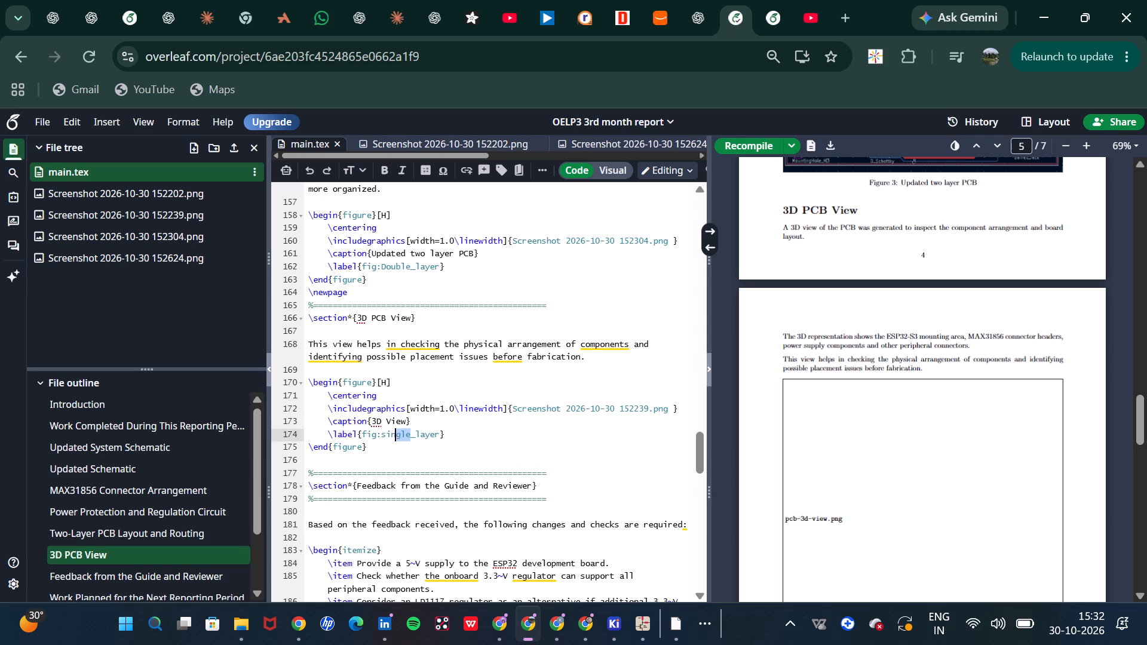
{"action": "left_click_drag", "start_coordinate": [394, 439], "coordinate": [384, 439]}
{"action": "key", "text": "d"}
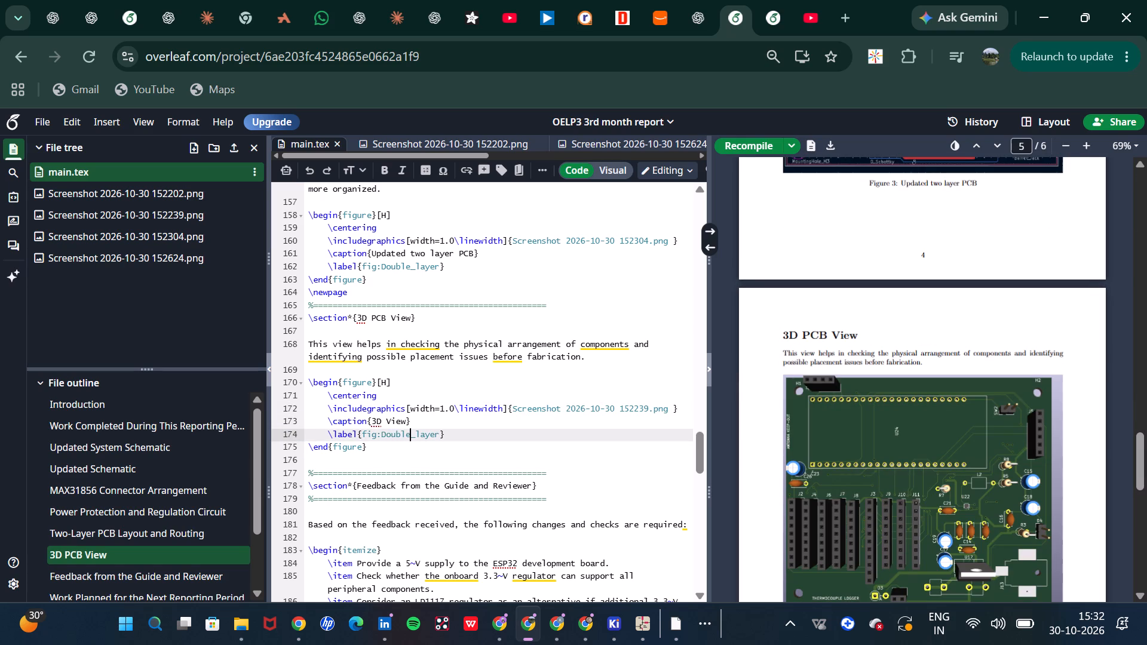
{"action": "scroll", "coordinate": [550, 422], "scroll_direction": "up", "scroll_amount": 5}
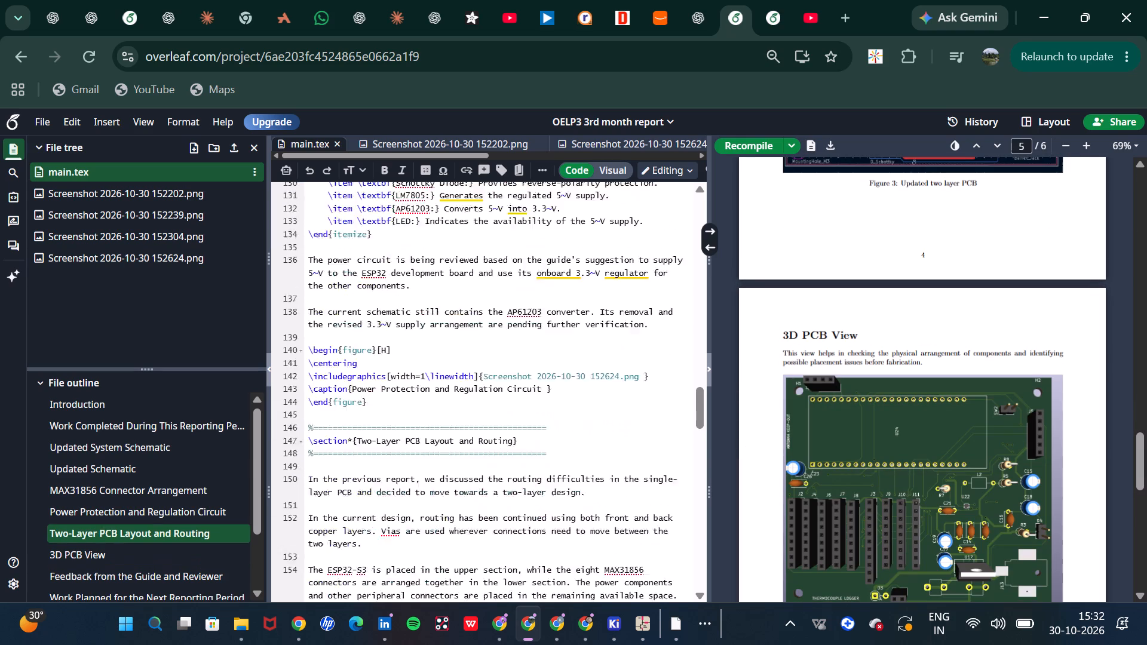
{"action": "scroll", "coordinate": [550, 422], "scroll_direction": "up", "scroll_amount": 1}
{"action": "key", "text": "ctrl+s"}
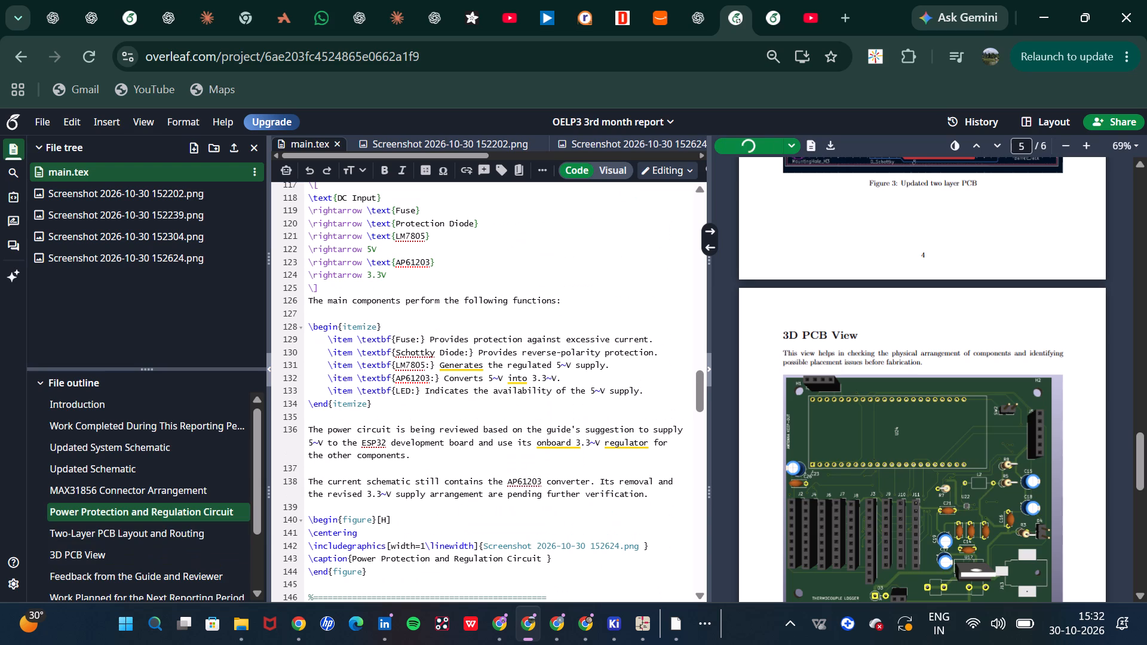
Review the compiled report's pages, from the title and introduction through the figures, feedback, planned work and conclusion.
{"action": "scroll", "coordinate": [882, 495], "scroll_direction": "down", "scroll_amount": 3}
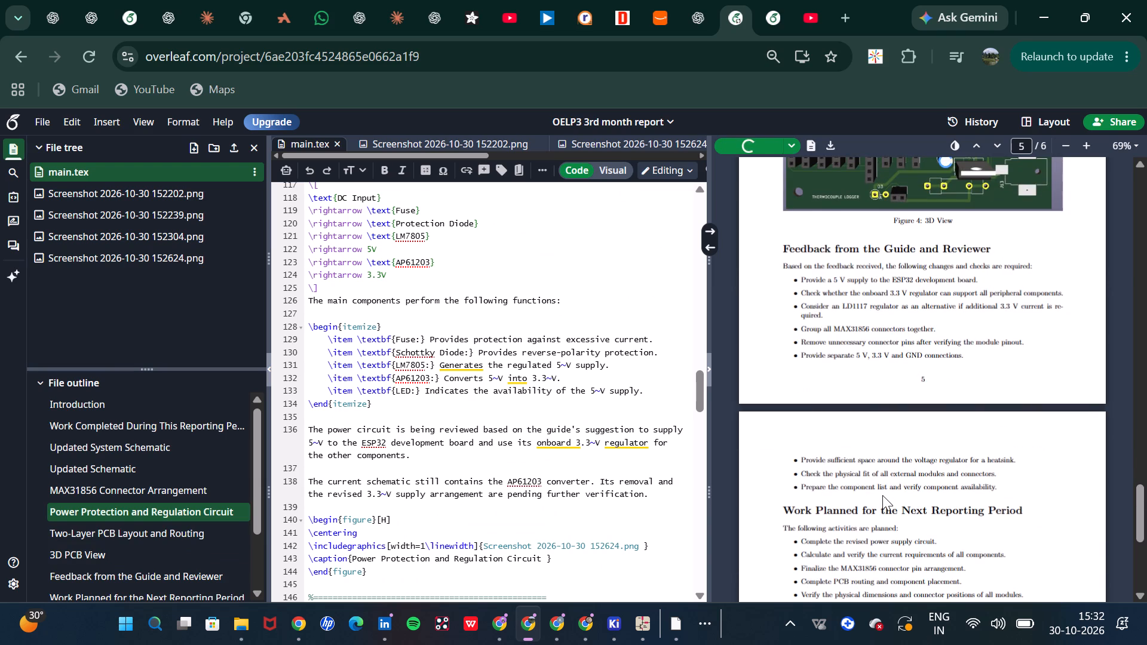
{"action": "scroll", "coordinate": [882, 495], "scroll_direction": "down", "scroll_amount": 4}
{"action": "scroll", "coordinate": [882, 495], "scroll_direction": "up", "scroll_amount": 4}
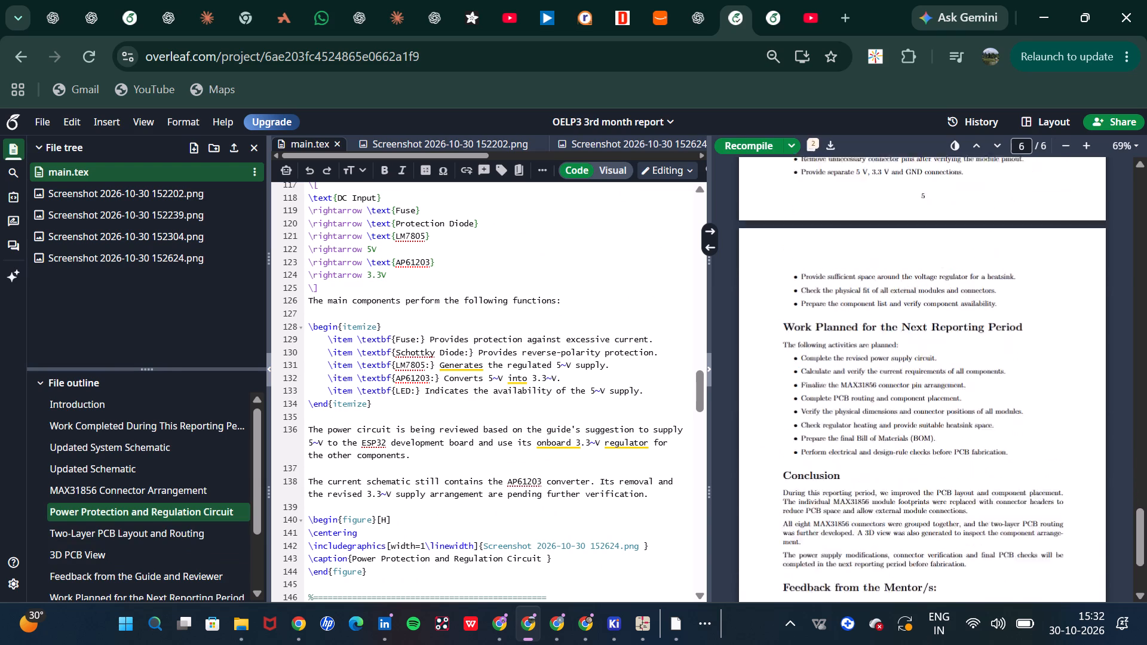
{"action": "scroll", "coordinate": [882, 495], "scroll_direction": "up", "scroll_amount": 9}
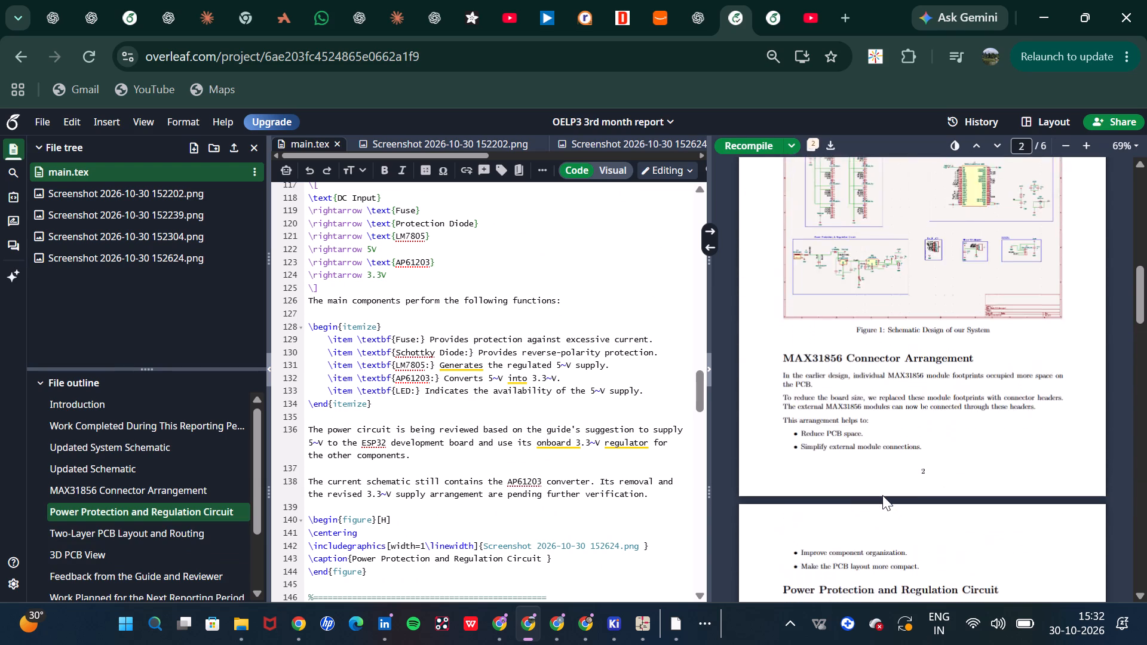
{"action": "scroll", "coordinate": [882, 495], "scroll_direction": "up", "scroll_amount": 4}
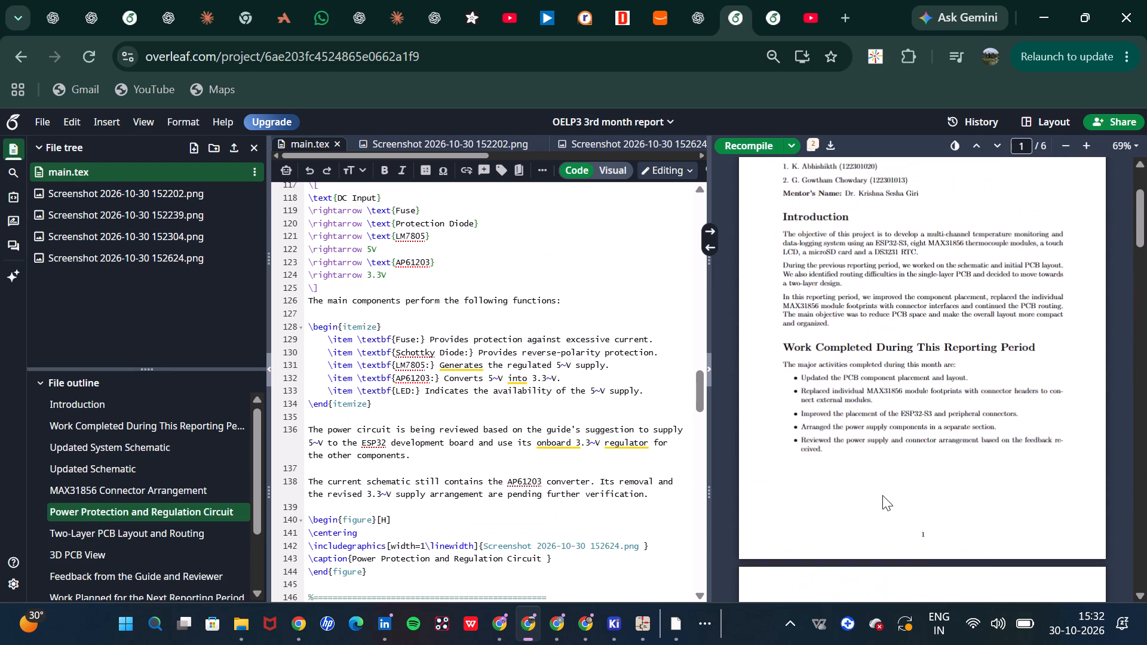
{"action": "scroll", "coordinate": [882, 495], "scroll_direction": "up", "scroll_amount": 3}
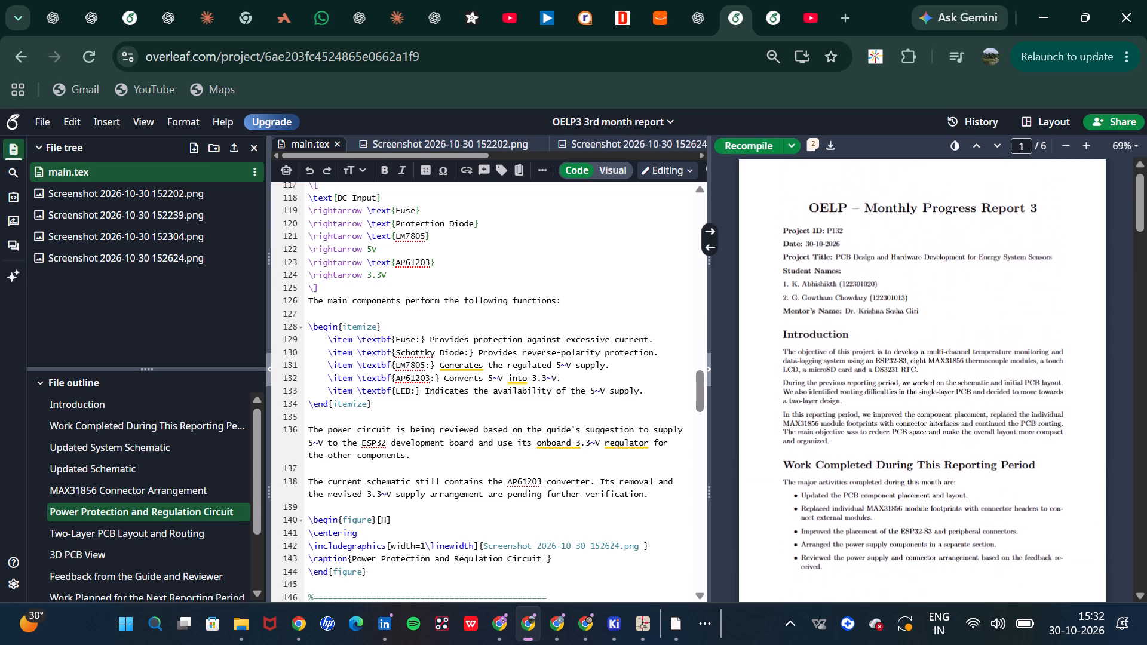
{"action": "scroll", "coordinate": [882, 495], "scroll_direction": "up", "scroll_amount": 1}
{"action": "scroll", "coordinate": [882, 495], "scroll_direction": "down", "scroll_amount": 7}
{"action": "scroll", "coordinate": [882, 495], "scroll_direction": "up", "scroll_amount": 9}
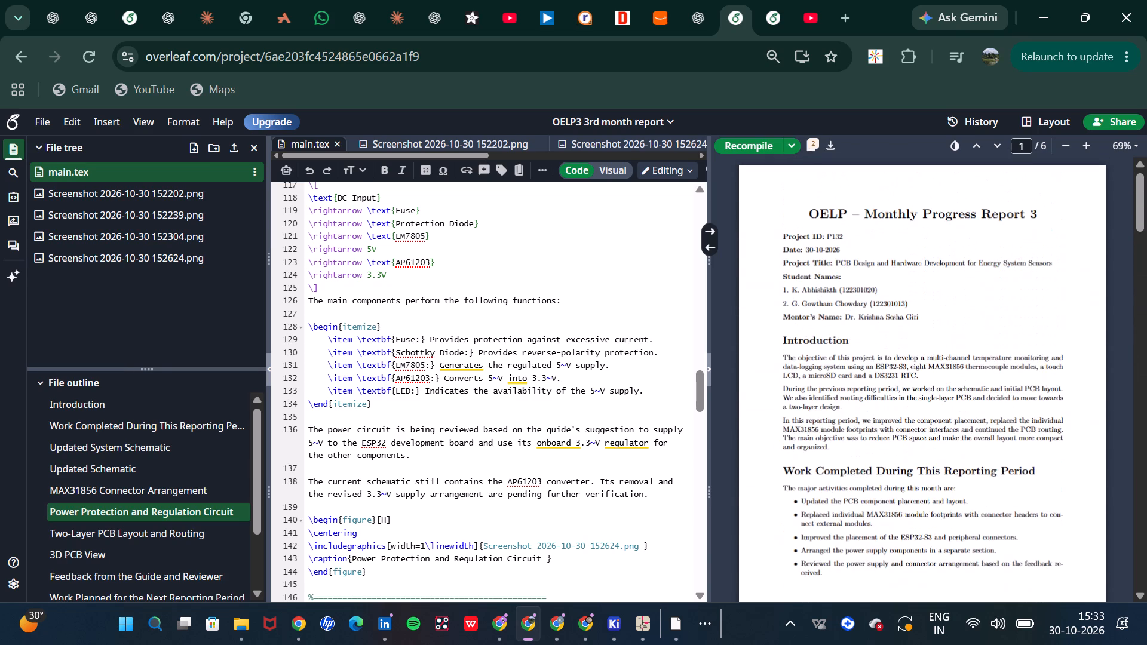
{"action": "scroll", "coordinate": [882, 495], "scroll_direction": "down", "scroll_amount": 8}
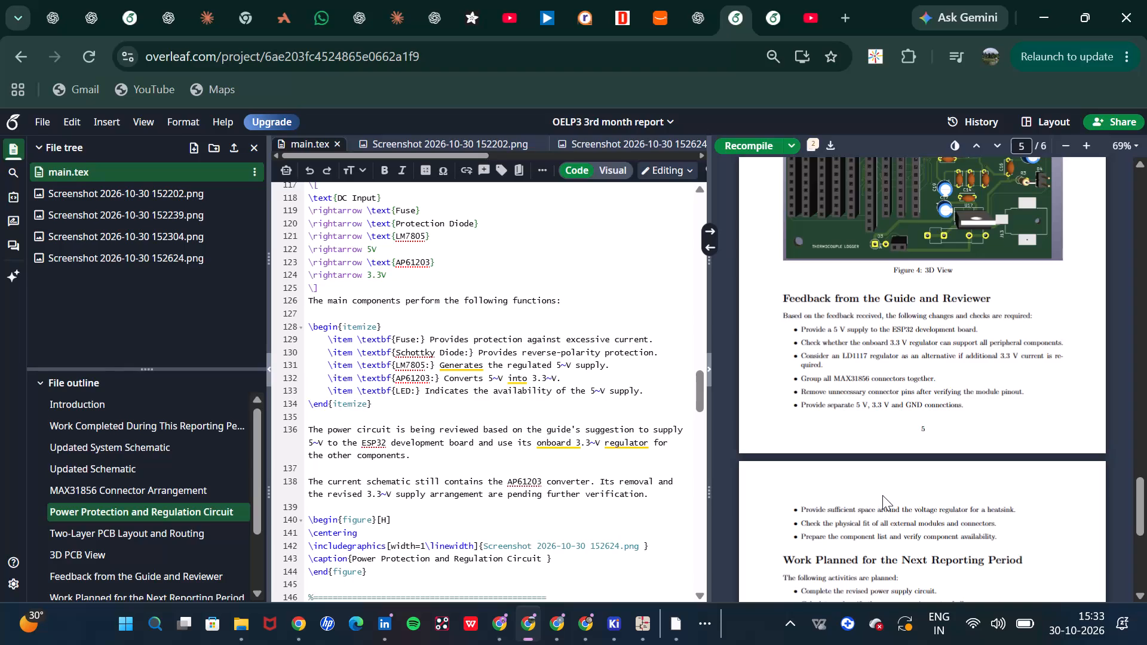
Delete the item about grouping all MAX31856 connectors together from the Feedback from the Guide and Reviewer list.
{"action": "triple_click", "coordinate": [967, 385]}
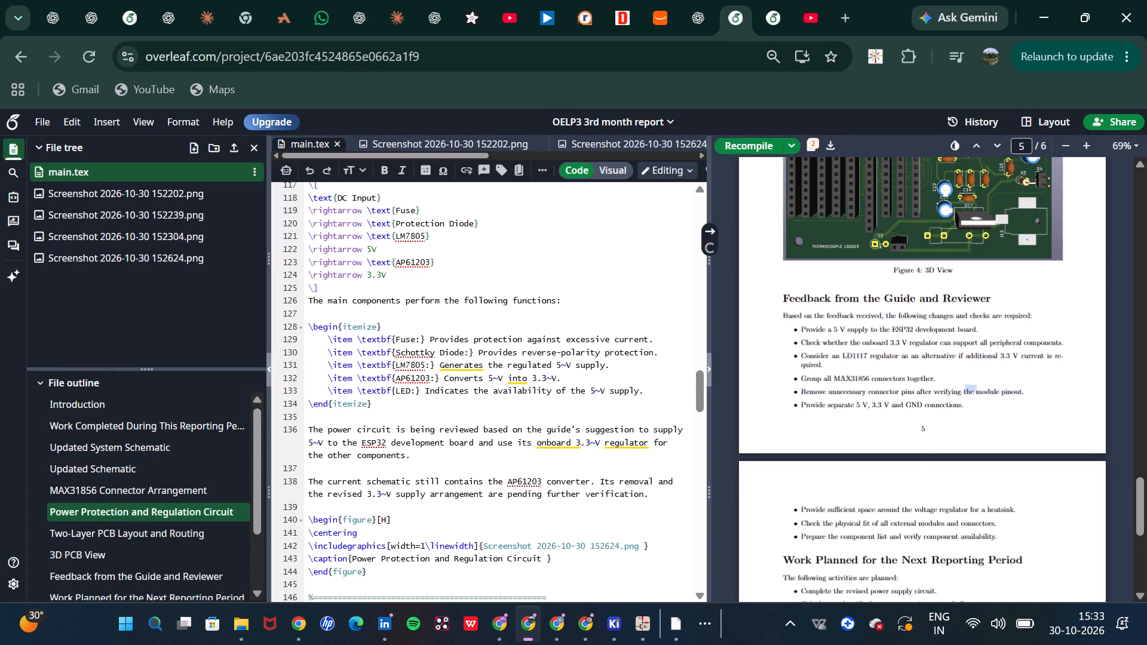
{"action": "left_click", "coordinate": [967, 385]}
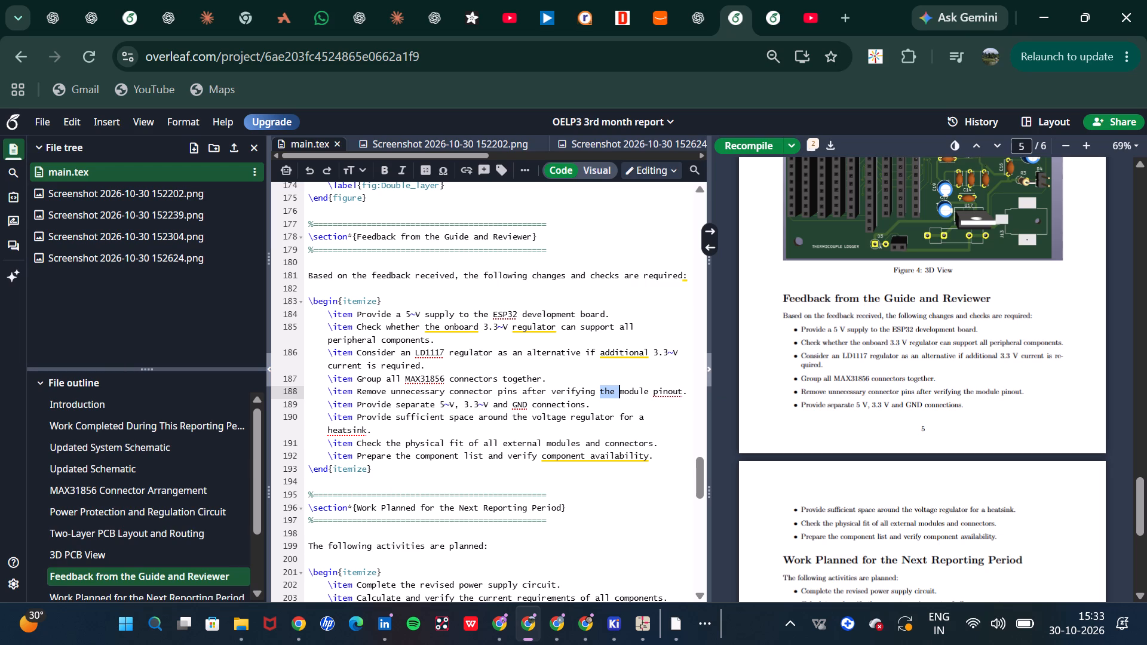
{"action": "left_click_drag", "start_coordinate": [551, 380], "coordinate": [288, 378]}
{"action": "key", "text": "BackSpace"}
{"action": "key", "text": "BackSpace"}
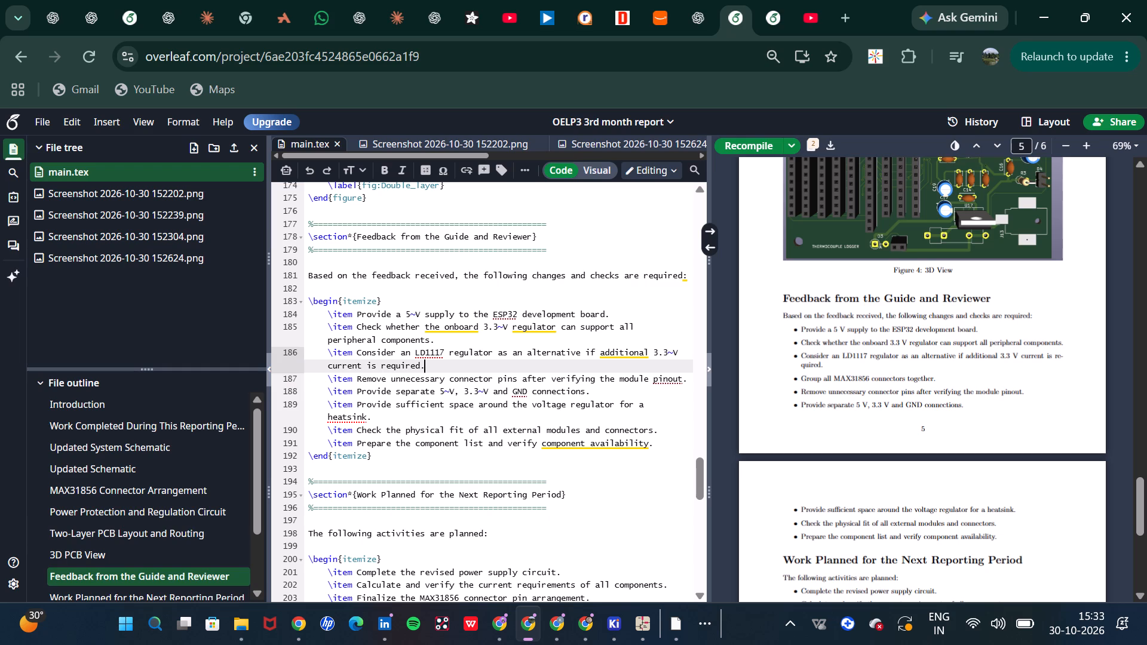
{"action": "scroll", "coordinate": [890, 443], "scroll_direction": "down", "scroll_amount": 2}
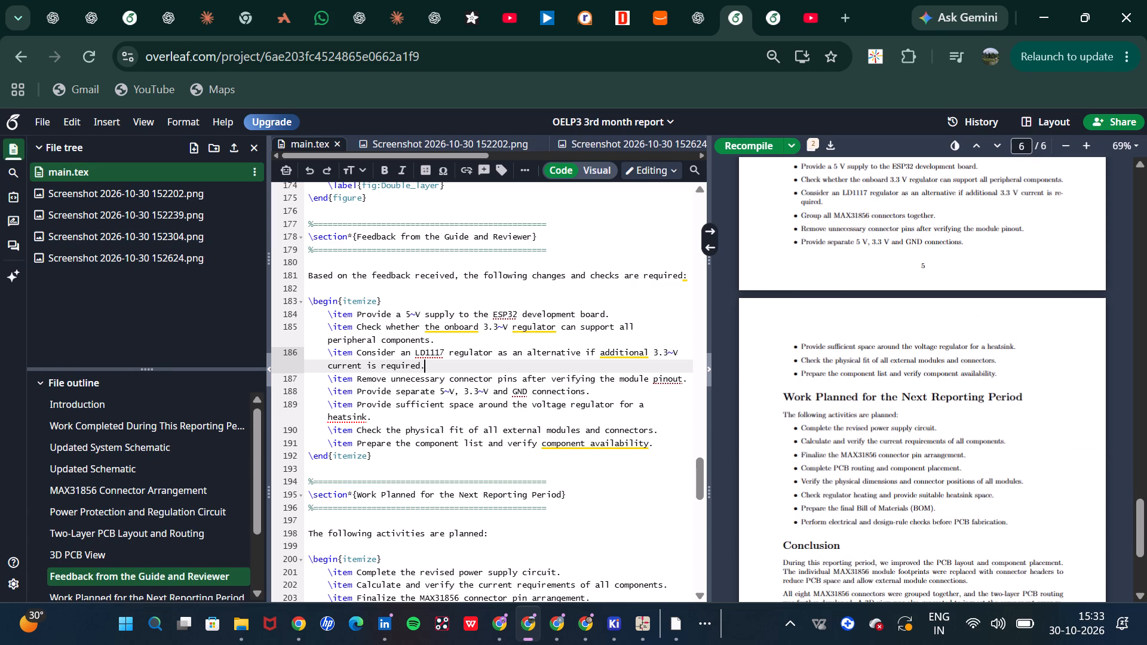
{"action": "scroll", "coordinate": [890, 443], "scroll_direction": "down", "scroll_amount": 2}
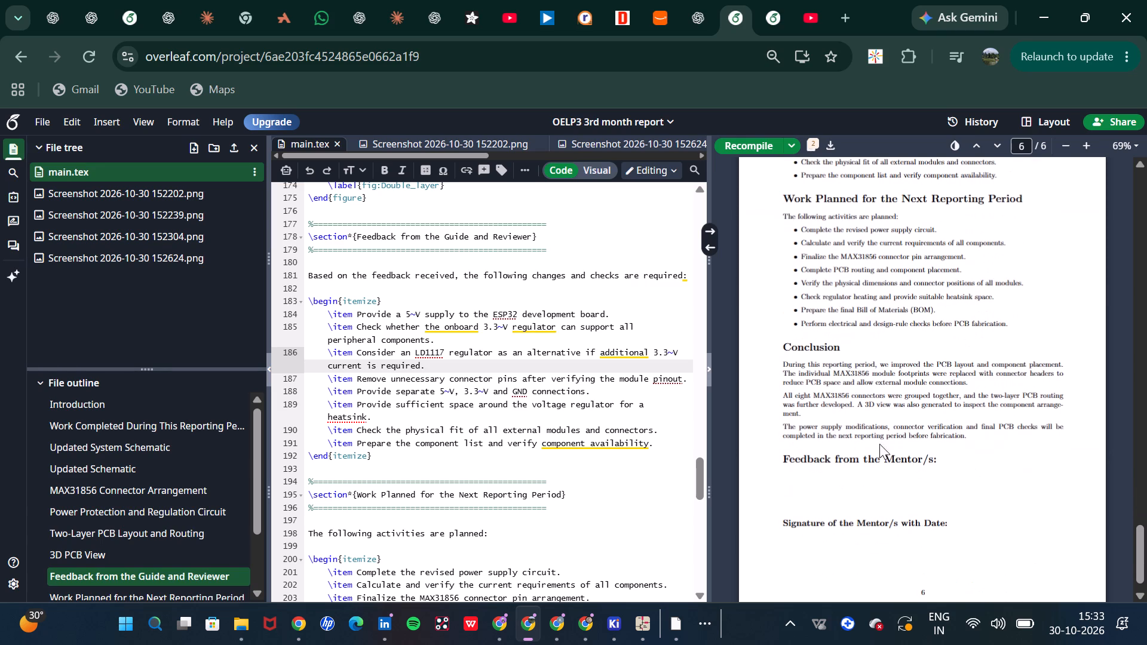
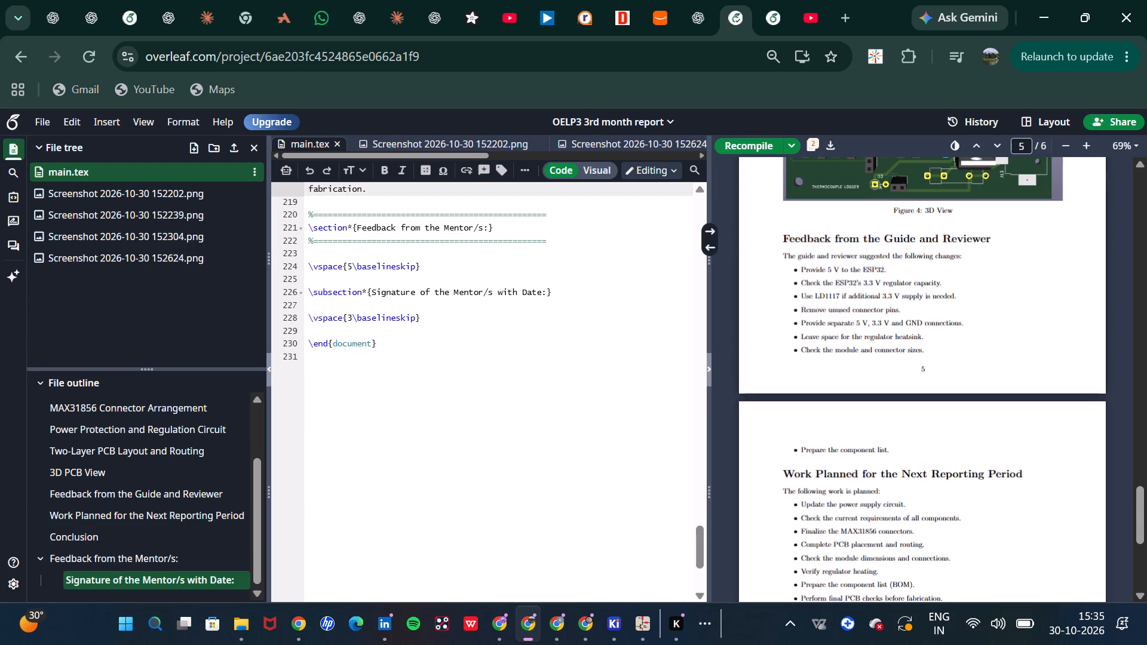
Review the recompiled report from the planned work and conclusion back through the figures to the Work Completed section, checking text and page breaks.
{"action": "scroll", "coordinate": [833, 417], "scroll_direction": "down", "scroll_amount": 1}
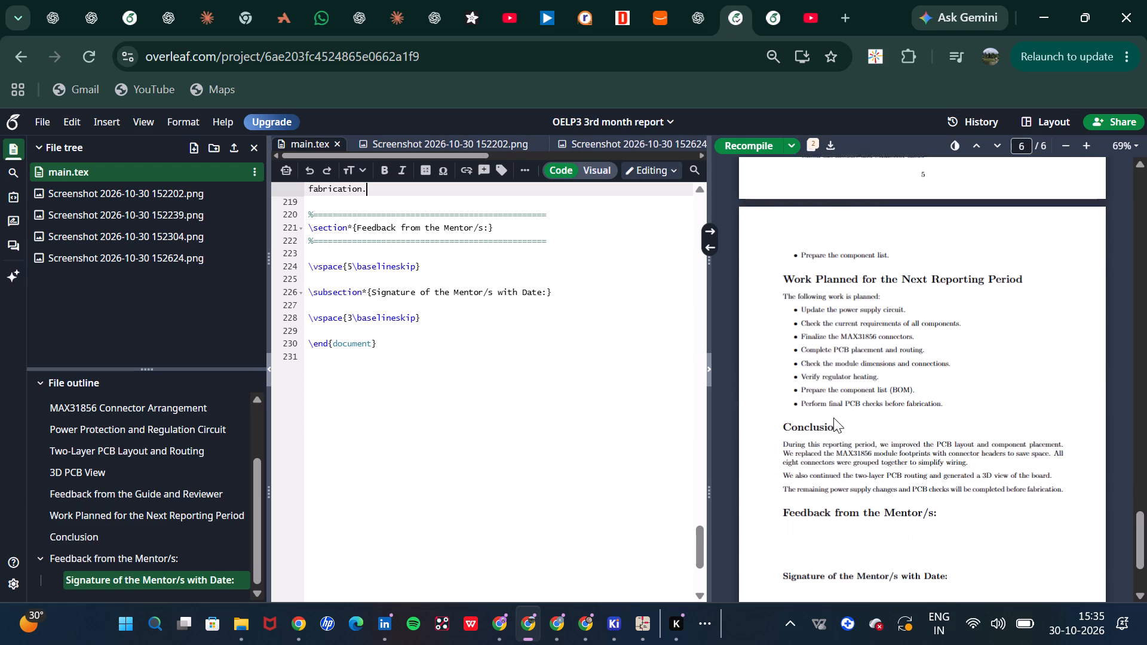
{"action": "scroll", "coordinate": [833, 417], "scroll_direction": "down", "scroll_amount": 1}
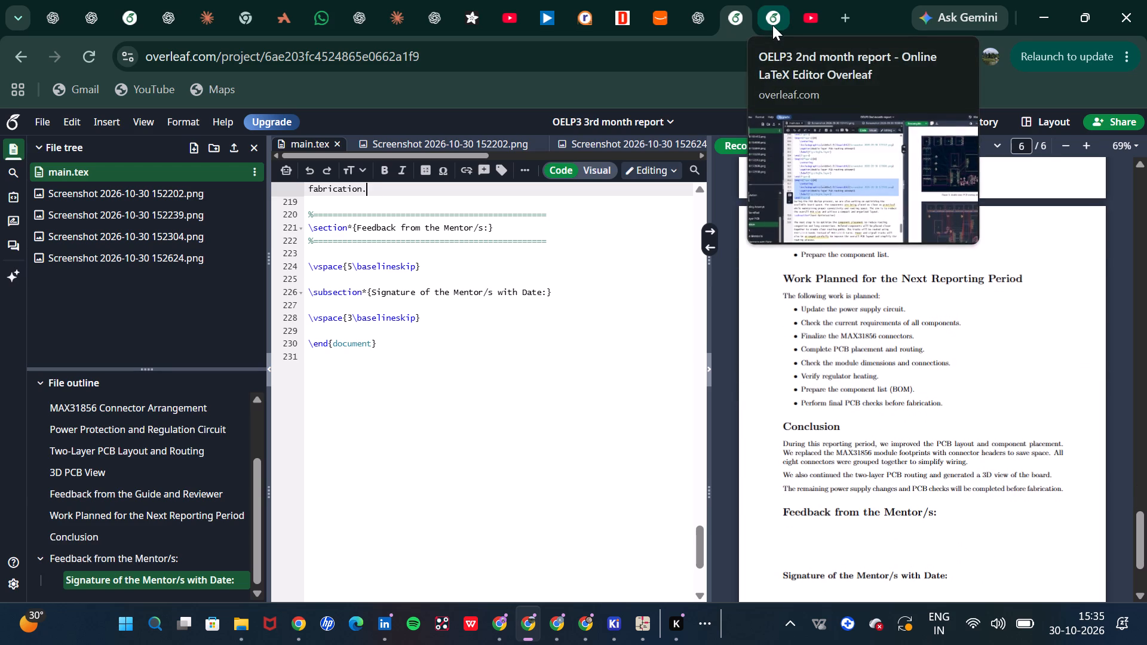
{"action": "scroll", "coordinate": [887, 449], "scroll_direction": "up", "scroll_amount": 6}
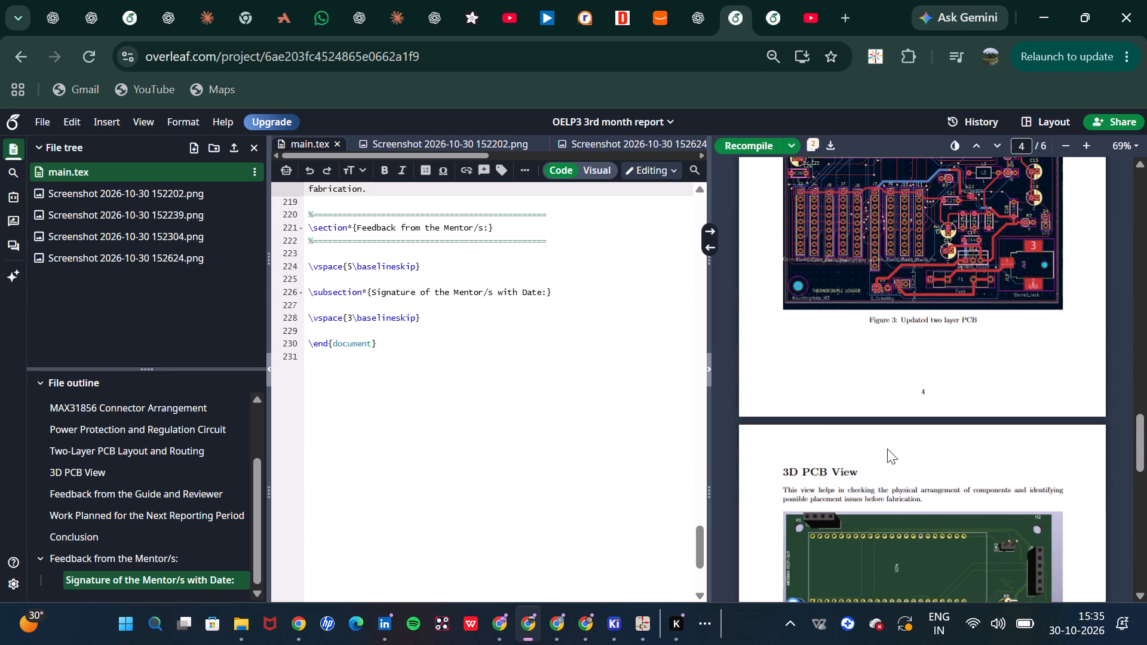
{"action": "scroll", "coordinate": [887, 449], "scroll_direction": "up", "scroll_amount": 8}
{"action": "scroll", "coordinate": [887, 449], "scroll_direction": "right", "scroll_amount": 2}
{"action": "scroll", "coordinate": [887, 449], "scroll_direction": "up", "scroll_amount": 1}
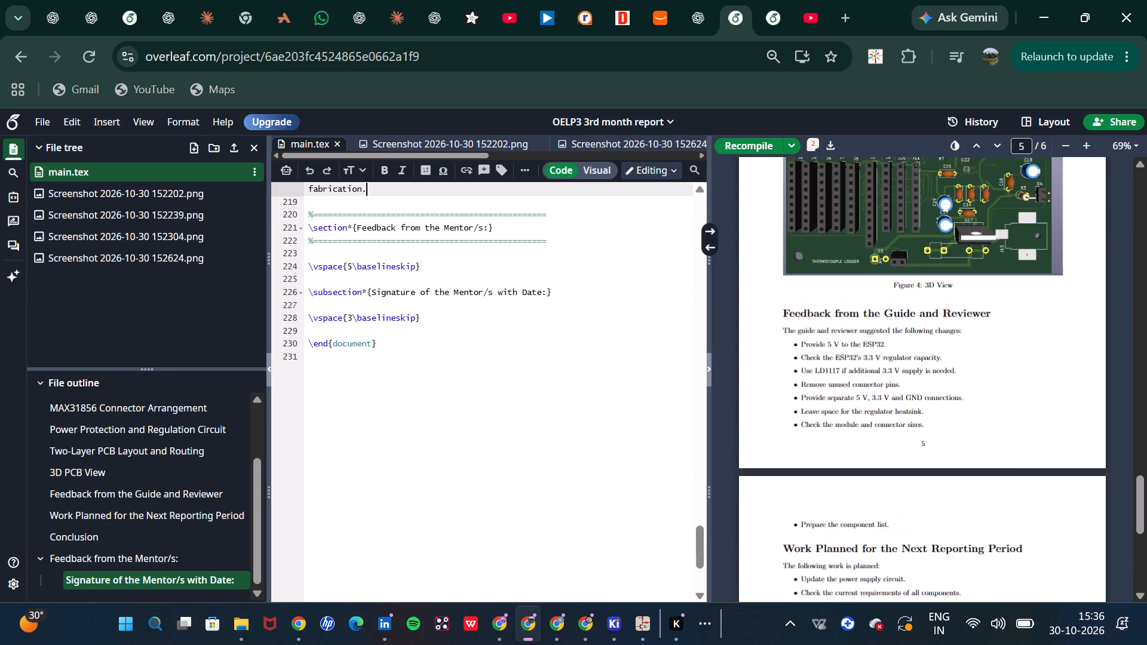
{"action": "scroll", "coordinate": [887, 449], "scroll_direction": "up", "scroll_amount": 2}
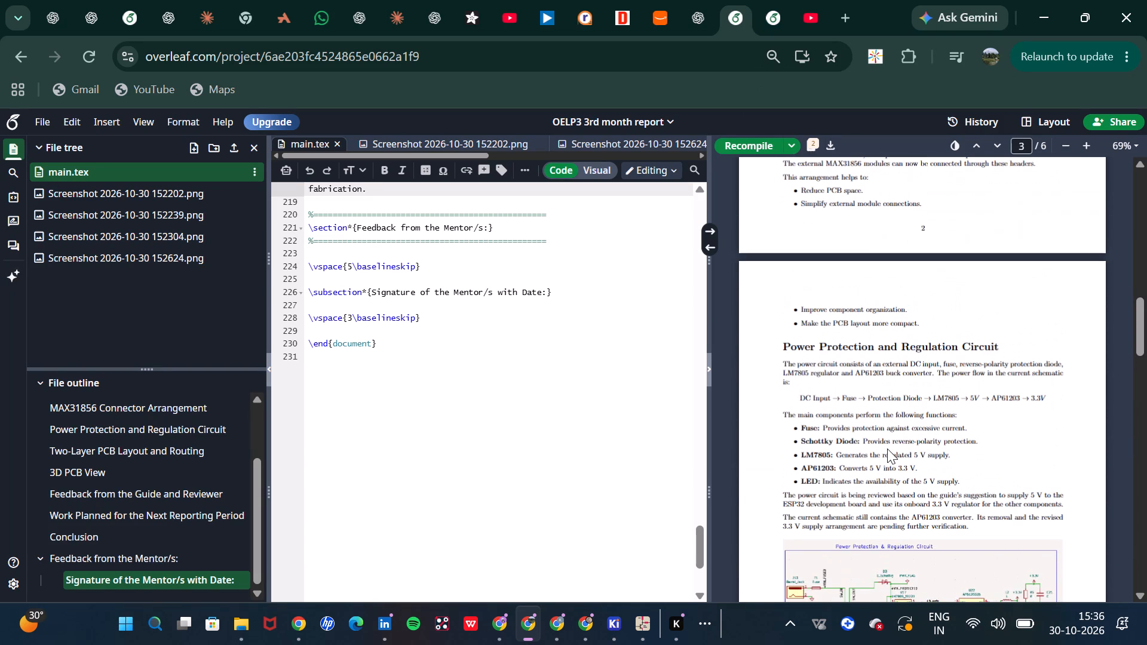
{"action": "scroll", "coordinate": [870, 474], "scroll_direction": "up", "scroll_amount": 2}
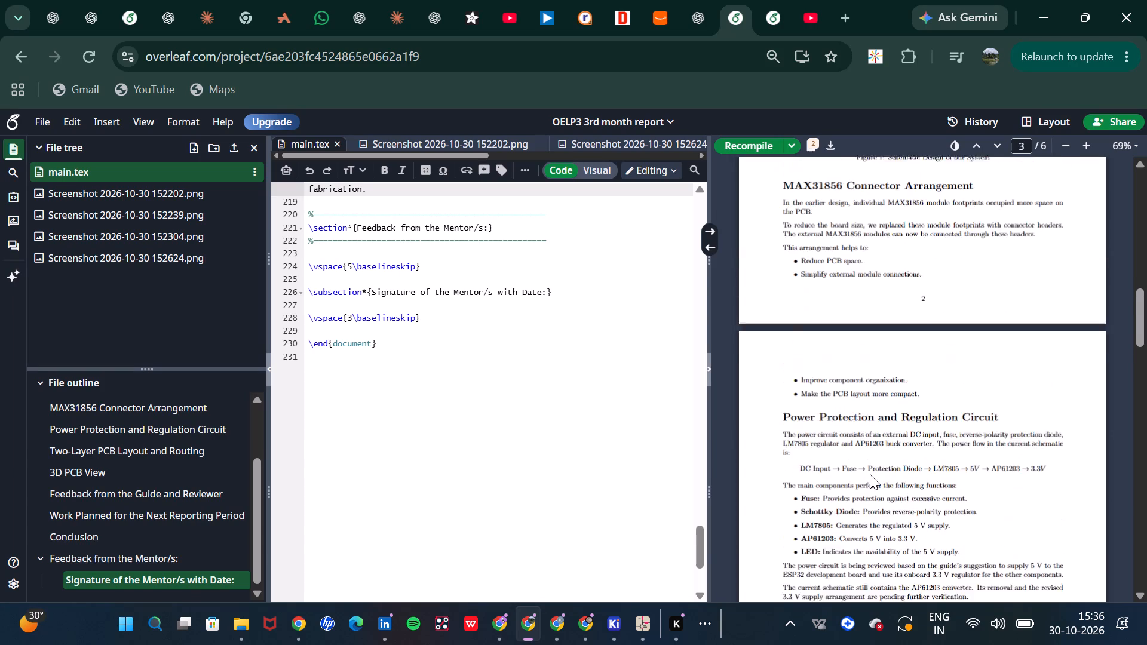
{"action": "scroll", "coordinate": [870, 474], "scroll_direction": "up", "scroll_amount": 9}
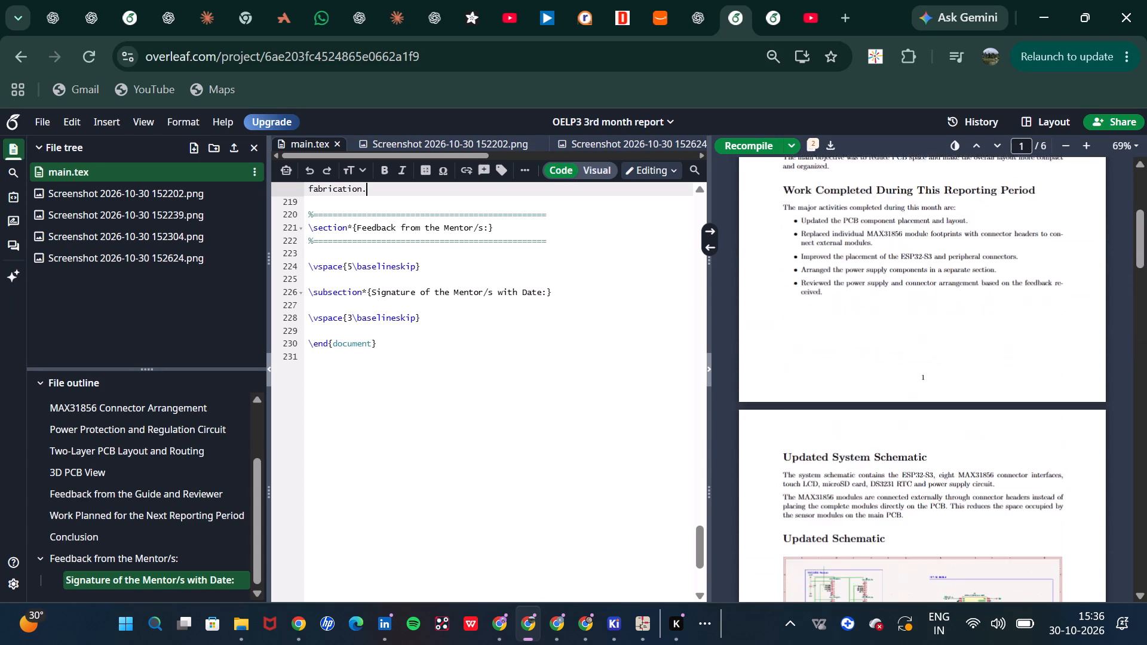
{"action": "scroll", "coordinate": [870, 474], "scroll_direction": "up", "scroll_amount": 2}
{"action": "scroll", "coordinate": [870, 474], "scroll_direction": "down", "scroll_amount": 3}
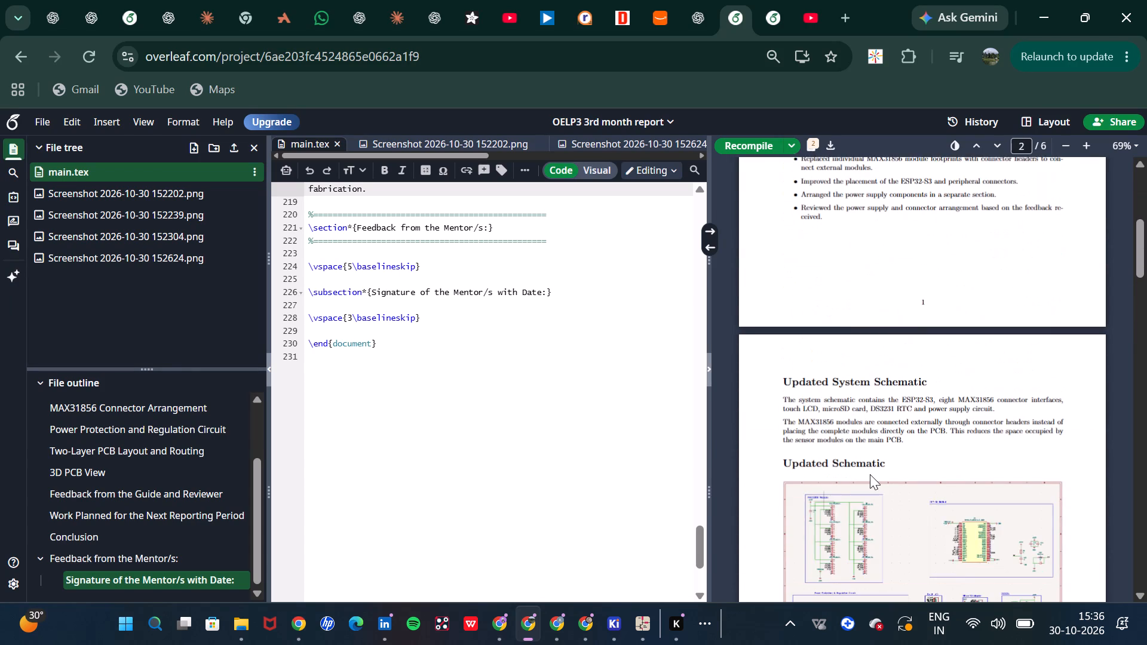
{"action": "scroll", "coordinate": [870, 474], "scroll_direction": "down", "scroll_amount": 1}
{"action": "scroll", "coordinate": [870, 474], "scroll_direction": "up", "scroll_amount": 1}
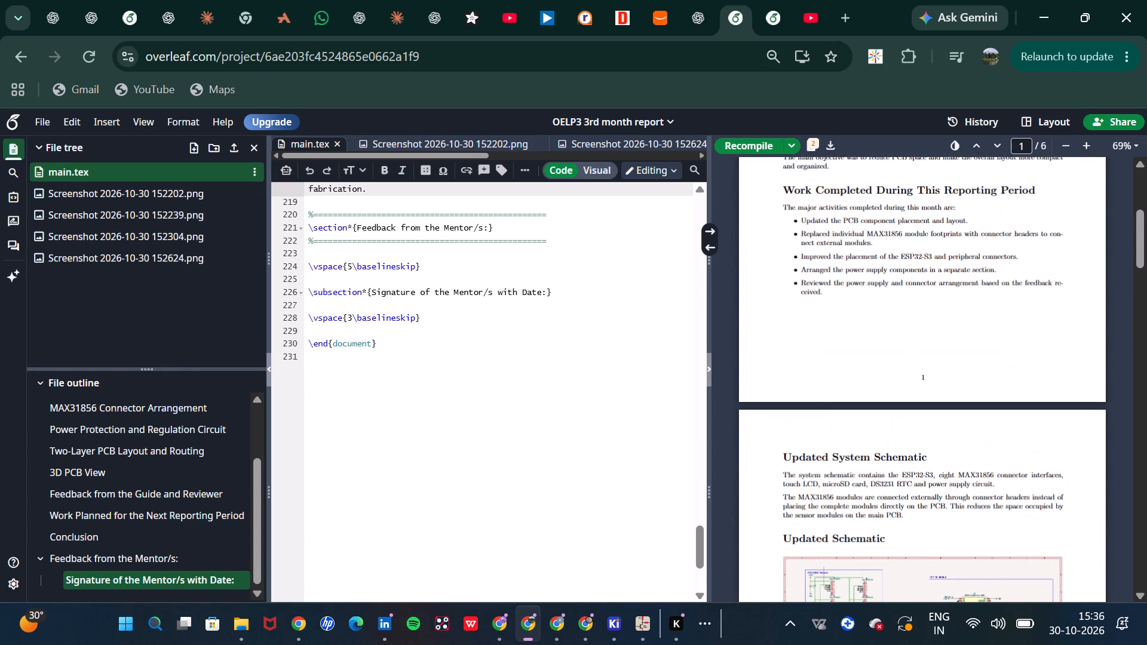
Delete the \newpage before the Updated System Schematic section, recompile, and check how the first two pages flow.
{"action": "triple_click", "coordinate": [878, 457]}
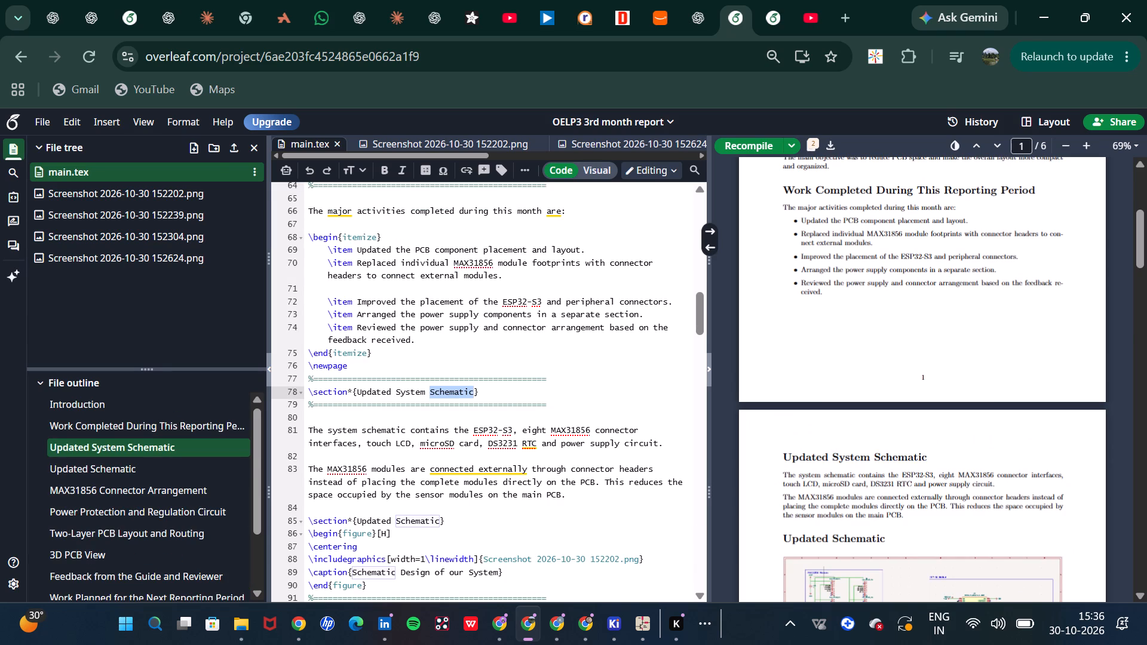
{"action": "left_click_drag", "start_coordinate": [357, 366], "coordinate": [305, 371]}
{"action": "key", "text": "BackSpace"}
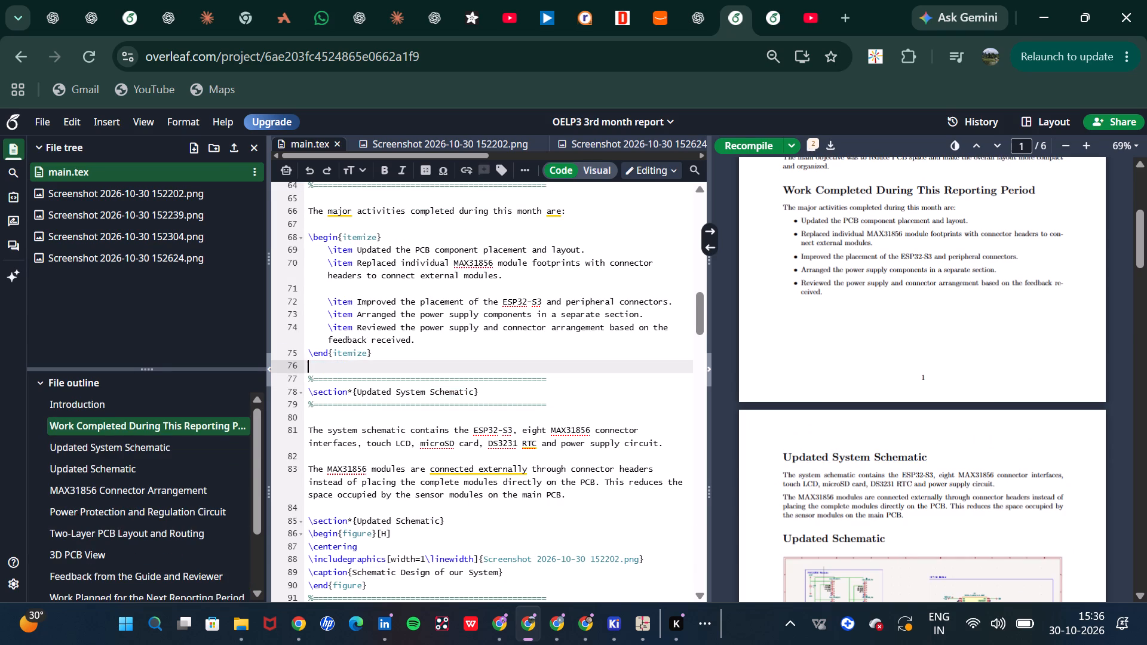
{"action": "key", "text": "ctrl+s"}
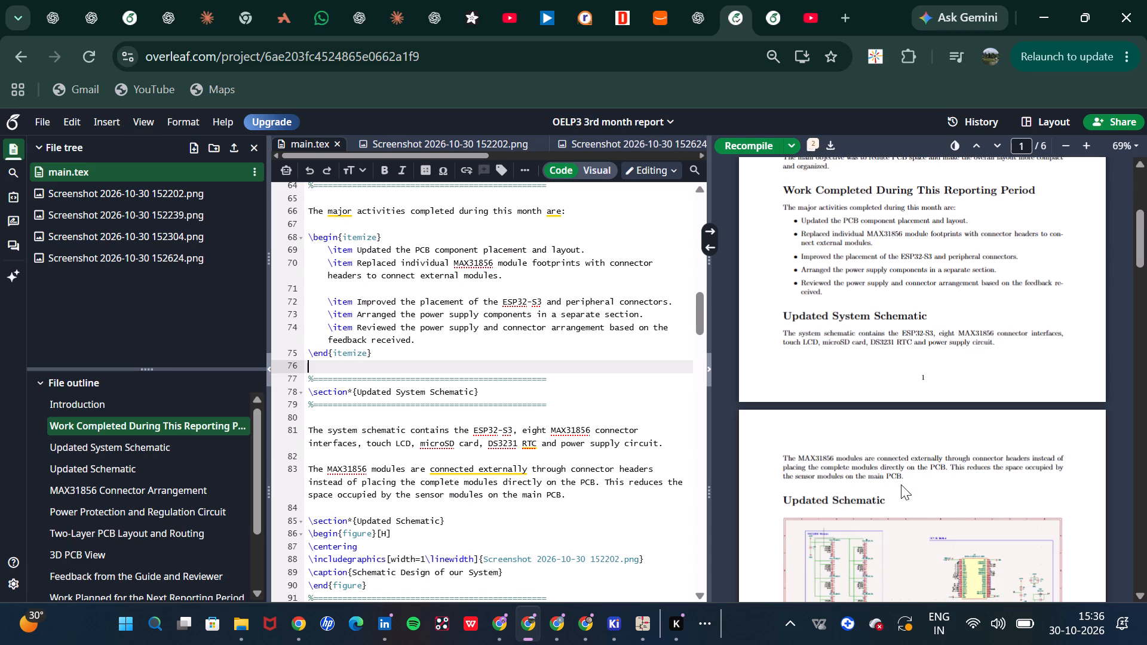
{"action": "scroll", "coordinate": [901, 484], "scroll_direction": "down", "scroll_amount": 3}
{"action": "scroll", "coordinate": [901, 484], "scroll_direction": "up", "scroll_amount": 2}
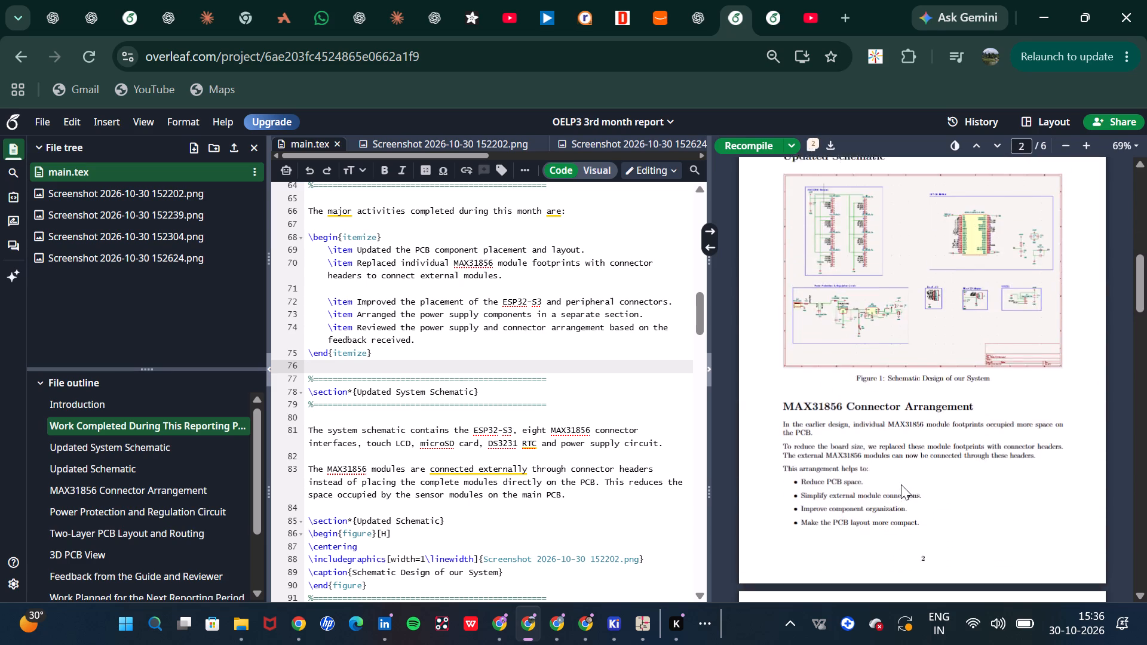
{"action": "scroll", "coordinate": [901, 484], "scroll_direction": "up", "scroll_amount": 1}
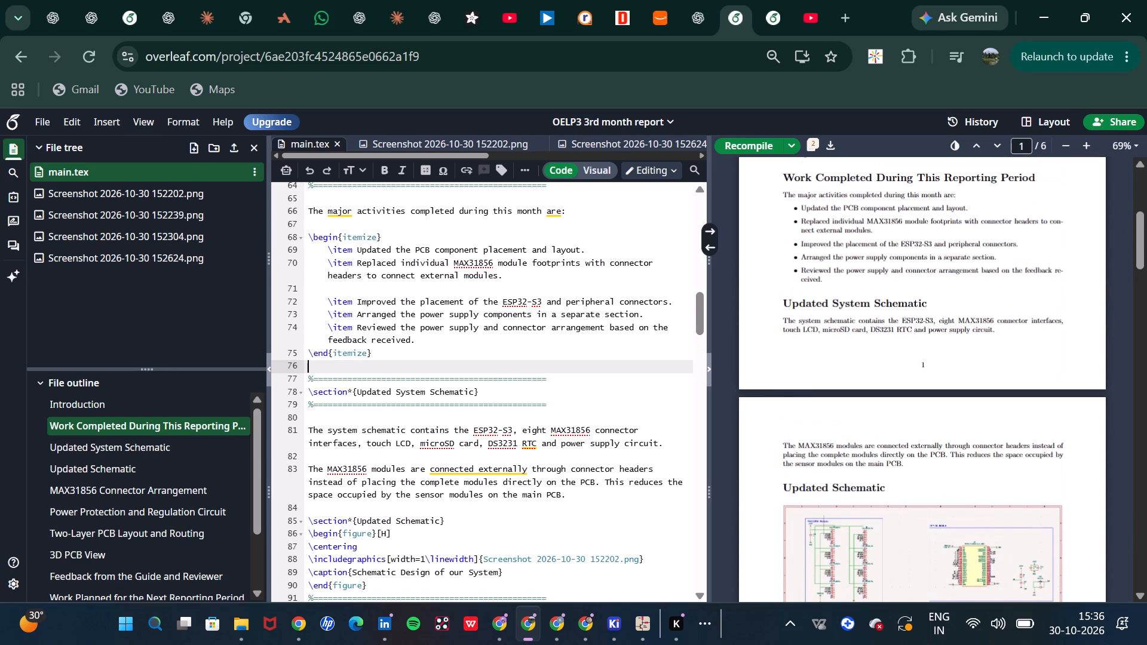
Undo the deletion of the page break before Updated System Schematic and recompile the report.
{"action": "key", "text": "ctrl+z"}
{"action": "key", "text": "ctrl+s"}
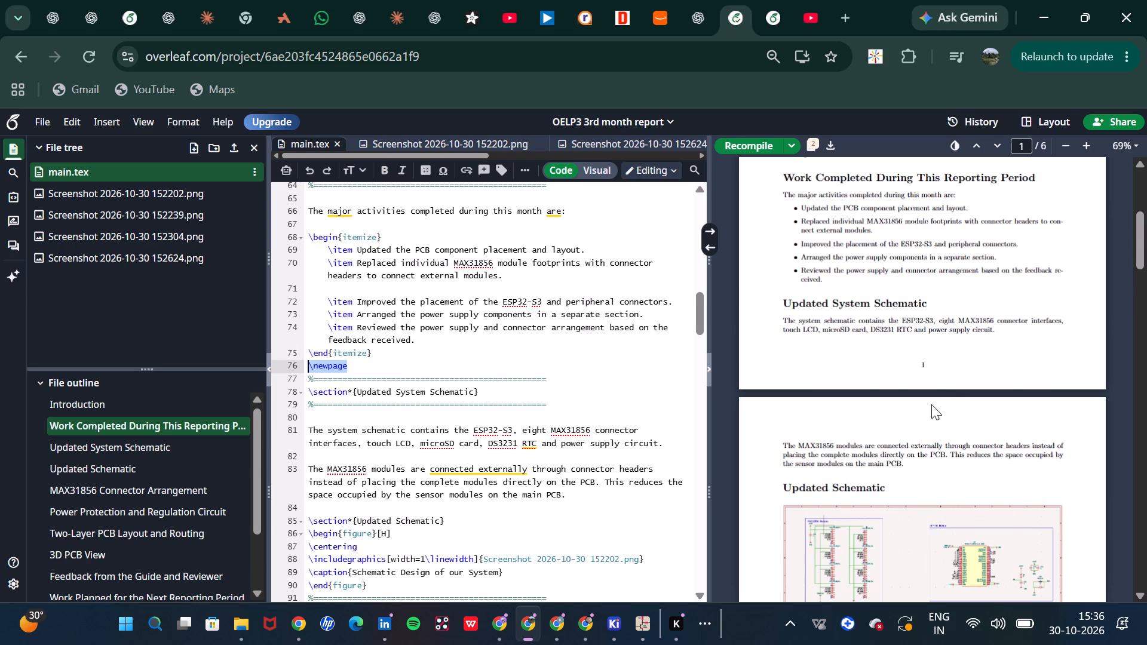
Delete the 3D board view image, Screenshot 2026-10-30 152239.png, from the project files.
{"action": "scroll", "coordinate": [931, 404], "scroll_direction": "down", "scroll_amount": 2}
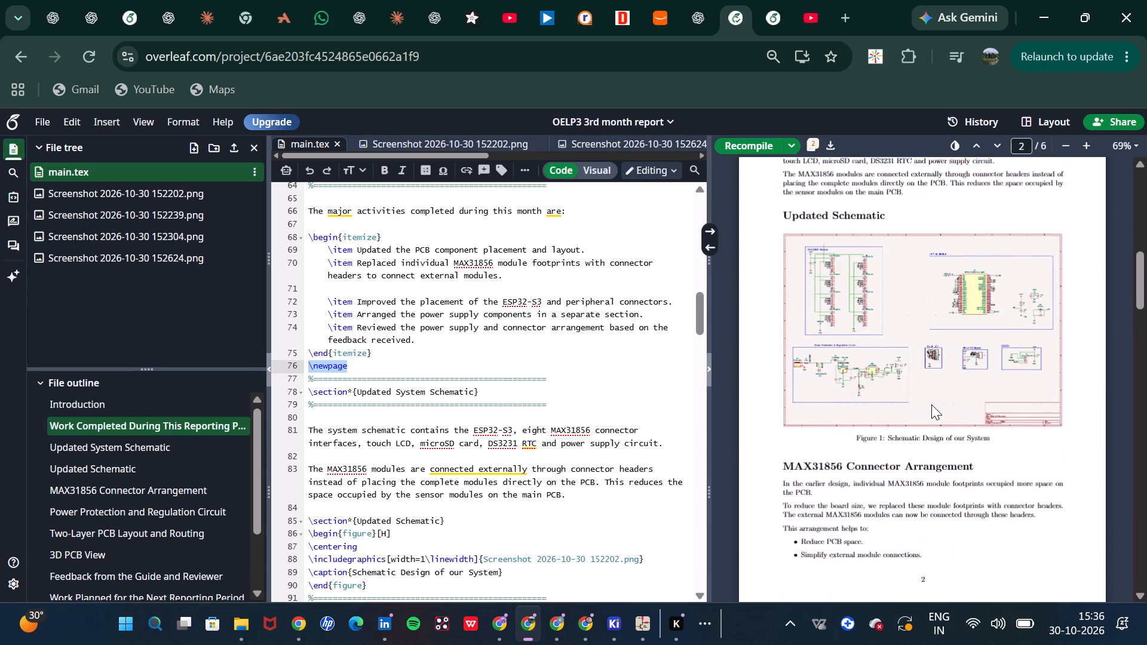
{"action": "scroll", "coordinate": [931, 404], "scroll_direction": "down", "scroll_amount": 5}
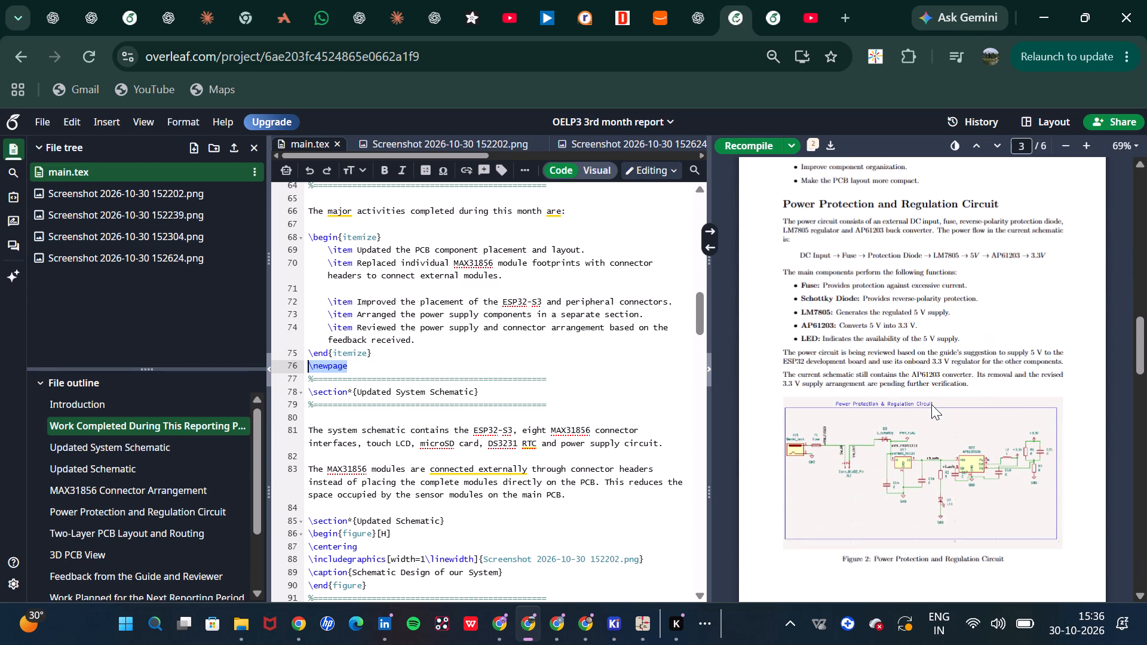
{"action": "scroll", "coordinate": [931, 404], "scroll_direction": "down", "scroll_amount": 6}
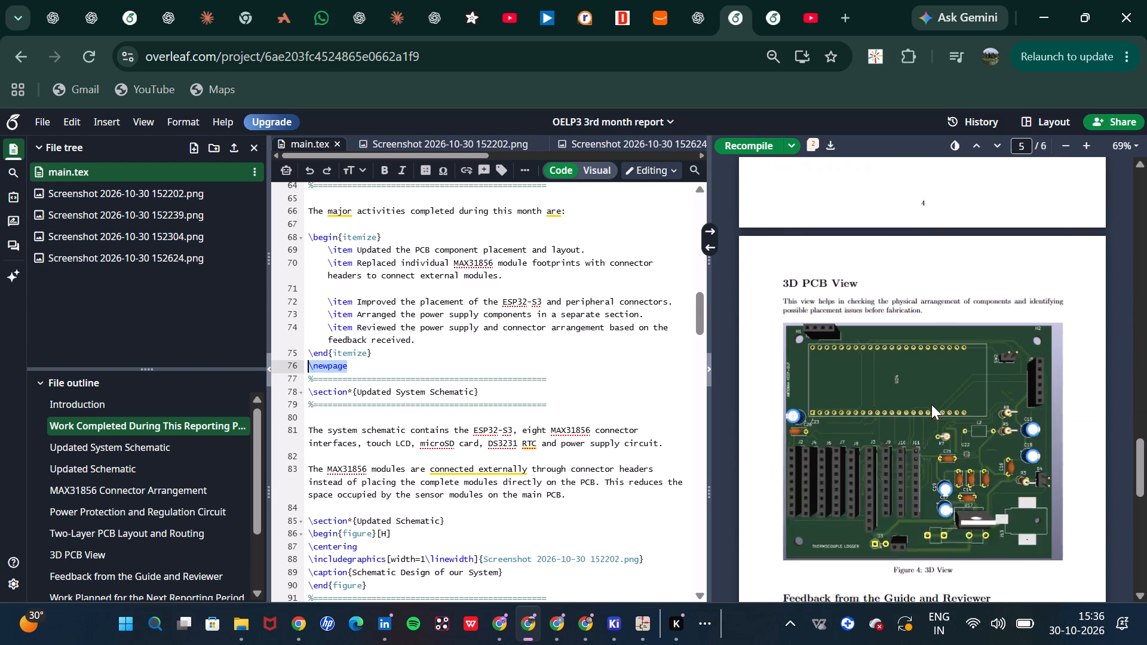
{"action": "scroll", "coordinate": [931, 404], "scroll_direction": "down", "scroll_amount": 1}
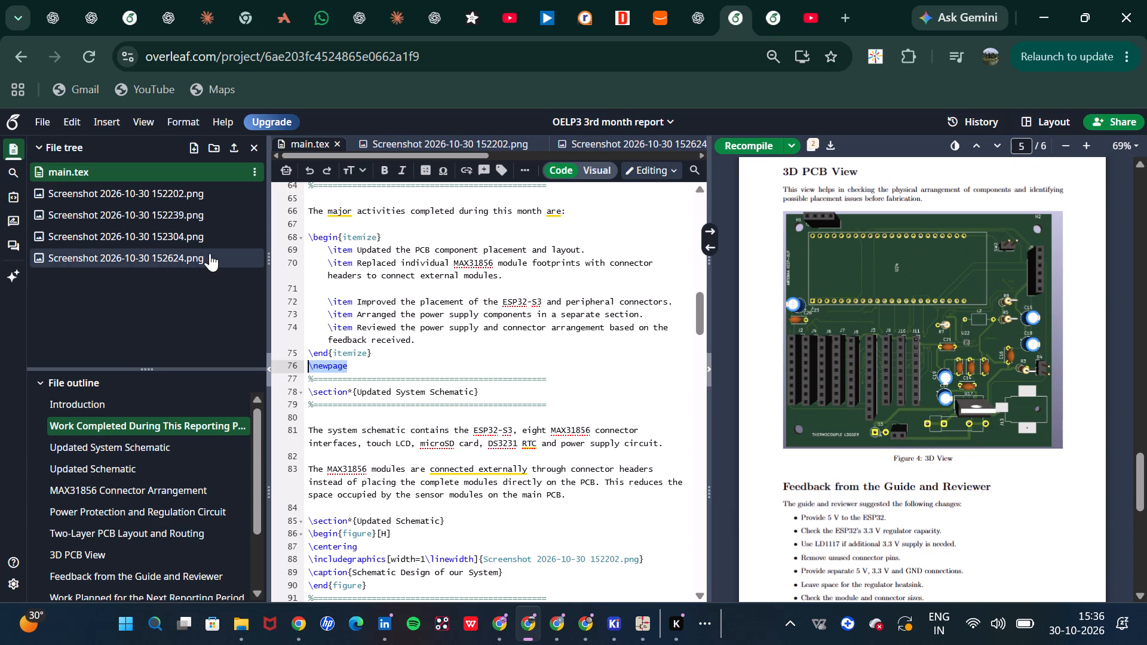
{"action": "left_click", "coordinate": [219, 221]}
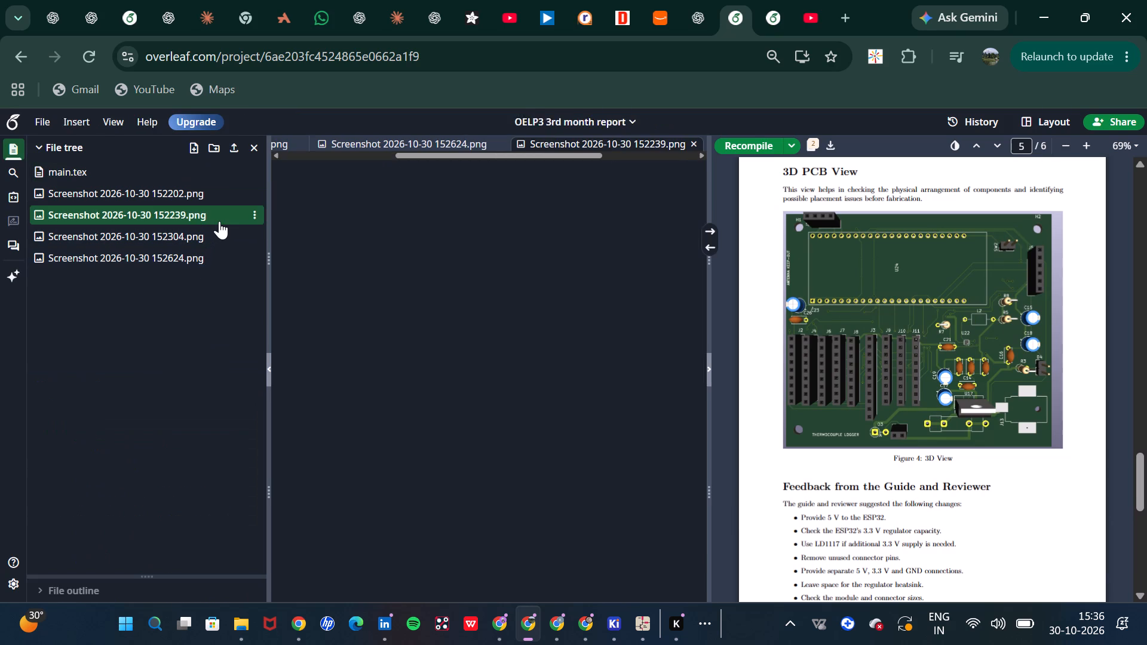
{"action": "left_click", "coordinate": [250, 213]}
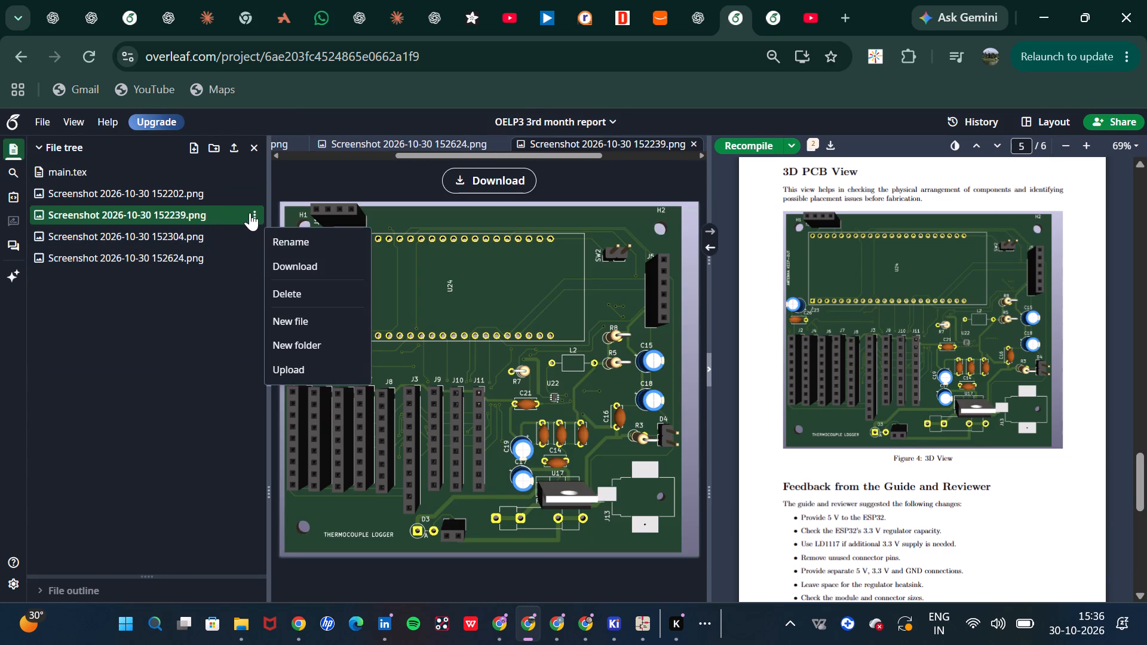
{"action": "left_click", "coordinate": [299, 299]}
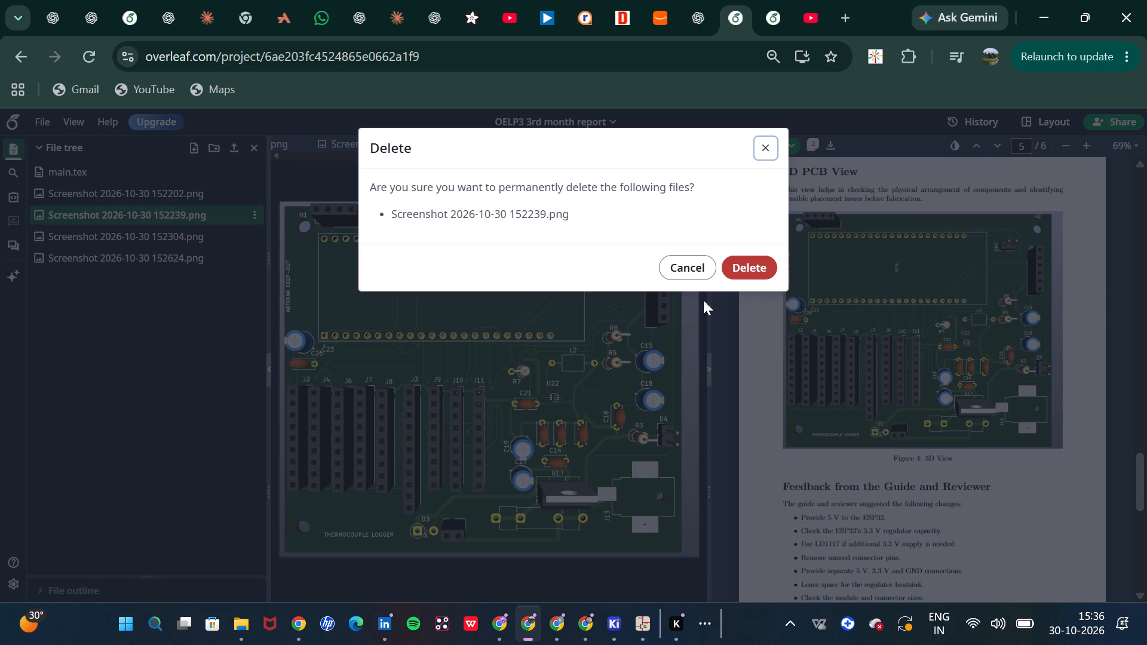
{"action": "left_click", "coordinate": [740, 279]}
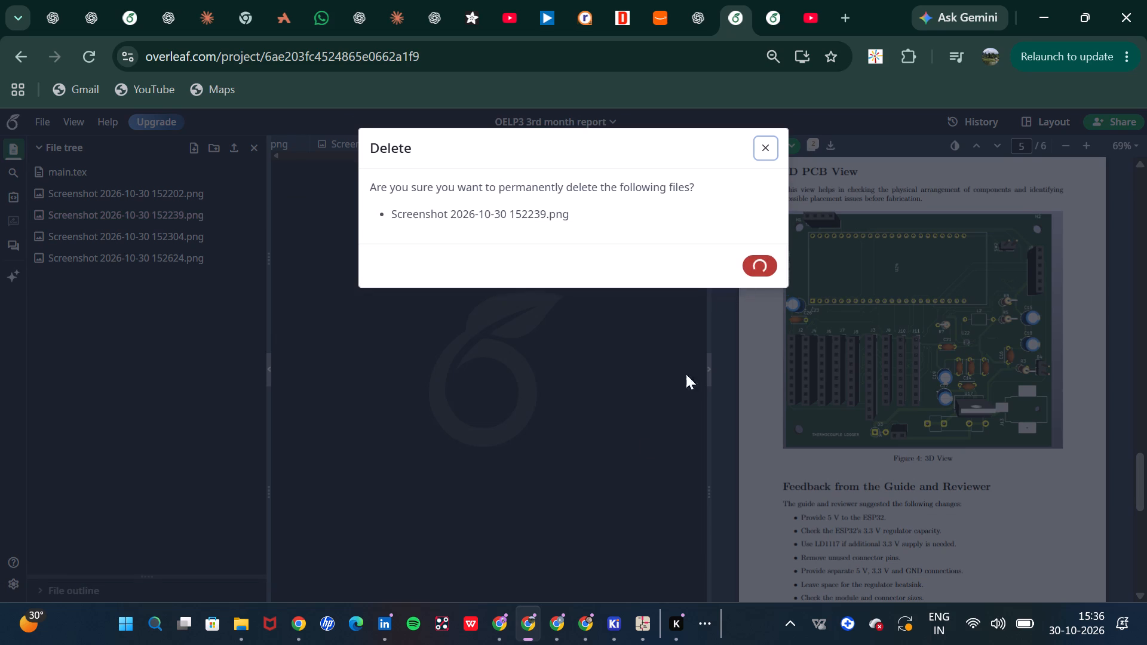
Capture a new screenshot of the board in KiCad's 3D Viewer, cropped closely to the PCB outline.
{"action": "left_click", "coordinate": [538, 560]}
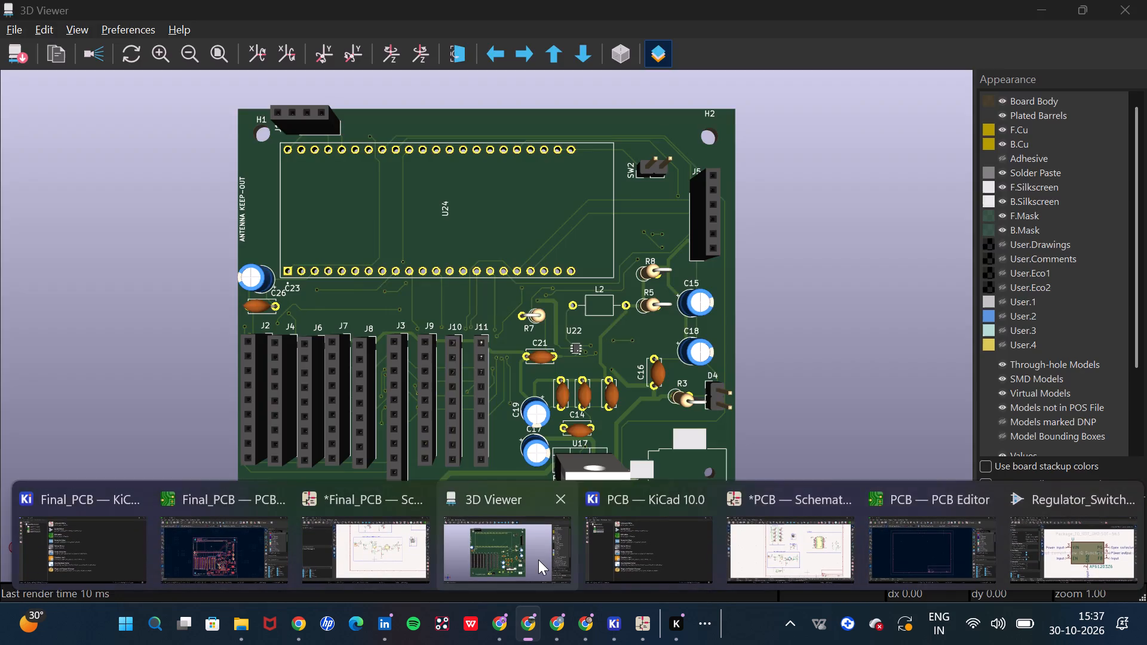
{"action": "key", "text": "Print"}
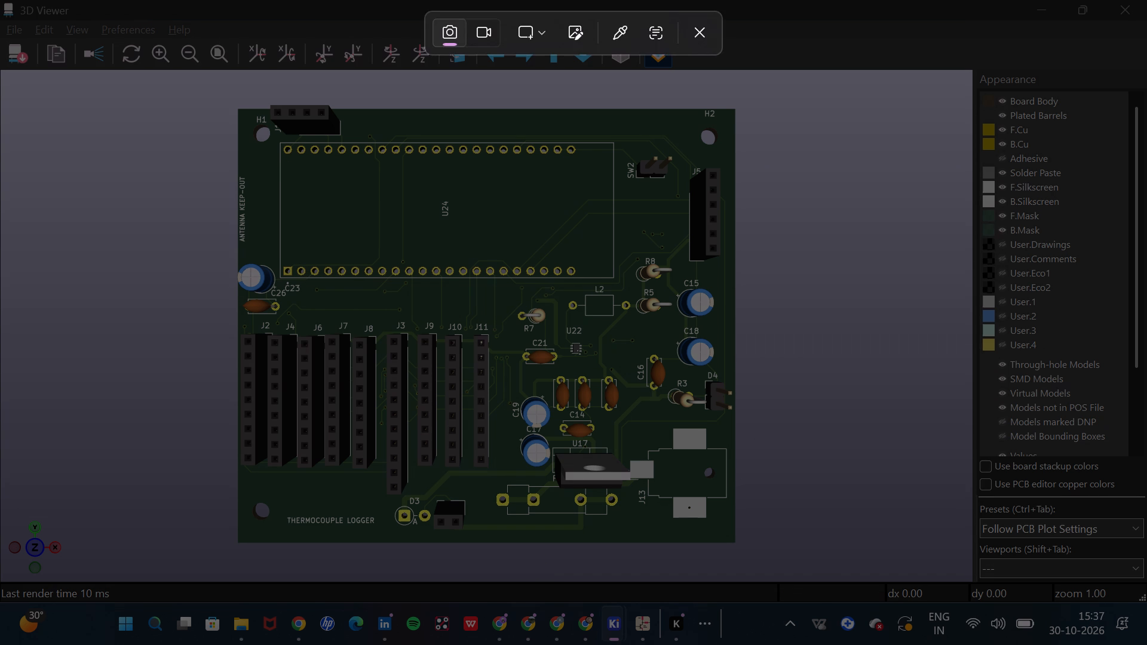
{"action": "left_click_drag", "start_coordinate": [235, 103], "coordinate": [743, 462]}
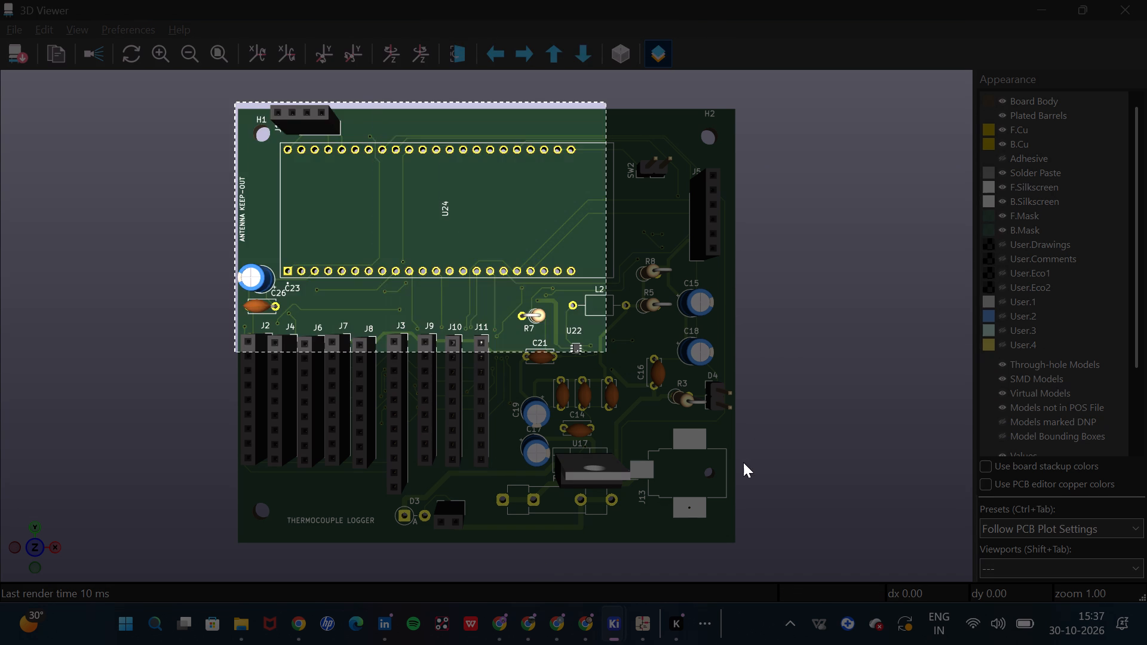
{"action": "left_click_drag", "start_coordinate": [743, 462], "coordinate": [738, 543]}
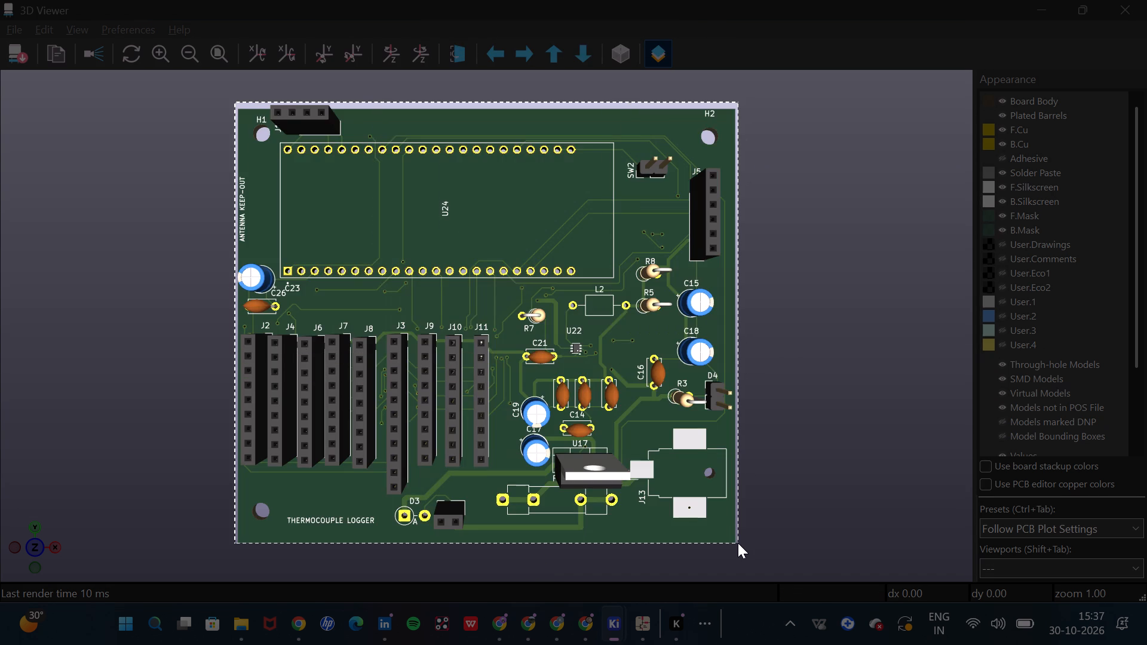
{"action": "left_click_drag", "start_coordinate": [738, 543], "coordinate": [737, 543]}
{"action": "left_click_drag", "start_coordinate": [737, 543], "coordinate": [737, 543]}
{"action": "key", "text": "alt+Tab"}
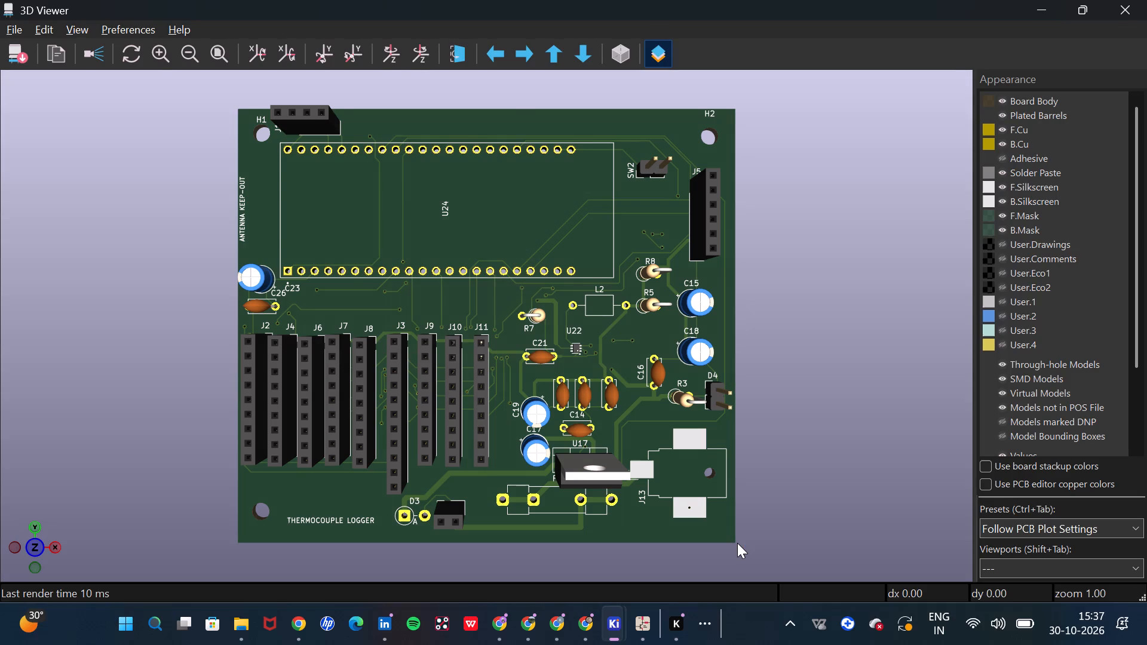
{"action": "left_click", "coordinate": [228, 151]}
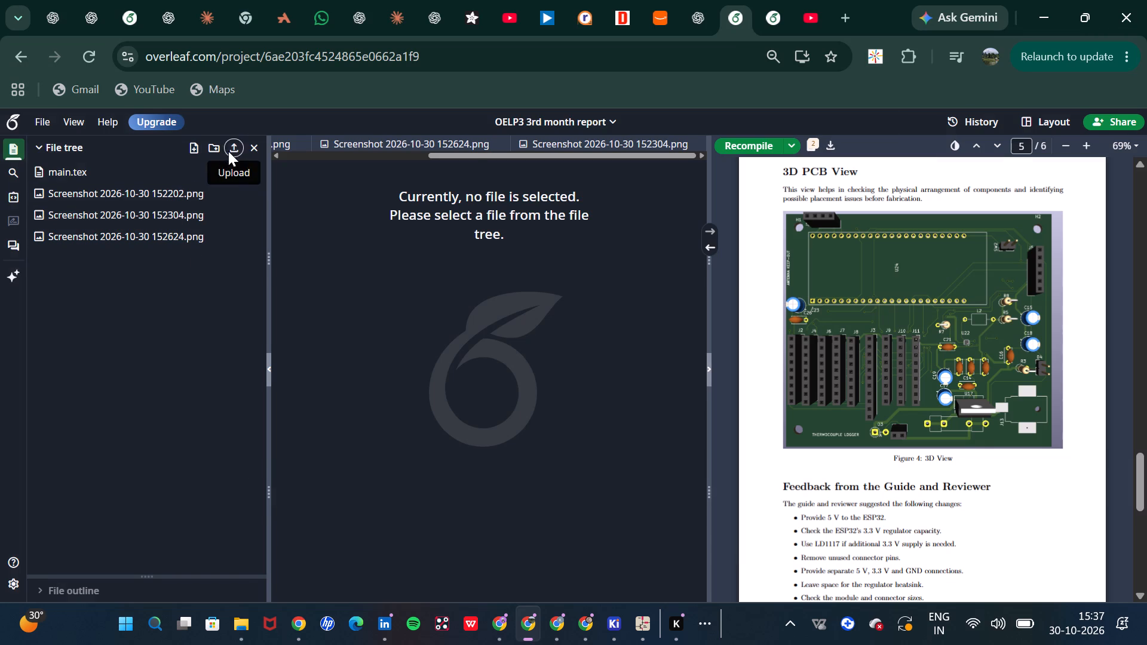
{"action": "left_click", "coordinate": [577, 312]}
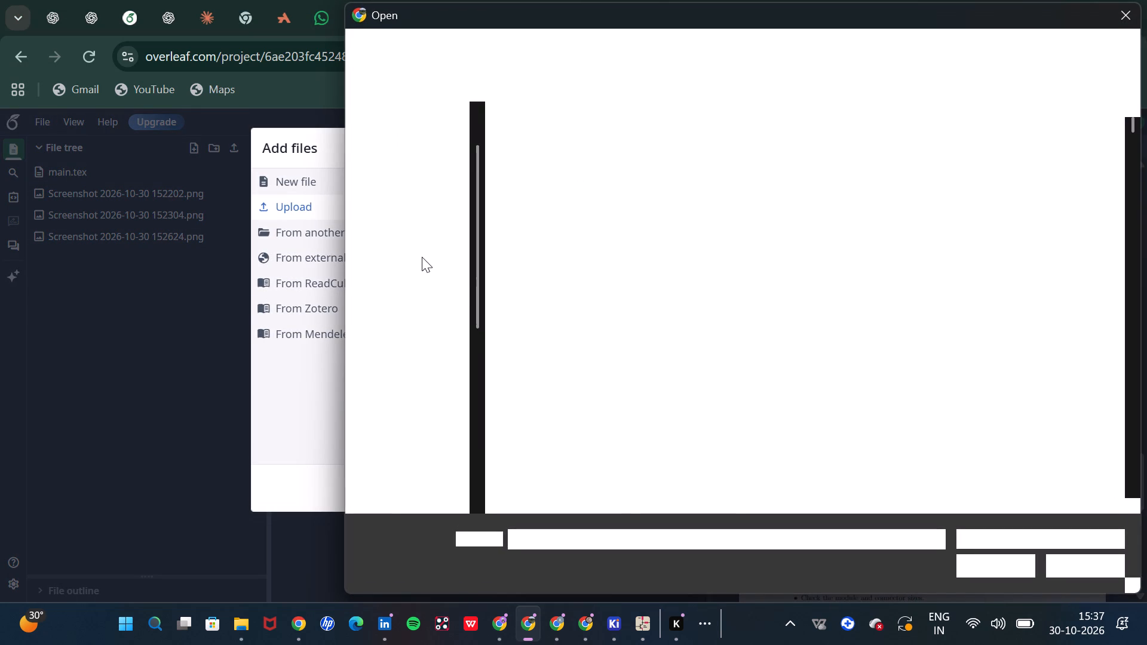
{"action": "scroll", "coordinate": [422, 257], "scroll_direction": "up", "scroll_amount": 4}
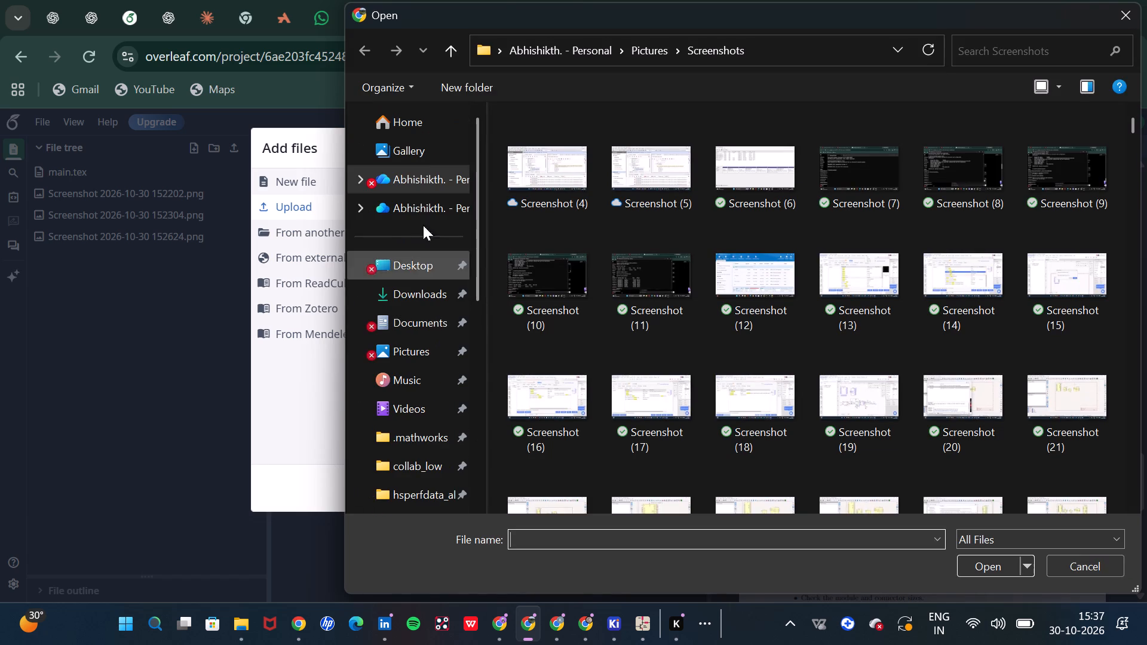
{"action": "left_click", "coordinate": [431, 150]}
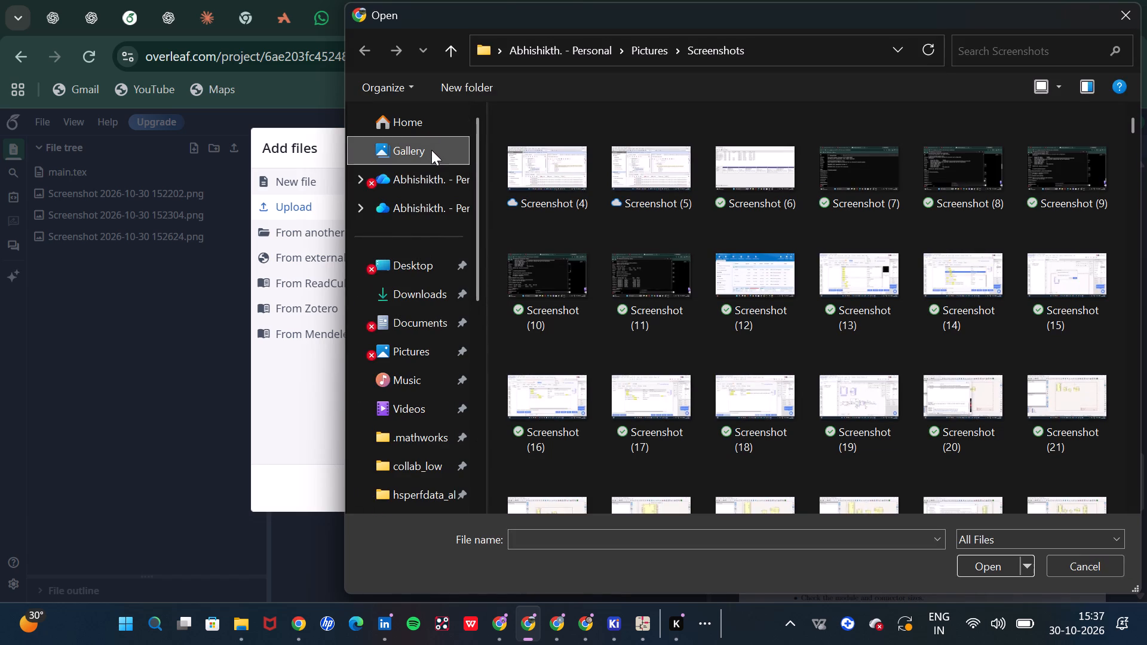
{"action": "left_click", "coordinate": [579, 152]}
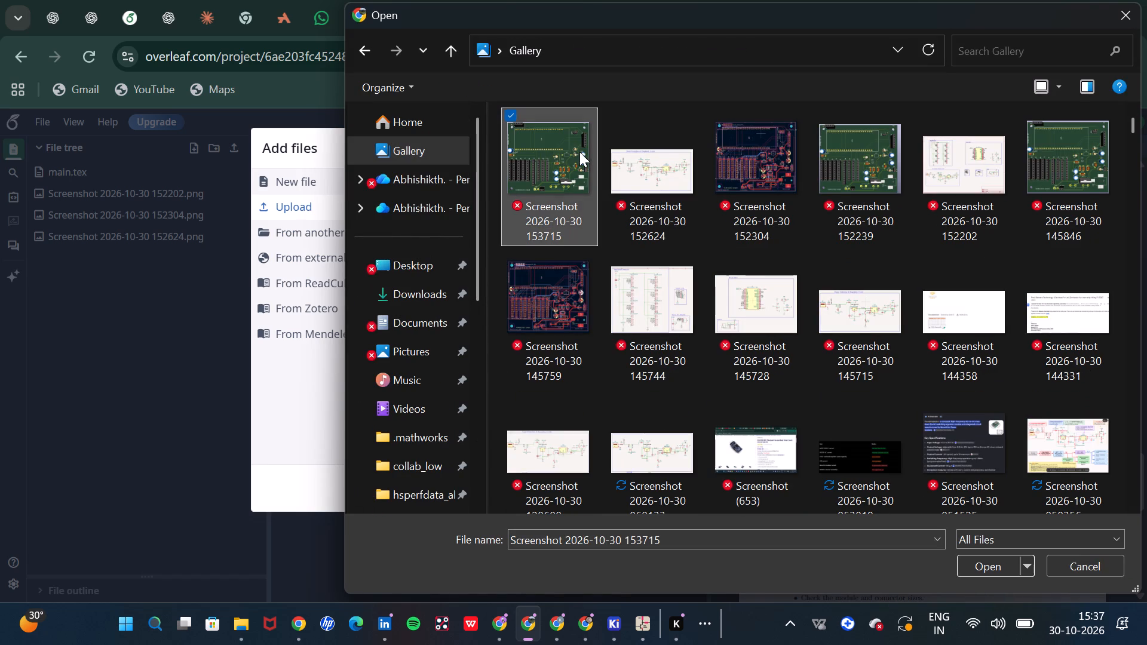
{"action": "left_click", "coordinate": [1007, 569]}
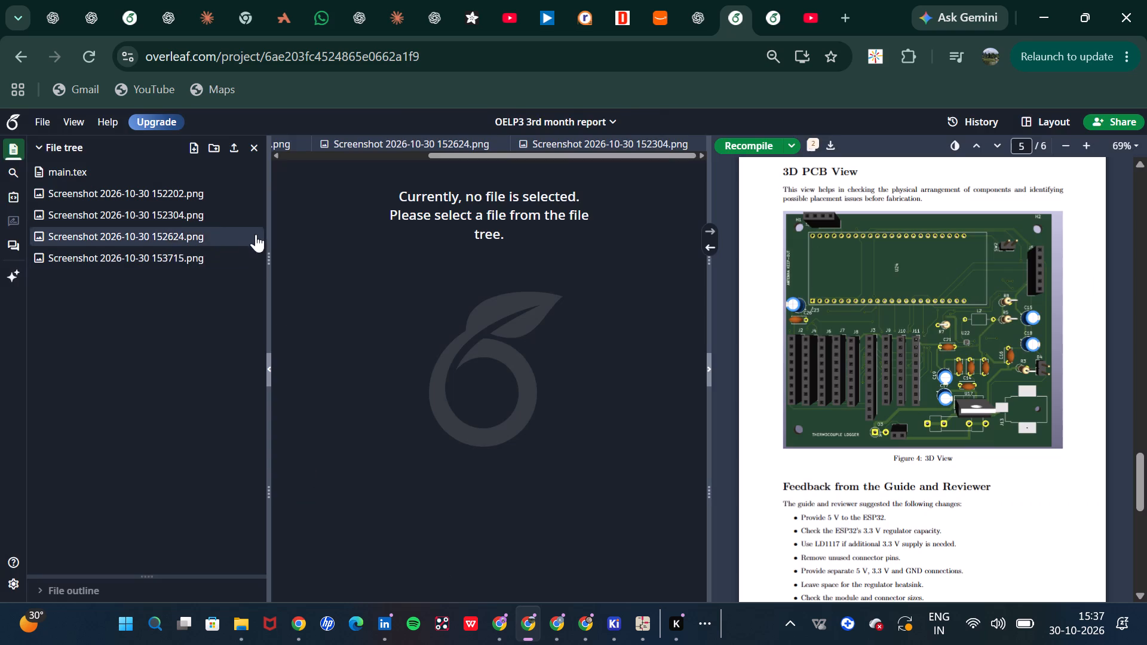
In main.tex, point the 3D PCB View figure to Screenshot 2026-10-30 153715.png and recompile the report.
{"action": "left_click", "coordinate": [146, 167]}
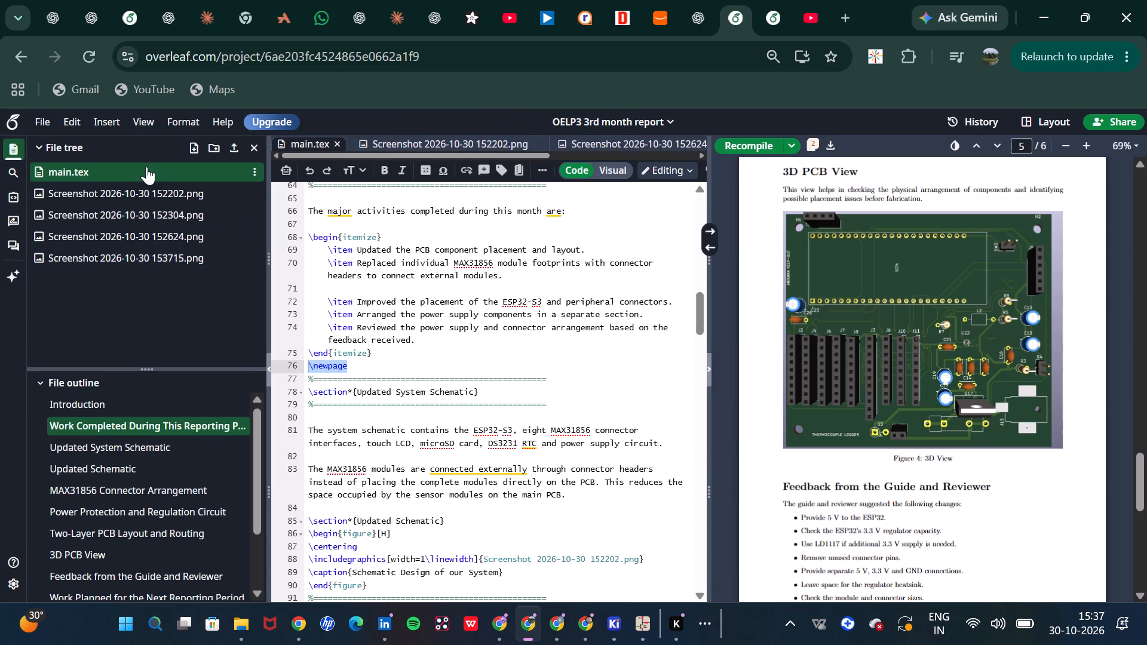
{"action": "left_click", "coordinate": [201, 222]}
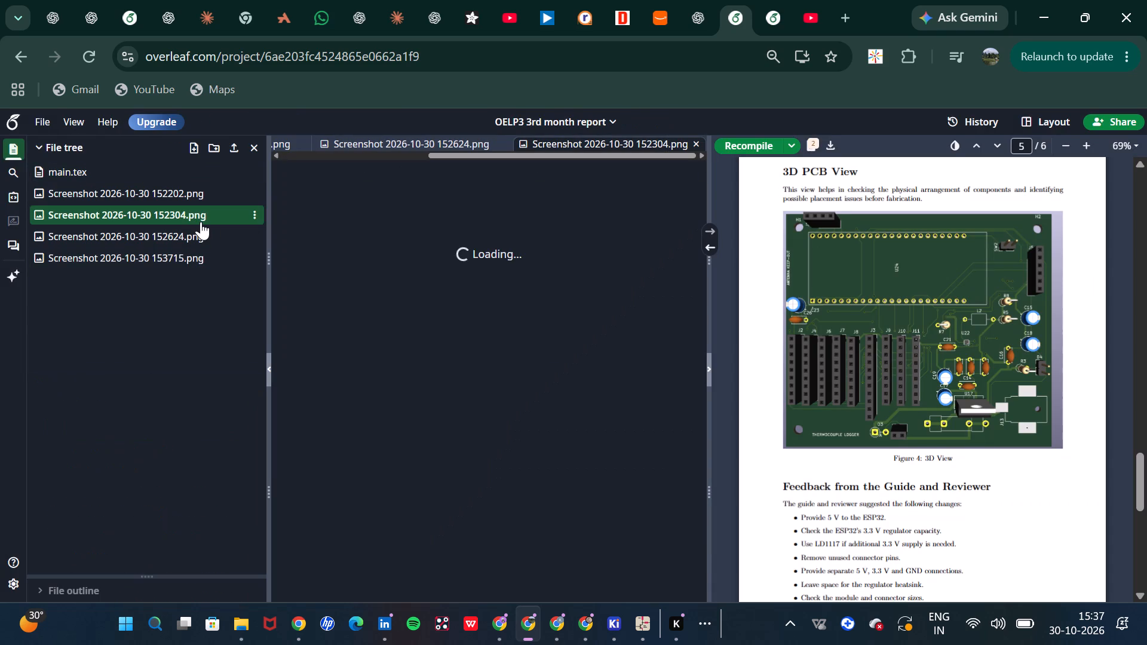
{"action": "left_click", "coordinate": [206, 247]}
{"action": "left_click", "coordinate": [208, 242]}
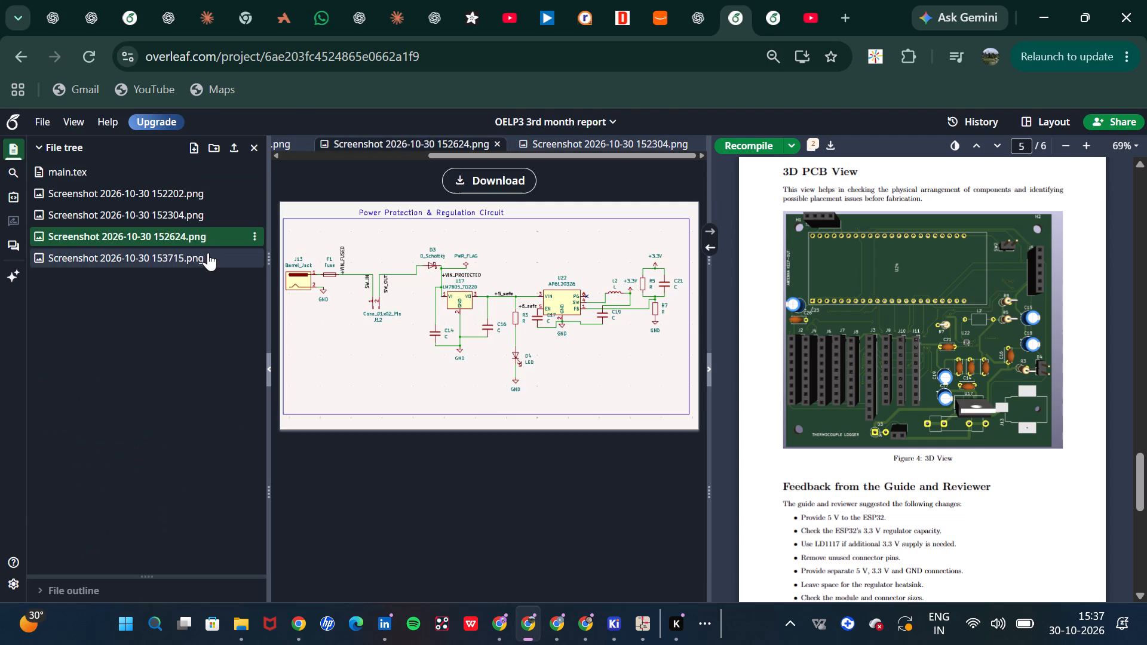
{"action": "left_click", "coordinate": [208, 253]}
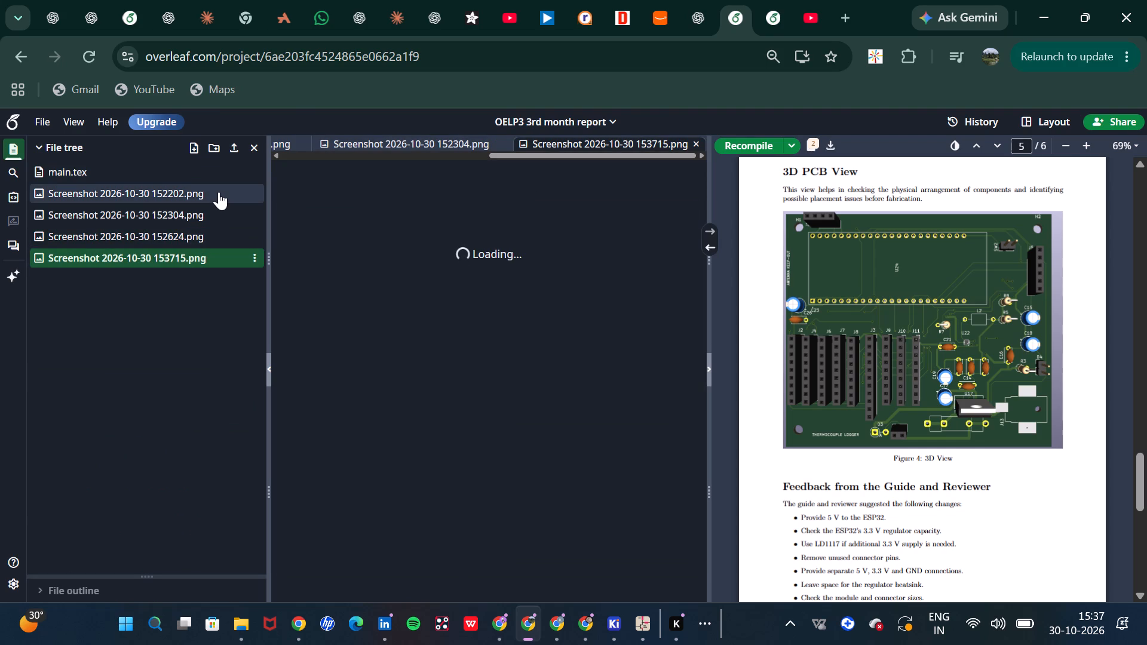
{"action": "left_click", "coordinate": [210, 177]}
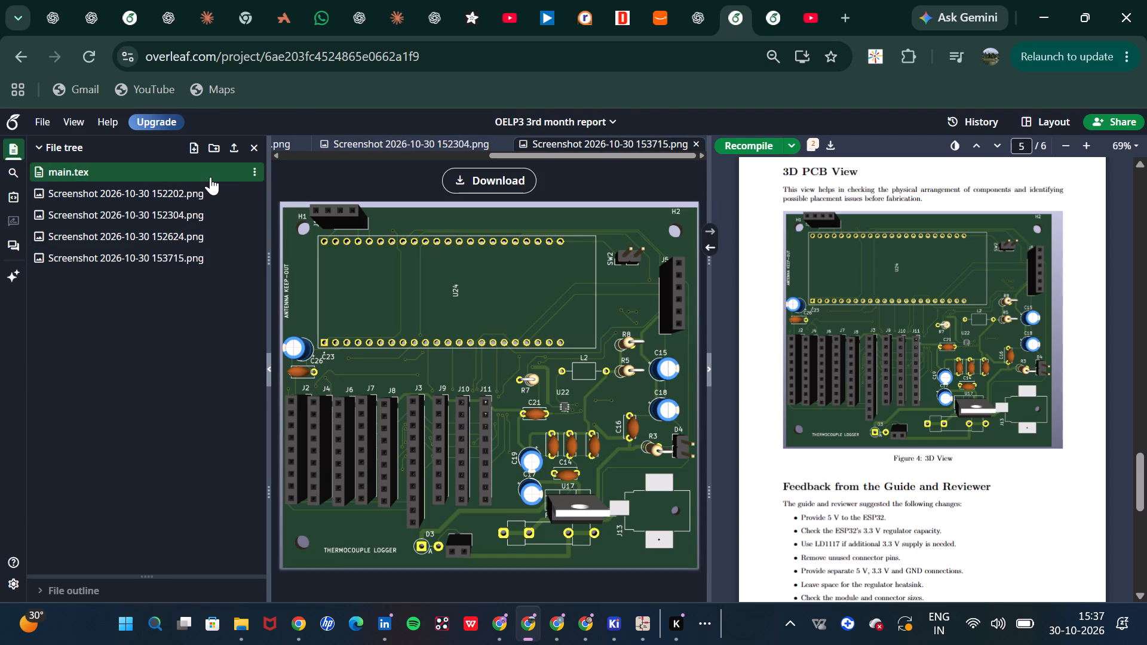
{"action": "scroll", "coordinate": [516, 394], "scroll_direction": "down", "scroll_amount": 1}
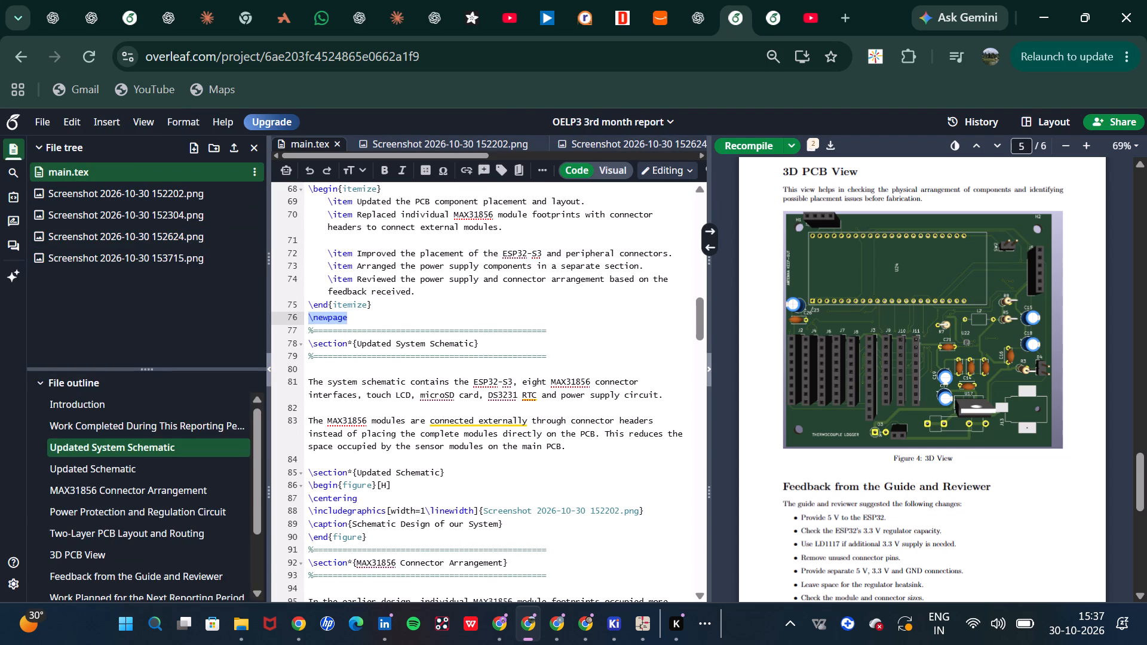
{"action": "triple_click", "coordinate": [851, 489]}
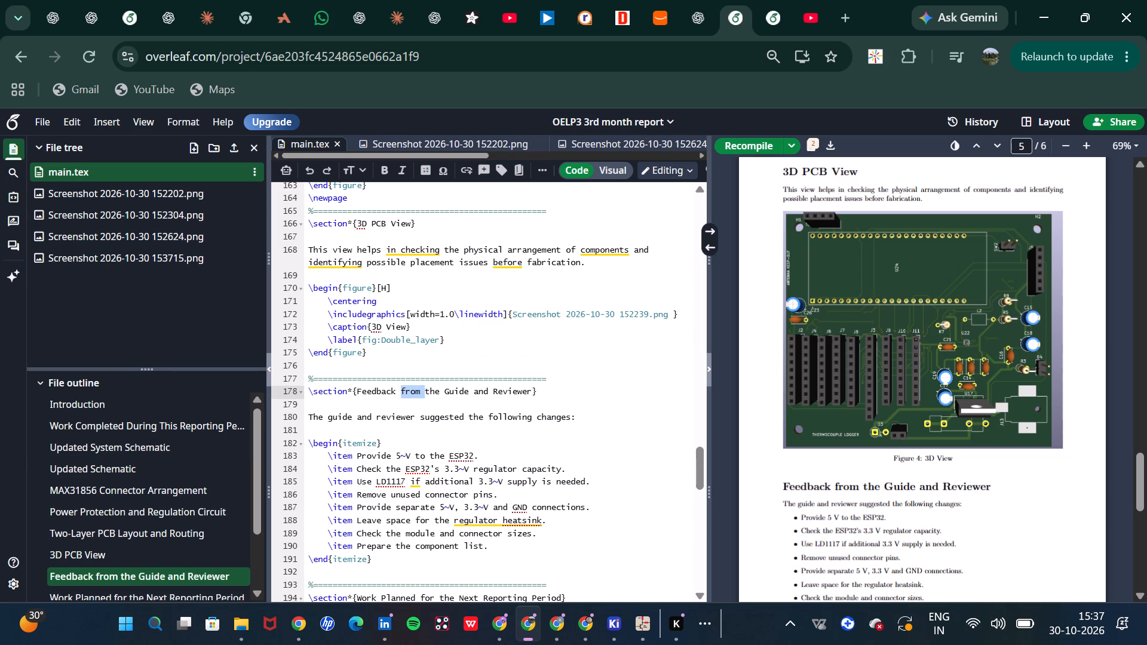
{"action": "left_click_drag", "start_coordinate": [650, 313], "coordinate": [622, 313]}
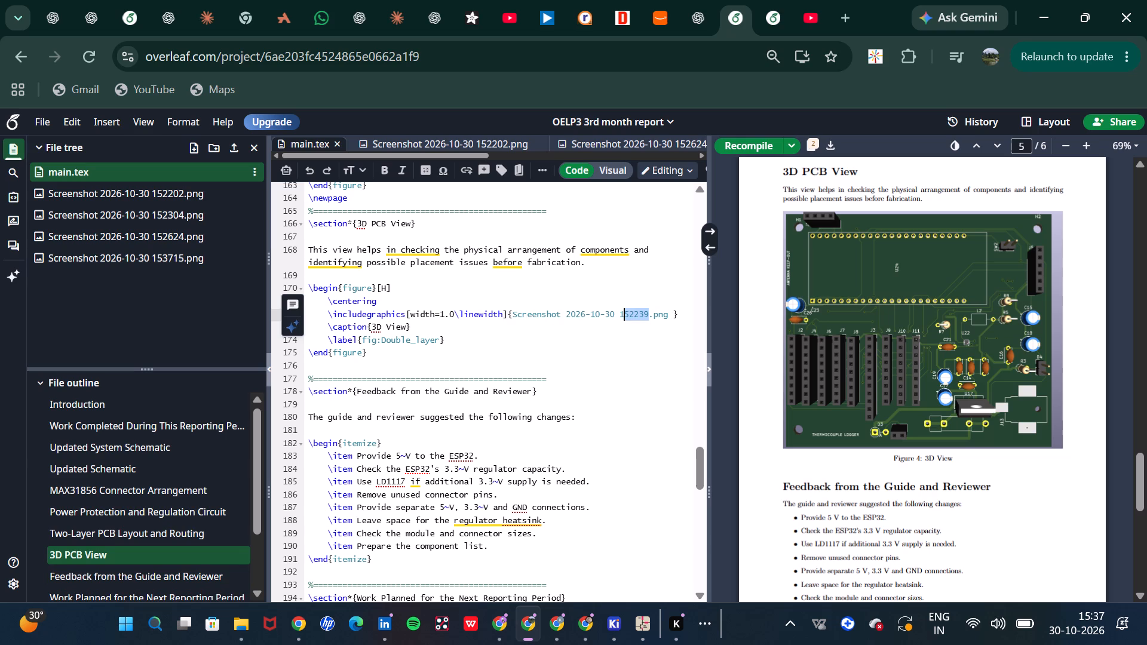
{"action": "key", "text": "5"}
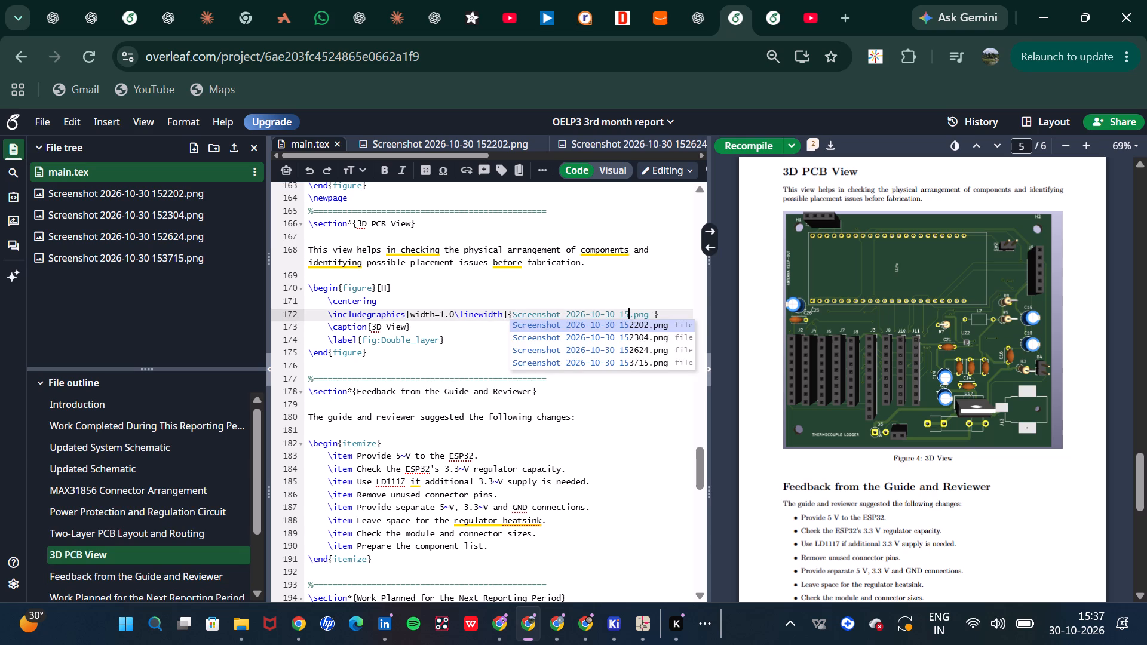
{"action": "key", "text": "3"}
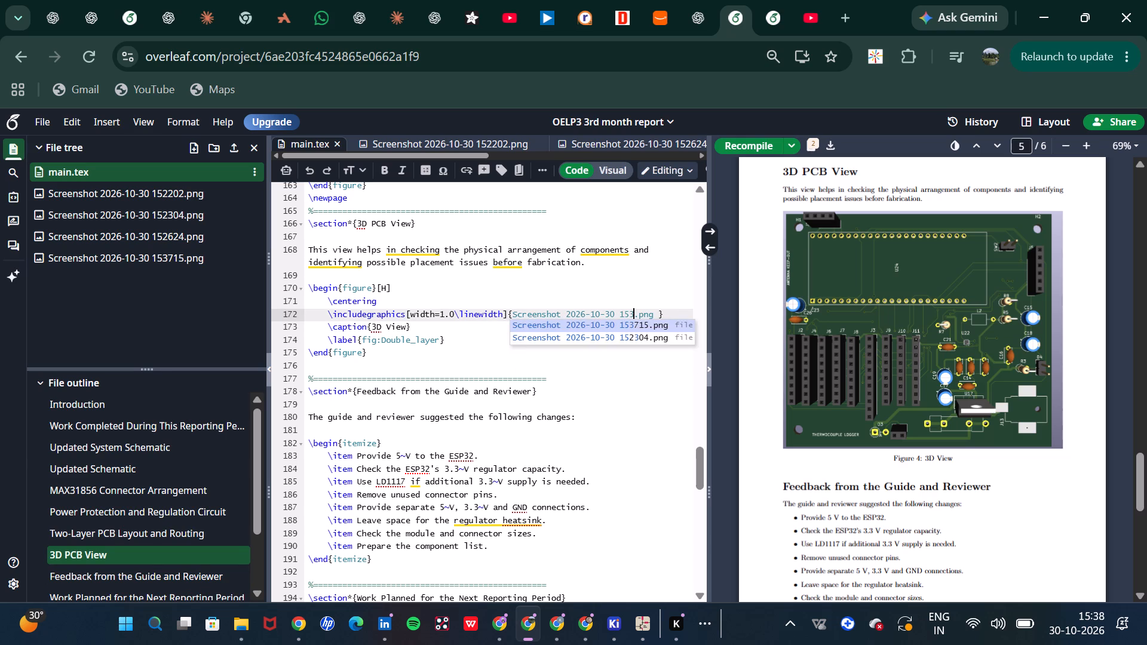
{"action": "type", "text": "715"}
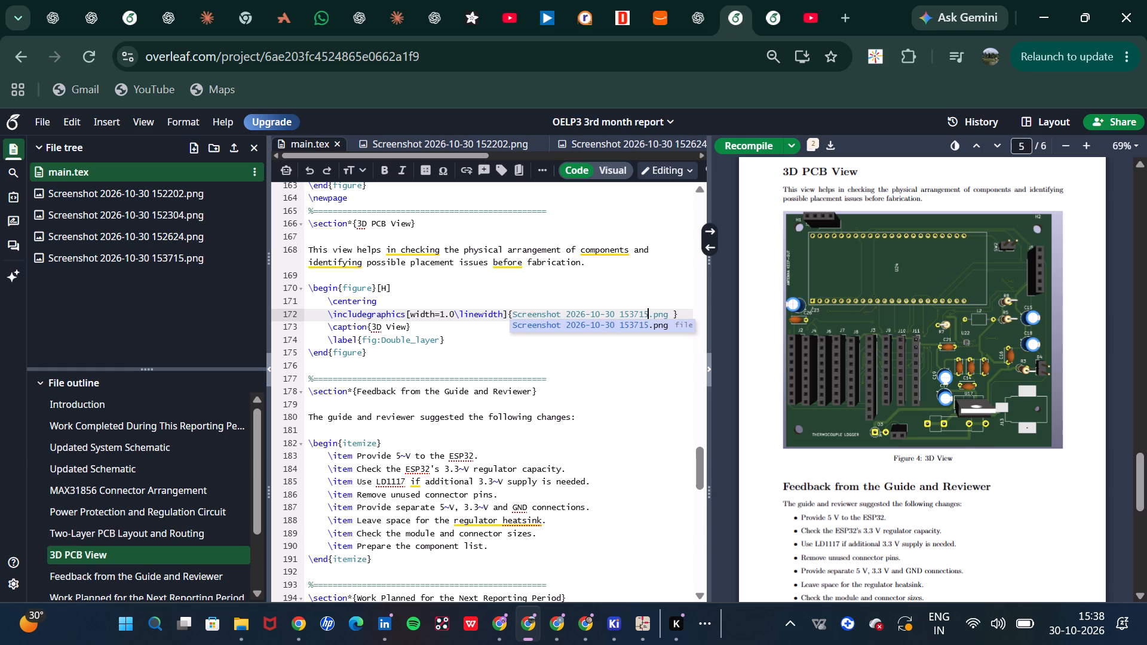
{"action": "key", "text": "ctrl+s"}
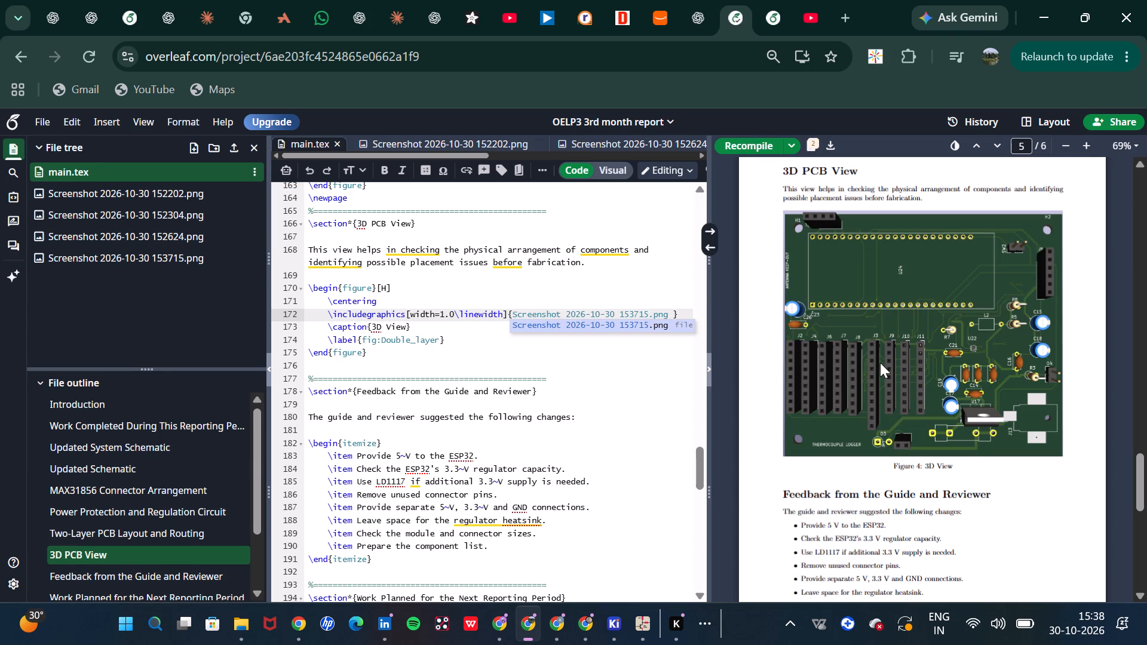
{"action": "left_click", "coordinate": [574, 454]}
{"action": "scroll", "coordinate": [916, 466], "scroll_direction": "down", "scroll_amount": 1}
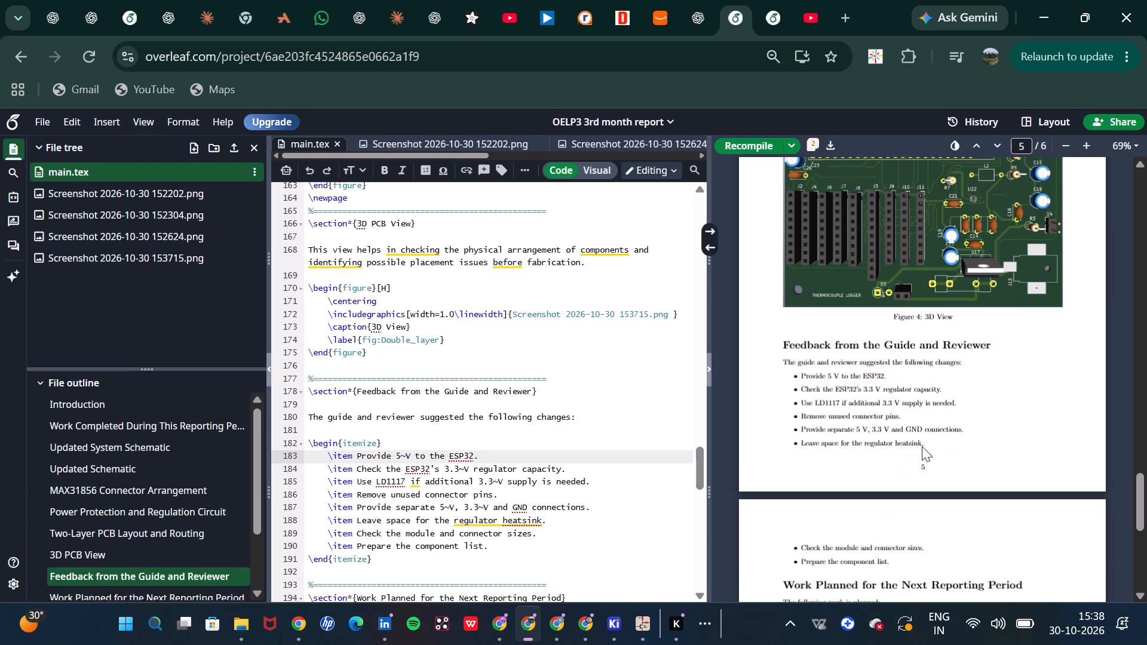
{"action": "triple_click", "coordinate": [922, 446]}
{"action": "double_click", "coordinate": [909, 440]}
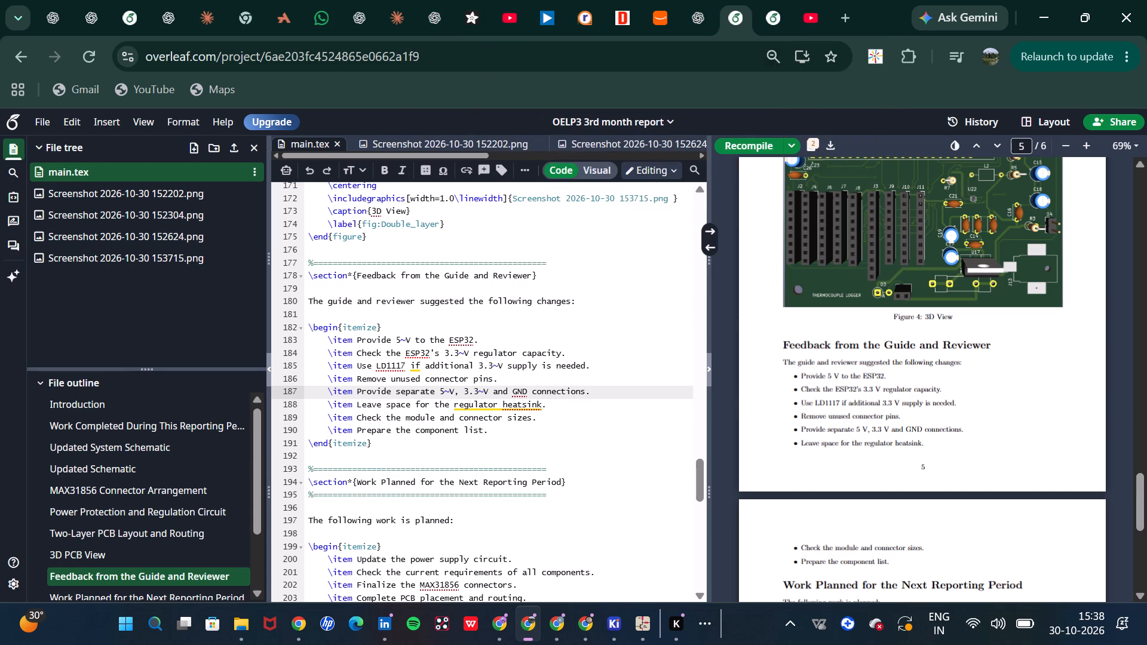
{"action": "scroll", "coordinate": [883, 395], "scroll_direction": "down", "scroll_amount": 2}
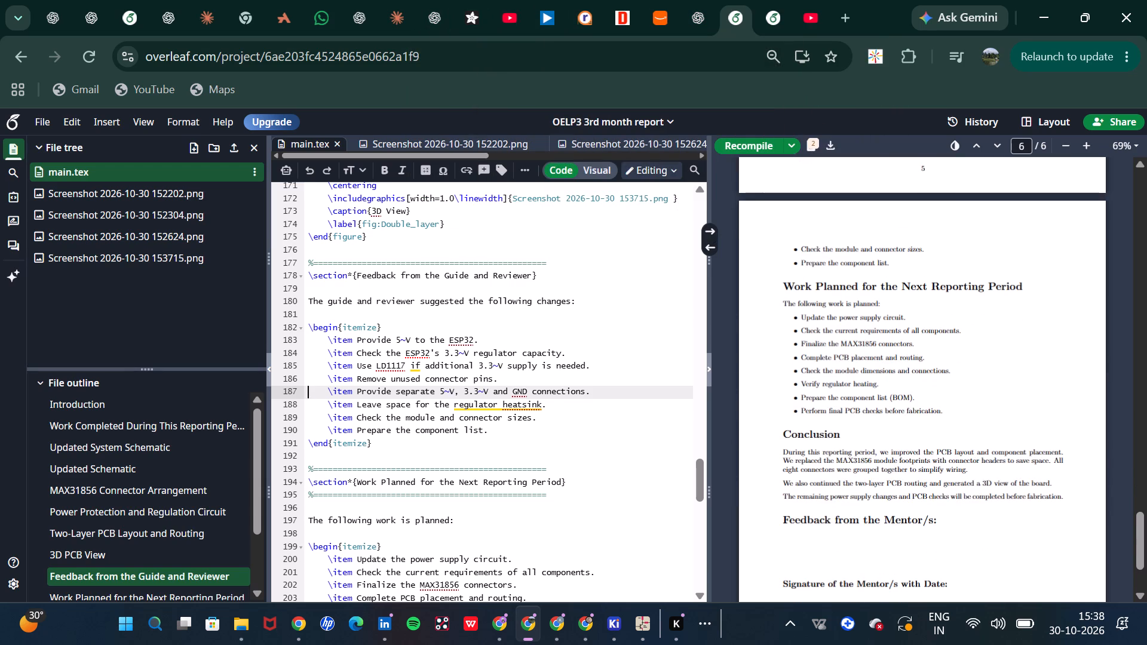
{"action": "scroll", "coordinate": [884, 395], "scroll_direction": "up", "scroll_amount": 2}
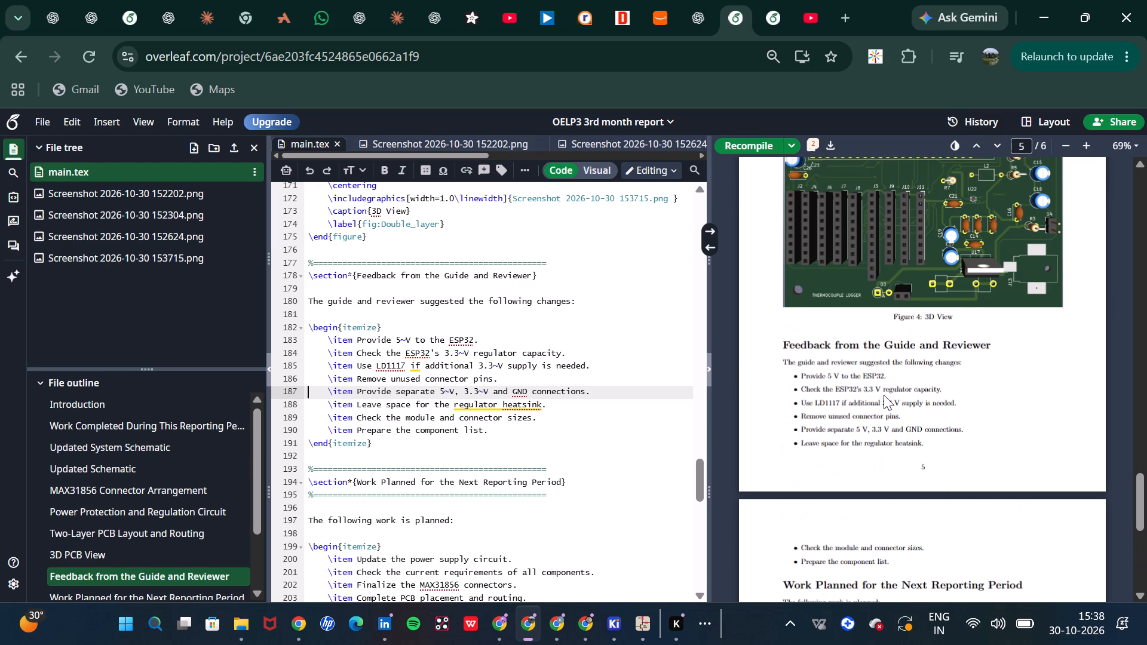
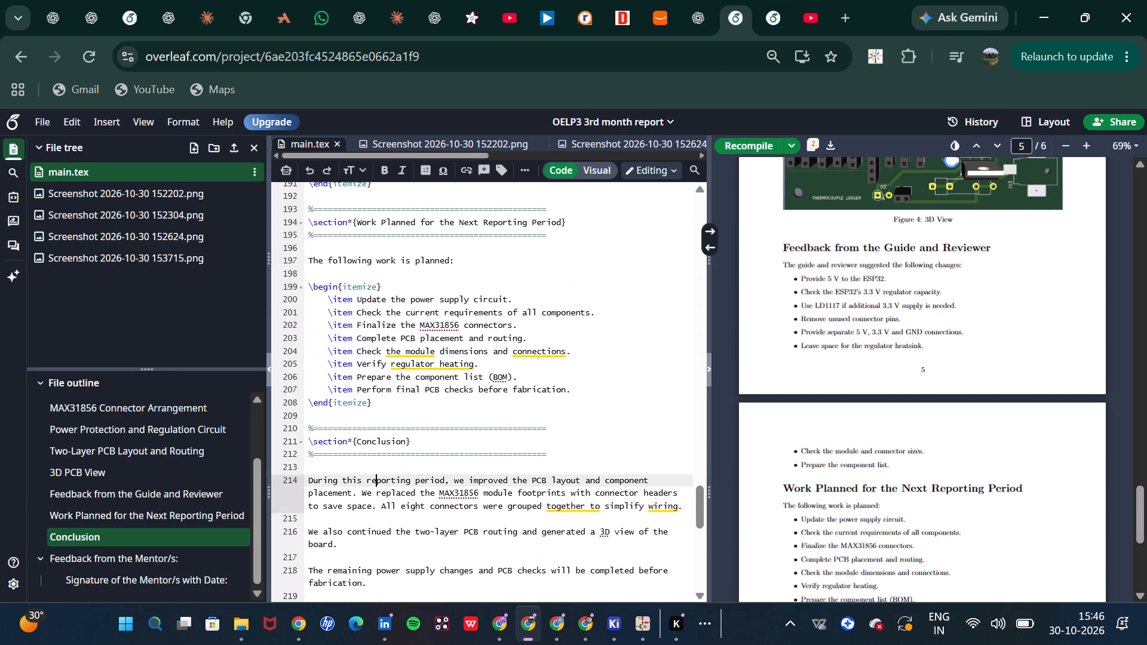
{"action": "scroll", "coordinate": [397, 412], "scroll_direction": "down", "scroll_amount": 1}
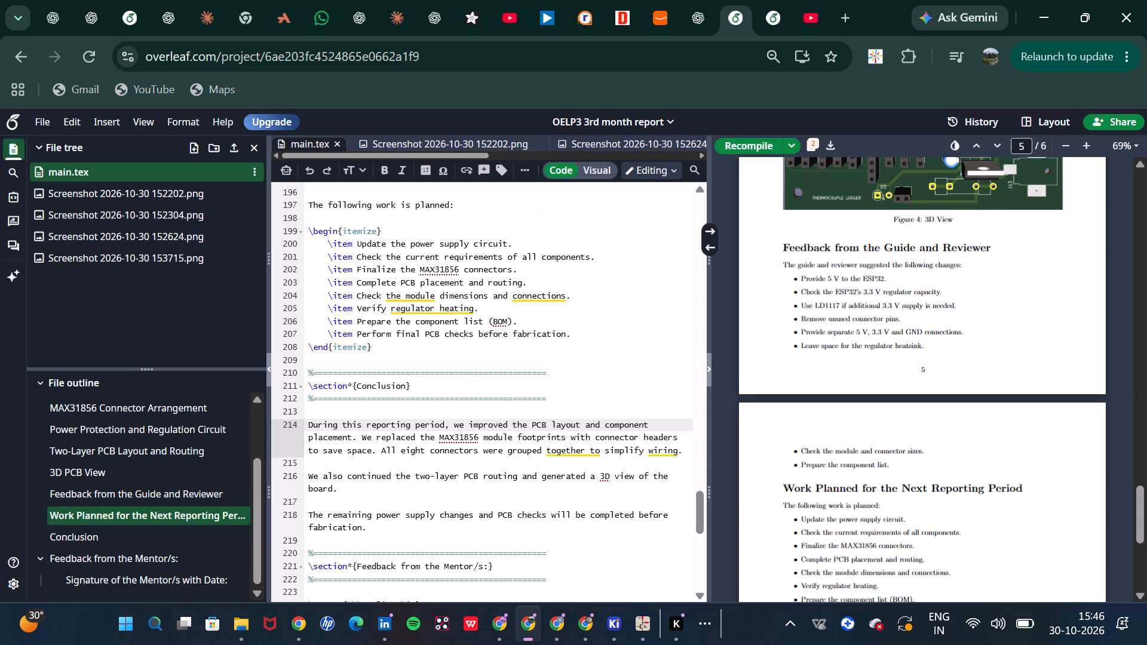
{"action": "left_click_drag", "start_coordinate": [371, 530], "coordinate": [325, 193]}
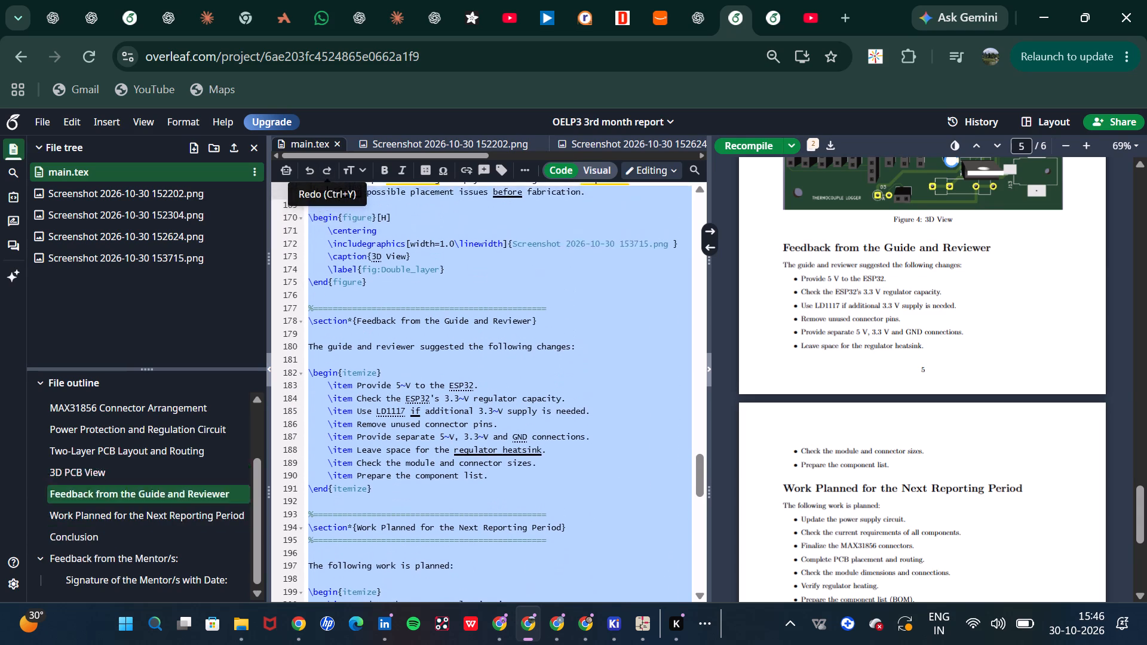
{"action": "left_click_drag", "start_coordinate": [325, 193], "coordinate": [303, 315]}
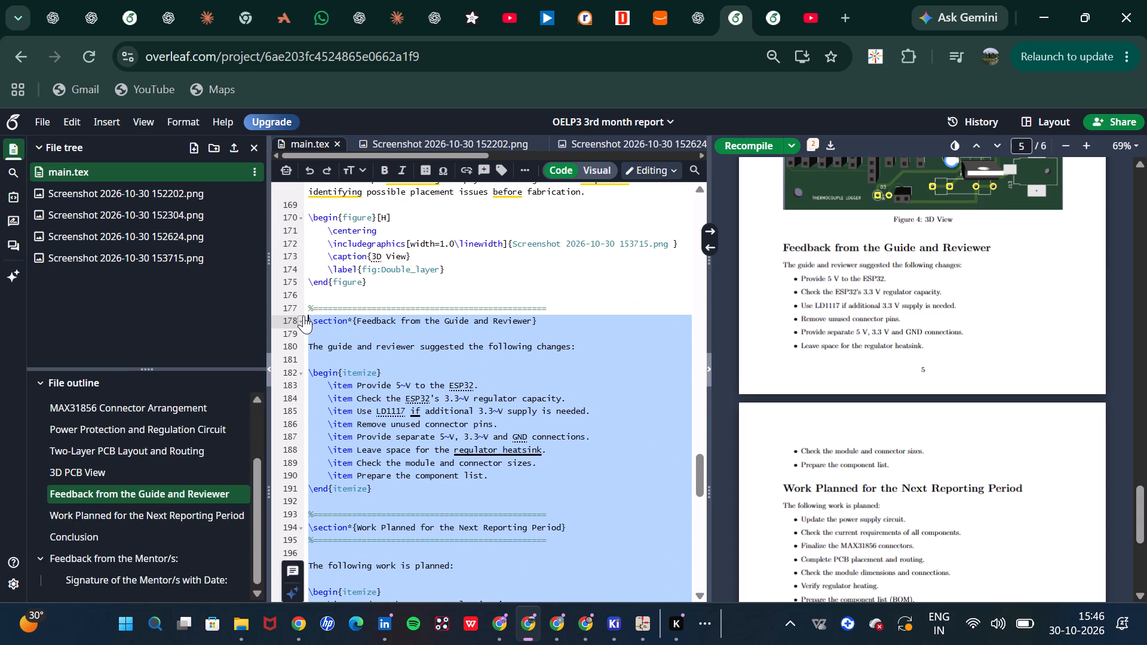
{"action": "key", "text": "ctrl+v"}
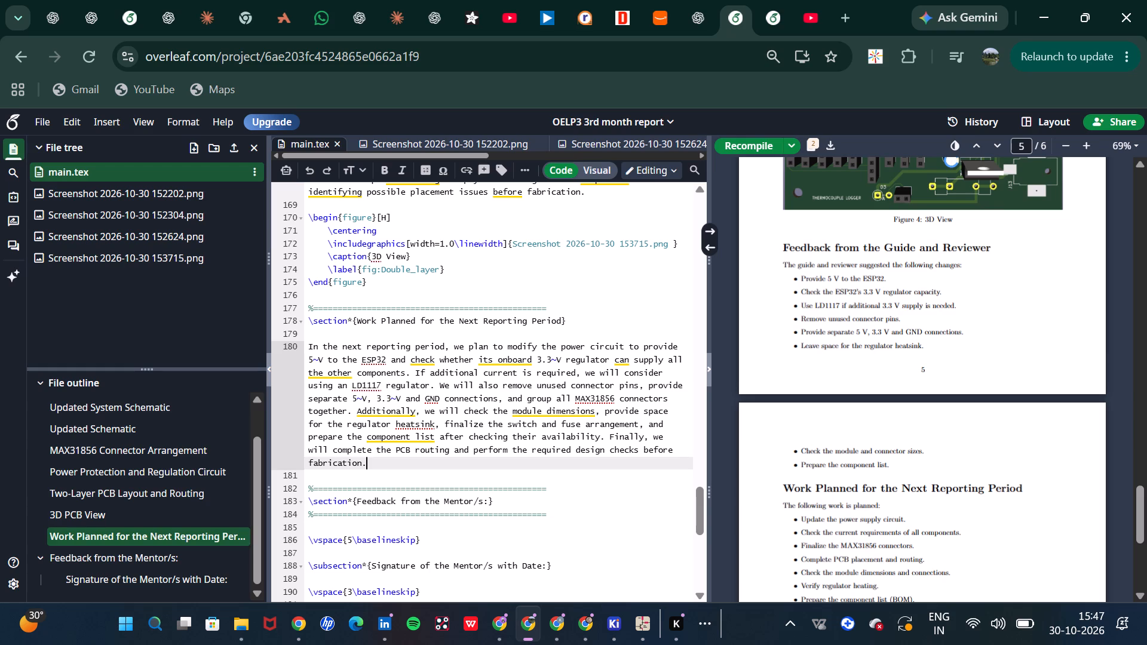
{"action": "key", "text": "ctrl+s"}
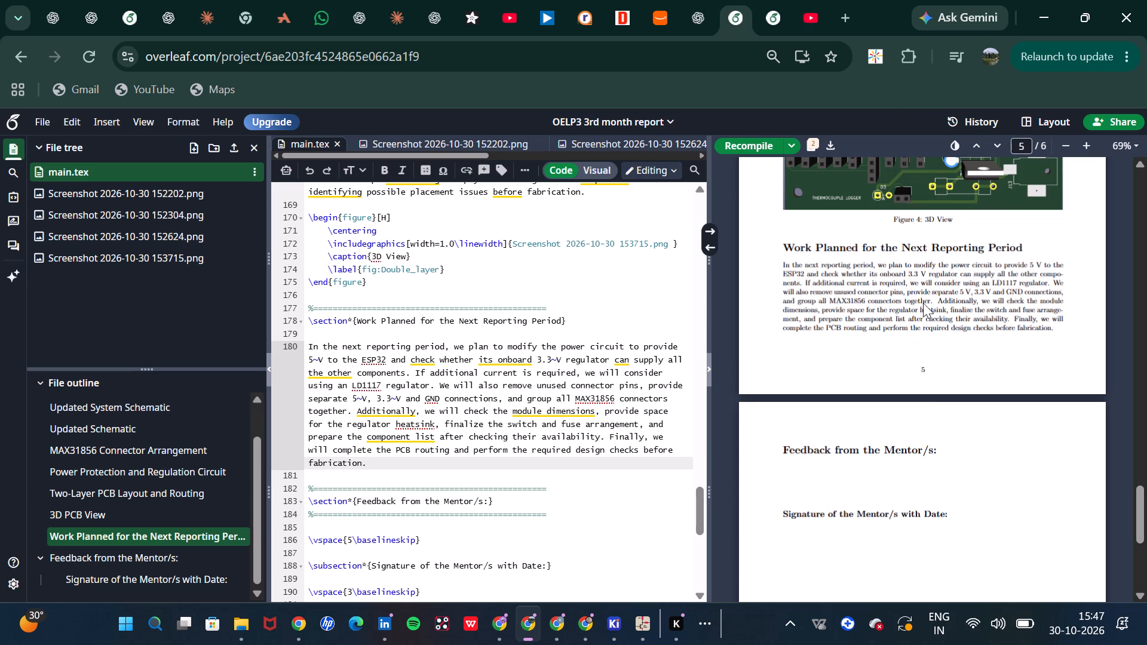
Examine the OELP3 2nd month report's closing sections and page layout for comparison with the 3rd month report.
{"action": "left_click", "coordinate": [775, 0]}
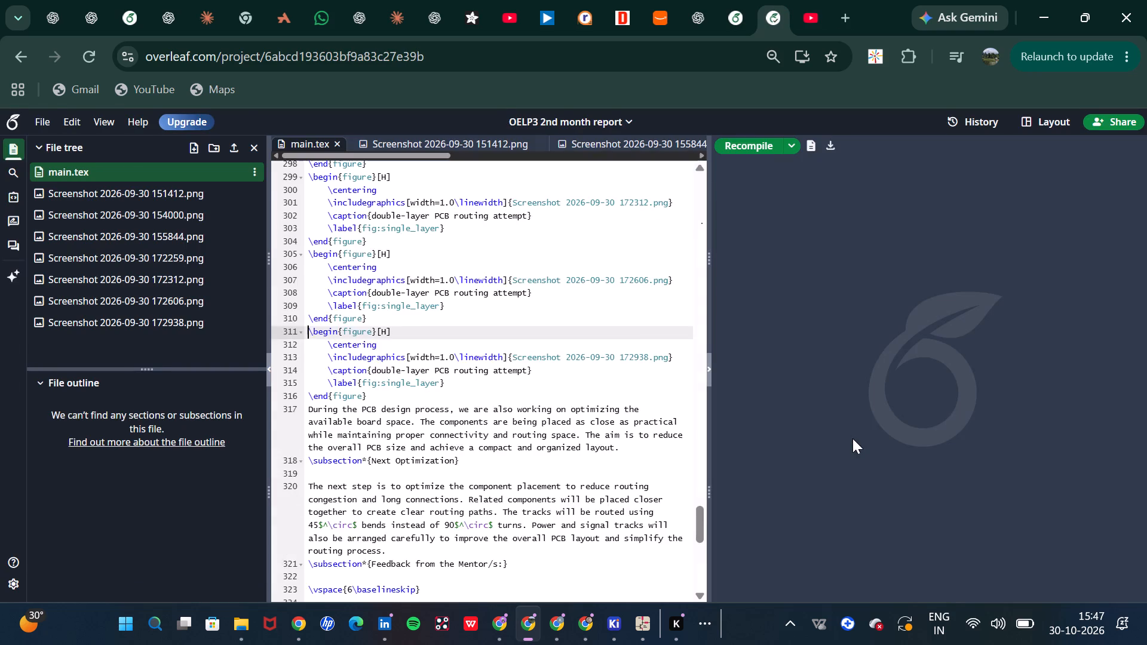
{"action": "scroll", "coordinate": [539, 458], "scroll_direction": "down", "scroll_amount": 9}
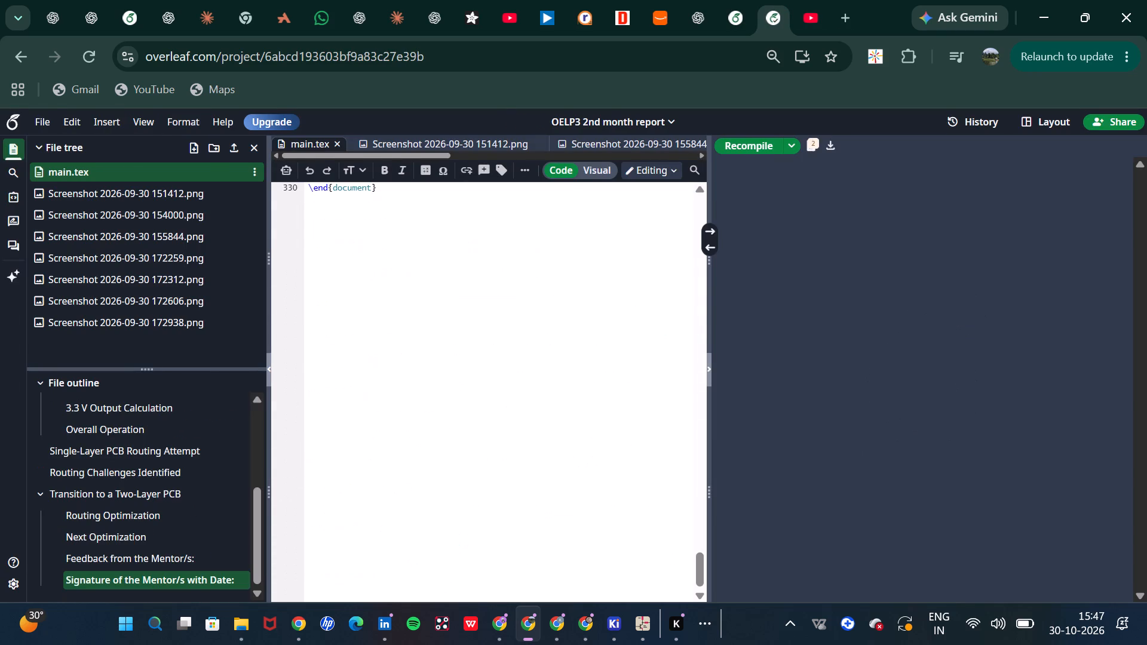
{"action": "scroll", "coordinate": [539, 458], "scroll_direction": "up", "scroll_amount": 1}
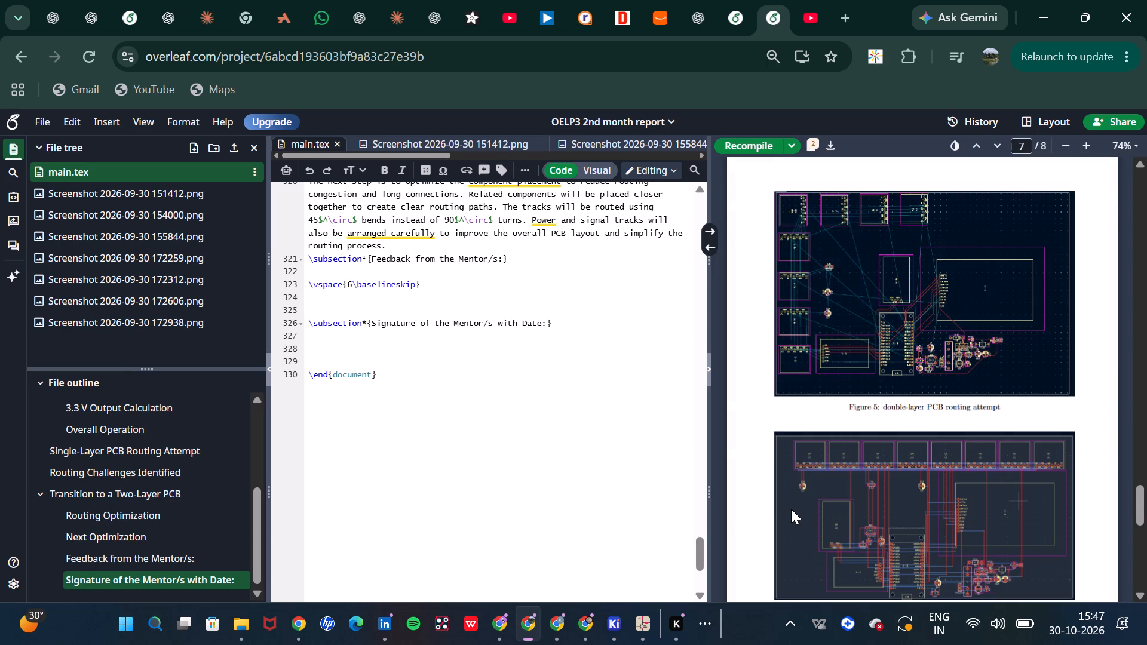
{"action": "scroll", "coordinate": [792, 509], "scroll_direction": "down", "scroll_amount": 11}
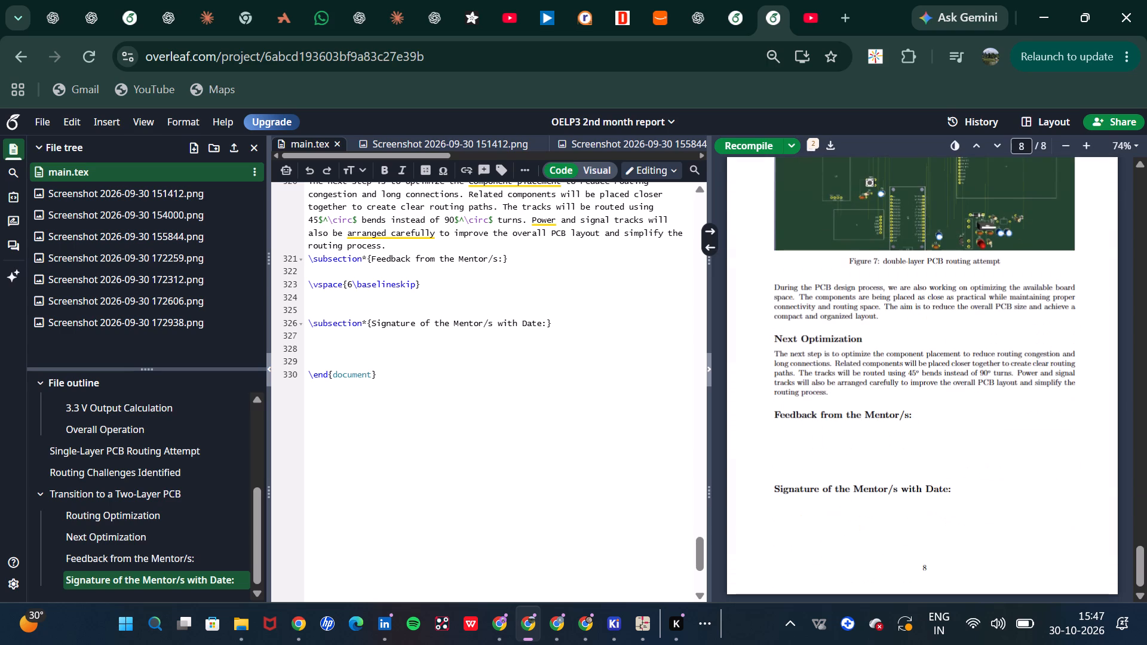
{"action": "scroll", "coordinate": [884, 499], "scroll_direction": "up", "scroll_amount": 11}
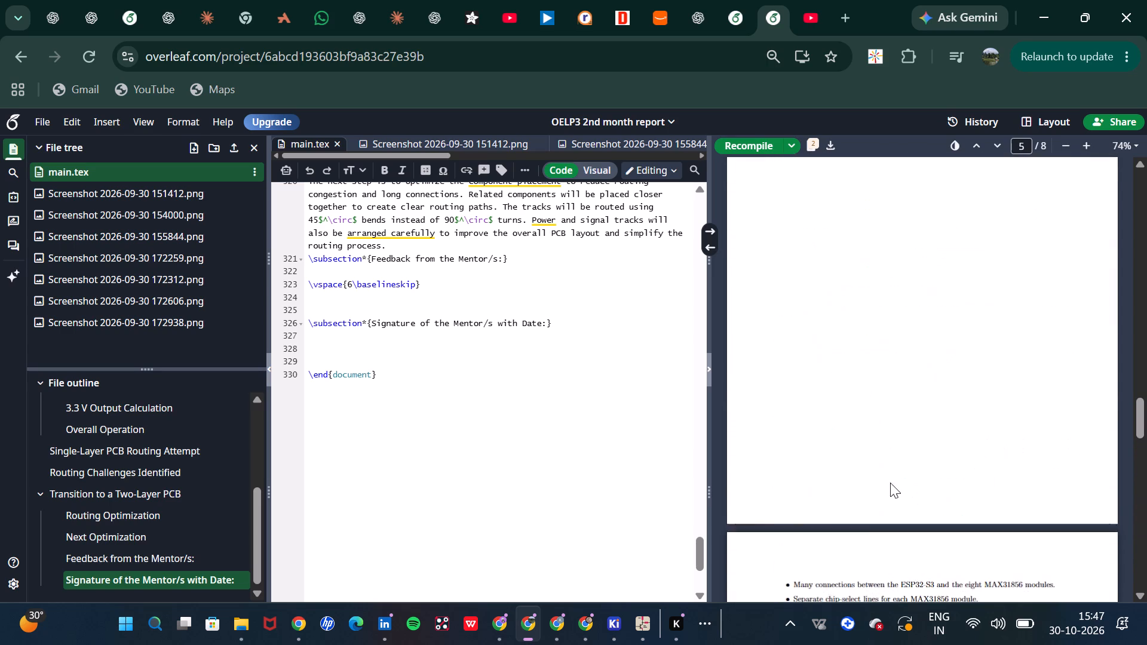
{"action": "double_click", "coordinate": [736, 1]}
{"action": "double_click", "coordinate": [783, 0]}
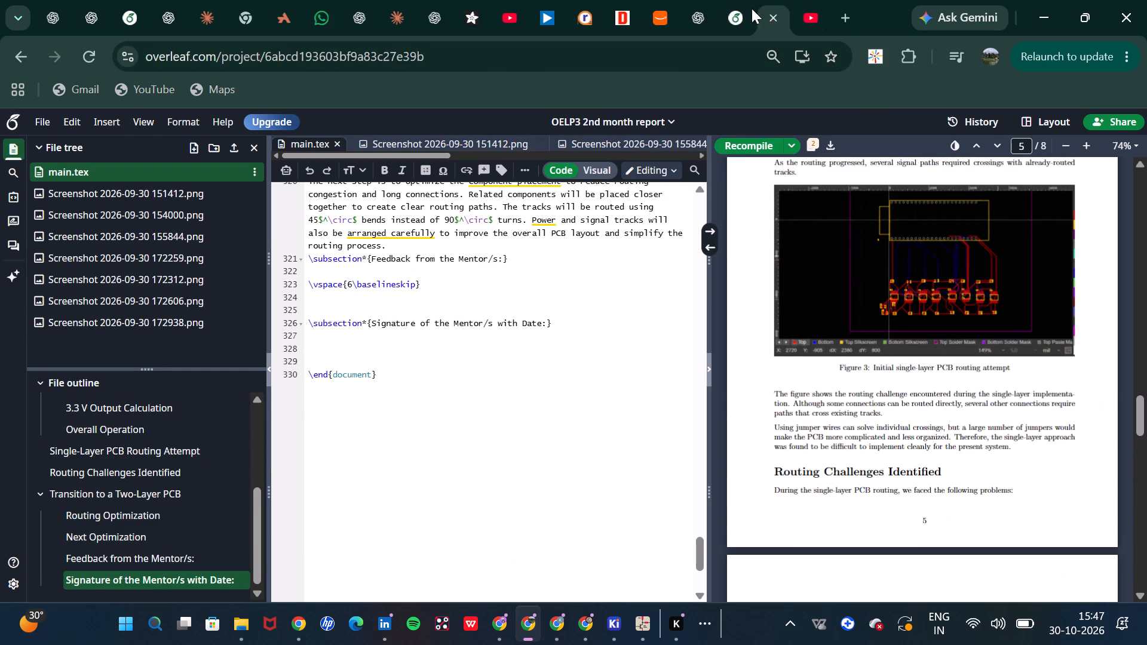
{"action": "left_click", "coordinate": [743, 8]}
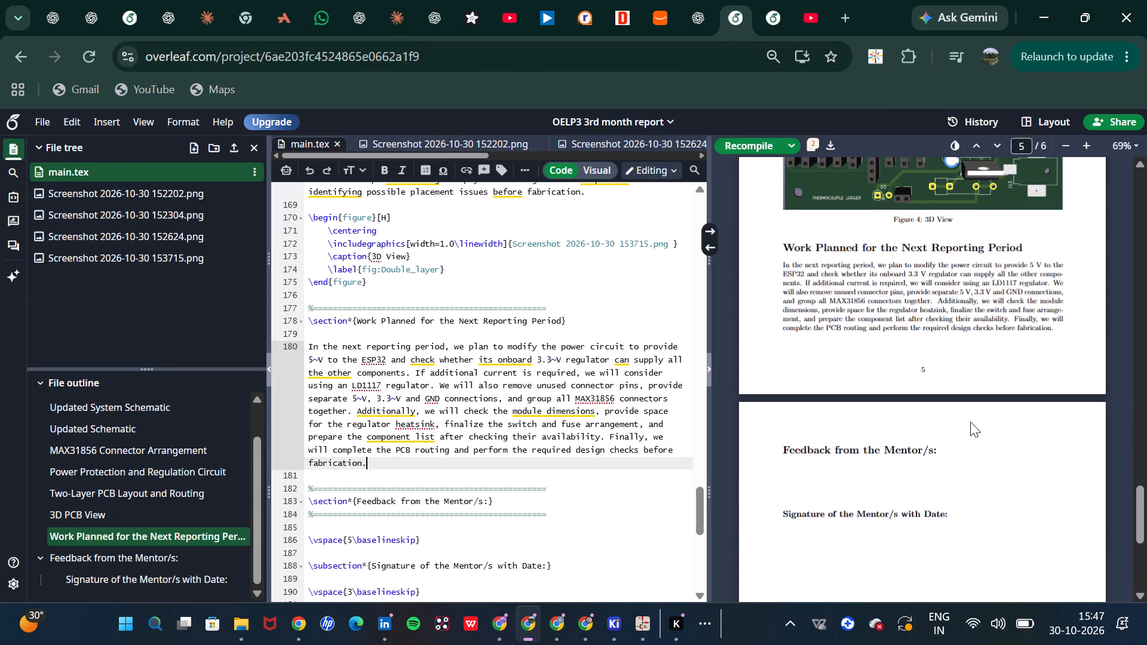
{"action": "scroll", "coordinate": [970, 422], "scroll_direction": "up", "scroll_amount": 1}
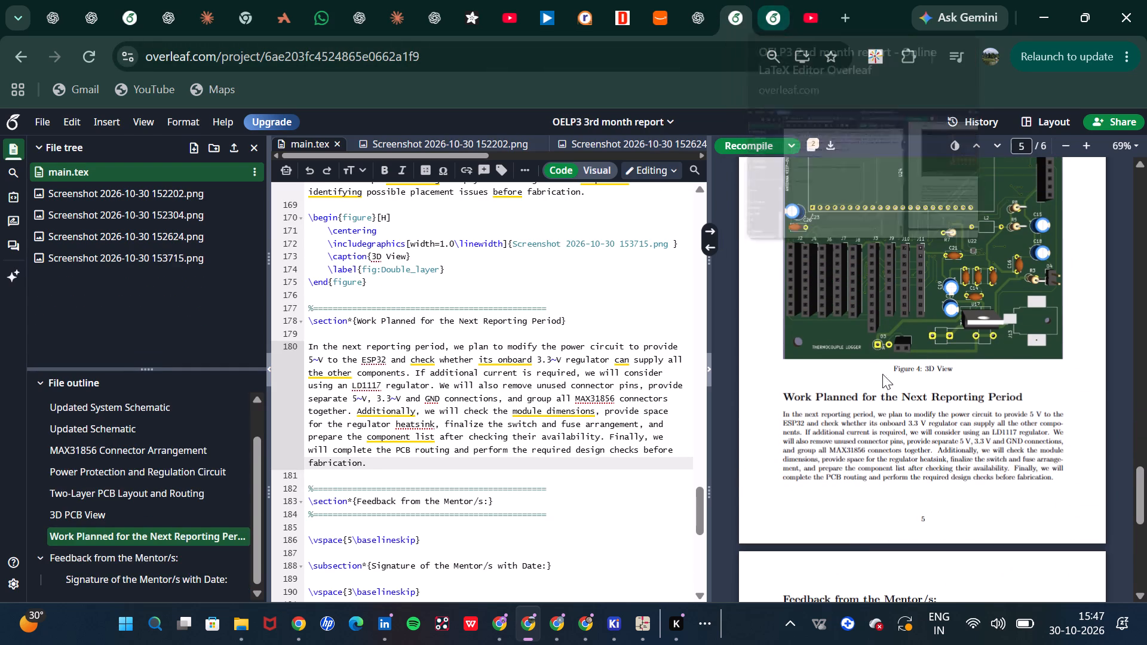
{"action": "scroll", "coordinate": [916, 460], "scroll_direction": "up", "scroll_amount": 2}
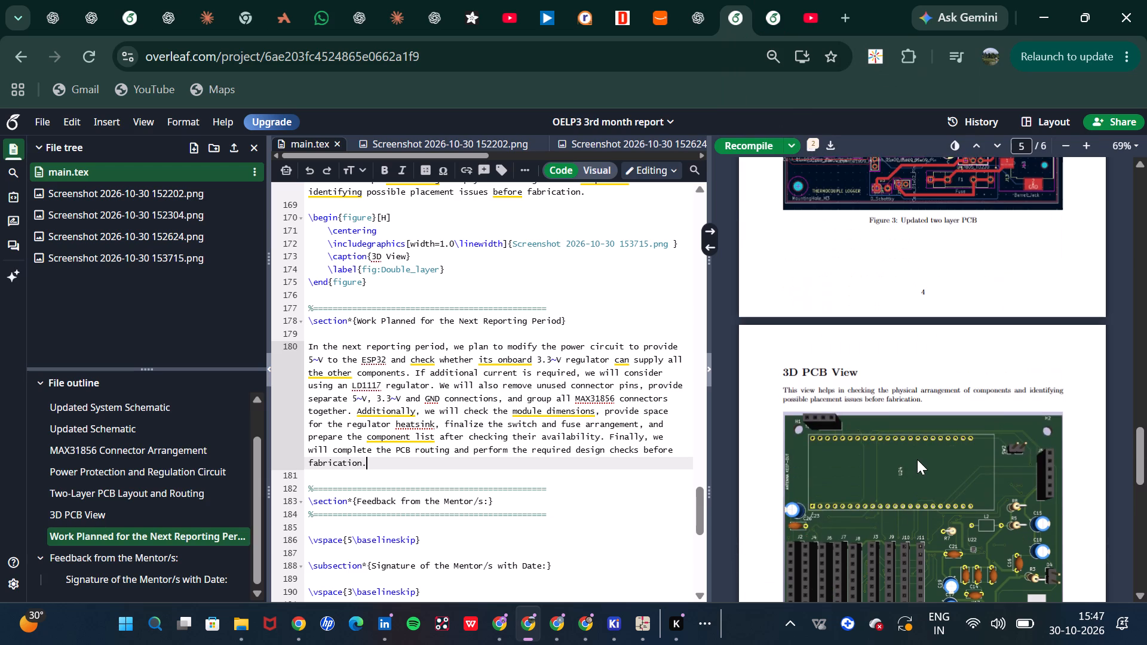
{"action": "scroll", "coordinate": [917, 459], "scroll_direction": "up", "scroll_amount": 3}
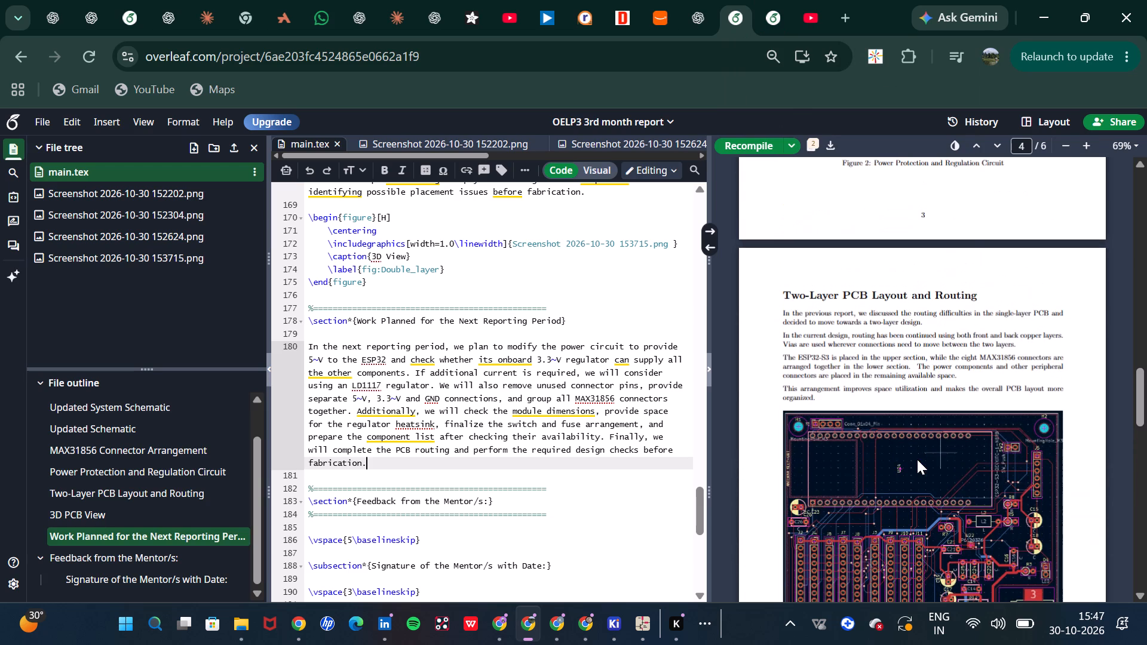
{"action": "scroll", "coordinate": [916, 459], "scroll_direction": "up", "scroll_amount": 5}
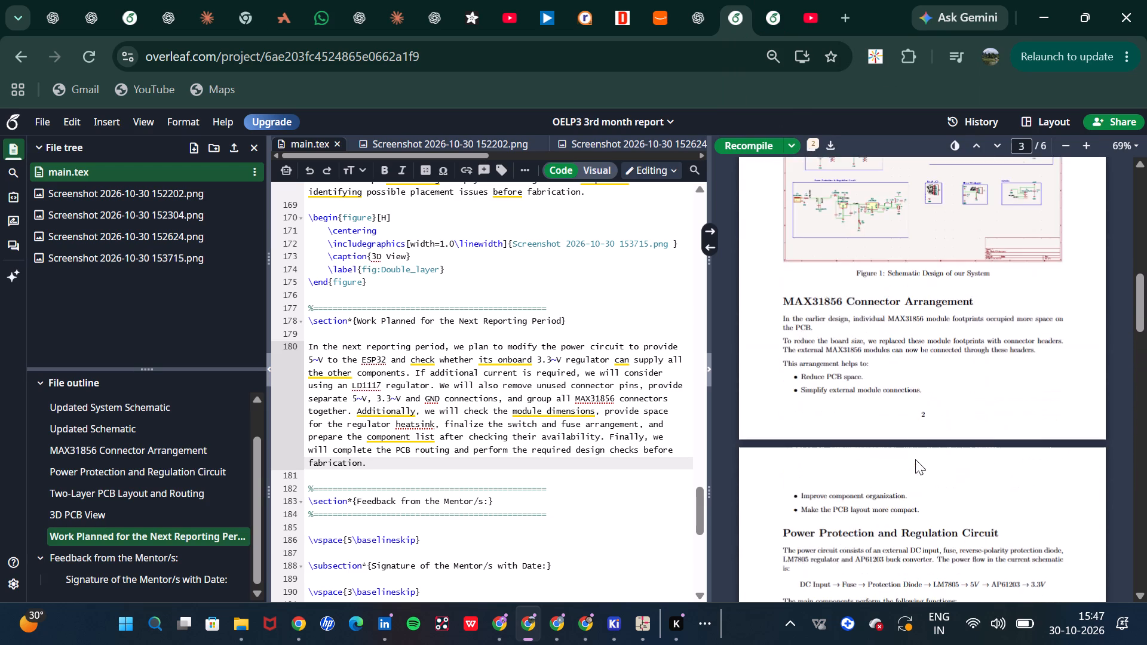
{"action": "scroll", "coordinate": [915, 459], "scroll_direction": "up", "scroll_amount": 6}
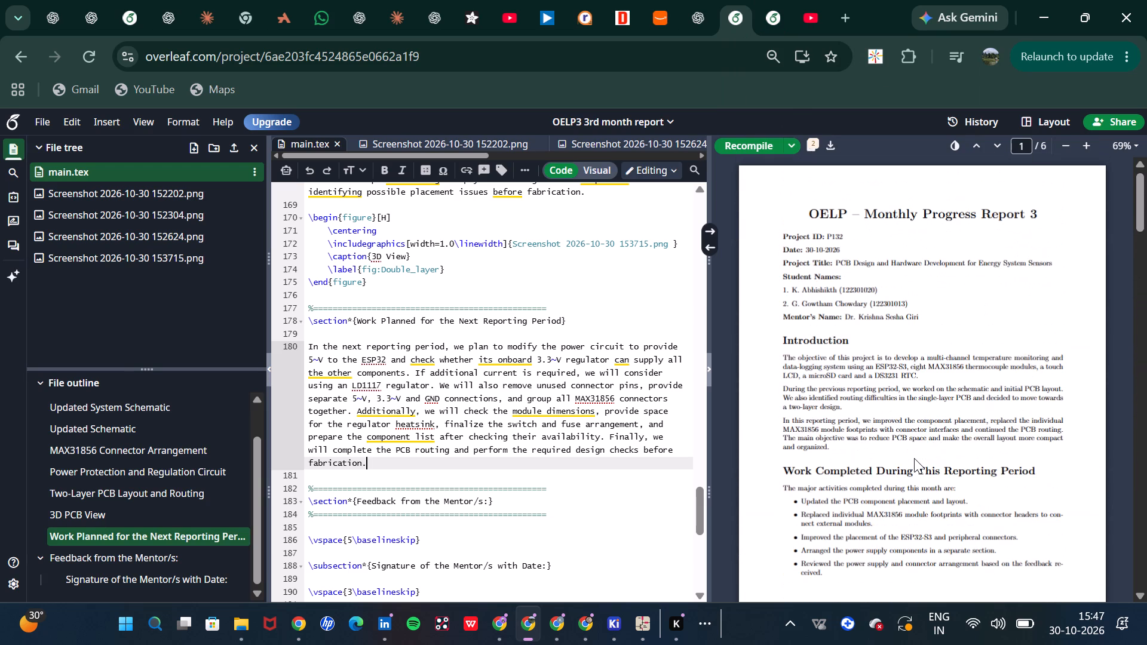
{"action": "scroll", "coordinate": [914, 458], "scroll_direction": "up", "scroll_amount": 2}
{"action": "scroll", "coordinate": [907, 426], "scroll_direction": "down", "scroll_amount": 8}
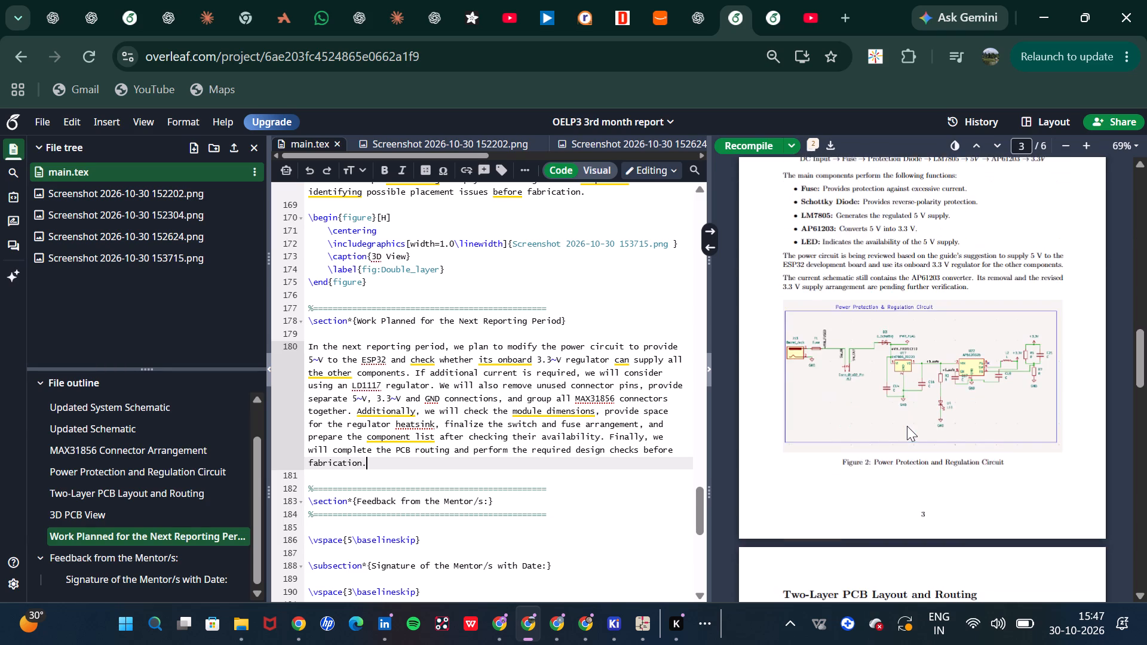
{"action": "scroll", "coordinate": [907, 426], "scroll_direction": "down", "scroll_amount": 12}
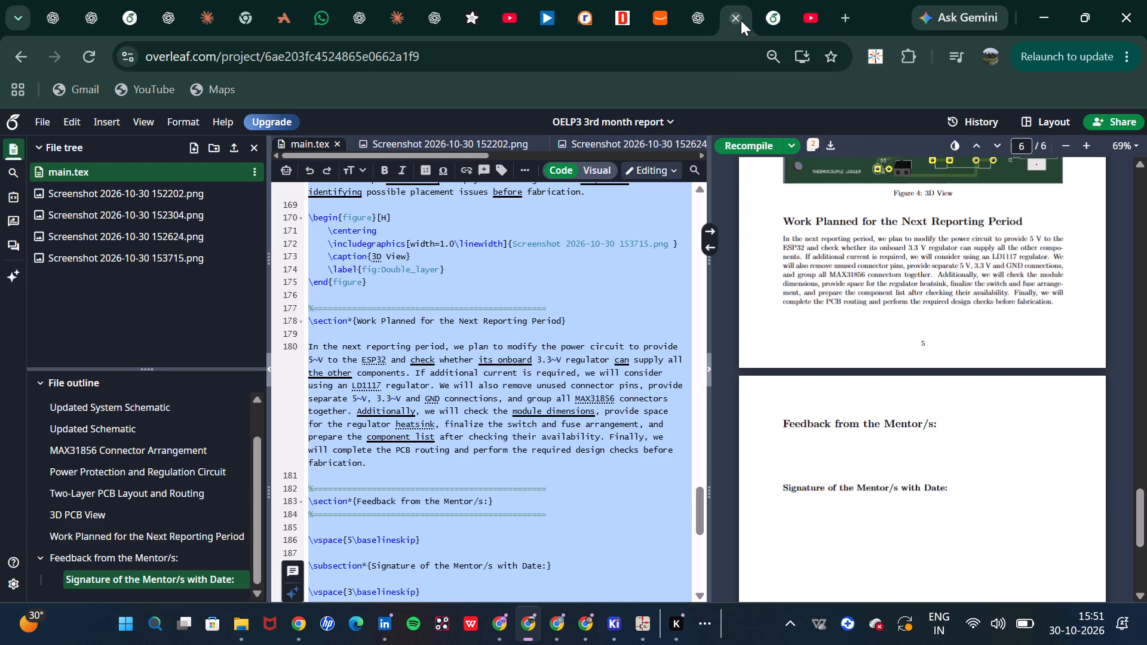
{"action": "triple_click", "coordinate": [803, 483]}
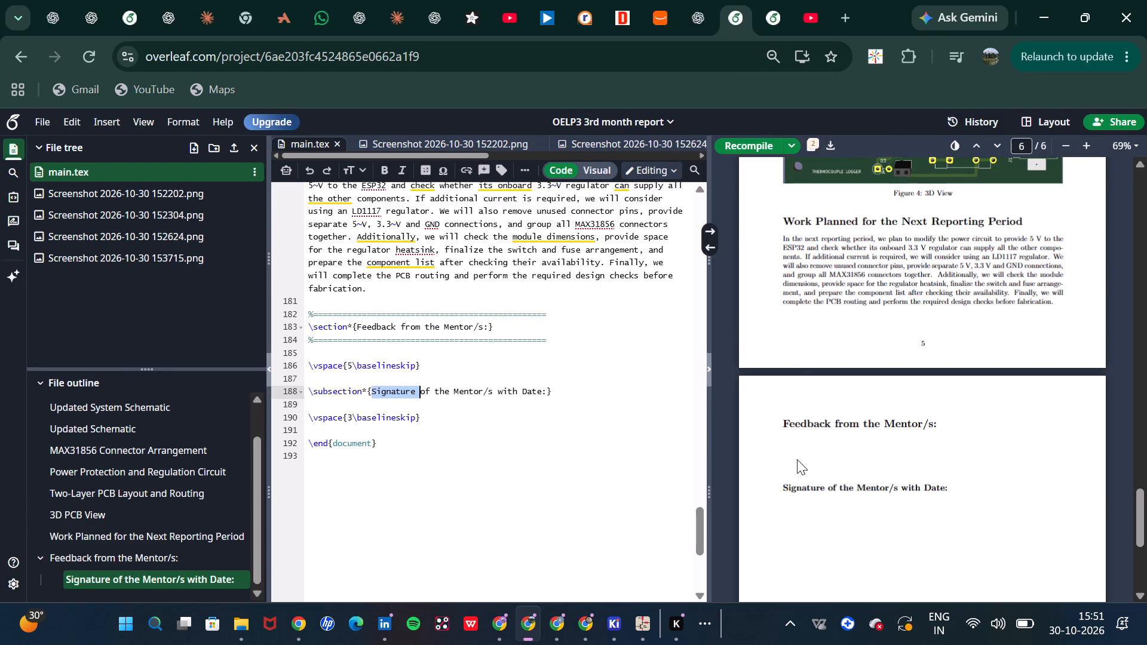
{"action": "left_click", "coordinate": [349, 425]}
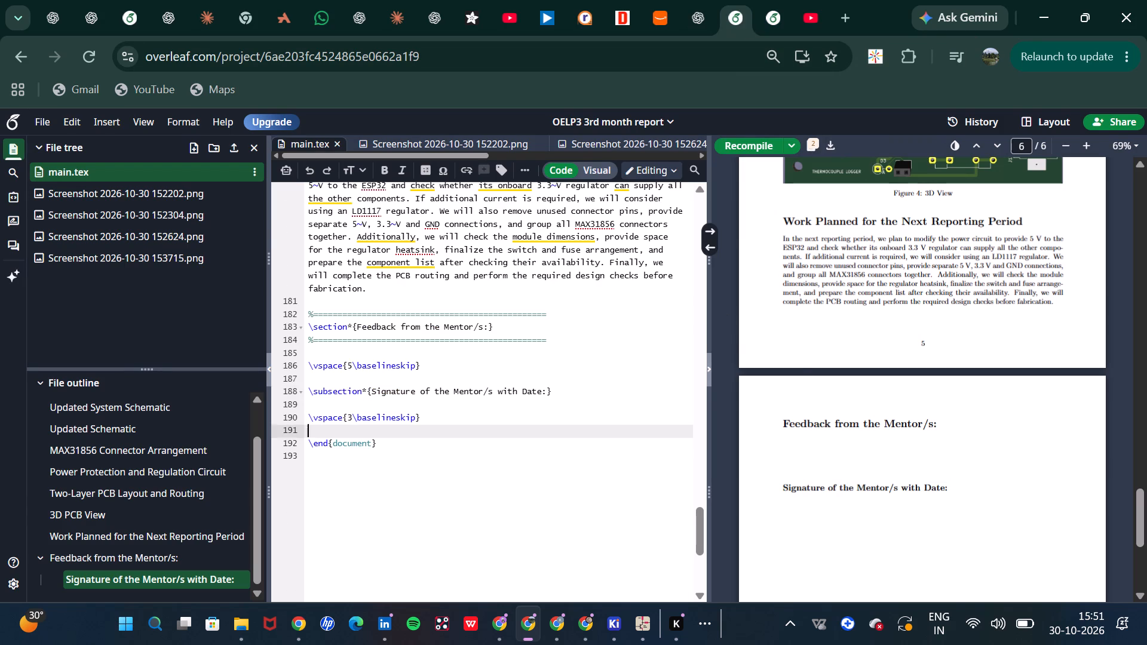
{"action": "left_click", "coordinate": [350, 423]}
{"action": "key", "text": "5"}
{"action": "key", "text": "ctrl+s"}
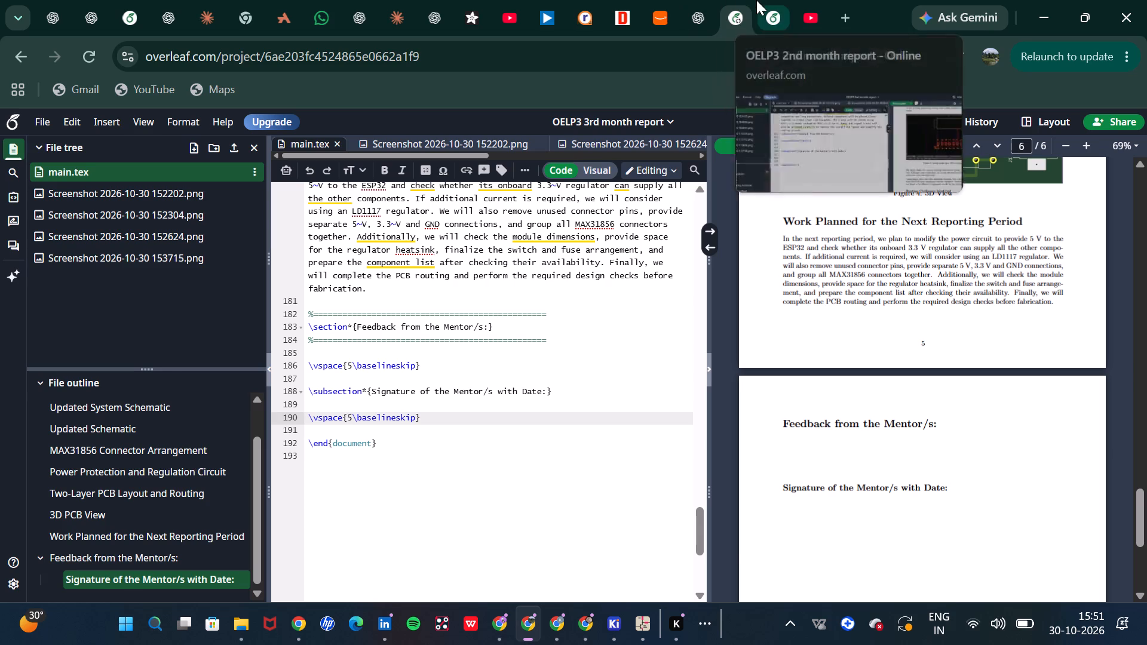
Replace the 3rd month report's mentor feedback and signature block with the one copied from the OELP3 2nd month report, and recompile.
{"action": "left_click", "coordinate": [756, 0]}
{"action": "scroll", "coordinate": [833, 396], "scroll_direction": "down", "scroll_amount": 17}
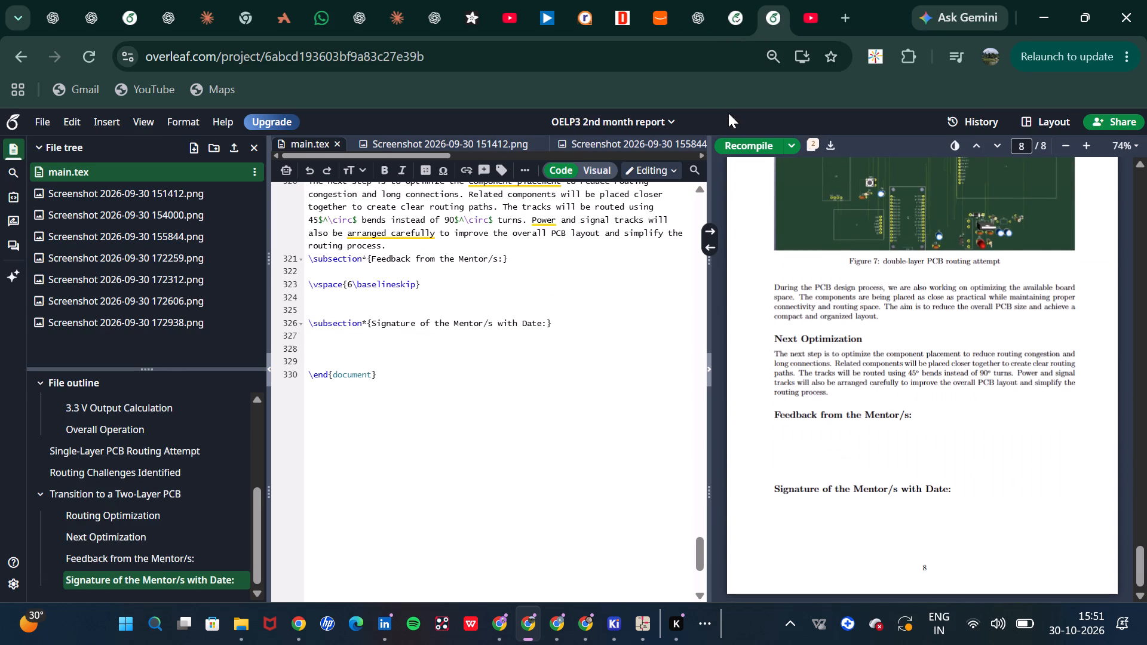
{"action": "triple_click", "coordinate": [778, 414]}
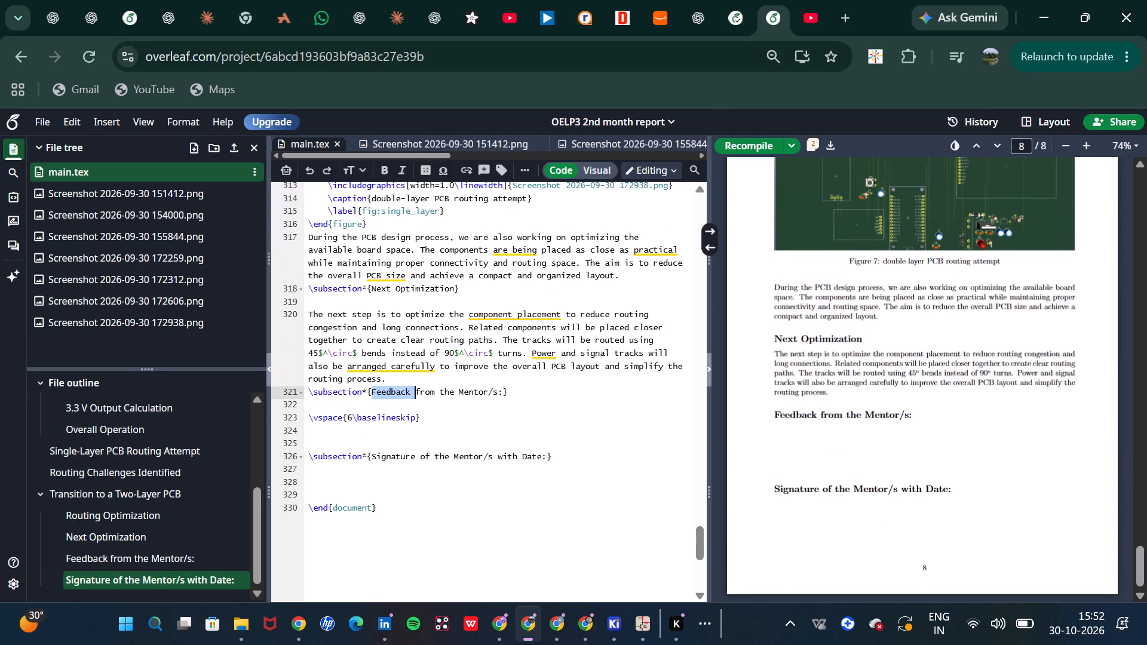
{"action": "left_click", "coordinate": [734, 20]}
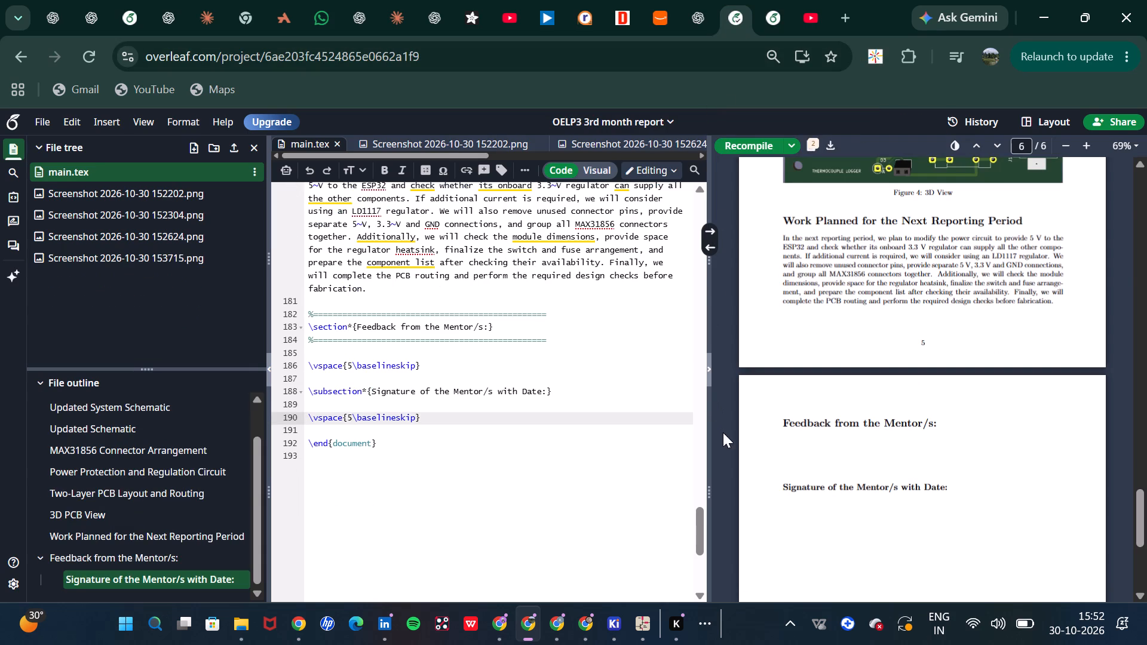
{"action": "left_click", "coordinate": [770, 10]}
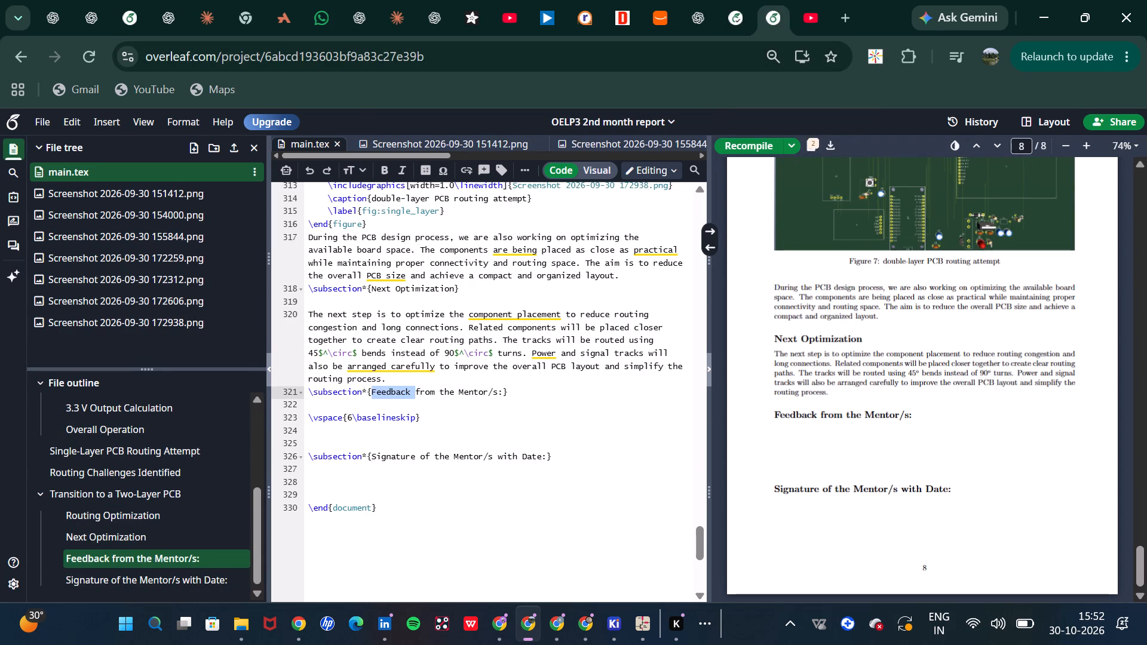
{"action": "left_click_drag", "start_coordinate": [564, 460], "coordinate": [297, 395]}
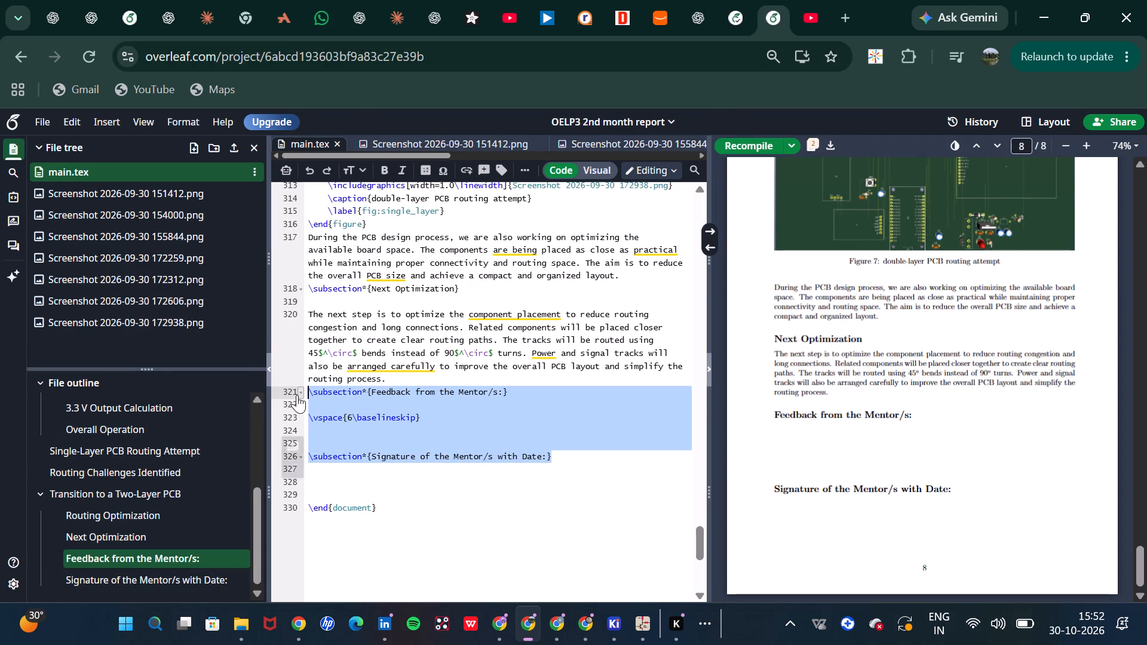
{"action": "key", "text": "ctrl+c"}
{"action": "left_click", "coordinate": [729, 19]}
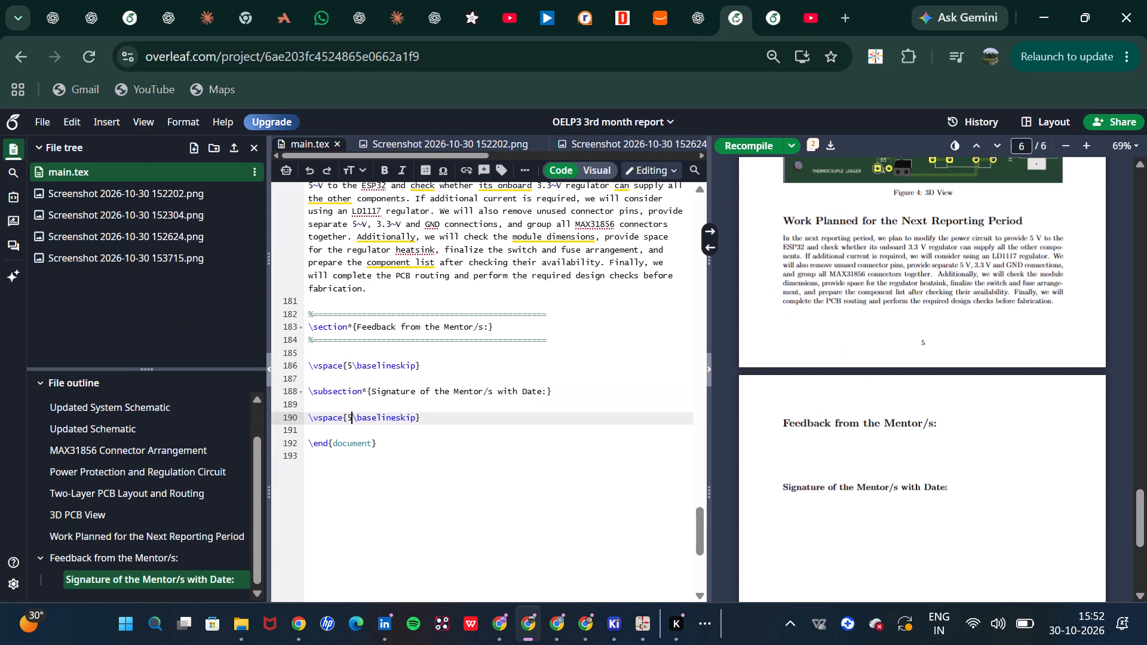
{"action": "left_click_drag", "start_coordinate": [431, 421], "coordinate": [297, 310]}
{"action": "key", "text": "ctrl+v"}
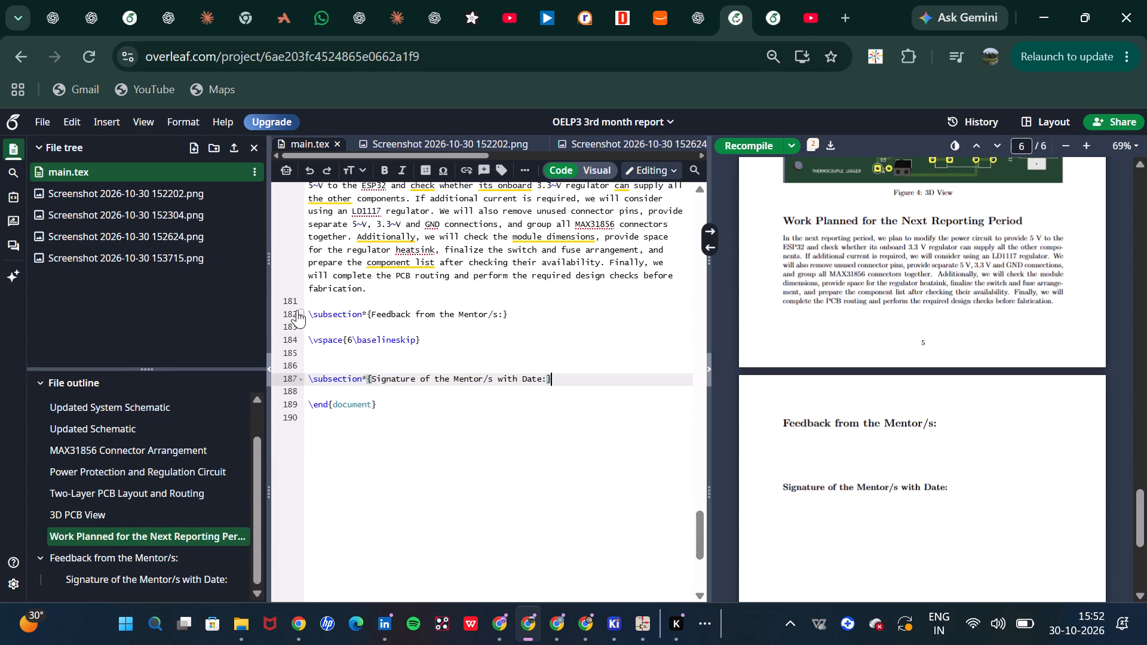
{"action": "key", "text": "ctrl+s"}
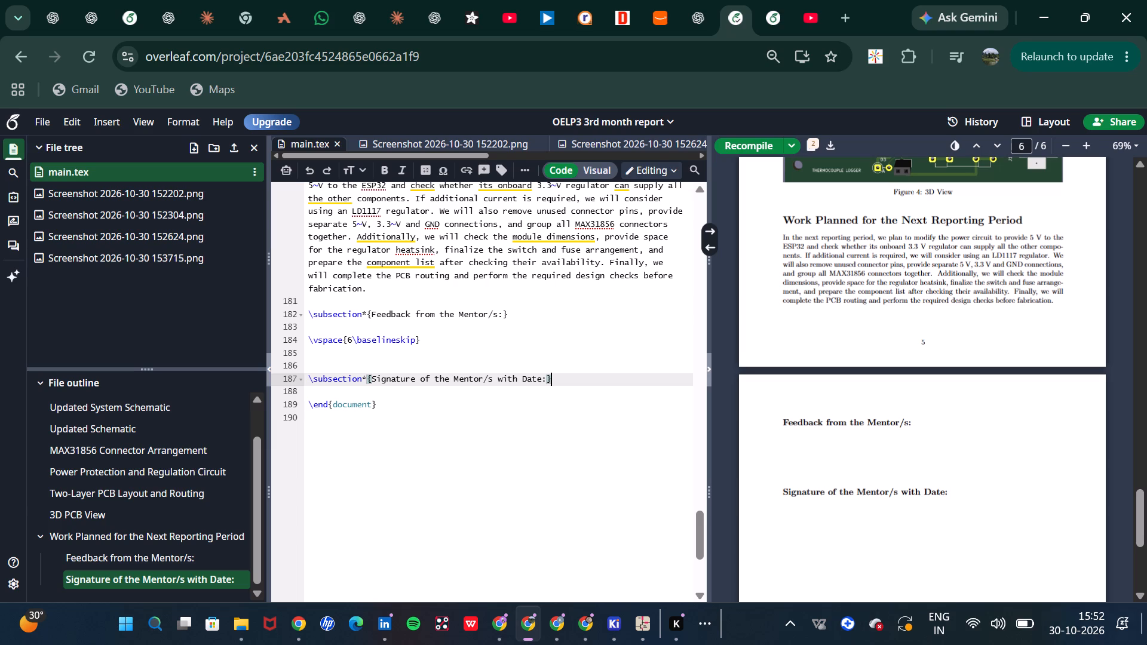
Compare with the 2nd month report's PDF preview and set the 3rd month report's preview zoom to 74%.
{"action": "left_click", "coordinate": [766, 0]}
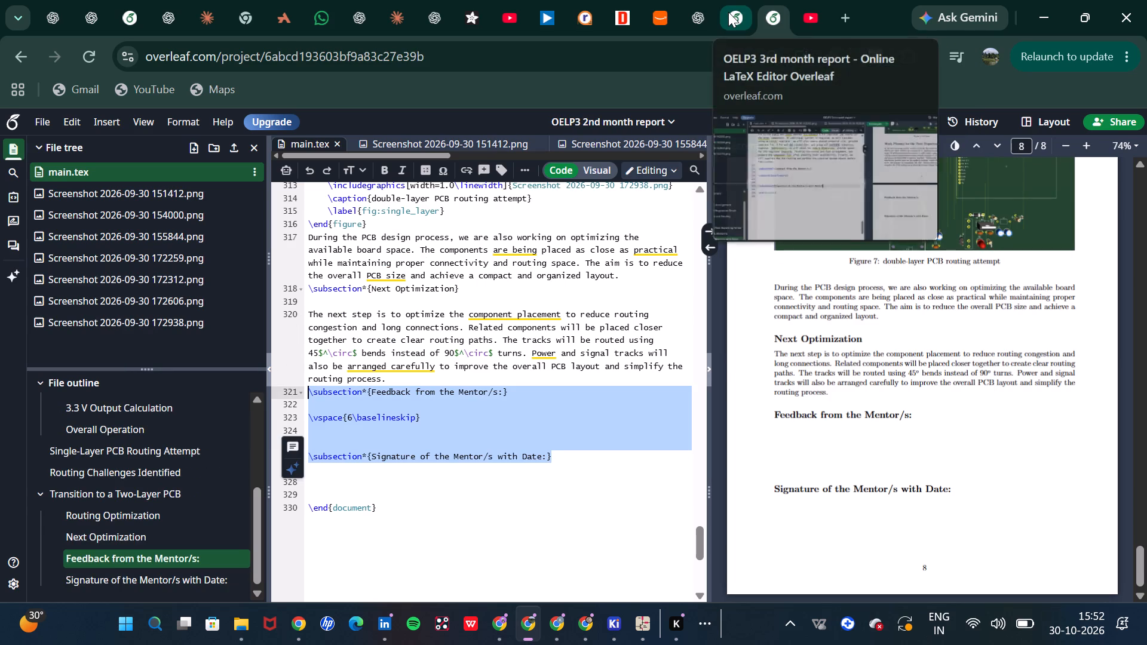
{"action": "left_click", "coordinate": [728, 12]}
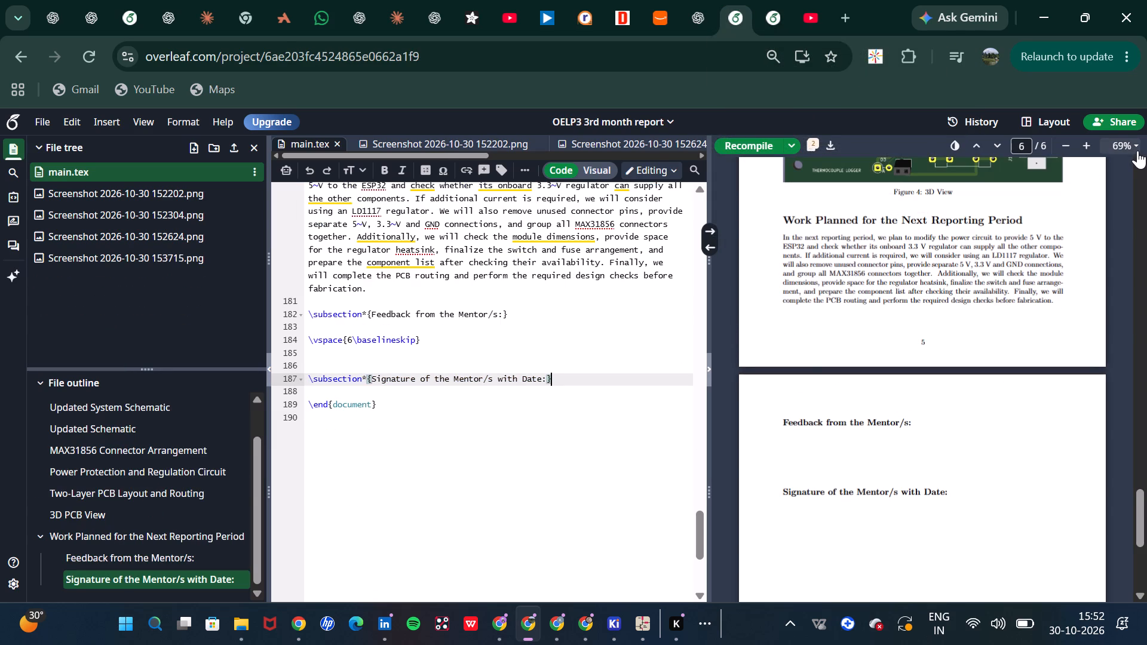
{"action": "left_click", "coordinate": [1137, 150]}
{"action": "double_click", "coordinate": [1007, 182]}
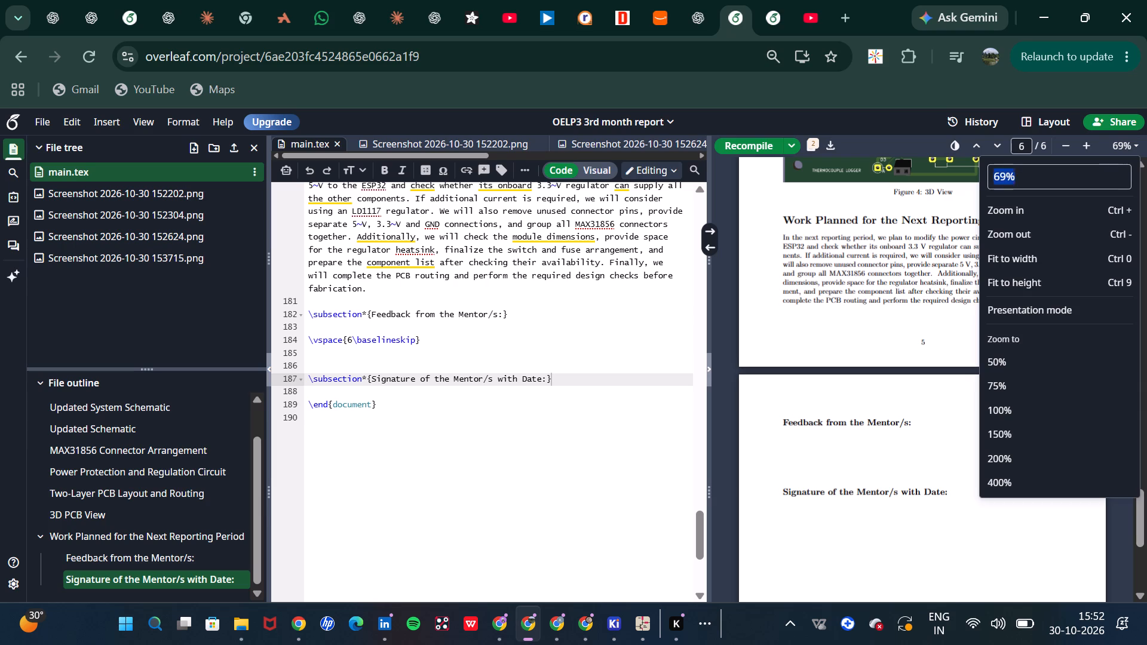
{"action": "triple_click", "coordinate": [1007, 182]}
{"action": "left_click", "coordinate": [1007, 182]}
{"action": "left_click", "coordinate": [1007, 182]}
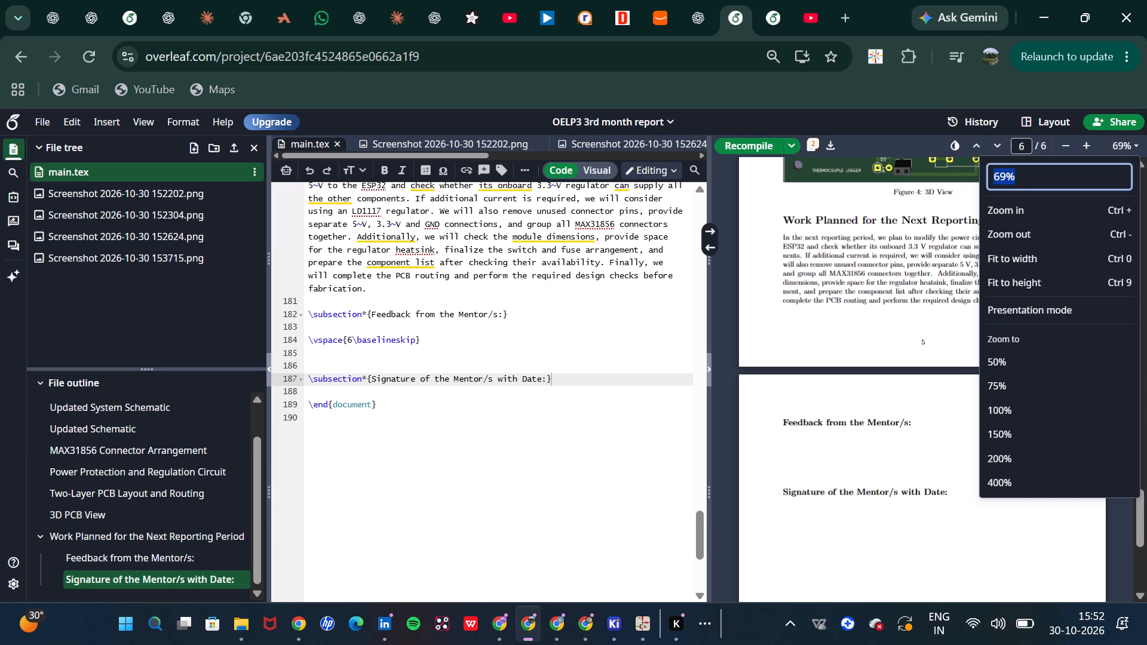
{"action": "key", "text": "Right"}
{"action": "key", "text": "Left"}
{"action": "key", "text": "Left"}
{"action": "key", "text": "Right"}
{"action": "key", "text": "BackSpace"}
{"action": "key", "text": "BackSpace"}
{"action": "type", "text": "74"}
{"action": "key", "text": "ctrl+s"}
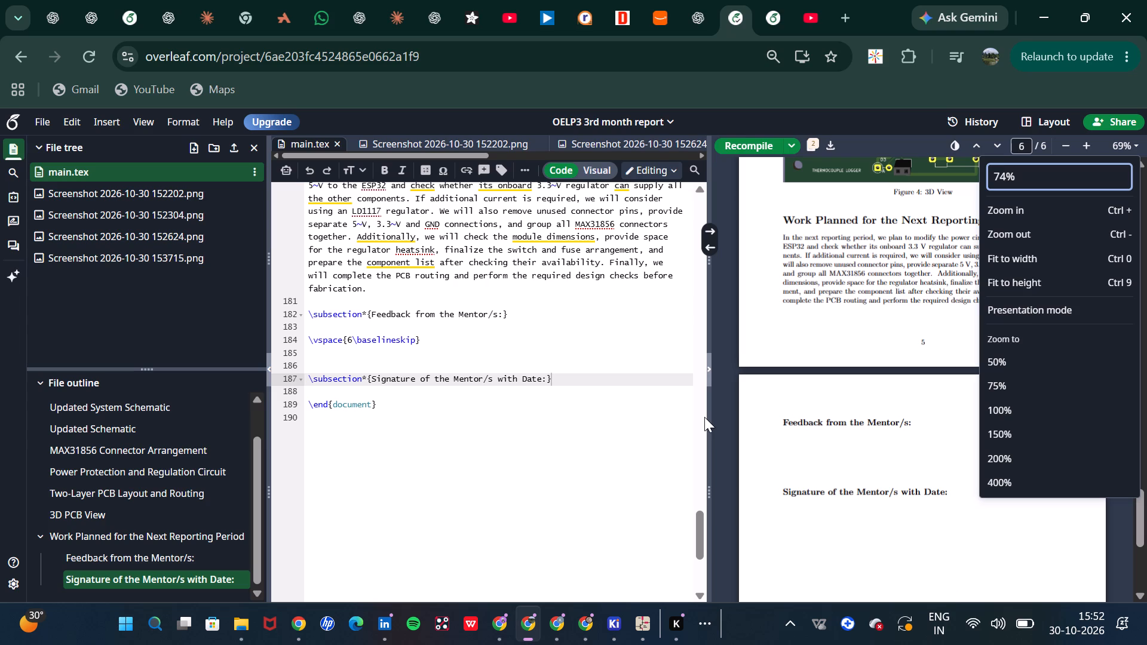
{"action": "key", "text": "Return"}
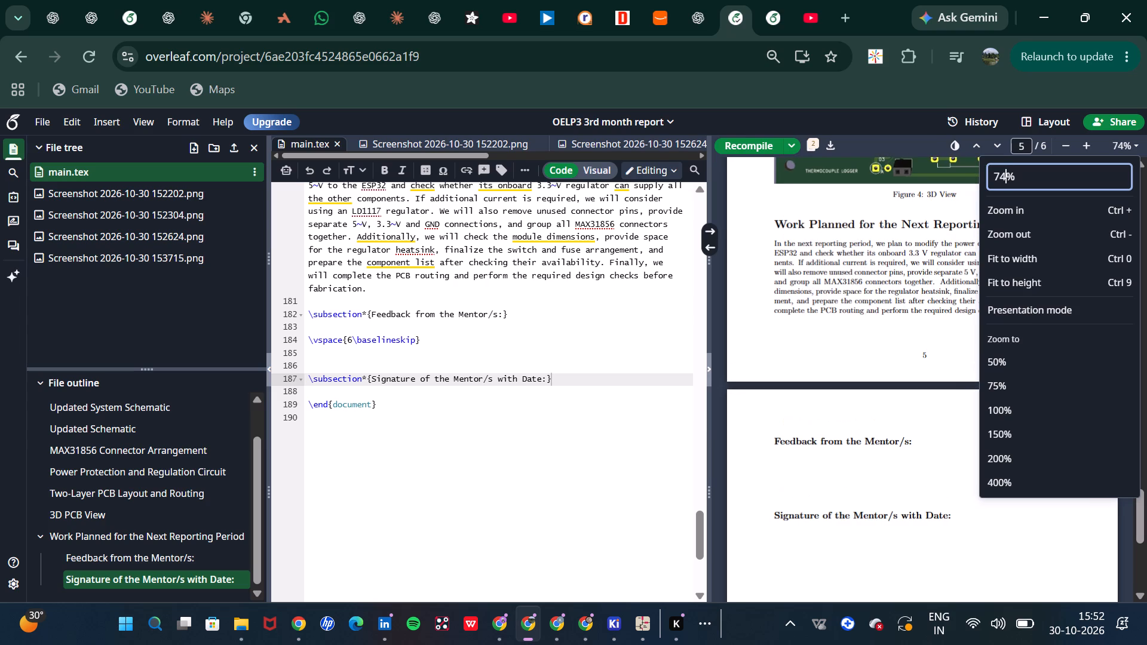
{"action": "left_click", "coordinate": [815, 388]}
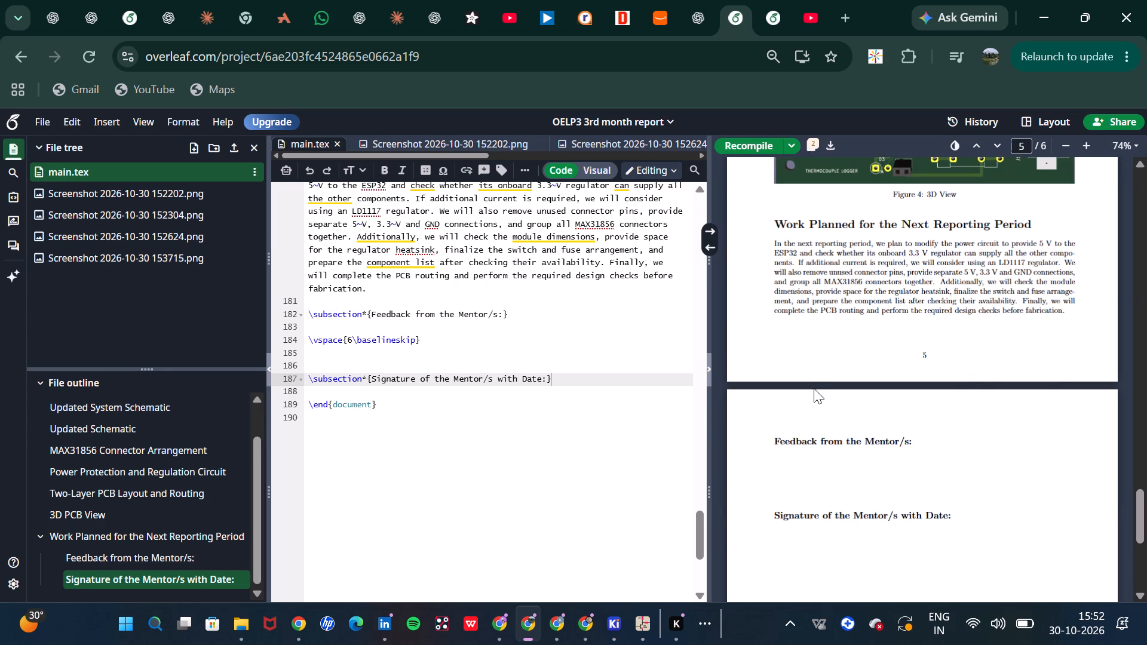
Review the compiled 3rd month report from the last page back to the first, and examine the ESP32 module in the updated schematic up close.
{"action": "scroll", "coordinate": [823, 378], "scroll_direction": "up", "scroll_amount": 2}
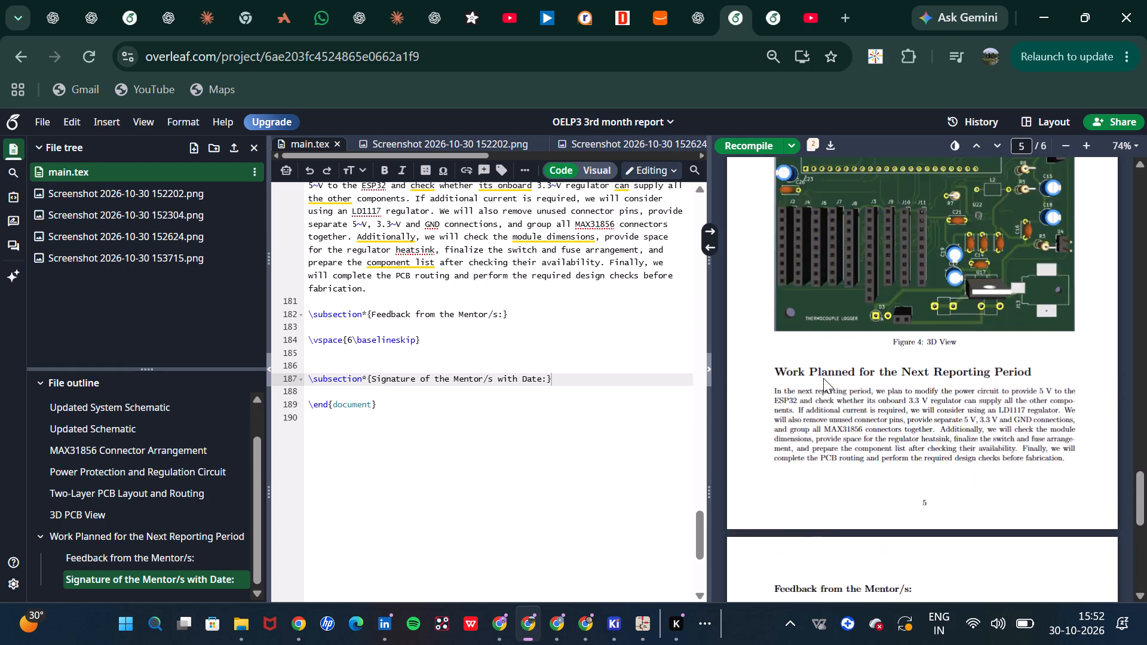
{"action": "scroll", "coordinate": [823, 378], "scroll_direction": "up", "scroll_amount": 3}
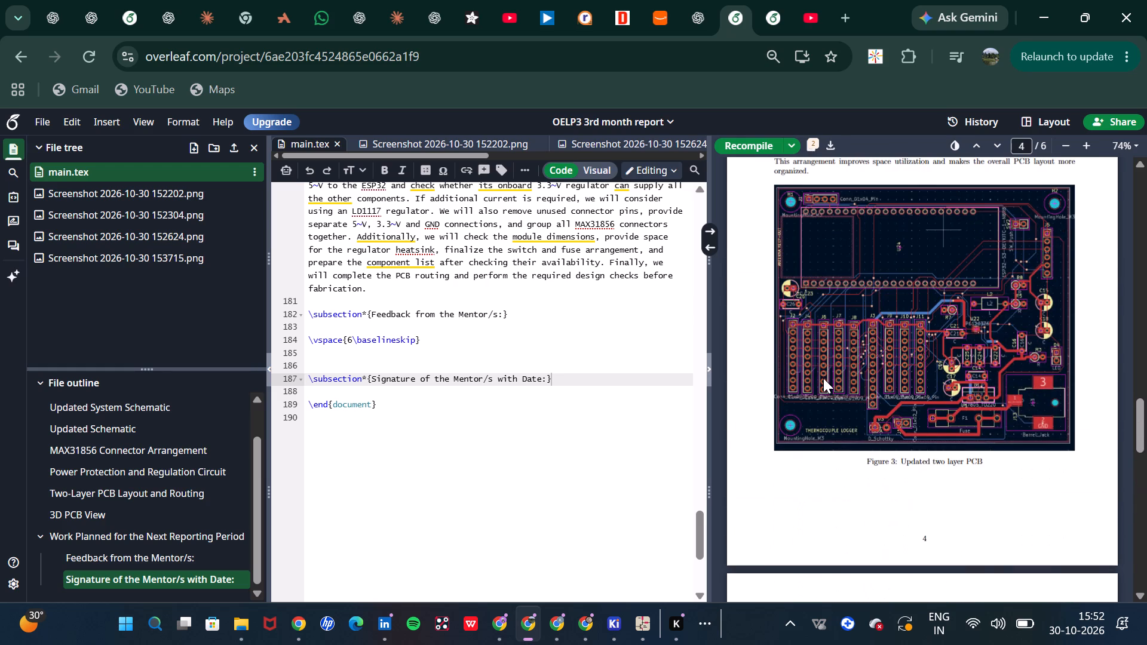
{"action": "scroll", "coordinate": [838, 374], "scroll_direction": "down", "scroll_amount": 4}
{"action": "scroll", "coordinate": [862, 375], "scroll_direction": "up", "scroll_amount": 4}
{"action": "scroll", "coordinate": [862, 375], "scroll_direction": "down", "scroll_amount": 3}
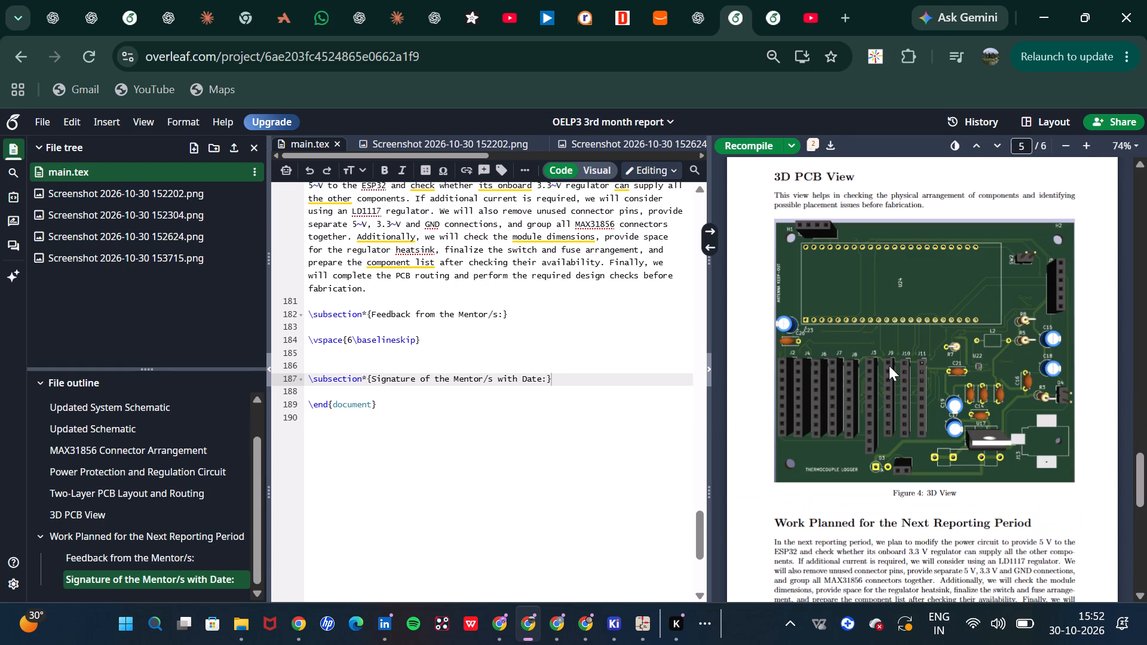
{"action": "scroll", "coordinate": [889, 365], "scroll_direction": "up", "scroll_amount": 1}
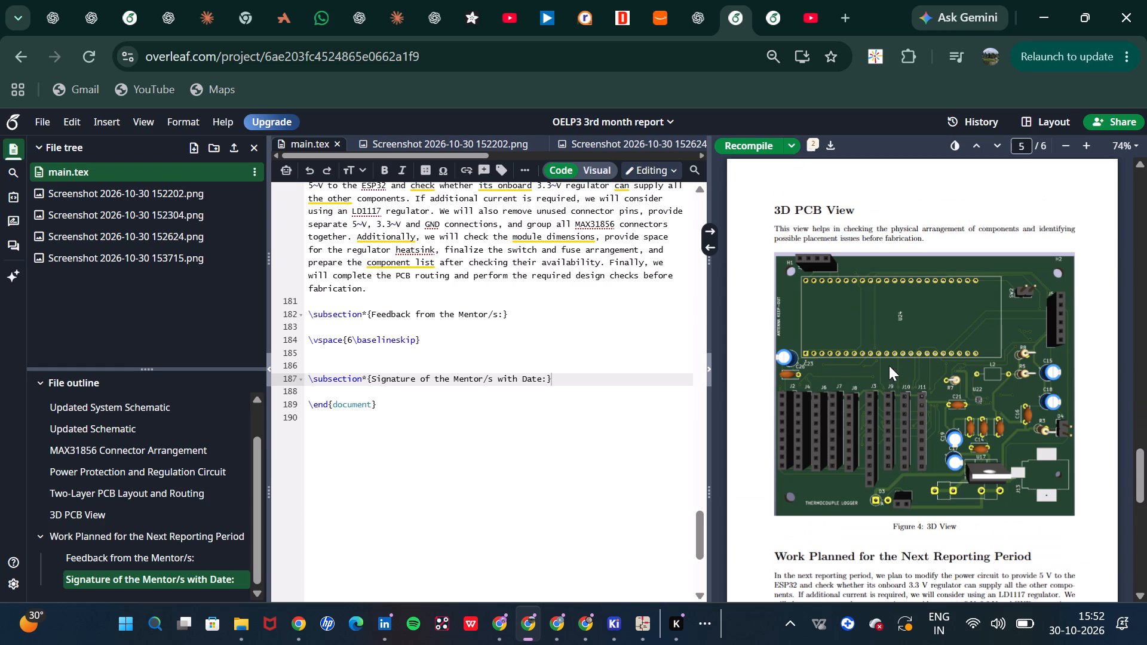
{"action": "scroll", "coordinate": [889, 365], "scroll_direction": "up", "scroll_amount": 2}
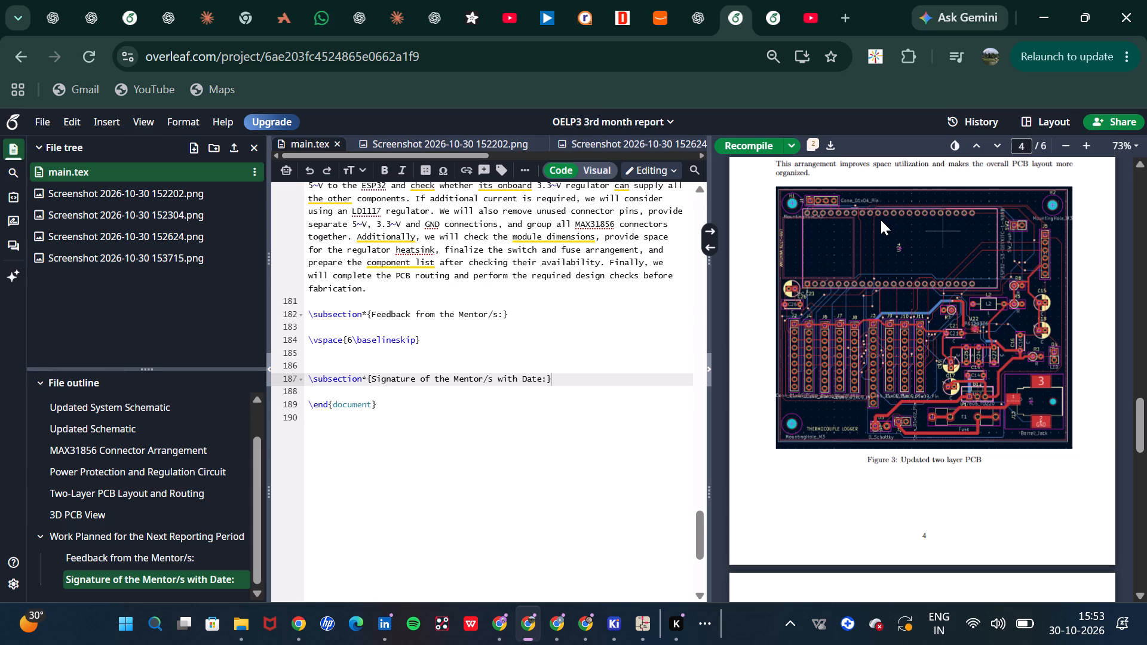
{"action": "scroll", "coordinate": [881, 225], "scroll_direction": "up", "scroll_amount": 1}
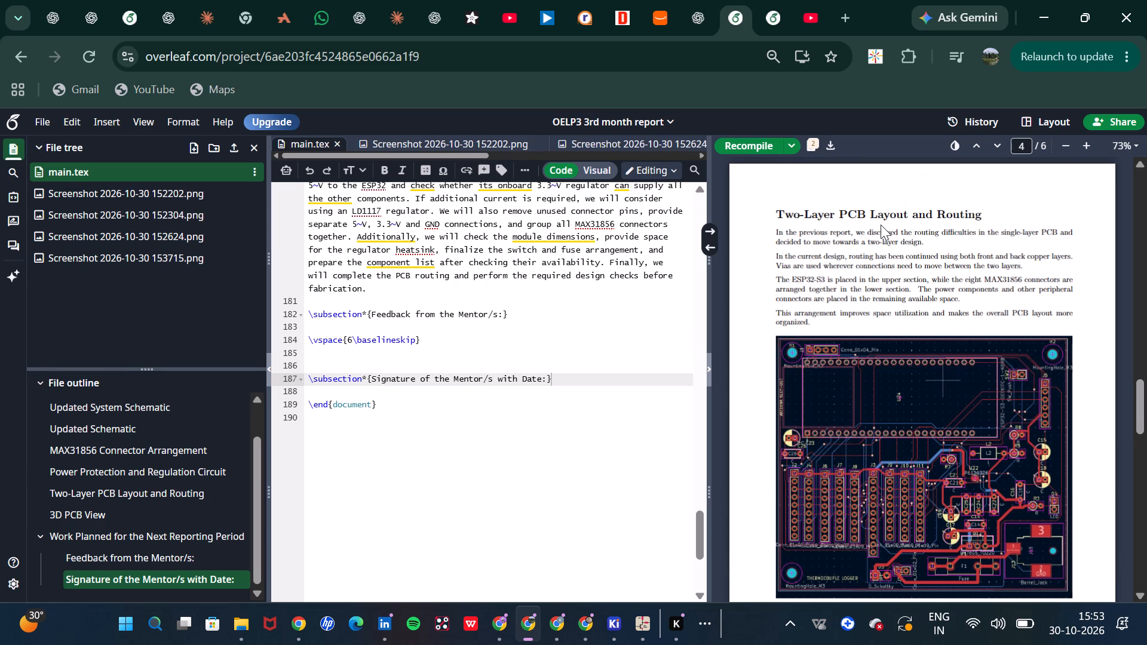
{"action": "scroll", "coordinate": [881, 225], "scroll_direction": "up", "scroll_amount": 4}
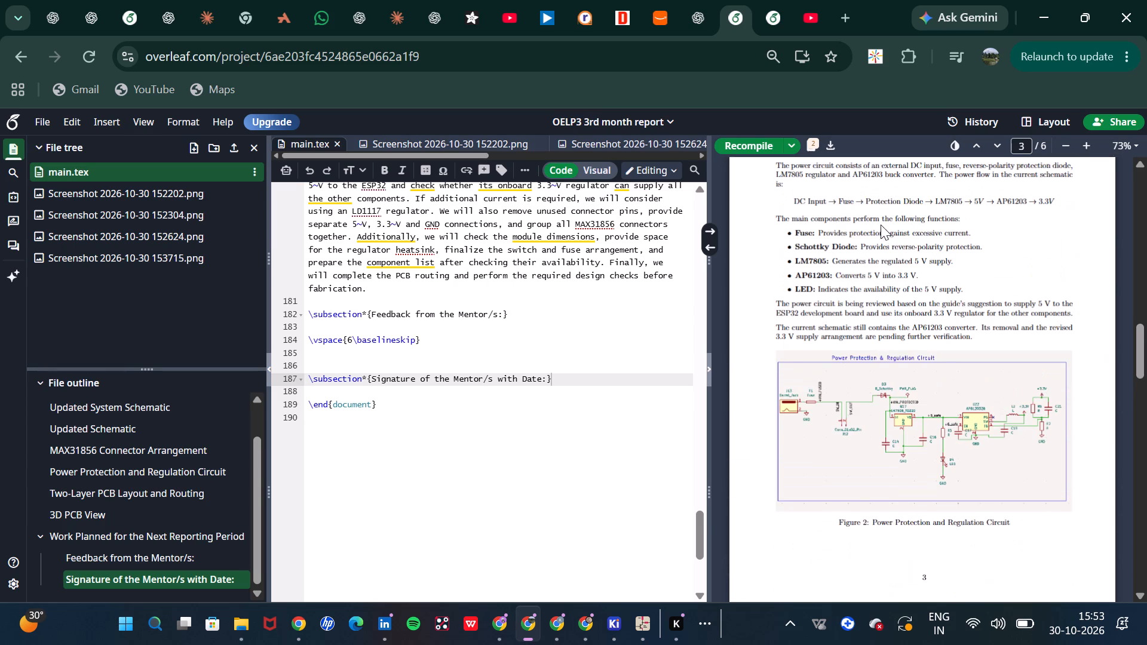
{"action": "scroll", "coordinate": [881, 225], "scroll_direction": "up", "scroll_amount": 3}
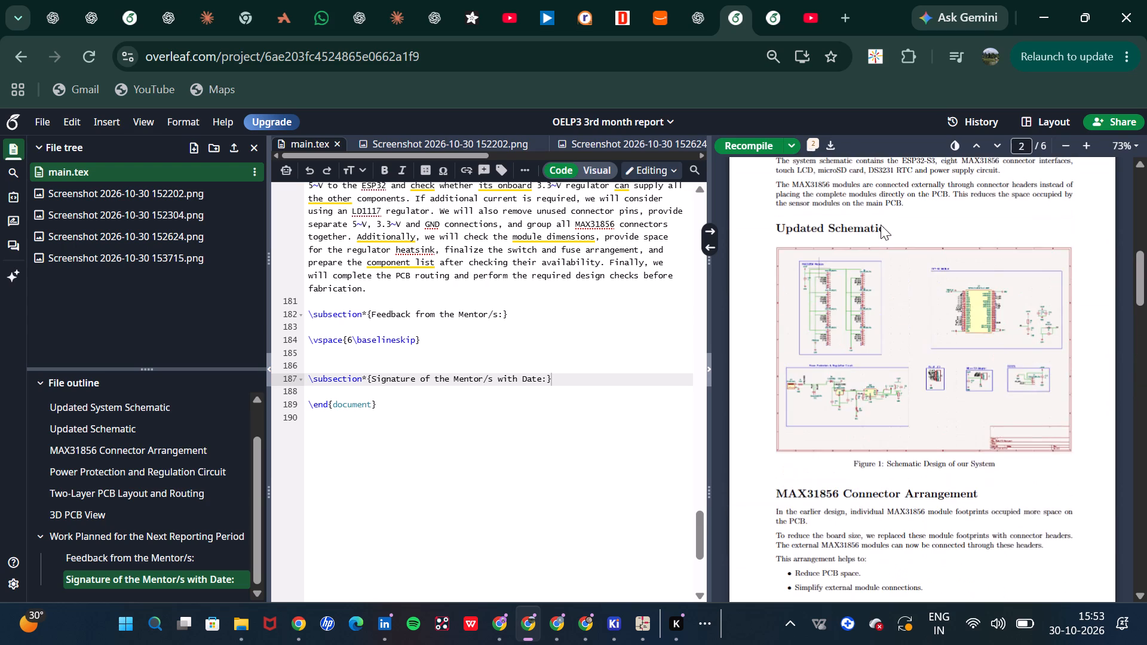
{"action": "scroll", "coordinate": [881, 225], "scroll_direction": "up", "scroll_amount": 4}
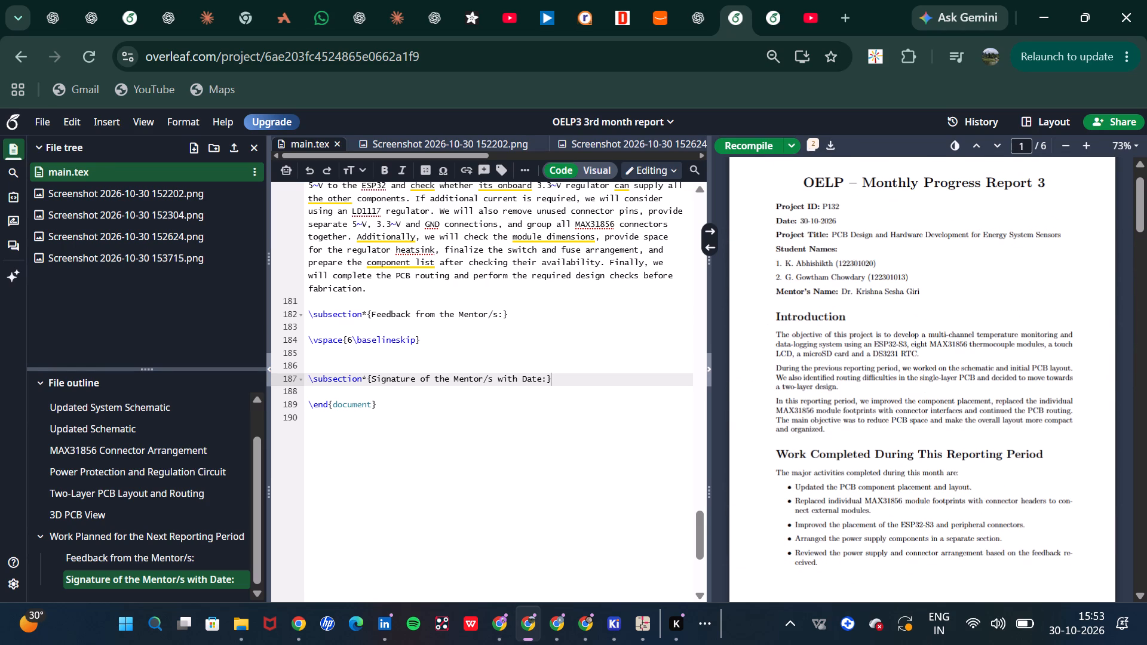
{"action": "scroll", "coordinate": [858, 285], "scroll_direction": "down", "scroll_amount": 8}
{"action": "scroll", "coordinate": [858, 285], "scroll_direction": "up", "scroll_amount": 5}
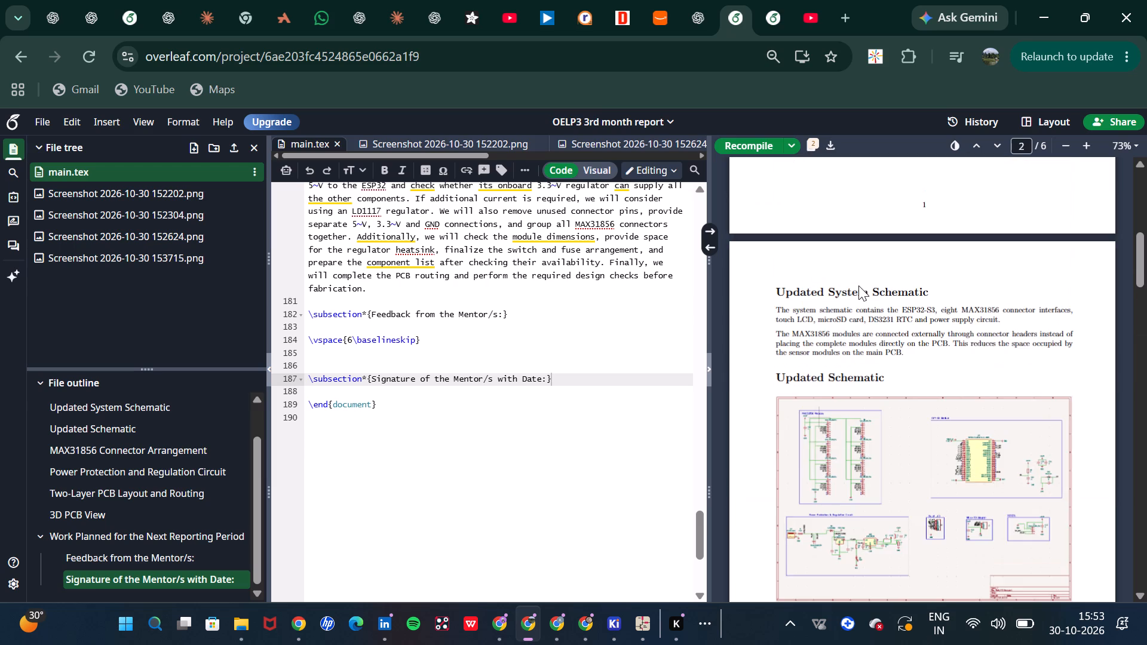
{"action": "scroll", "coordinate": [858, 285], "scroll_direction": "down", "scroll_amount": 2}
{"action": "scroll", "coordinate": [858, 286], "scroll_direction": "up", "scroll_amount": 1}
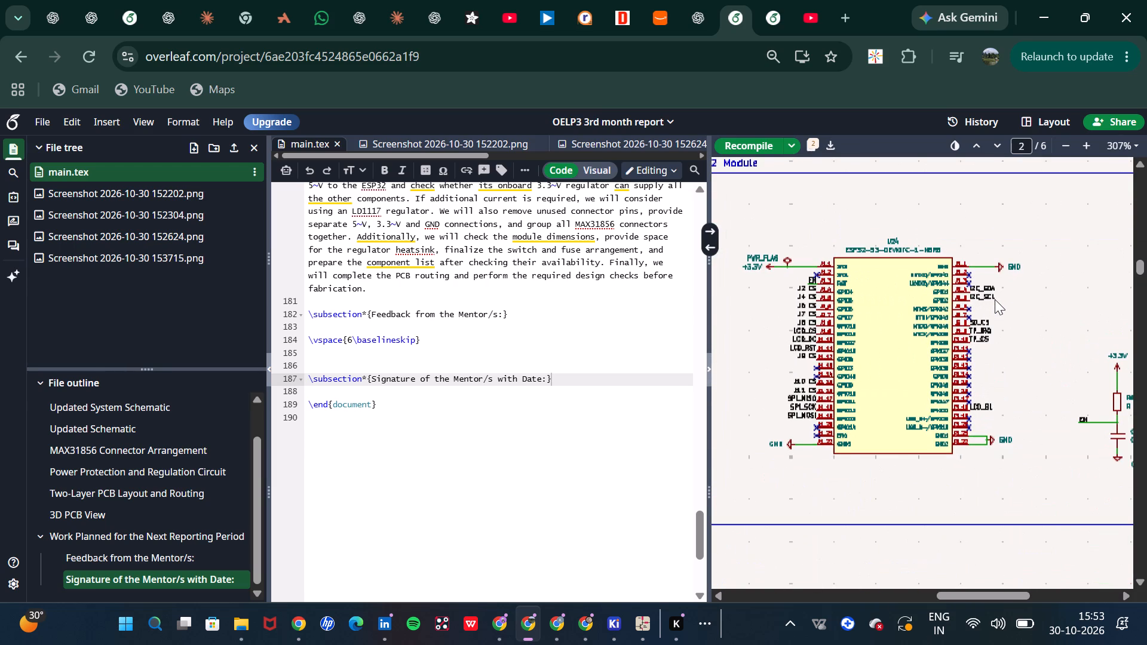
Compare the schematic figure in the OELP3 2nd month report with the ESP32 module in the 3rd month report's updated schematic.
{"action": "left_click", "coordinate": [782, 14]}
{"action": "scroll", "coordinate": [864, 320], "scroll_direction": "up", "scroll_amount": 11}
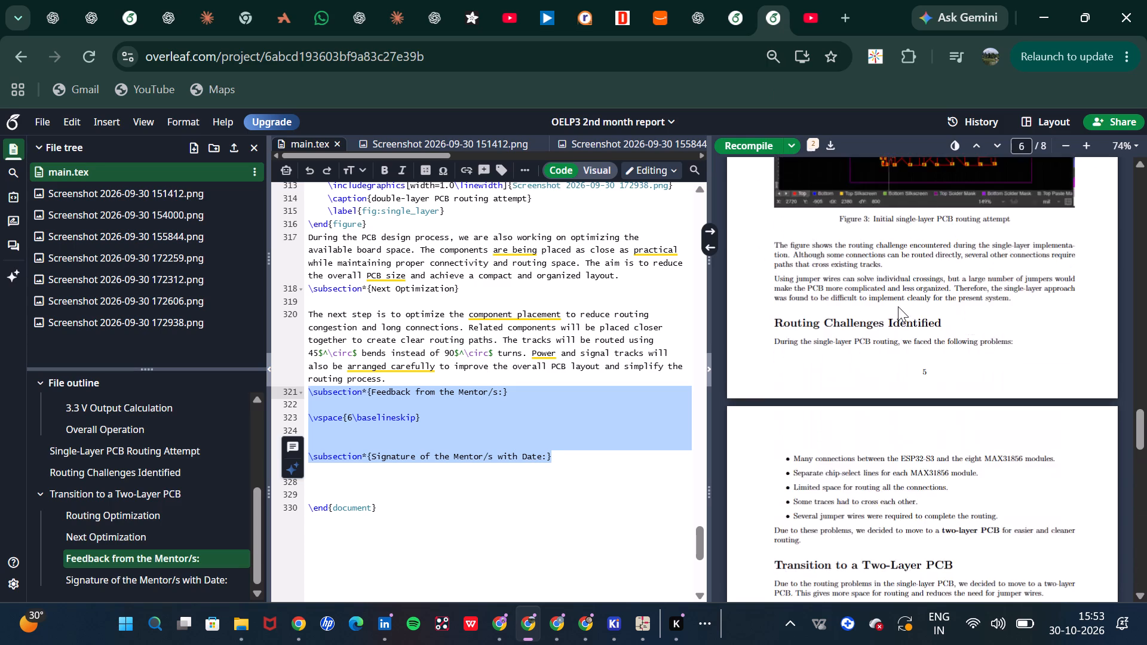
{"action": "scroll", "coordinate": [898, 306], "scroll_direction": "up", "scroll_amount": 15}
{"action": "scroll", "coordinate": [973, 341], "scroll_direction": "up", "scroll_amount": 3}
{"action": "scroll", "coordinate": [974, 340], "scroll_direction": "down", "scroll_amount": 5}
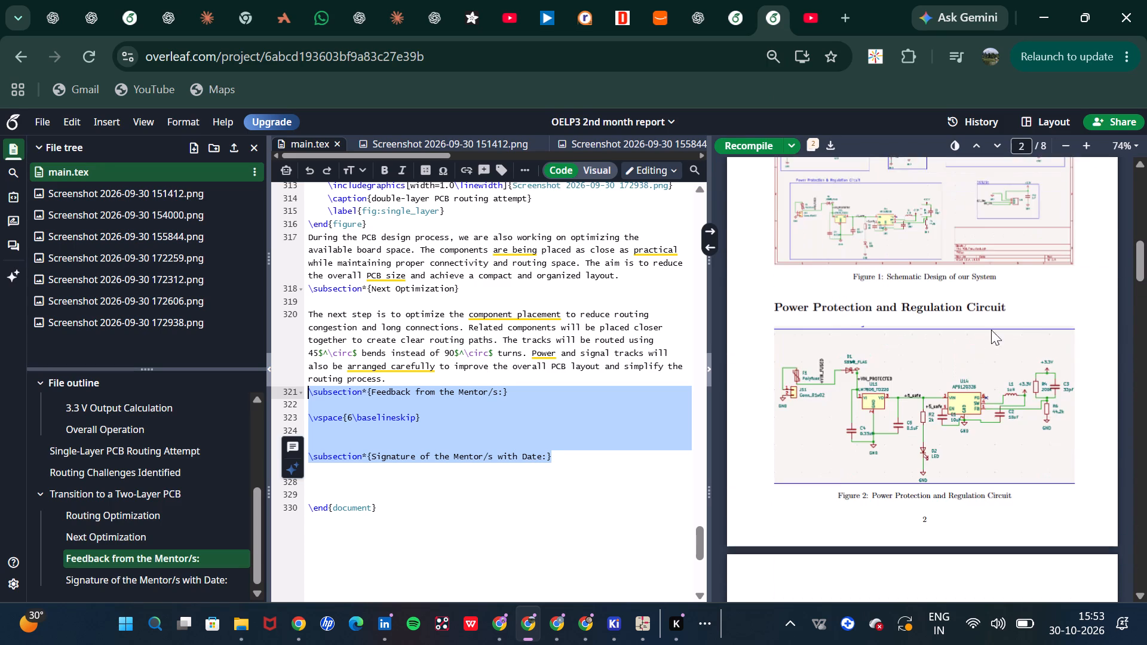
{"action": "scroll", "coordinate": [1066, 222], "scroll_direction": "up", "scroll_amount": 1}
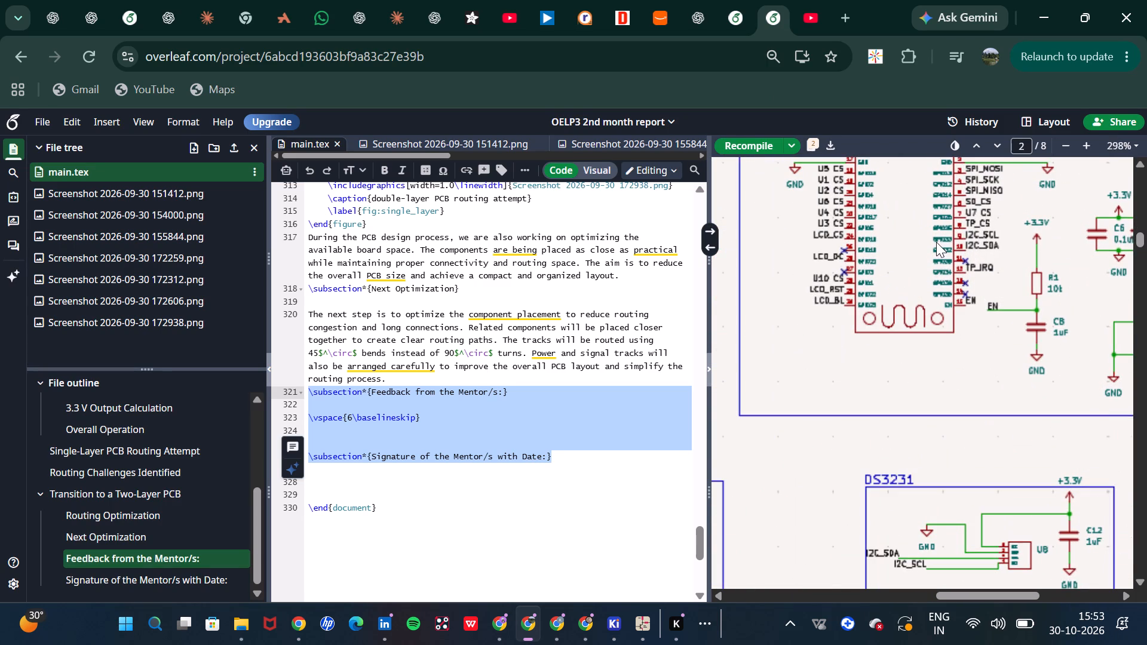
{"action": "left_click", "coordinate": [722, 2]}
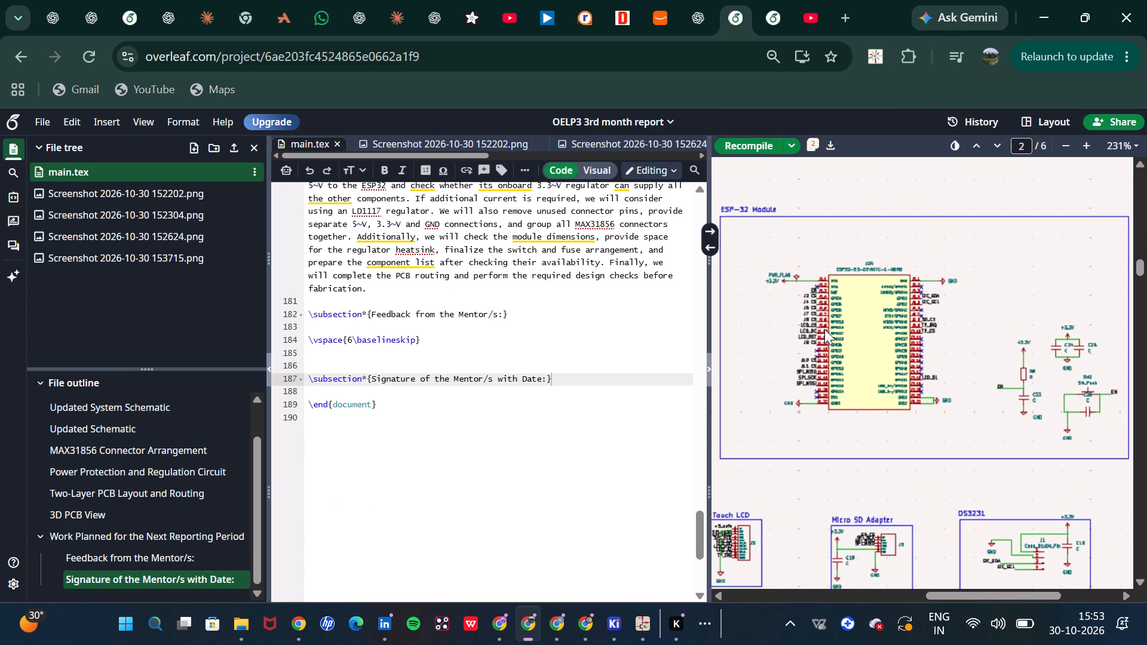
{"action": "scroll", "coordinate": [869, 548], "scroll_direction": "up", "scroll_amount": 1}
{"action": "scroll", "coordinate": [870, 546], "scroll_direction": "down", "scroll_amount": 2}
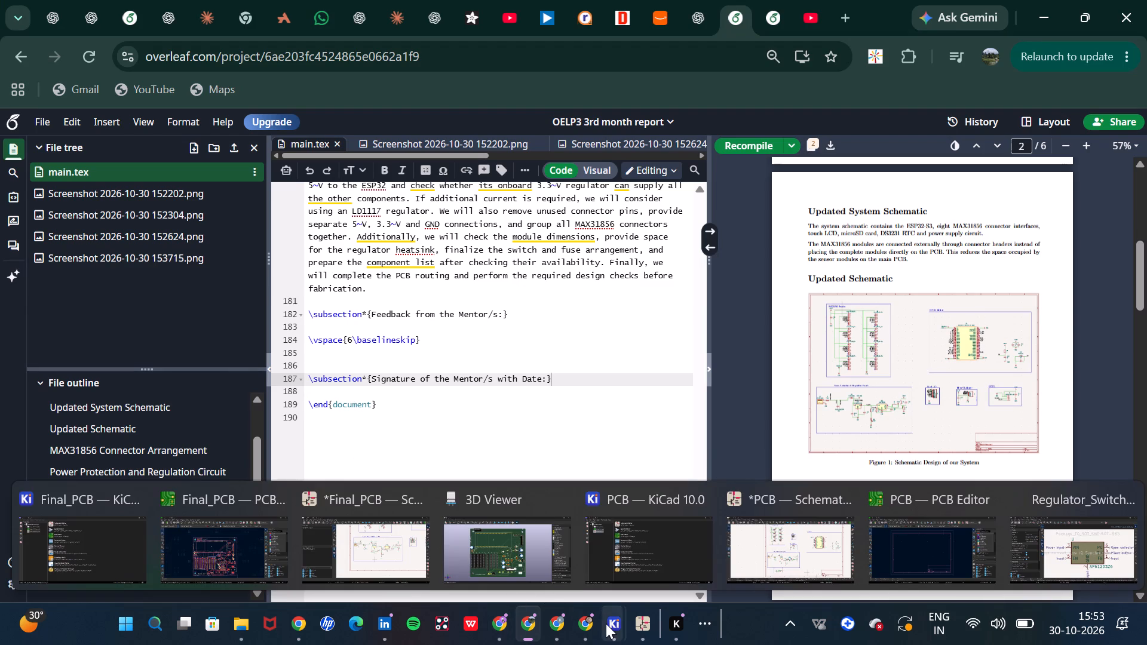
Switch to the Final_PCB schematic in KiCad and move the whole ESP-32 Module block closer to the MAX31856 Modules block.
{"action": "left_click", "coordinate": [408, 545]}
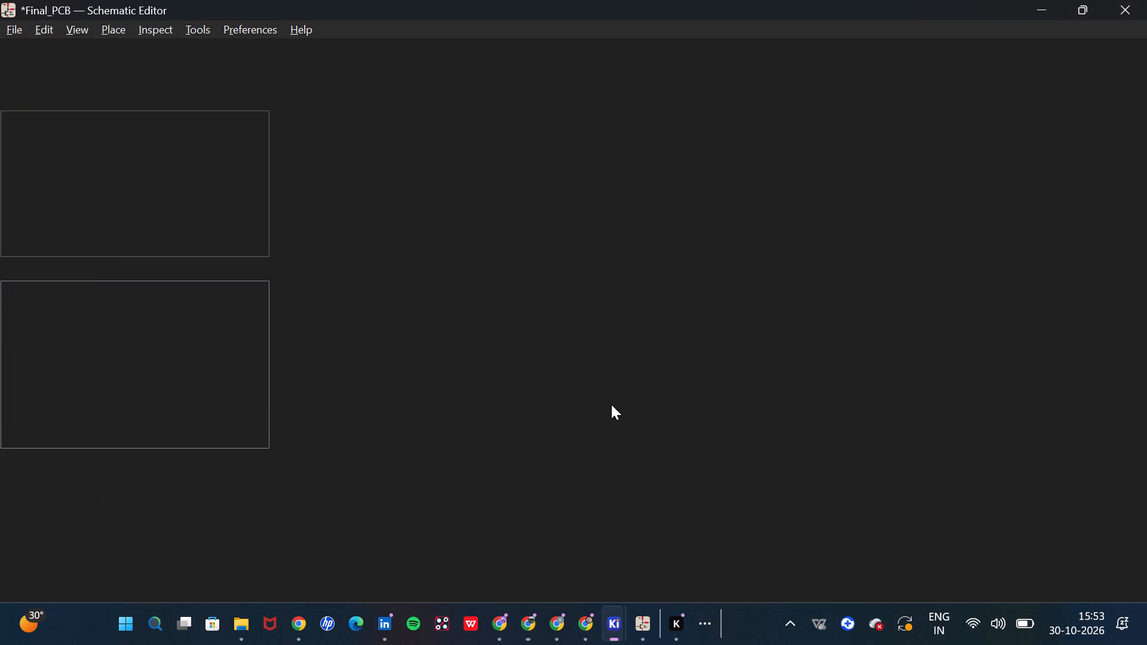
{"action": "scroll", "coordinate": [947, 223], "scroll_direction": "down", "scroll_amount": 3}
{"action": "scroll", "coordinate": [740, 276], "scroll_direction": "up", "scroll_amount": 2}
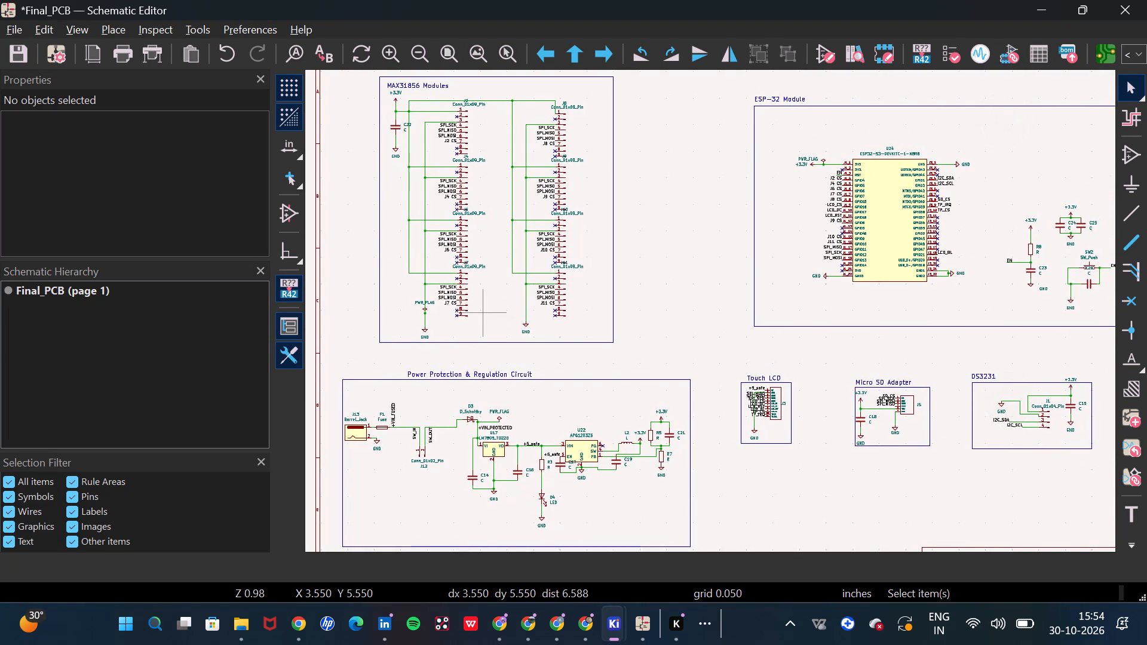
{"action": "key", "text": "Print"}
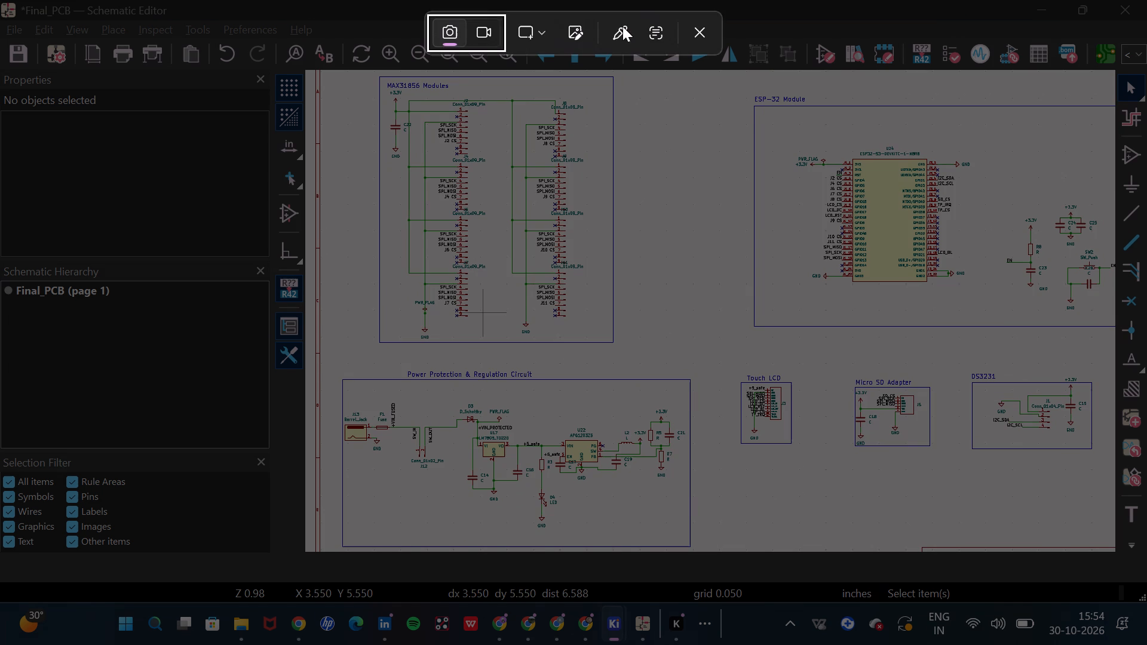
{"action": "left_click", "coordinate": [697, 31]}
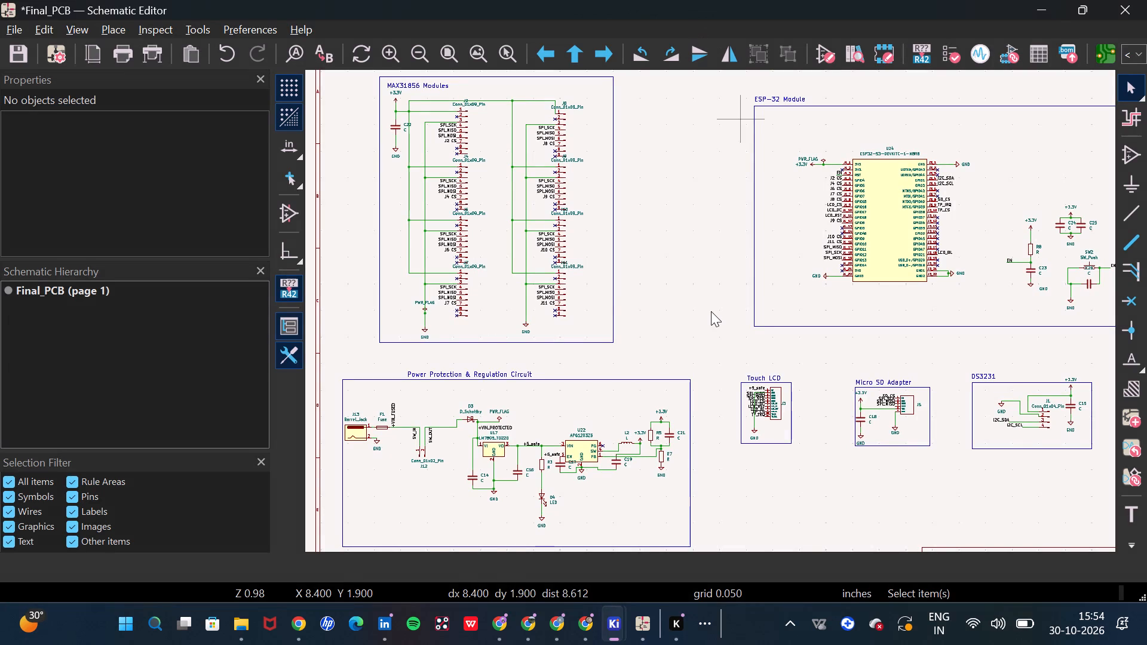
{"action": "left_click_drag", "start_coordinate": [709, 286], "coordinate": [769, 406]}
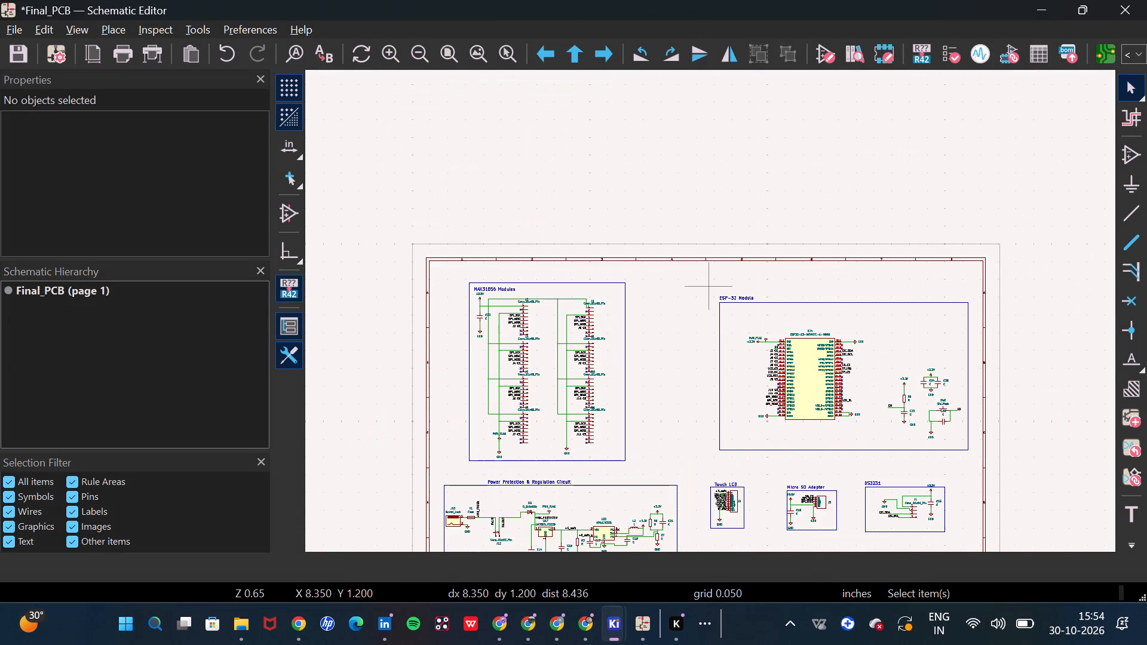
{"action": "left_click_drag", "start_coordinate": [769, 406], "coordinate": [973, 465]}
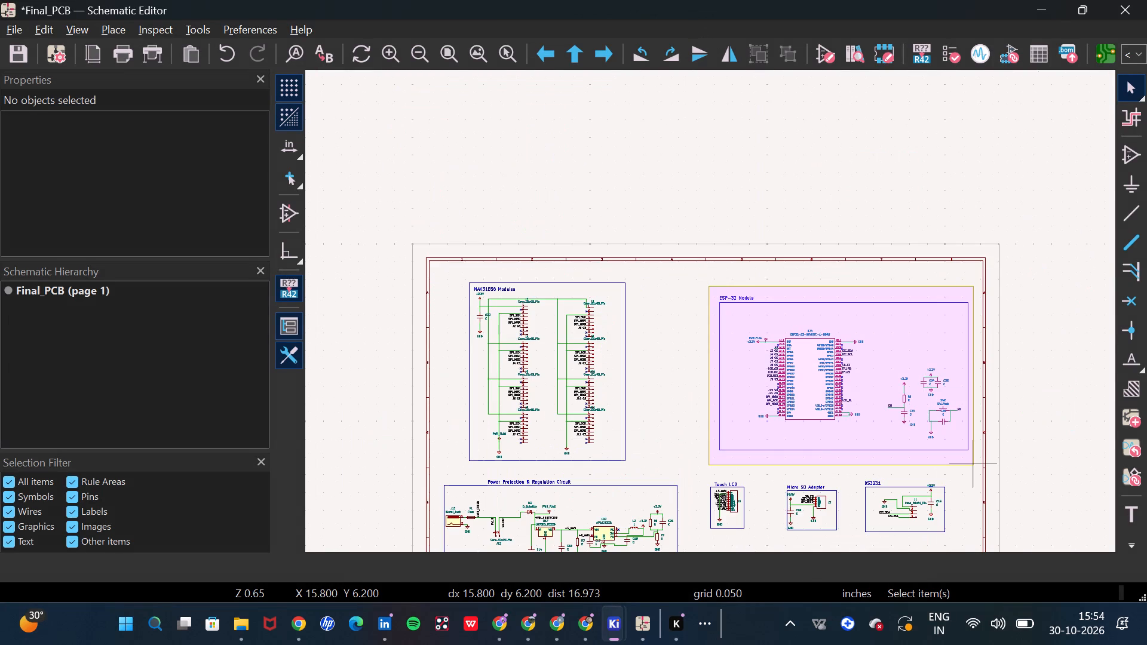
{"action": "left_click_drag", "start_coordinate": [814, 368], "coordinate": [756, 378]}
{"action": "key", "text": "Escape"}
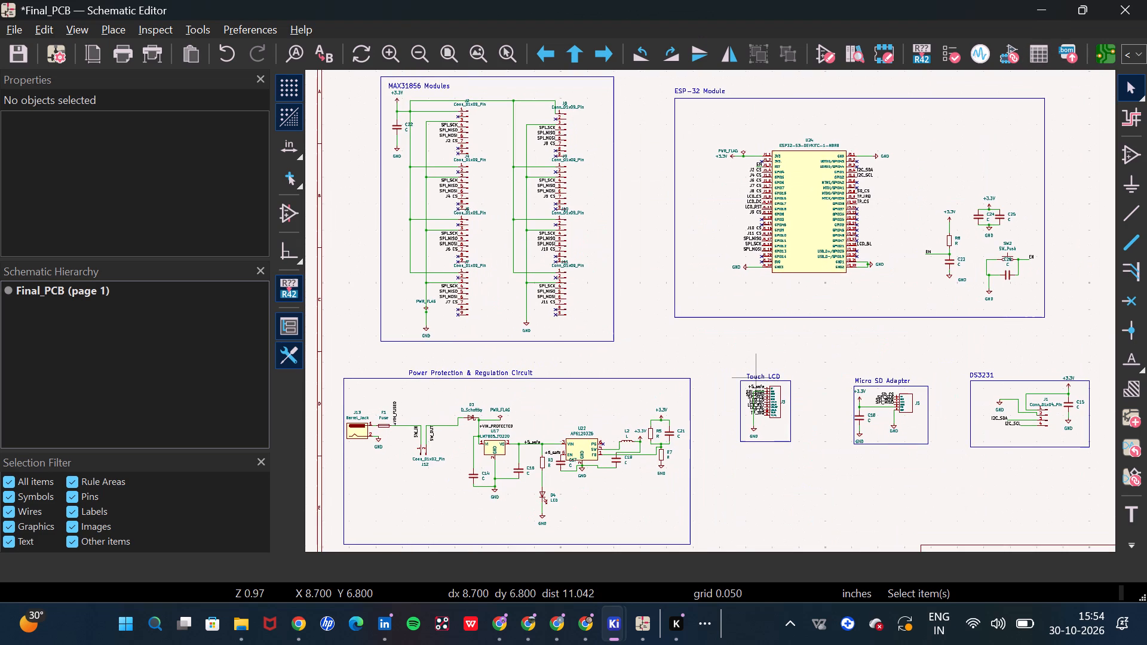
Capture a screenshot of the schematic area containing all the circuit blocks, from MAX31856 Modules to DS3231.
{"action": "key", "text": "Print"}
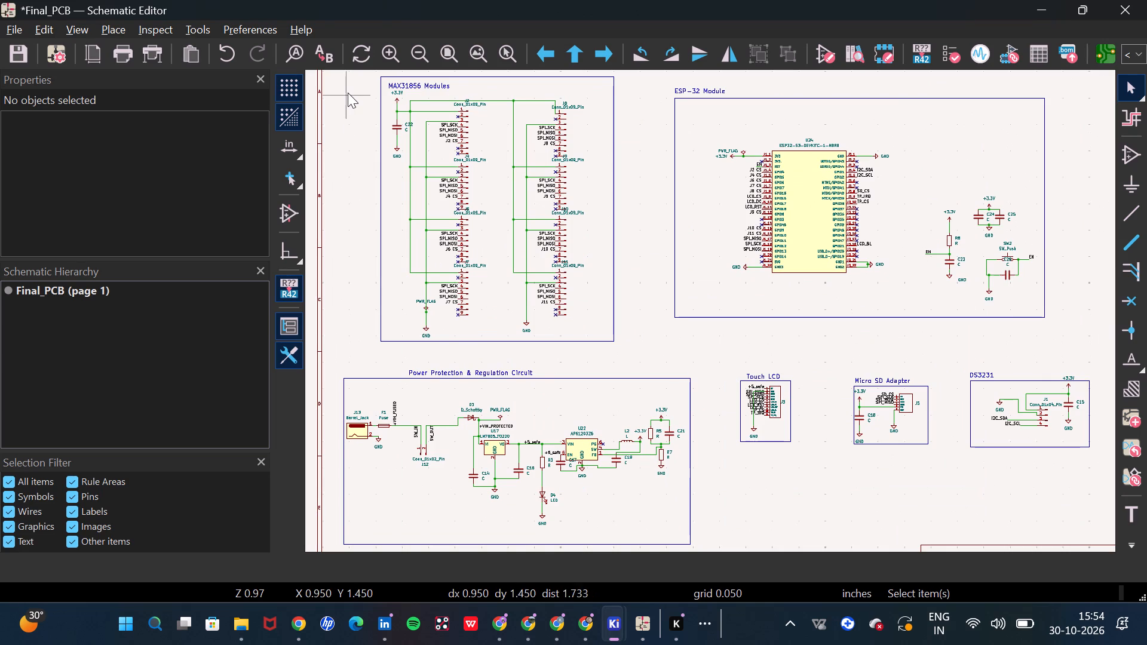
{"action": "key", "text": "Print"}
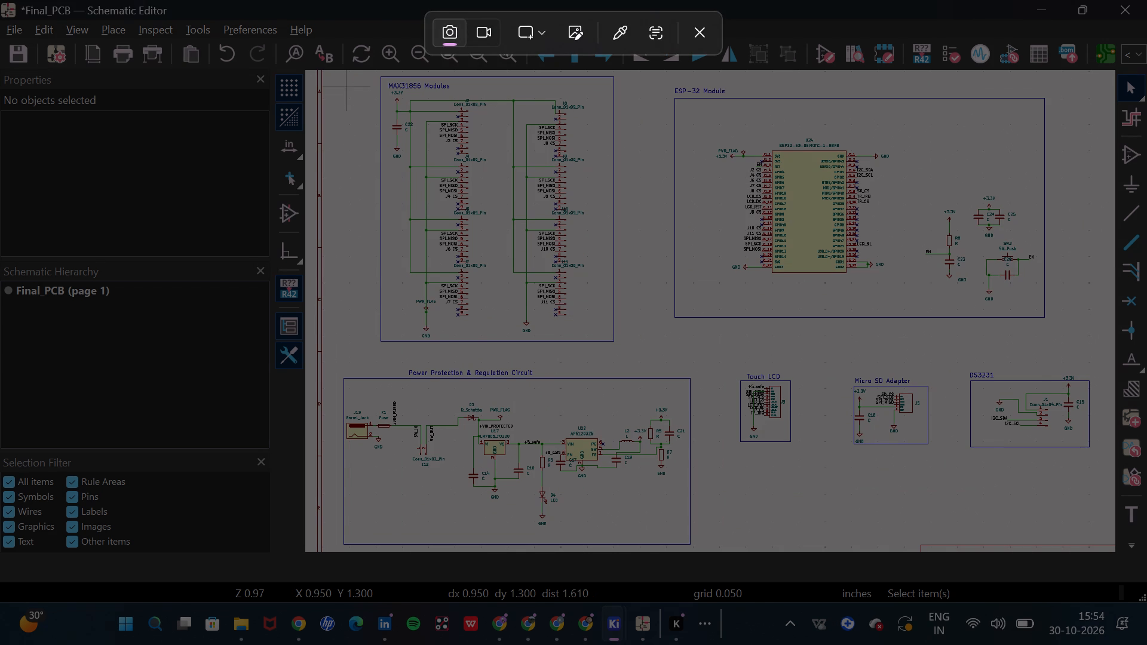
{"action": "left_click_drag", "start_coordinate": [330, 75], "coordinate": [900, 337]}
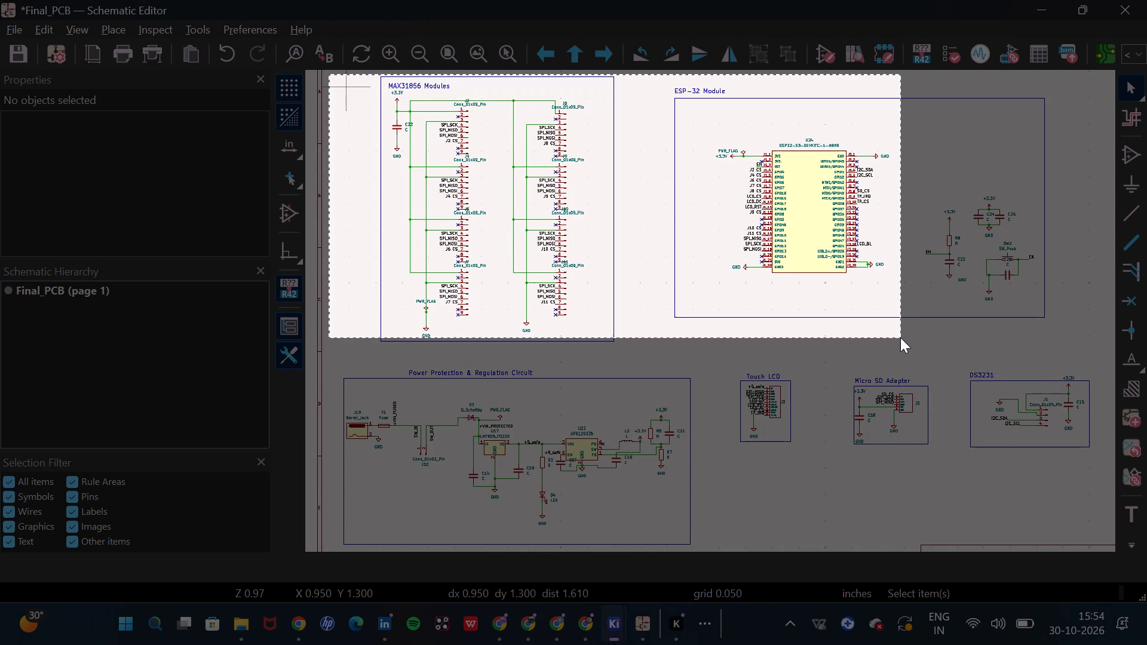
{"action": "left_click_drag", "start_coordinate": [900, 337], "coordinate": [1096, 557]}
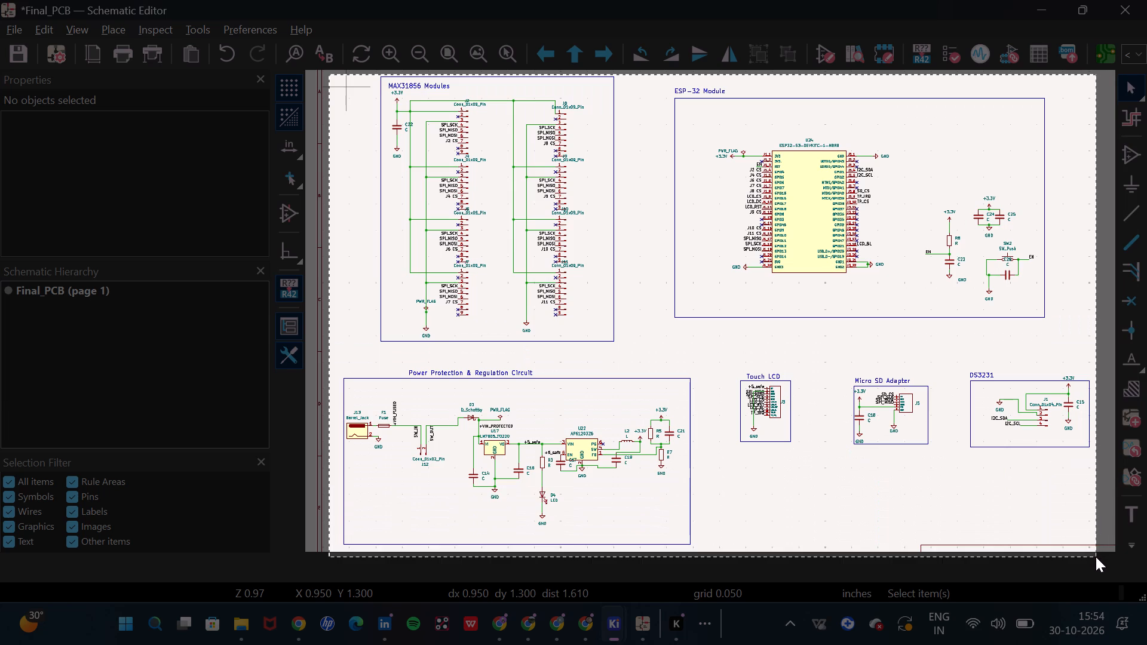
{"action": "left_click_drag", "start_coordinate": [1096, 557], "coordinate": [1096, 552]}
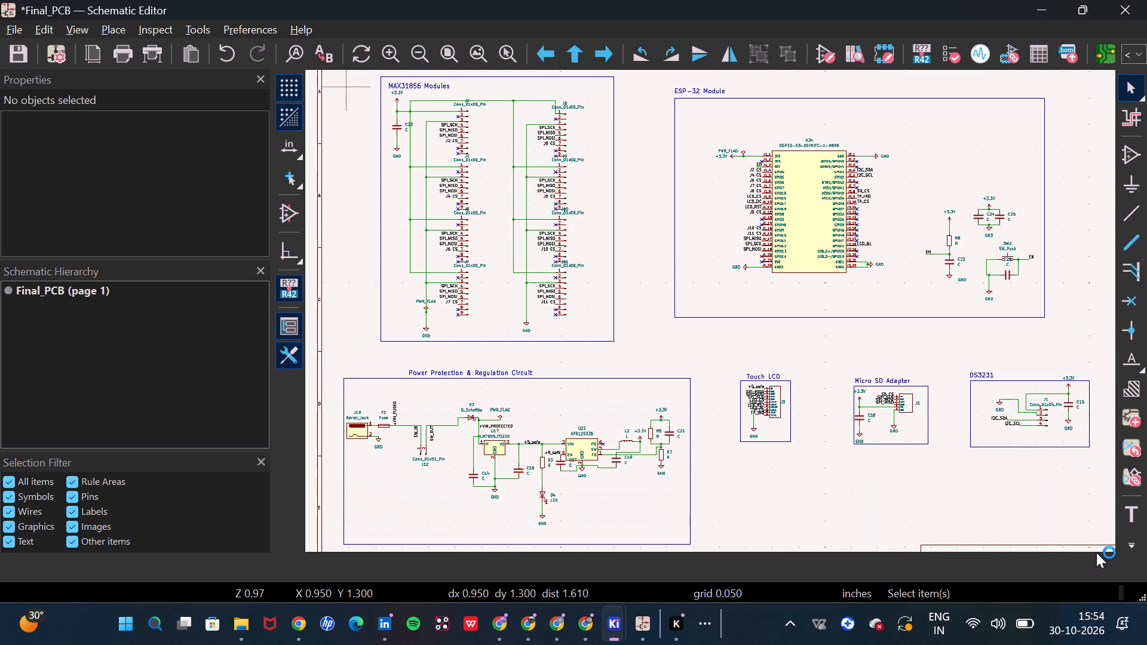
Return to the OELP3 3rd month report in Overleaf and start a file upload to the project.
{"action": "double_click", "coordinate": [526, 626]}
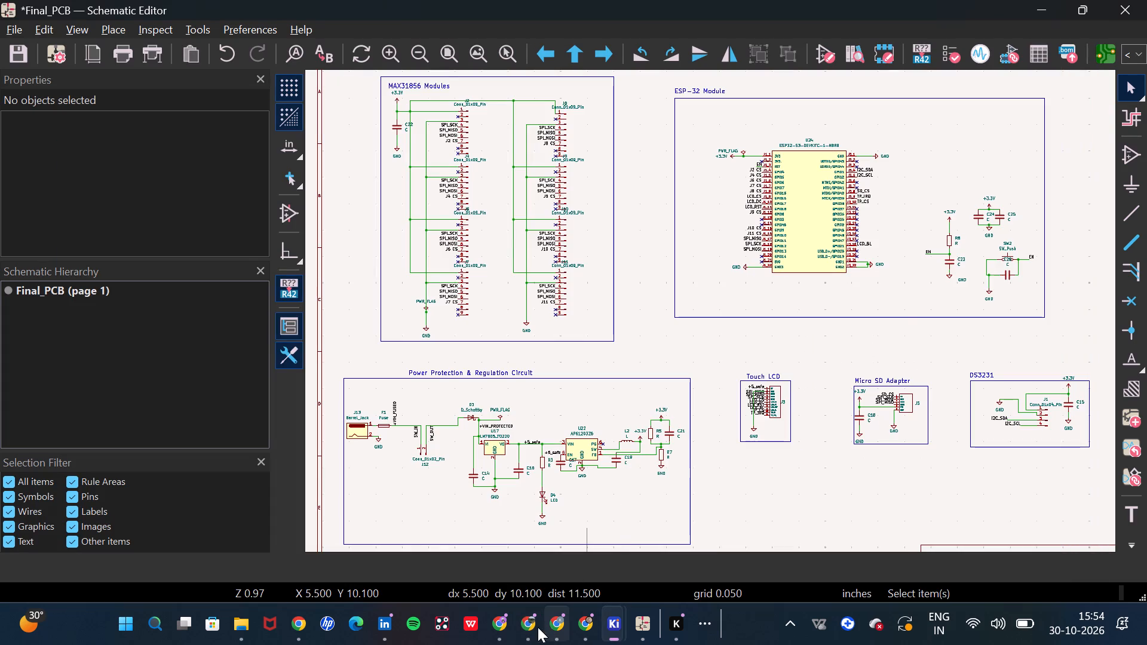
{"action": "left_click", "coordinate": [533, 627]}
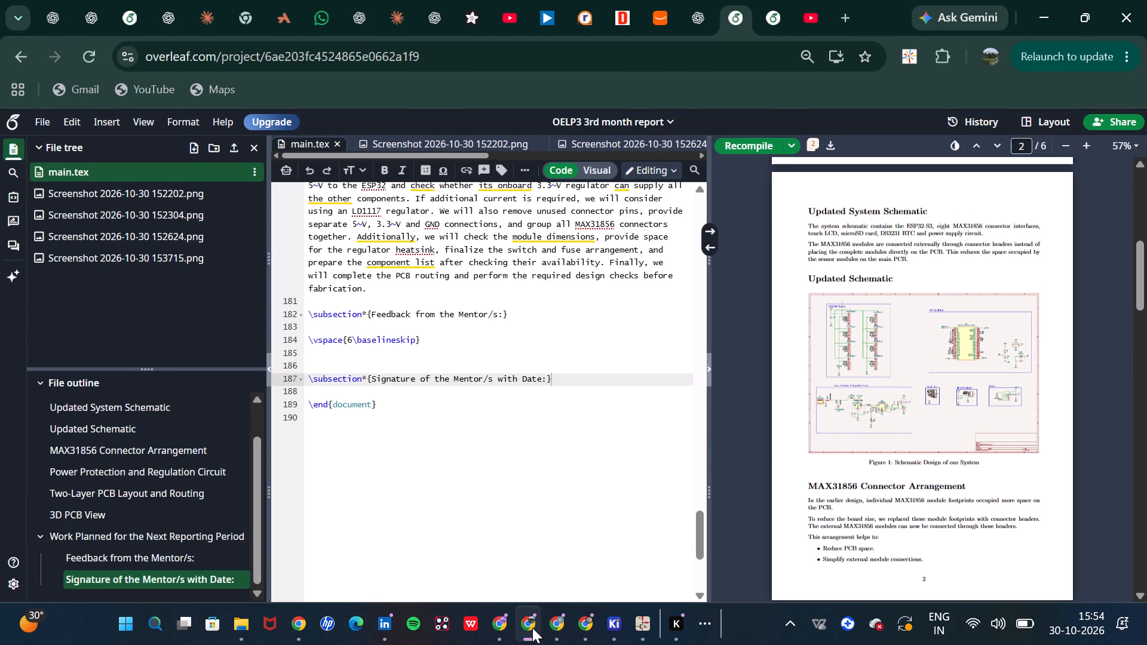
{"action": "double_click", "coordinate": [235, 146]}
{"action": "double_click", "coordinate": [232, 143]}
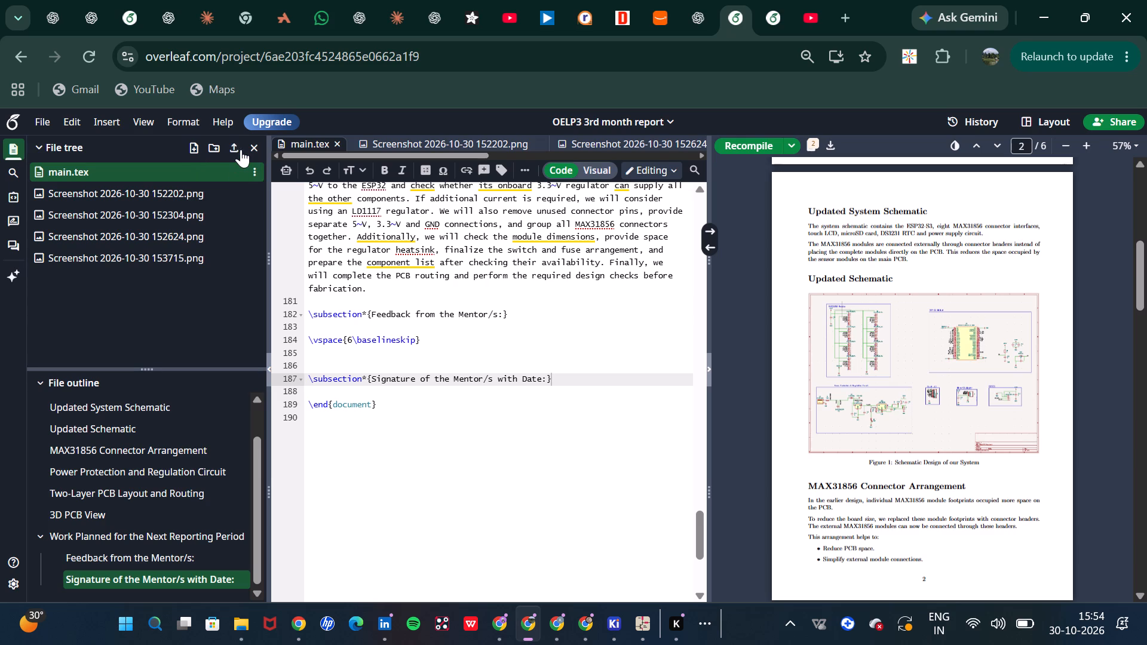
{"action": "left_click", "coordinate": [241, 148]}
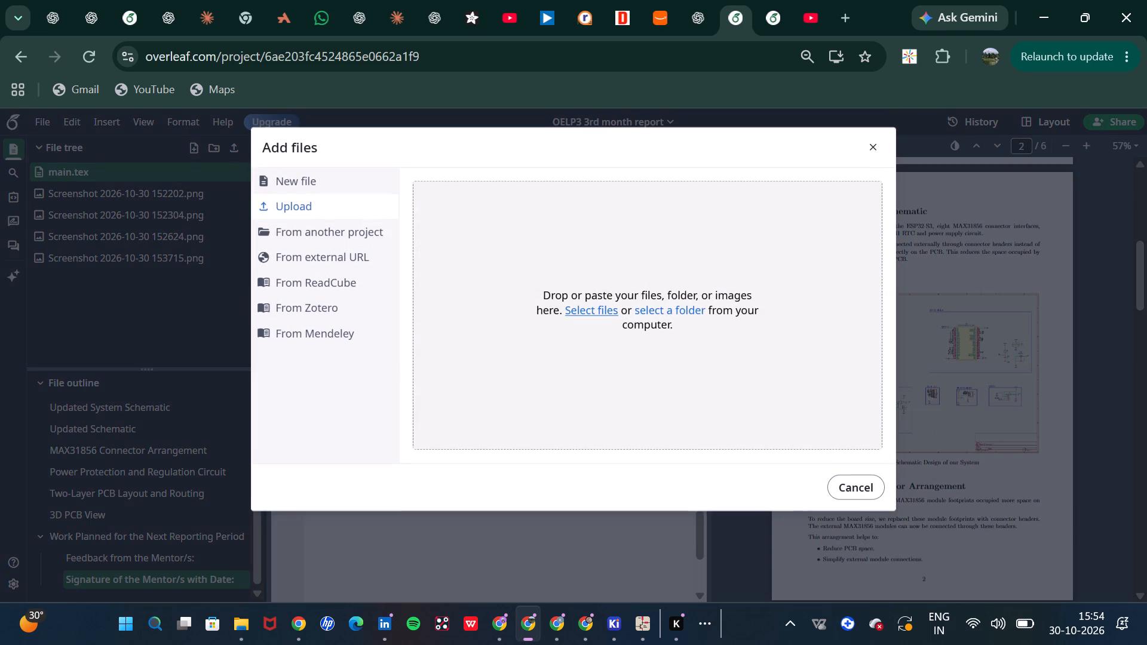
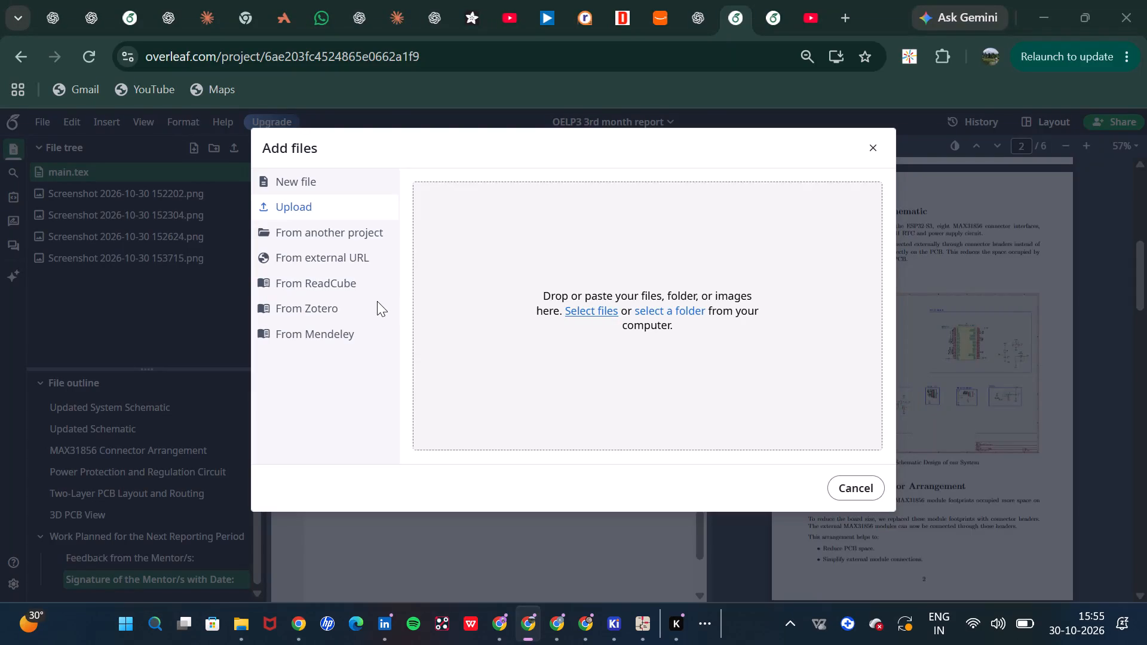
{"action": "scroll", "coordinate": [427, 292], "scroll_direction": "up", "scroll_amount": 7}
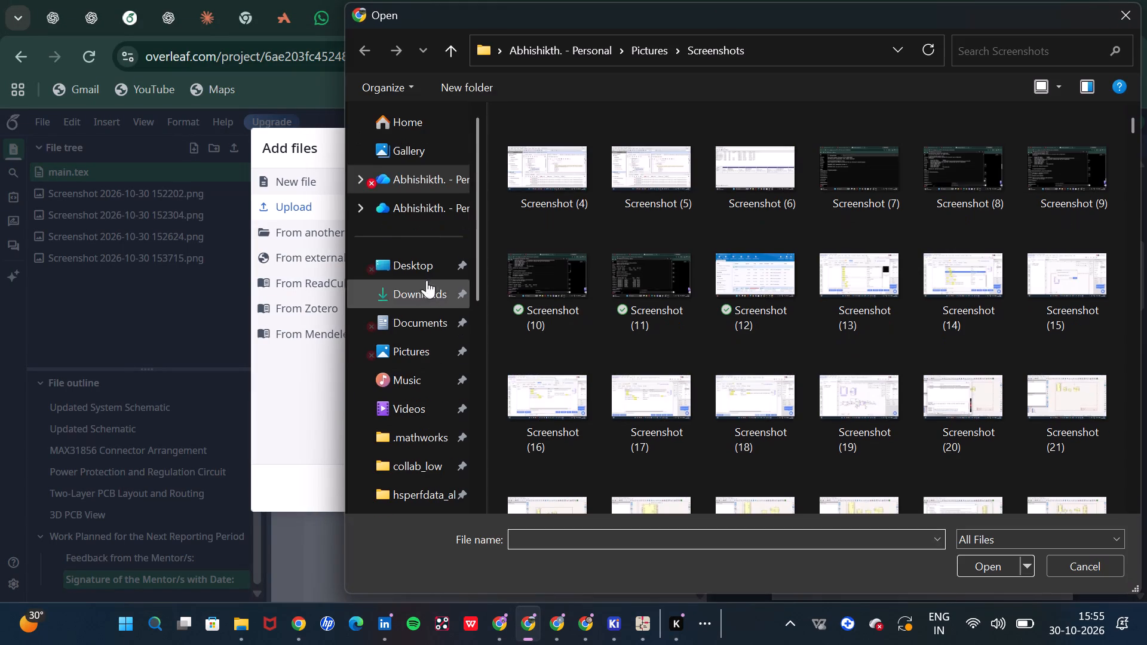
{"action": "left_click", "coordinate": [442, 157]}
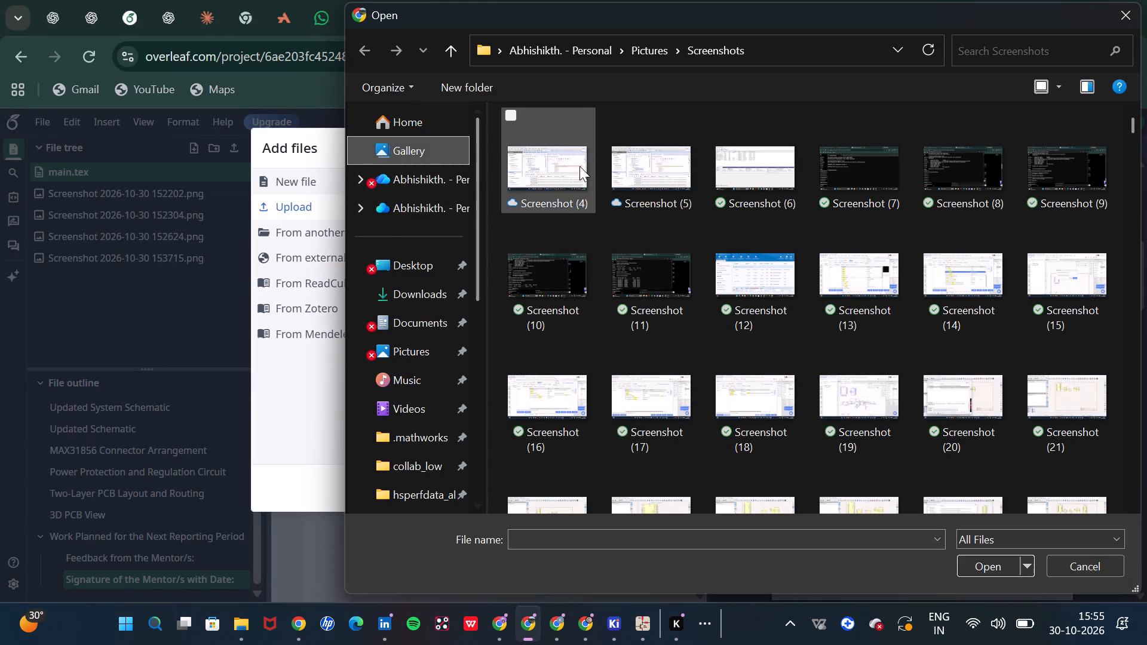
{"action": "left_click", "coordinate": [579, 166]}
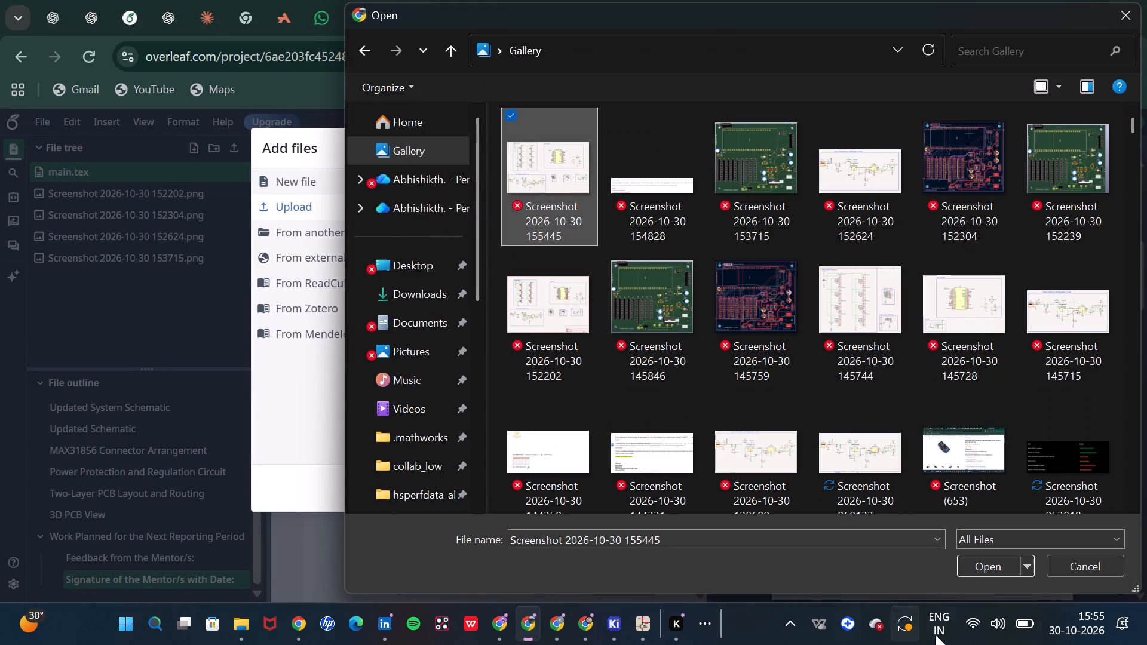
{"action": "left_click", "coordinate": [1008, 574]}
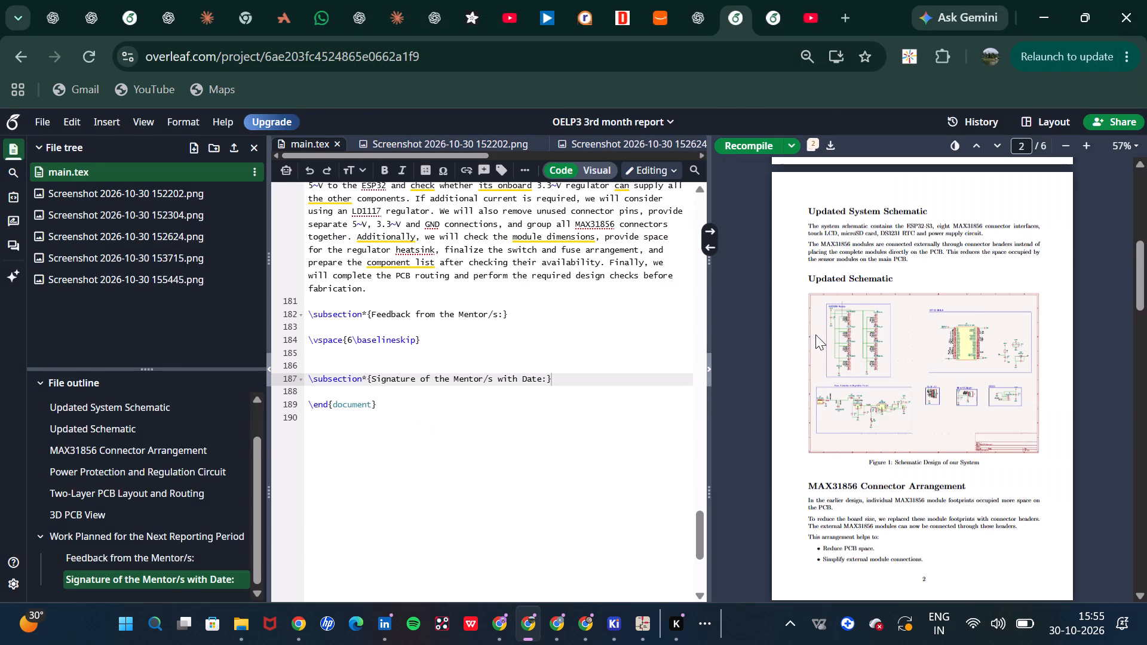
Replace the image in the Updated Schematic figure with Screenshot 2026-10-30 155445.png and recompile the report.
{"action": "scroll", "coordinate": [820, 348], "scroll_direction": "up", "scroll_amount": 6}
{"action": "scroll", "coordinate": [820, 348], "scroll_direction": "down", "scroll_amount": 3}
{"action": "scroll", "coordinate": [845, 333], "scroll_direction": "up", "scroll_amount": 1}
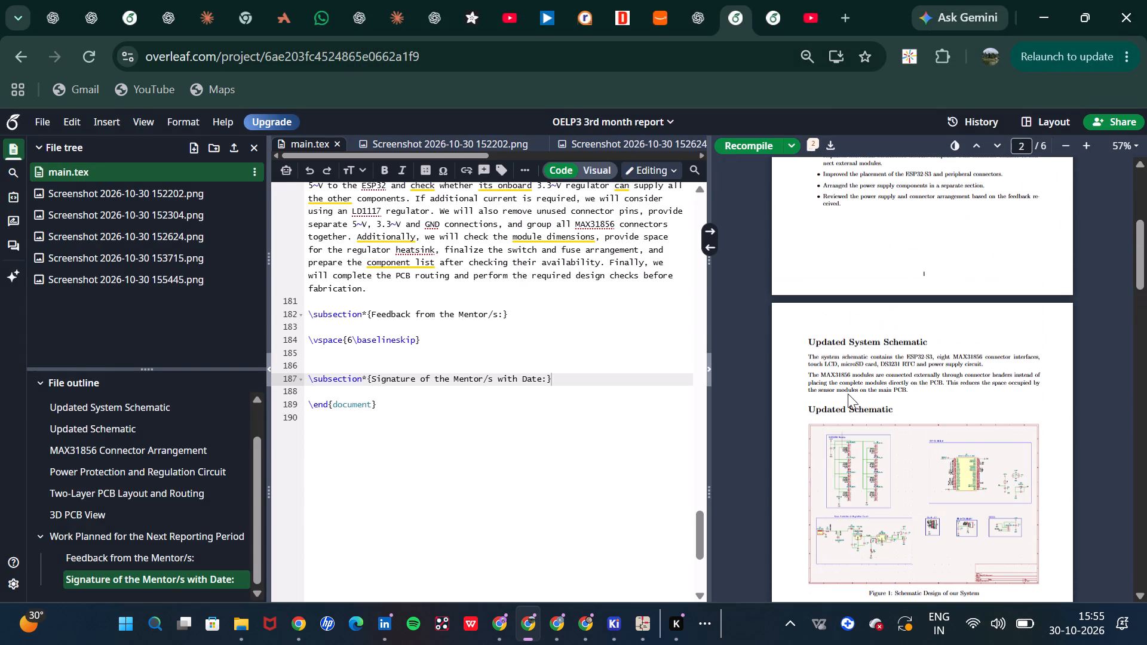
{"action": "triple_click", "coordinate": [847, 404]}
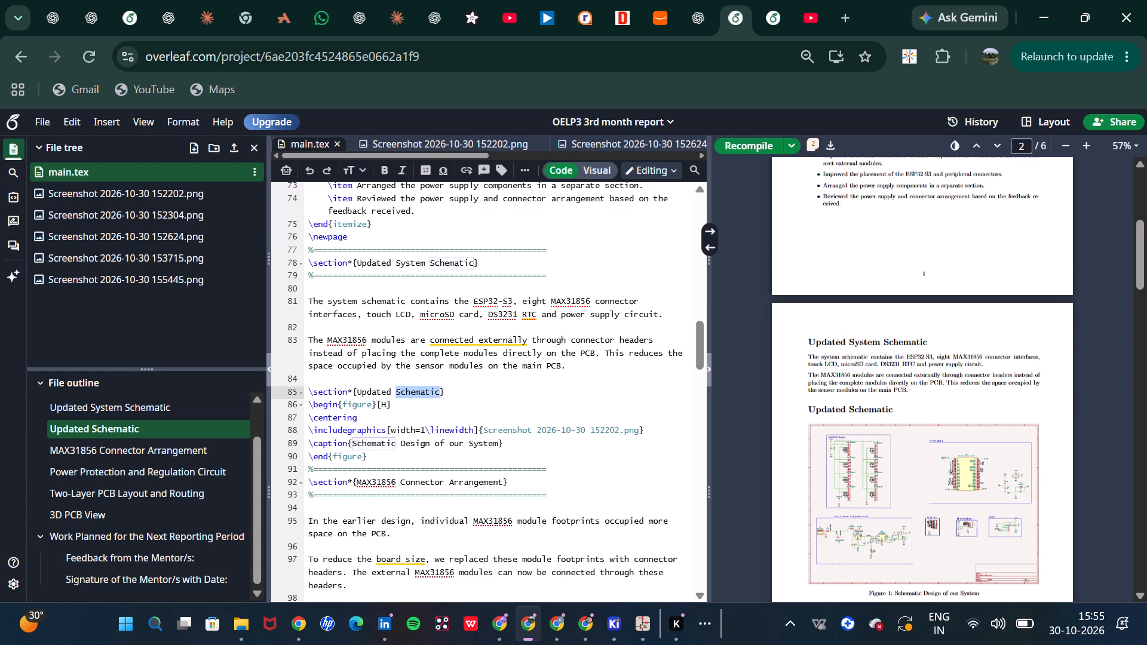
{"action": "left_click_drag", "start_coordinate": [619, 429], "coordinate": [600, 429]}
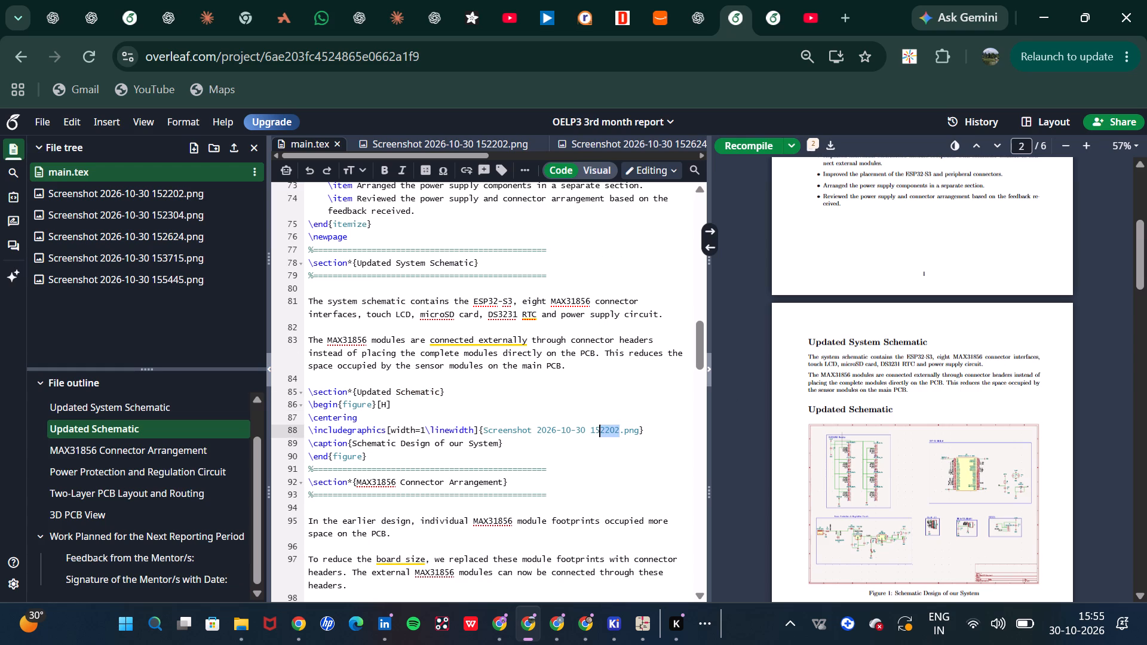
{"action": "key", "text": "5"}
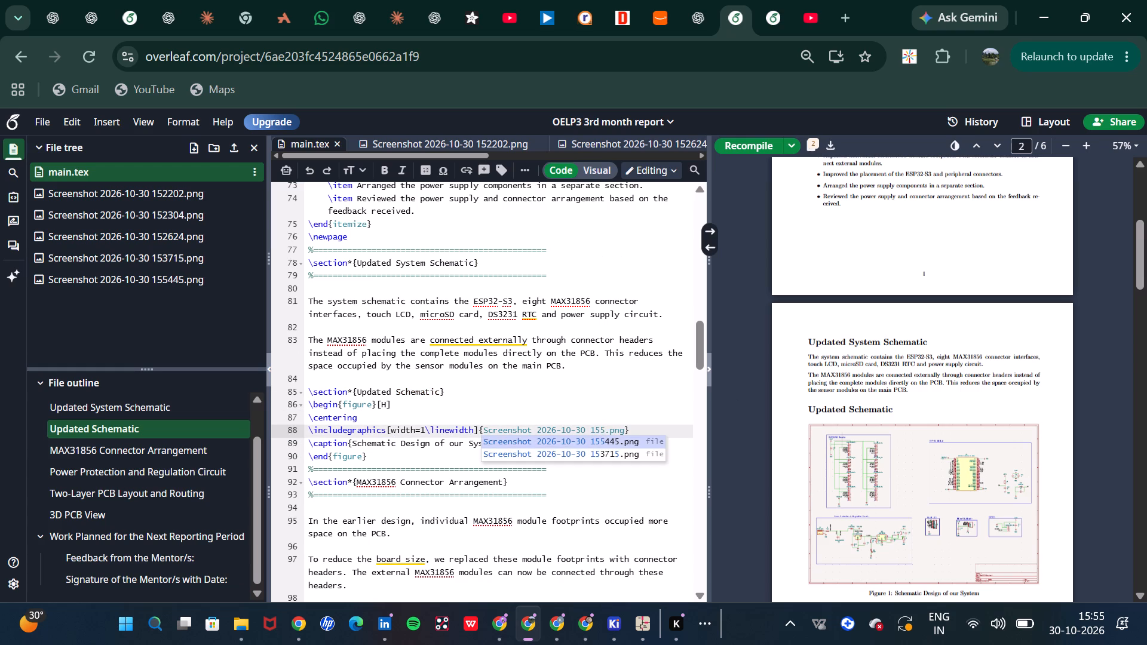
{"action": "double_click", "coordinate": [587, 439]}
{"action": "key", "text": "ctrl+s"}
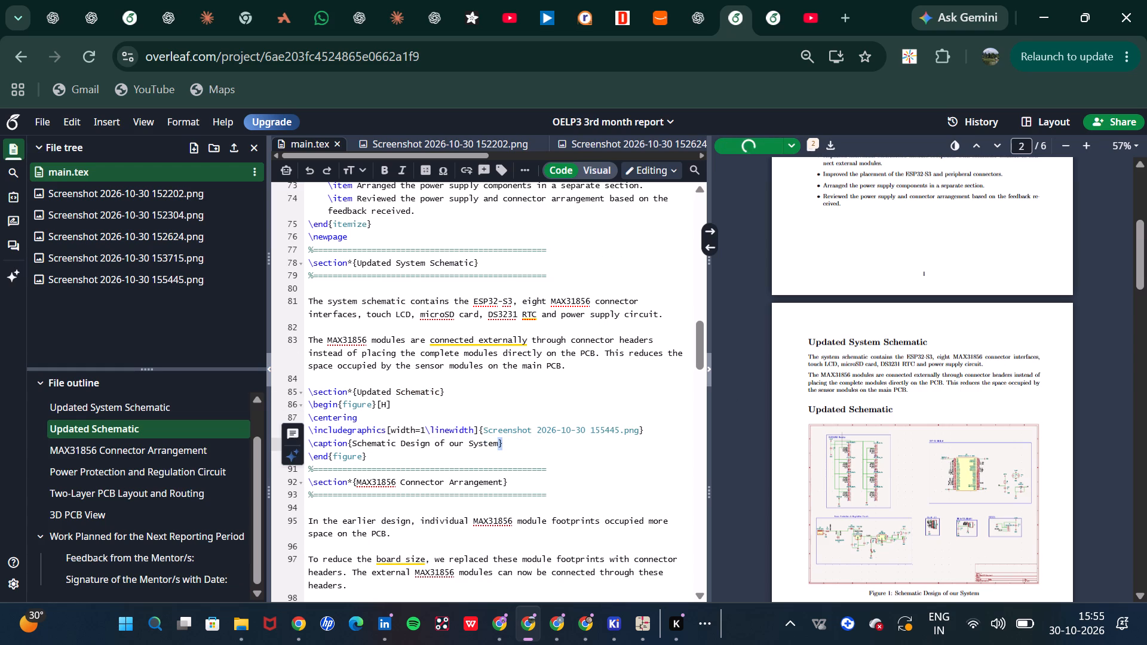
{"action": "scroll", "coordinate": [587, 439], "scroll_direction": "up", "scroll_amount": 1}
{"action": "scroll", "coordinate": [897, 416], "scroll_direction": "down", "scroll_amount": 1}
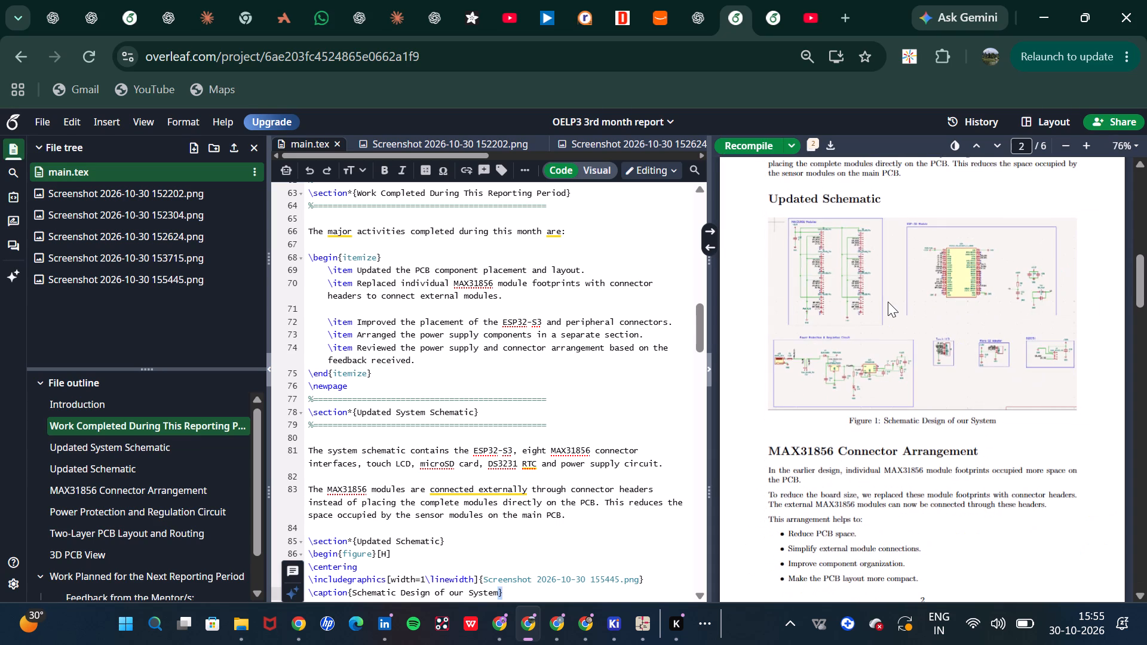
Download the compiled report as a PDF and show the file in the Downloads folder.
{"action": "left_click", "coordinate": [826, 150]}
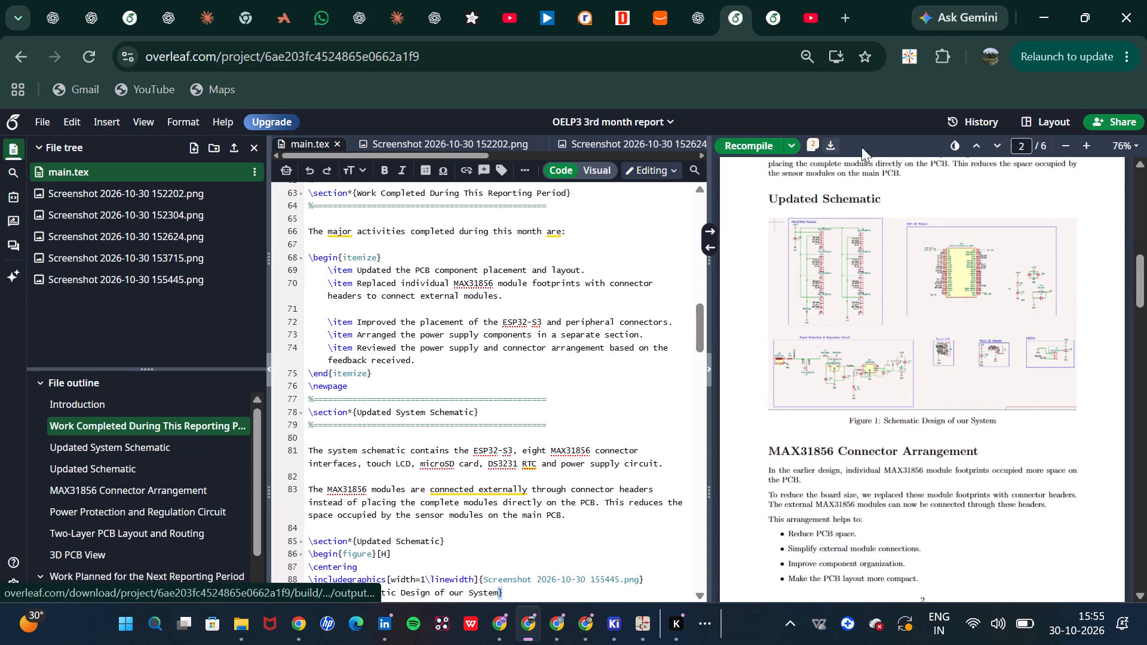
{"action": "left_click", "coordinate": [953, 55]}
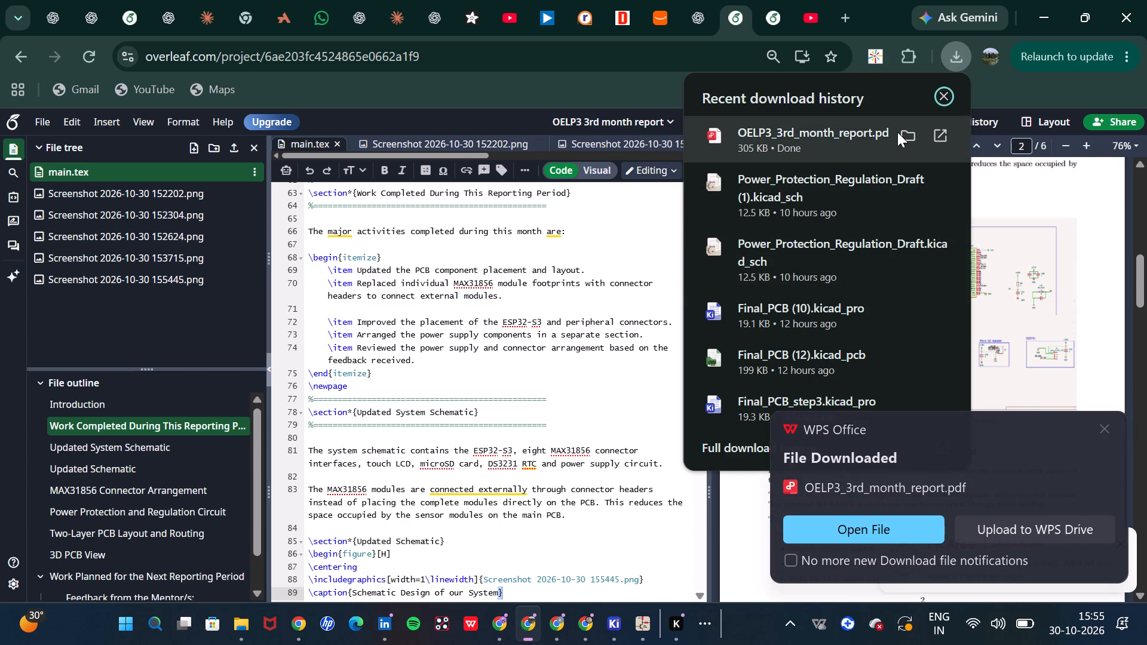
{"action": "left_click", "coordinate": [900, 132]}
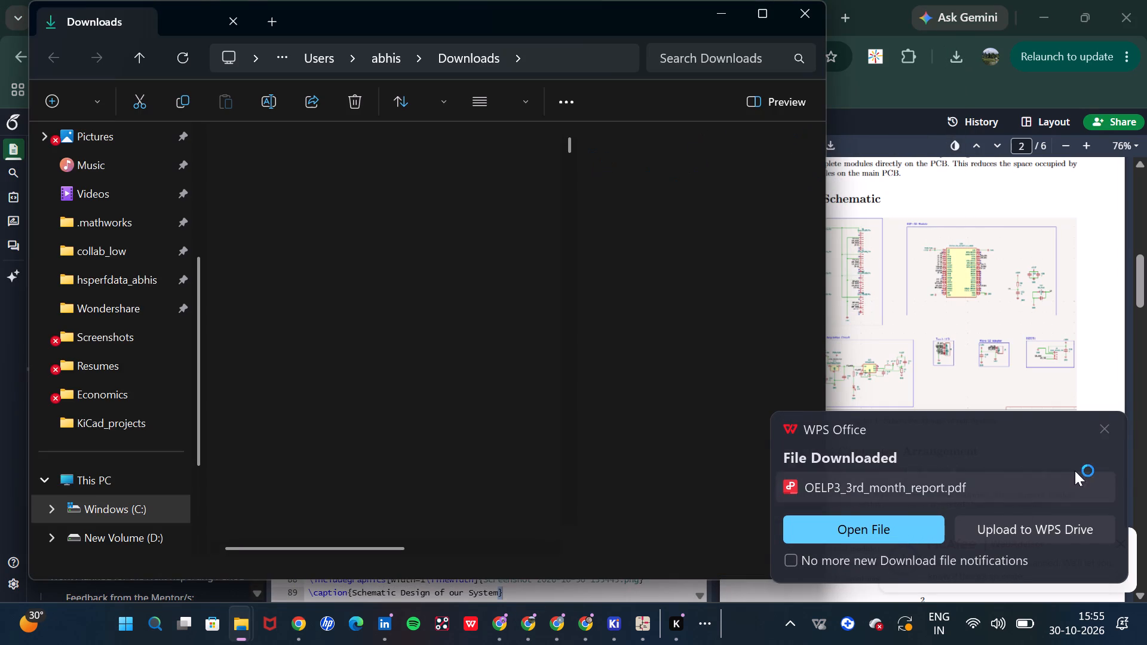
{"action": "left_click", "coordinate": [1096, 429]}
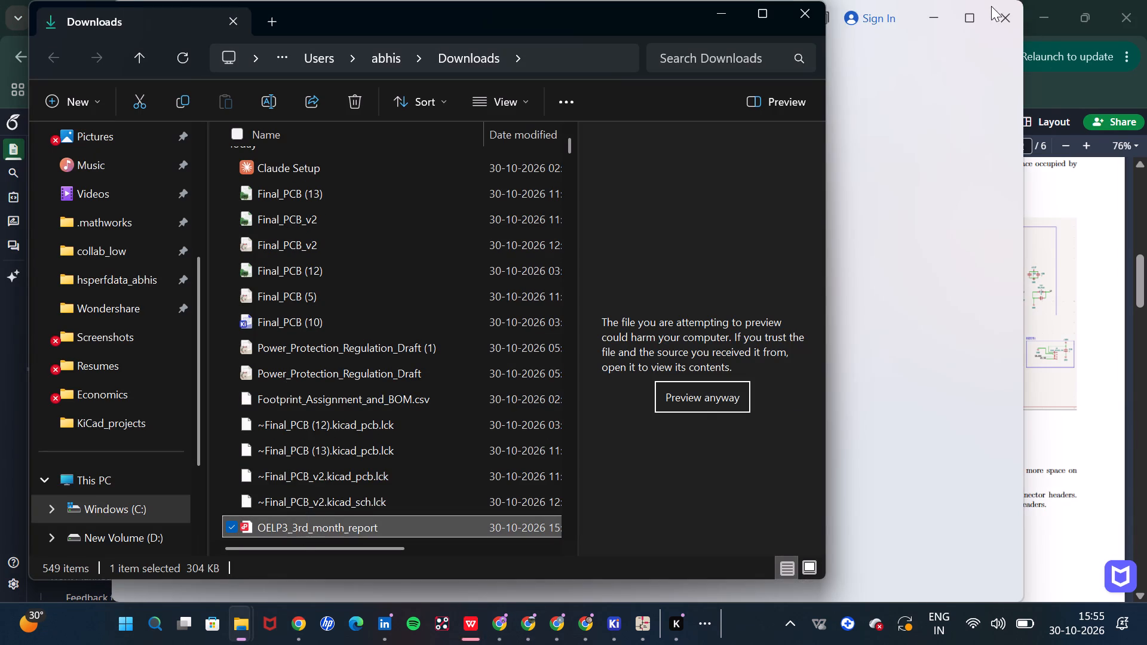
Review the downloaded OELP3_3rd_month_report PDF in WPS Office, checking its text, schematic figures and PCB views, and close it along with the Downloads window.
{"action": "double_click", "coordinate": [1007, 20]}
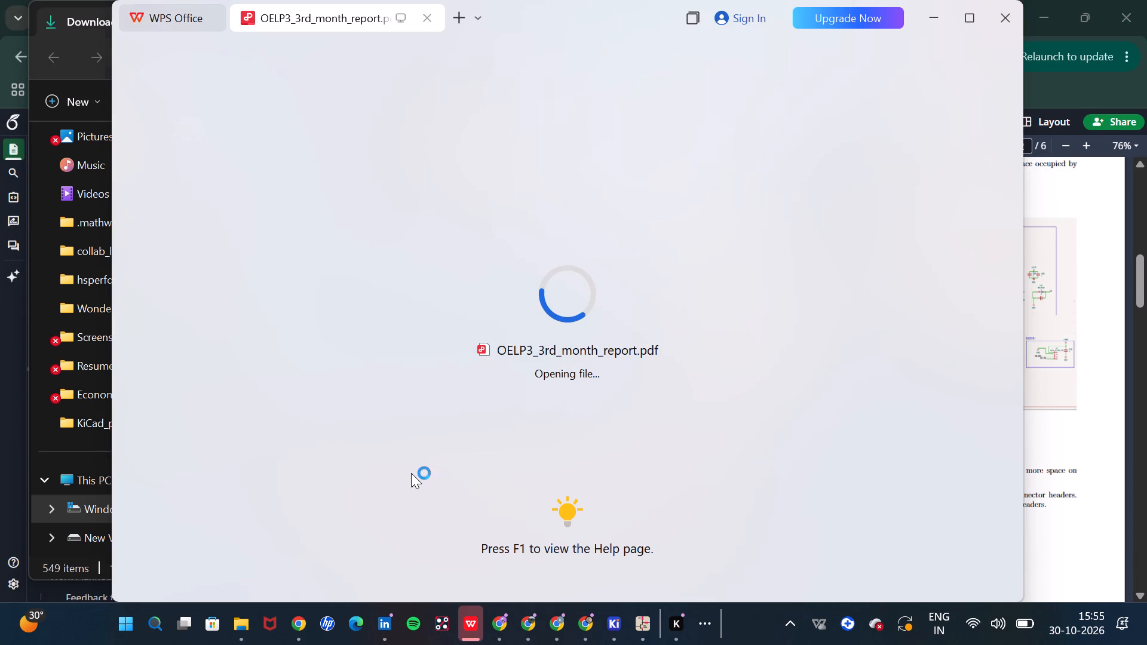
{"action": "scroll", "coordinate": [682, 327], "scroll_direction": "down", "scroll_amount": 3}
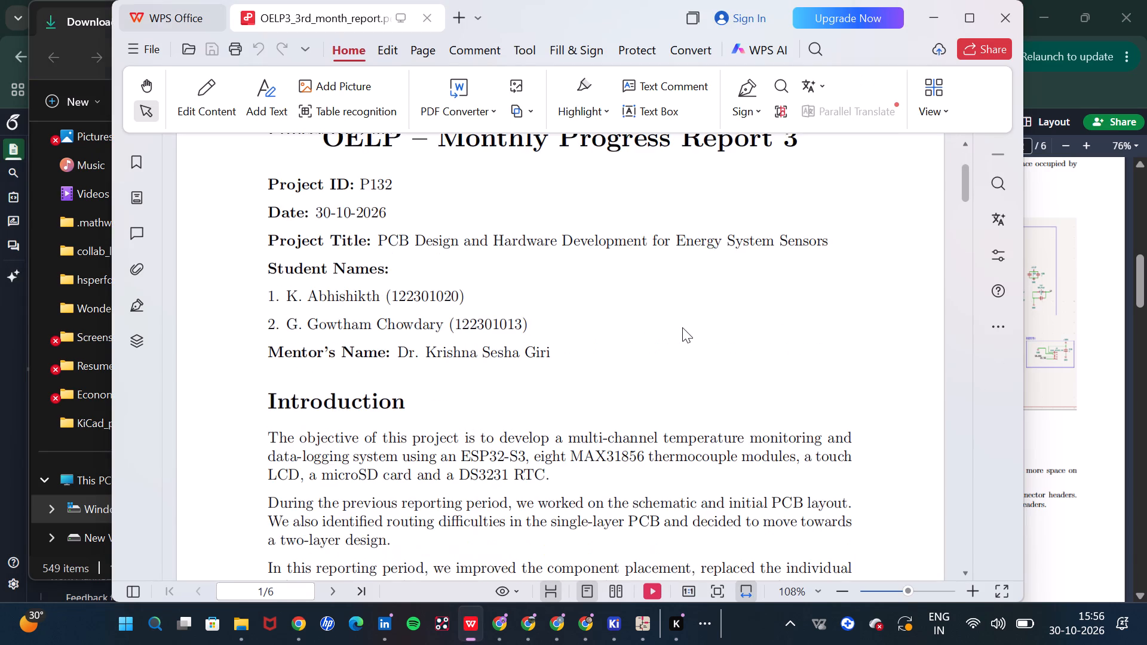
{"action": "scroll", "coordinate": [682, 327], "scroll_direction": "down", "scroll_amount": 11}
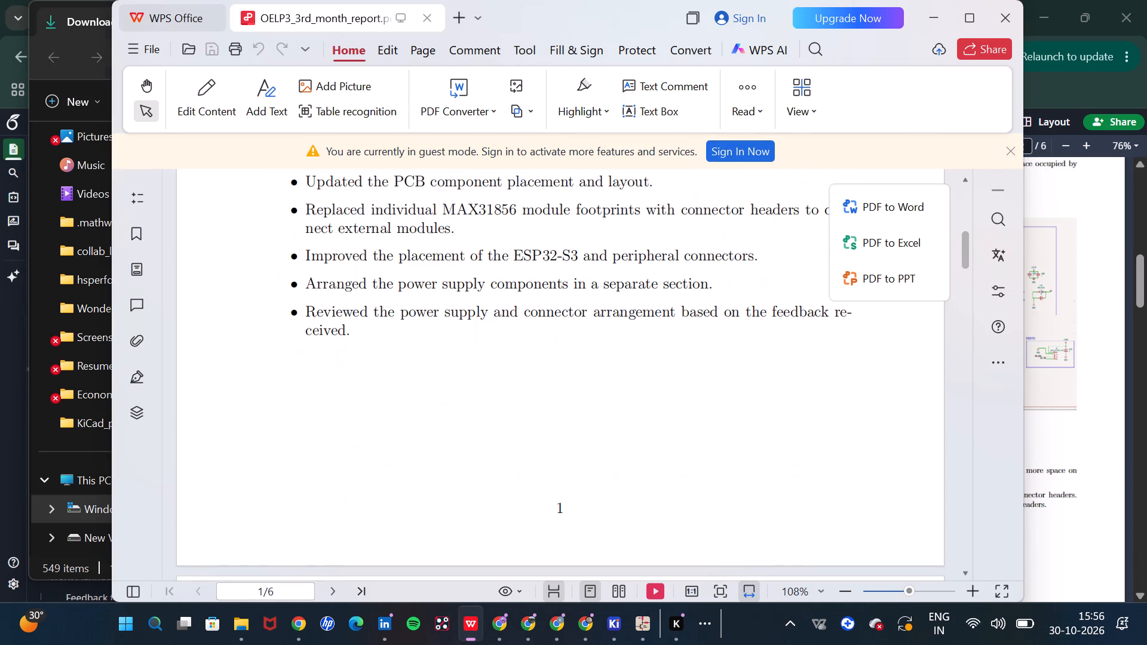
{"action": "scroll", "coordinate": [682, 327], "scroll_direction": "down", "scroll_amount": 10}
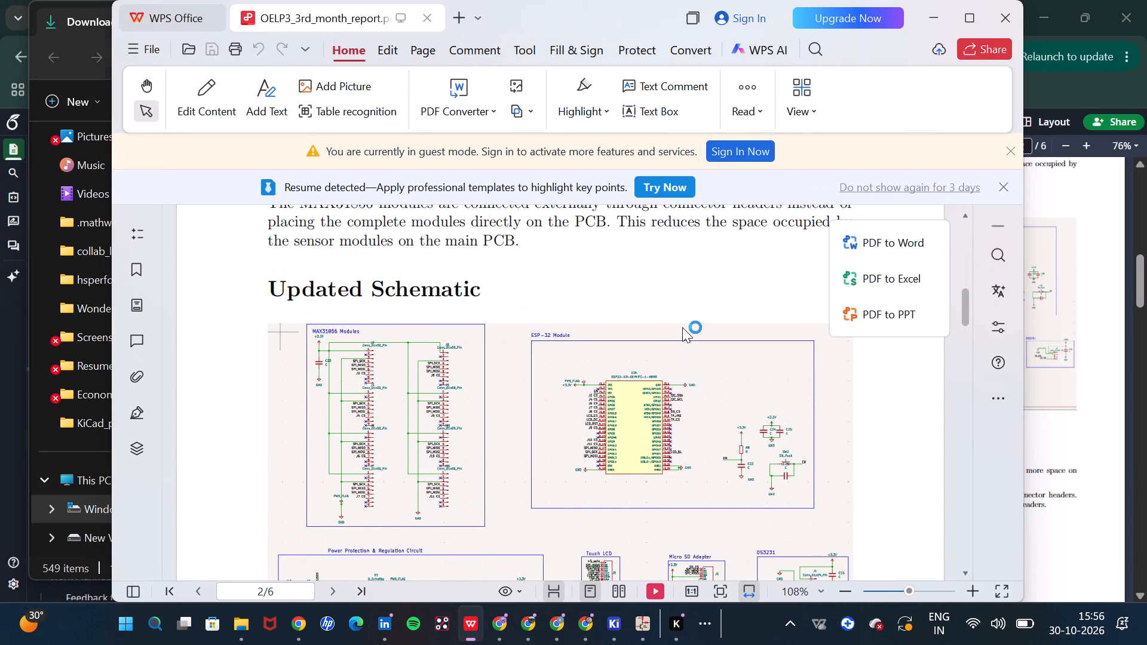
{"action": "scroll", "coordinate": [682, 328], "scroll_direction": "down", "scroll_amount": 1}
{"action": "scroll", "coordinate": [673, 346], "scroll_direction": "up", "scroll_amount": 4, "text": "ctrl"}
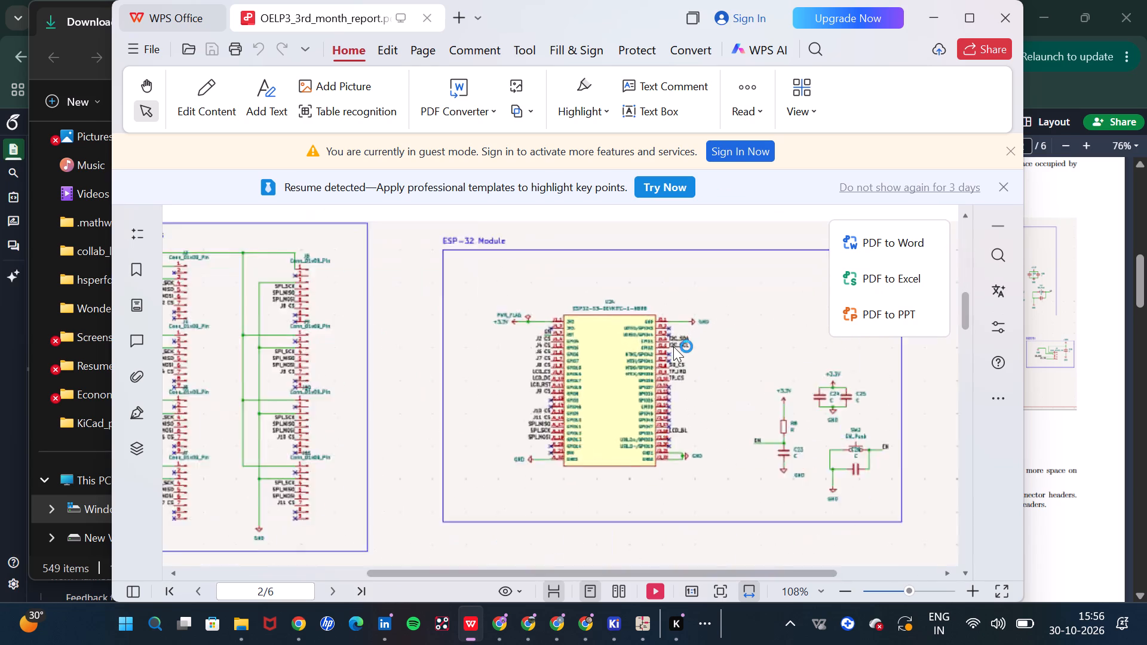
{"action": "scroll", "coordinate": [673, 346], "scroll_direction": "up", "scroll_amount": 3, "text": "ctrl"}
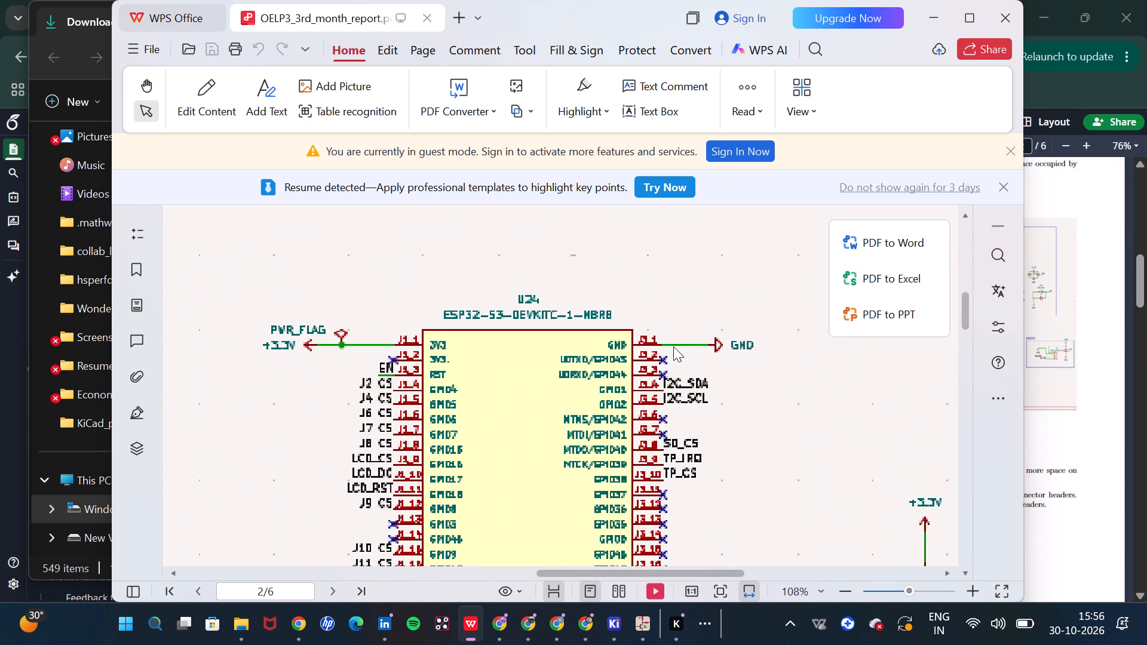
{"action": "scroll", "coordinate": [673, 346], "scroll_direction": "down", "scroll_amount": 3, "text": "ctrl"}
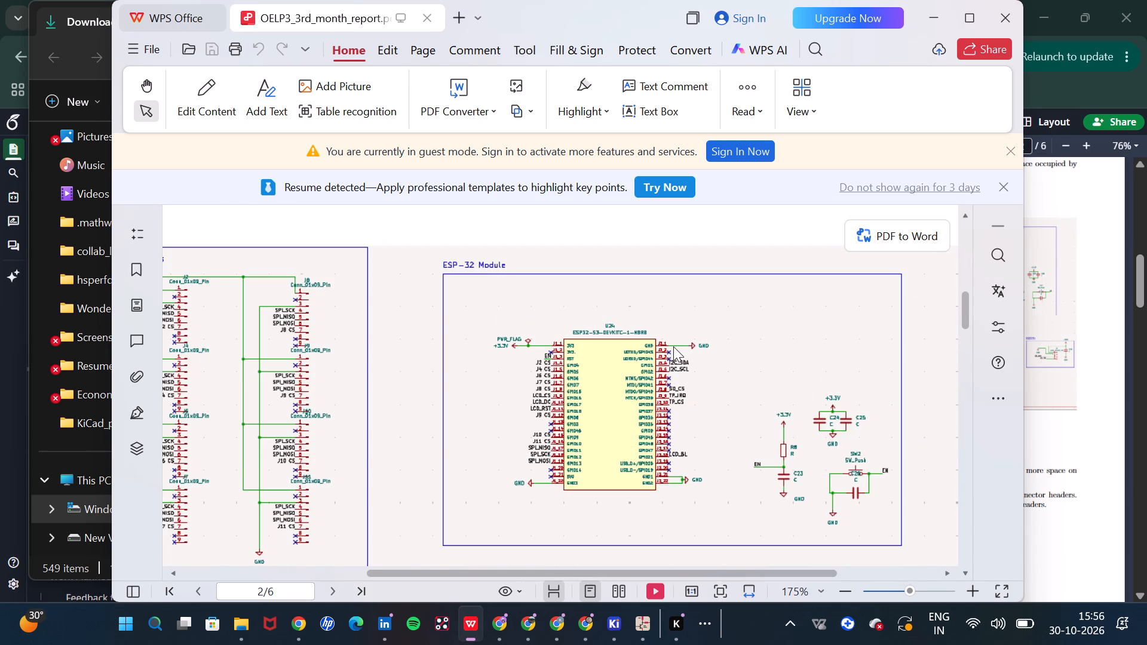
{"action": "scroll", "coordinate": [673, 346], "scroll_direction": "down", "scroll_amount": 2, "text": "ctrl"}
{"action": "scroll", "coordinate": [673, 346], "scroll_direction": "down", "scroll_amount": 4}
{"action": "scroll", "coordinate": [673, 346], "scroll_direction": "down", "scroll_amount": 1, "text": "ctrl"}
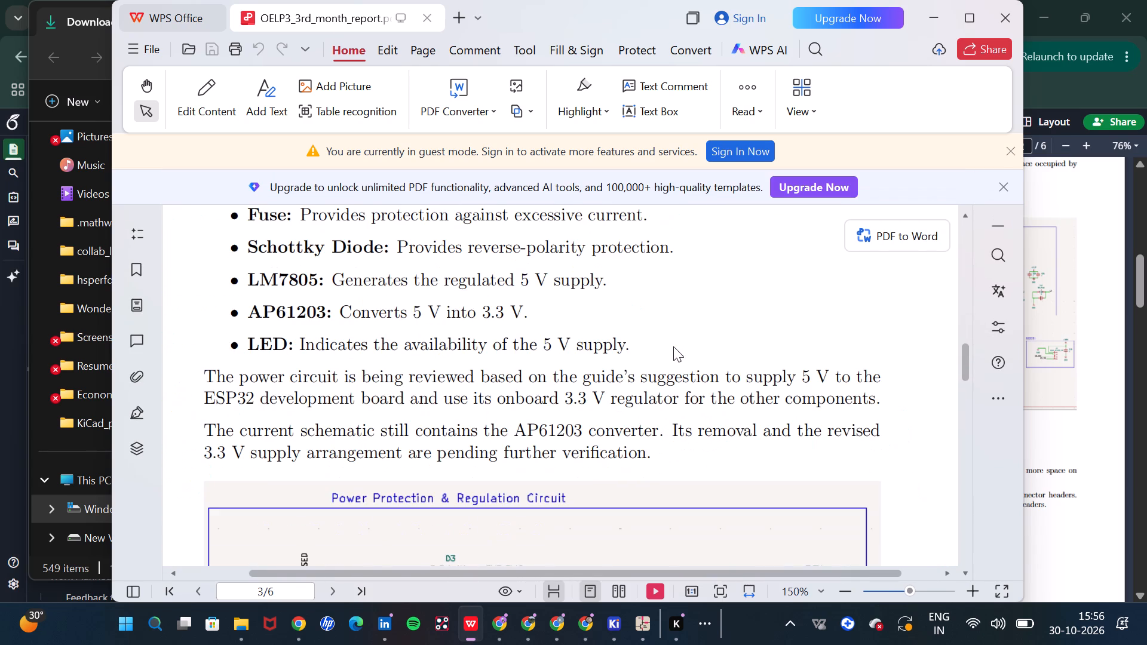
{"action": "scroll", "coordinate": [497, 416], "scroll_direction": "down", "scroll_amount": 2}
{"action": "scroll", "coordinate": [497, 416], "scroll_direction": "up", "scroll_amount": 2}
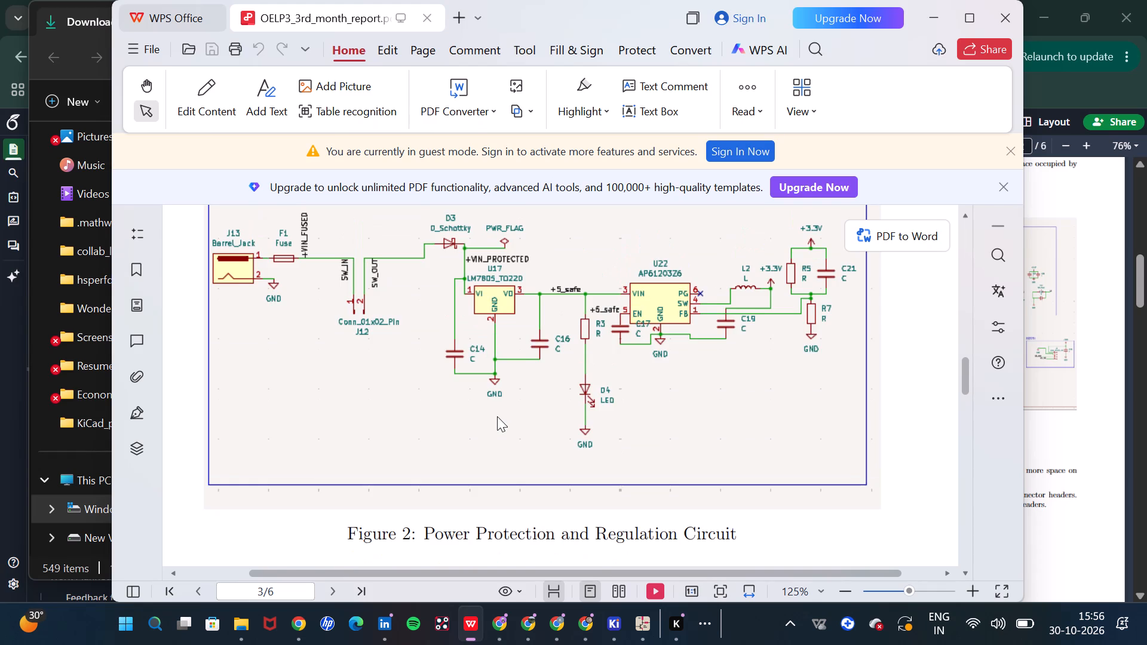
{"action": "scroll", "coordinate": [497, 416], "scroll_direction": "down", "scroll_amount": 2}
{"action": "scroll", "coordinate": [497, 416], "scroll_direction": "up", "scroll_amount": 1}
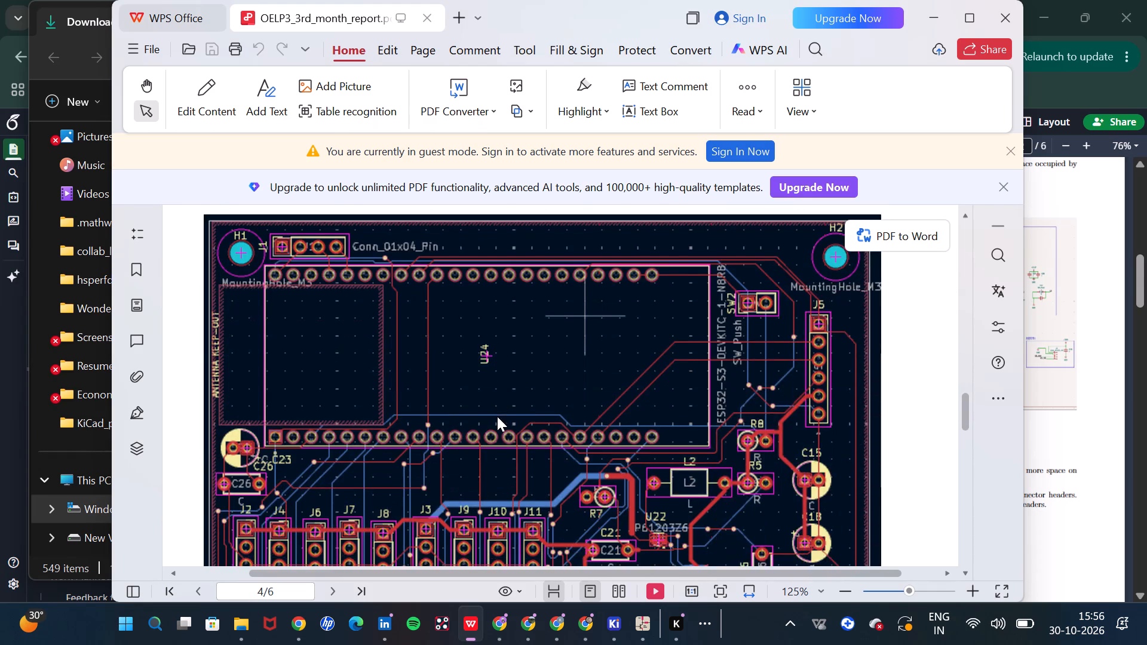
{"action": "scroll", "coordinate": [497, 416], "scroll_direction": "up", "scroll_amount": 4}
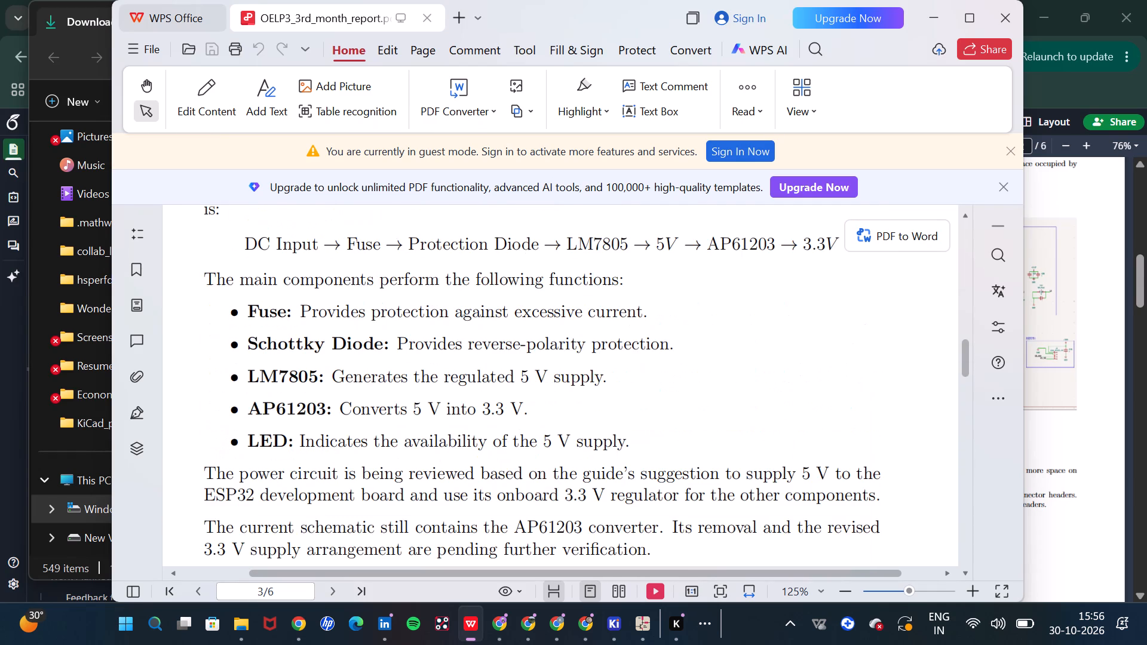
{"action": "scroll", "coordinate": [497, 416], "scroll_direction": "down", "scroll_amount": 2, "text": "ctrl"}
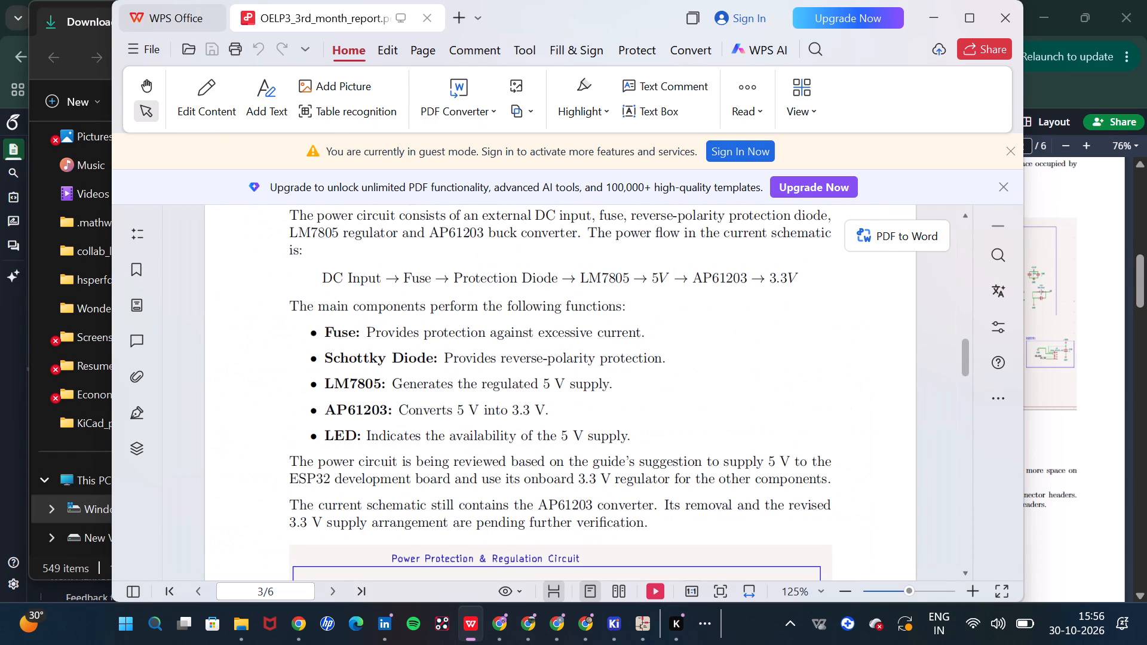
{"action": "scroll", "coordinate": [497, 416], "scroll_direction": "down", "scroll_amount": 1, "text": "ctrl"}
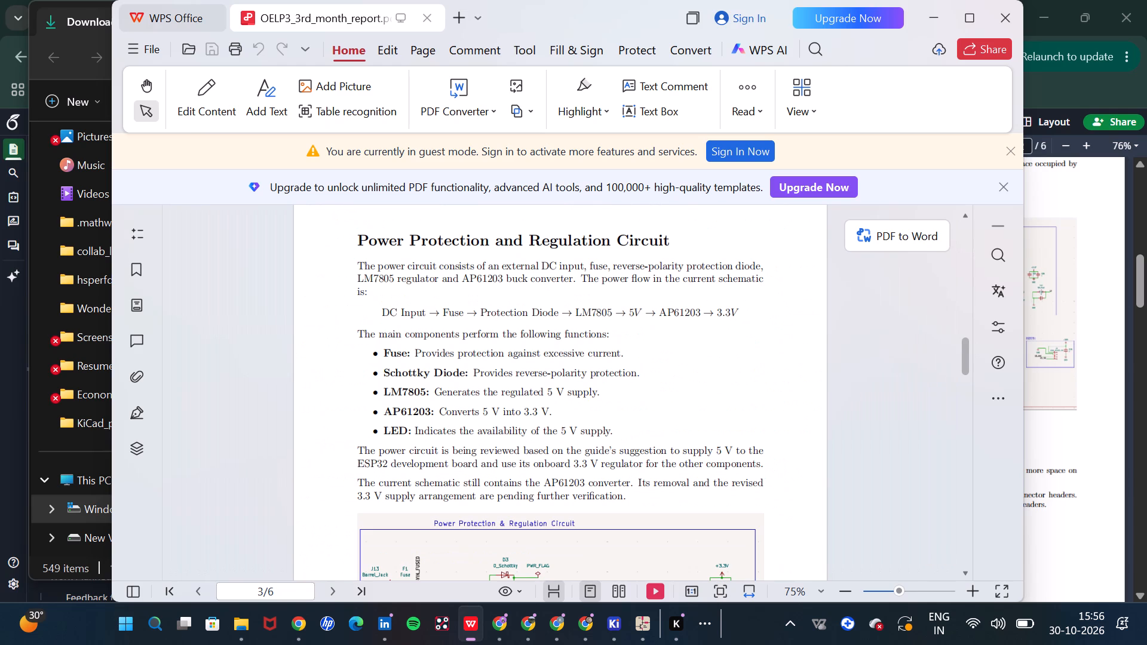
{"action": "scroll", "coordinate": [497, 416], "scroll_direction": "down", "scroll_amount": 2}
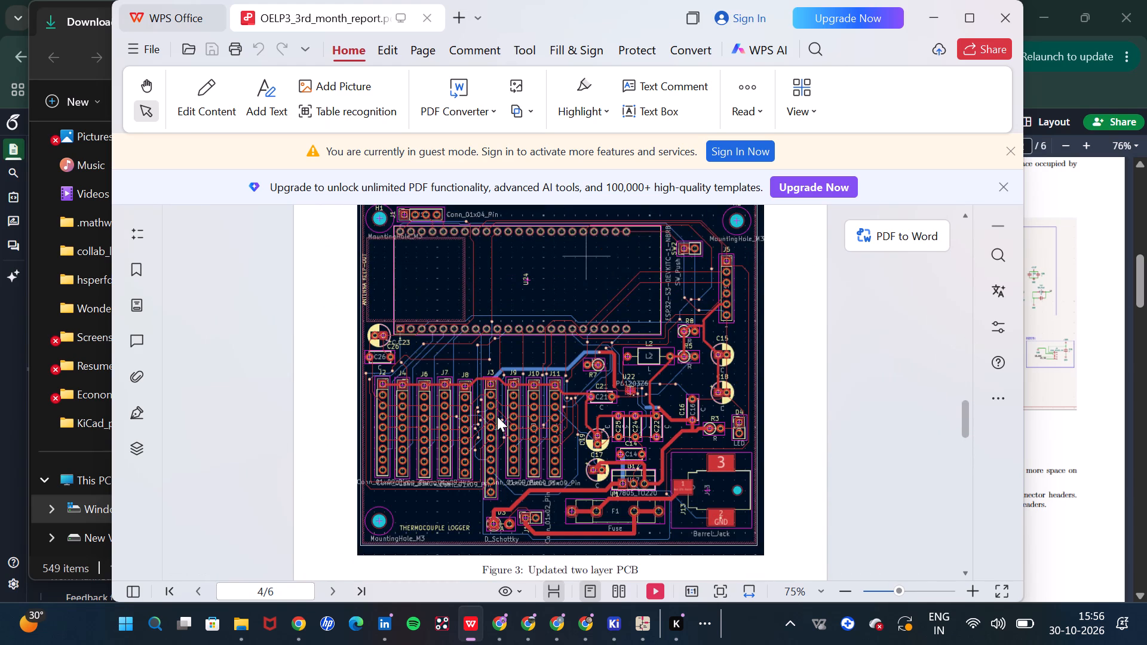
{"action": "scroll", "coordinate": [583, 330], "scroll_direction": "up", "scroll_amount": 1, "text": "ctrl"}
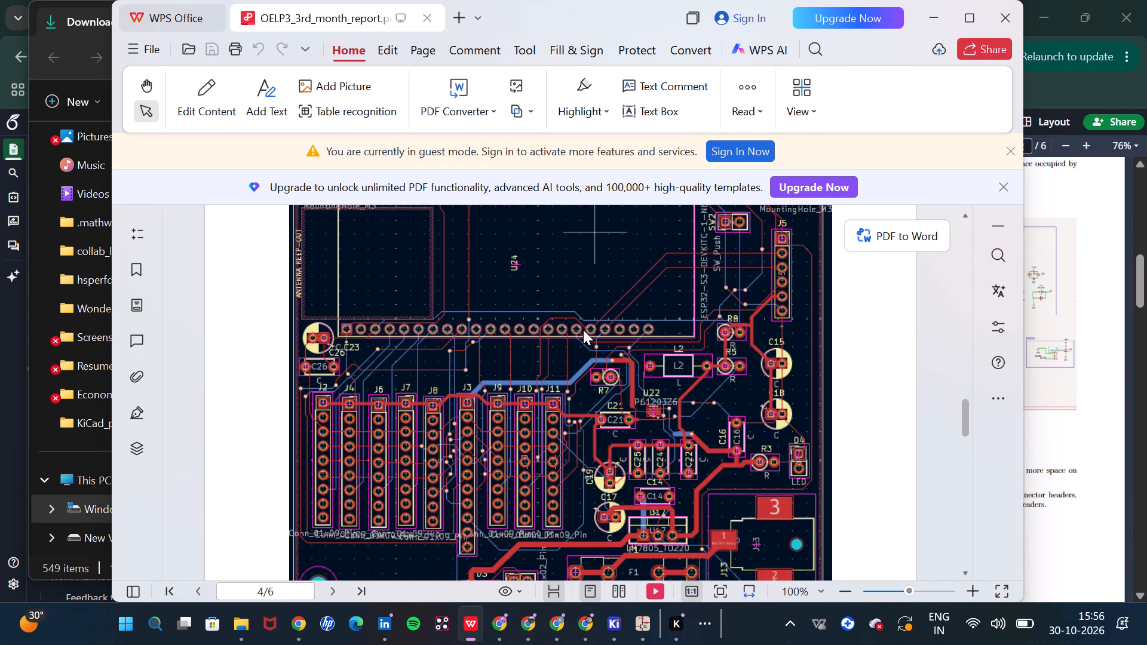
{"action": "scroll", "coordinate": [583, 330], "scroll_direction": "down", "scroll_amount": 2, "text": "ctrl"}
{"action": "scroll", "coordinate": [583, 330], "scroll_direction": "down", "scroll_amount": 3}
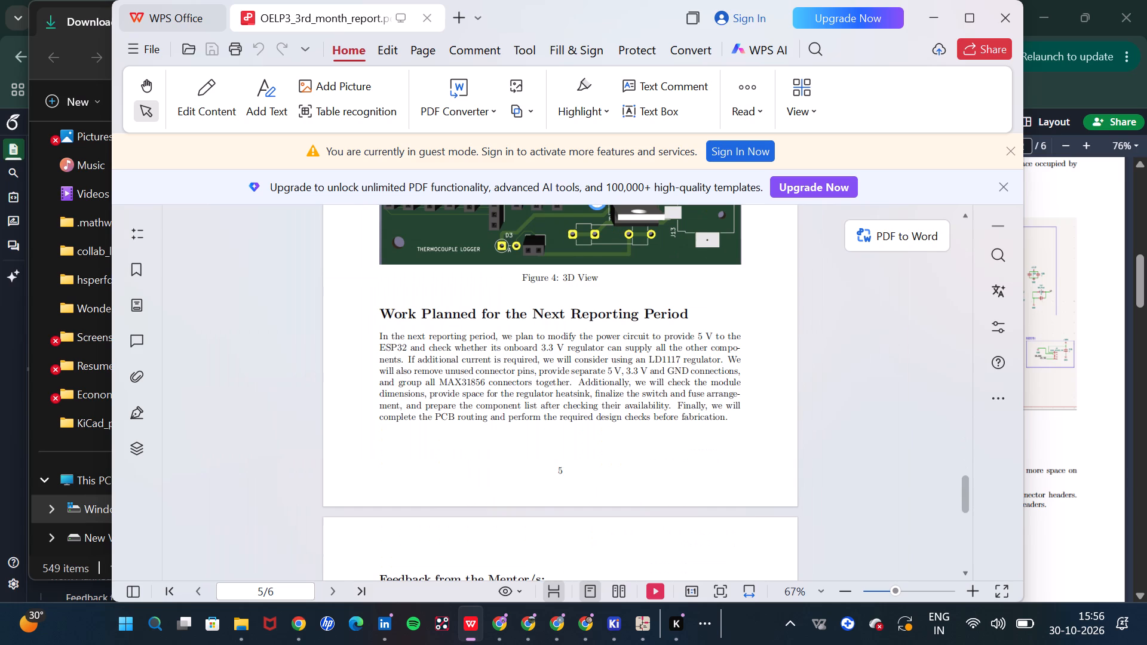
{"action": "double_click", "coordinate": [997, 19]}
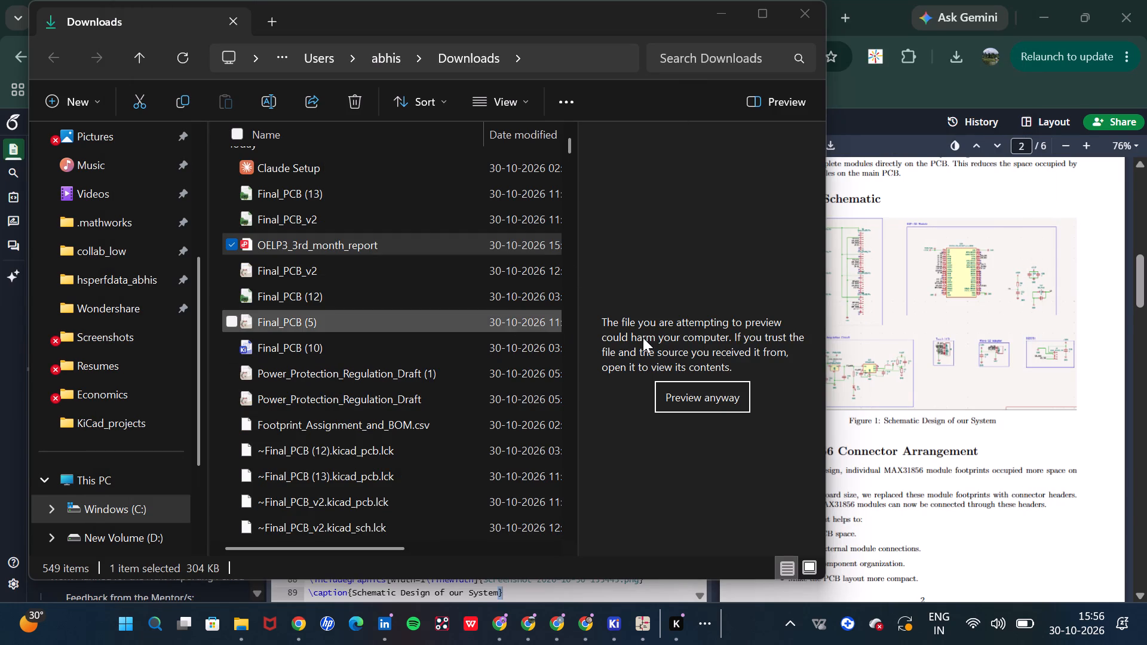
{"action": "left_click", "coordinate": [810, 27]}
{"action": "left_click", "coordinate": [810, 23]}
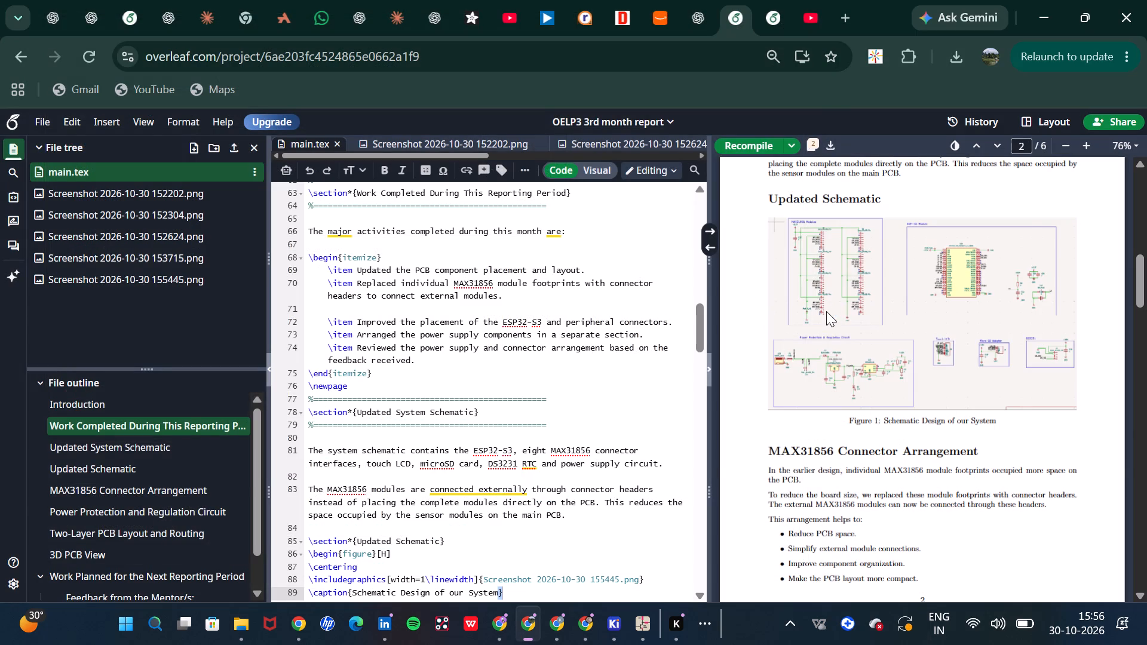
Check the compiled report preview in Overleaf, from the mentor feedback section back to the Power Protection and Regulation Circuit.
{"action": "scroll", "coordinate": [826, 311], "scroll_direction": "down", "scroll_amount": 13}
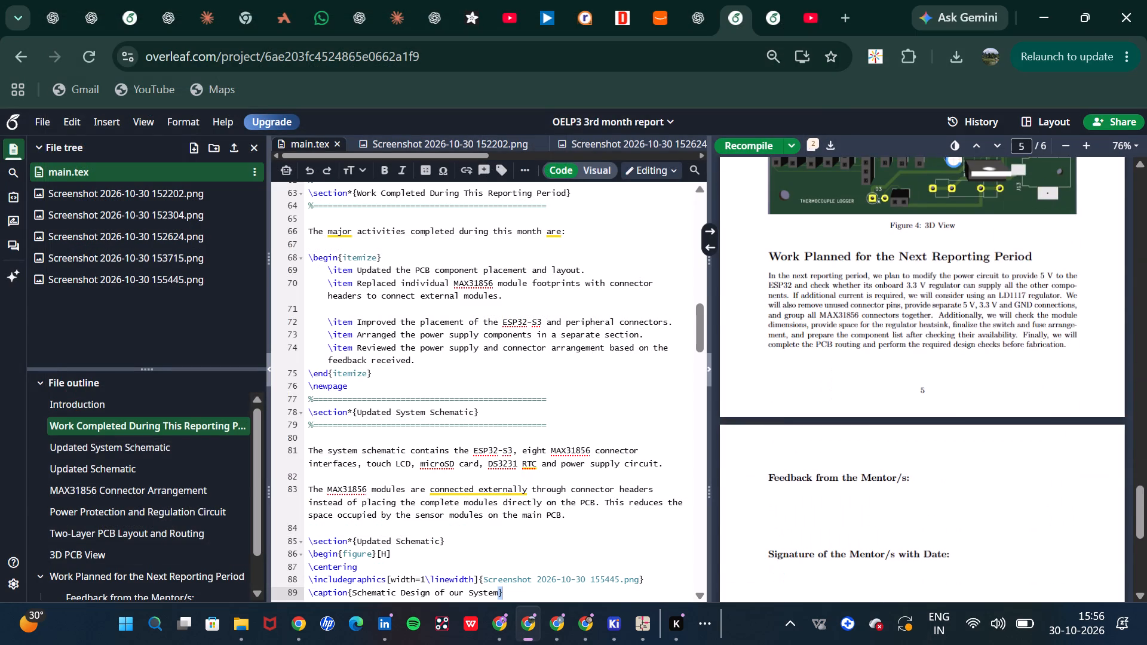
{"action": "scroll", "coordinate": [826, 311], "scroll_direction": "up", "scroll_amount": 5}
{"action": "scroll", "coordinate": [854, 304], "scroll_direction": "down", "scroll_amount": 2}
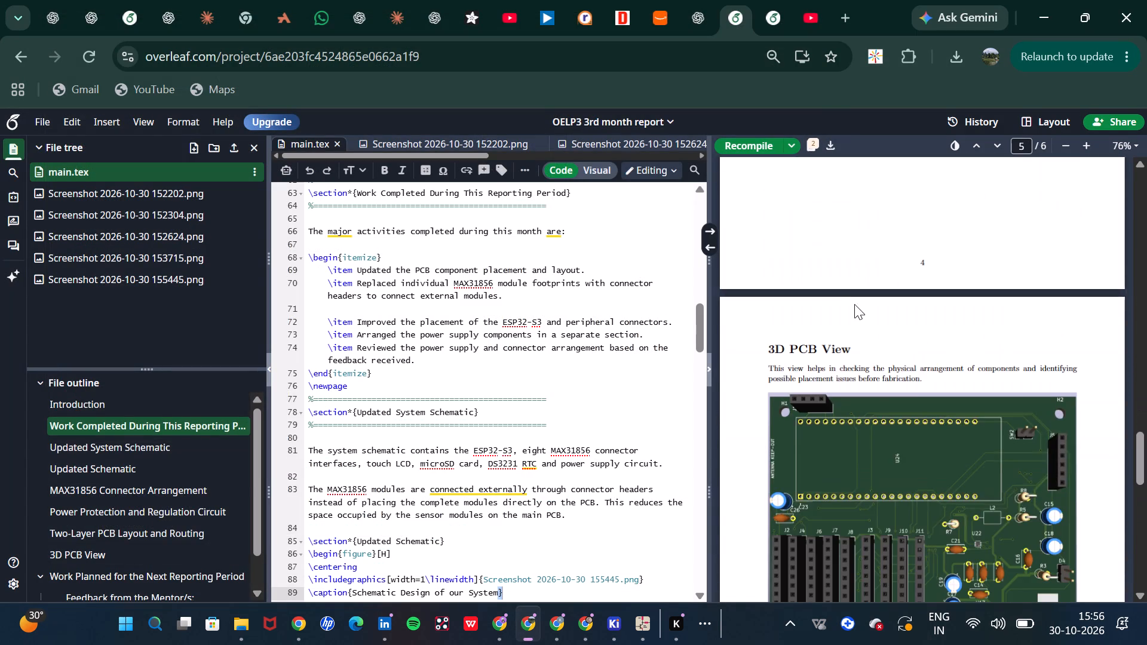
{"action": "scroll", "coordinate": [854, 304], "scroll_direction": "up", "scroll_amount": 6}
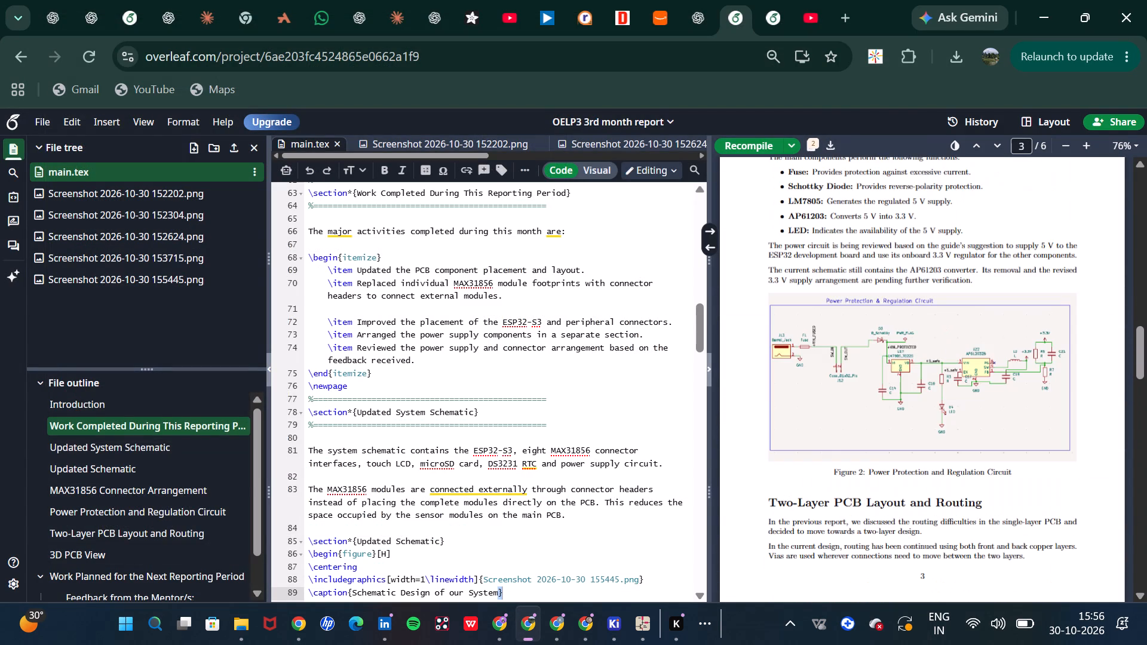
Insert a \newpage command just before the Two-Layer PCB Layout and Routing section in main.tex and recompile the report.
{"action": "scroll", "coordinate": [854, 304], "scroll_direction": "up", "scroll_amount": 3}
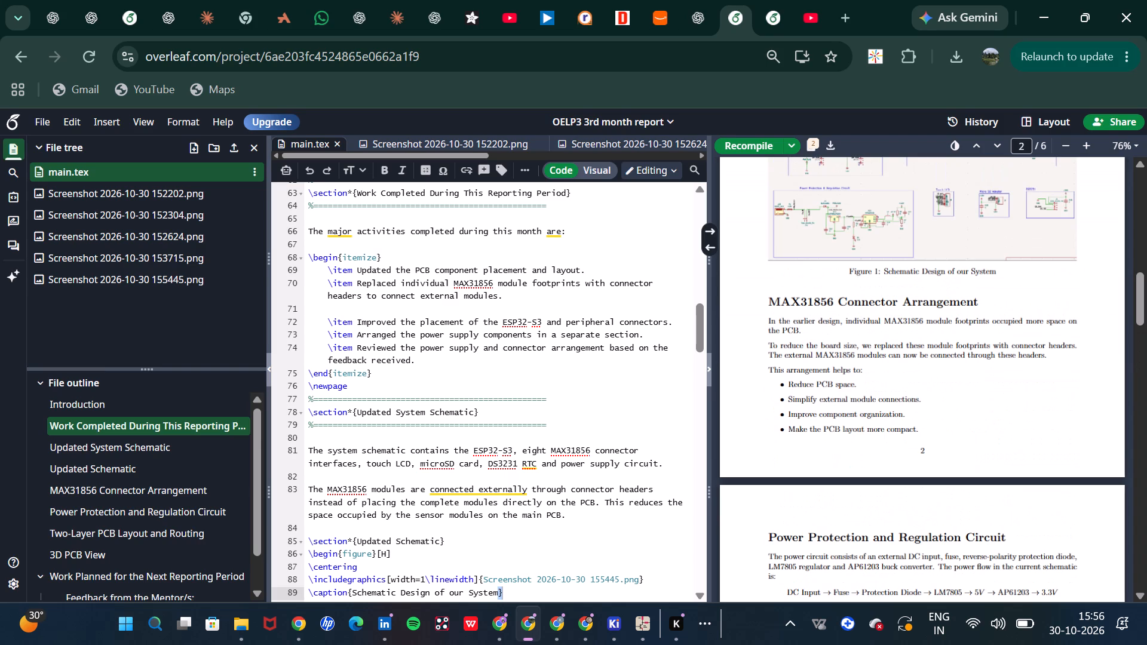
{"action": "scroll", "coordinate": [854, 304], "scroll_direction": "up", "scroll_amount": 1}
{"action": "scroll", "coordinate": [854, 304], "scroll_direction": "down", "scroll_amount": 4}
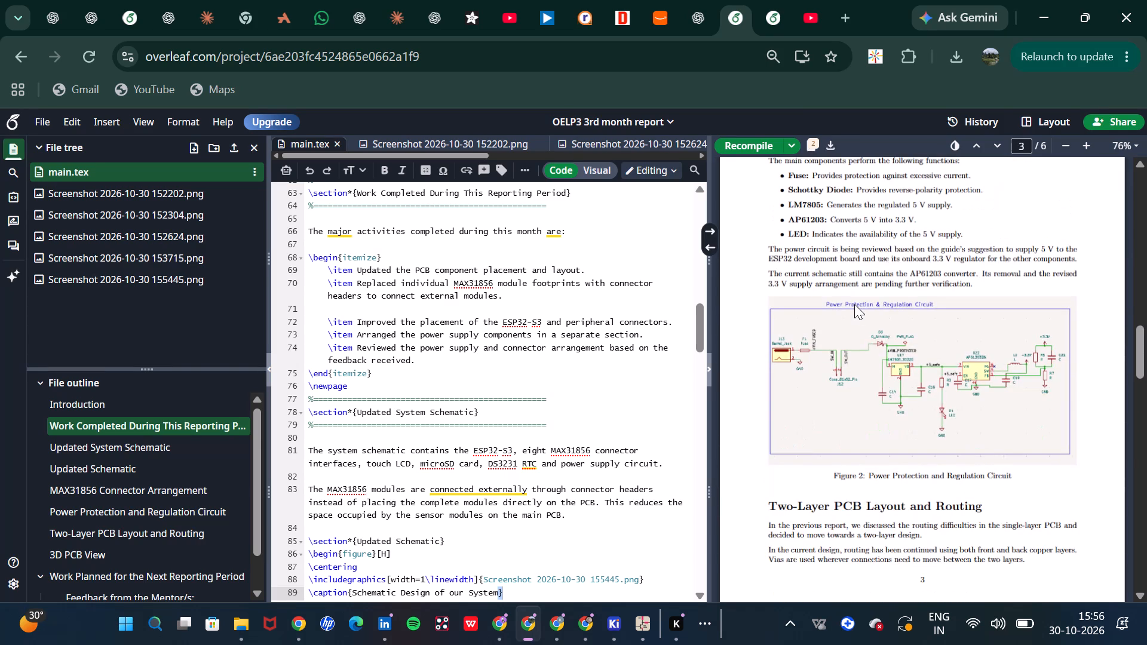
{"action": "scroll", "coordinate": [898, 515], "scroll_direction": "down", "scroll_amount": 6}
{"action": "scroll", "coordinate": [898, 515], "scroll_direction": "up", "scroll_amount": 4}
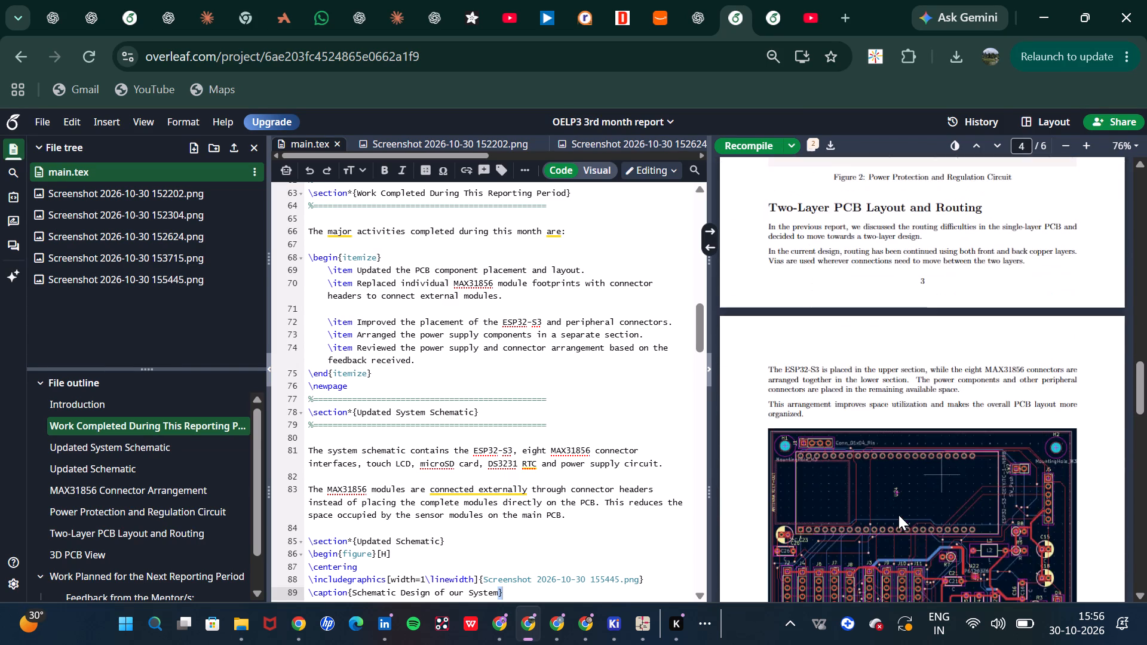
{"action": "scroll", "coordinate": [898, 510], "scroll_direction": "up", "scroll_amount": 1}
{"action": "left_click", "coordinate": [877, 368]}
{"action": "left_click", "coordinate": [877, 363]}
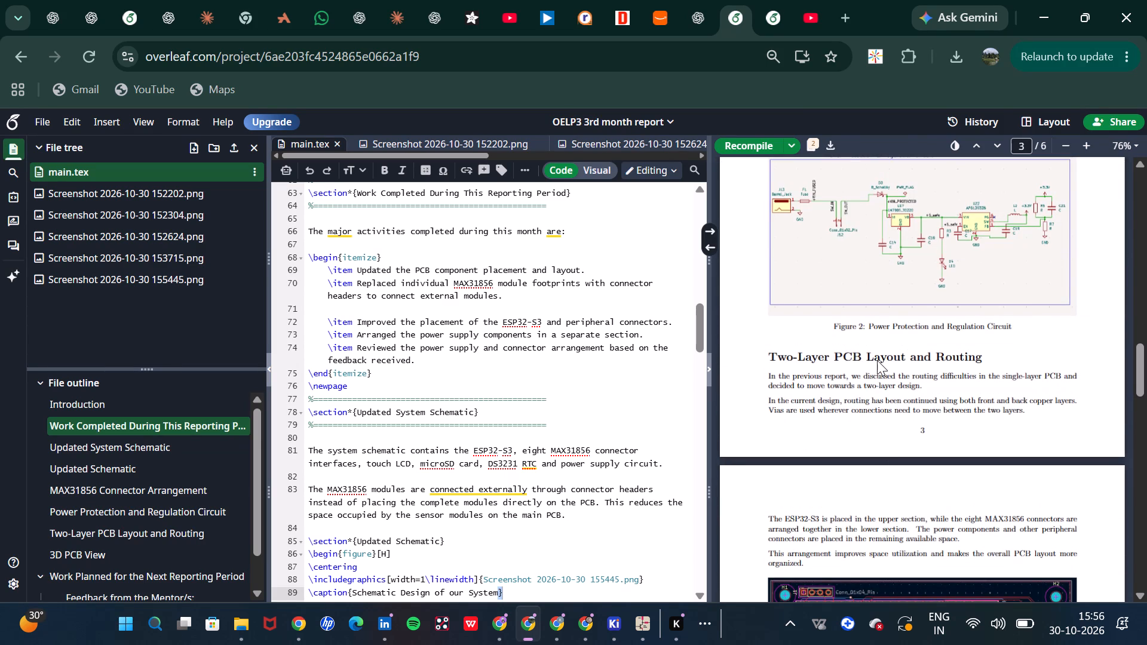
{"action": "double_click", "coordinate": [878, 358]}
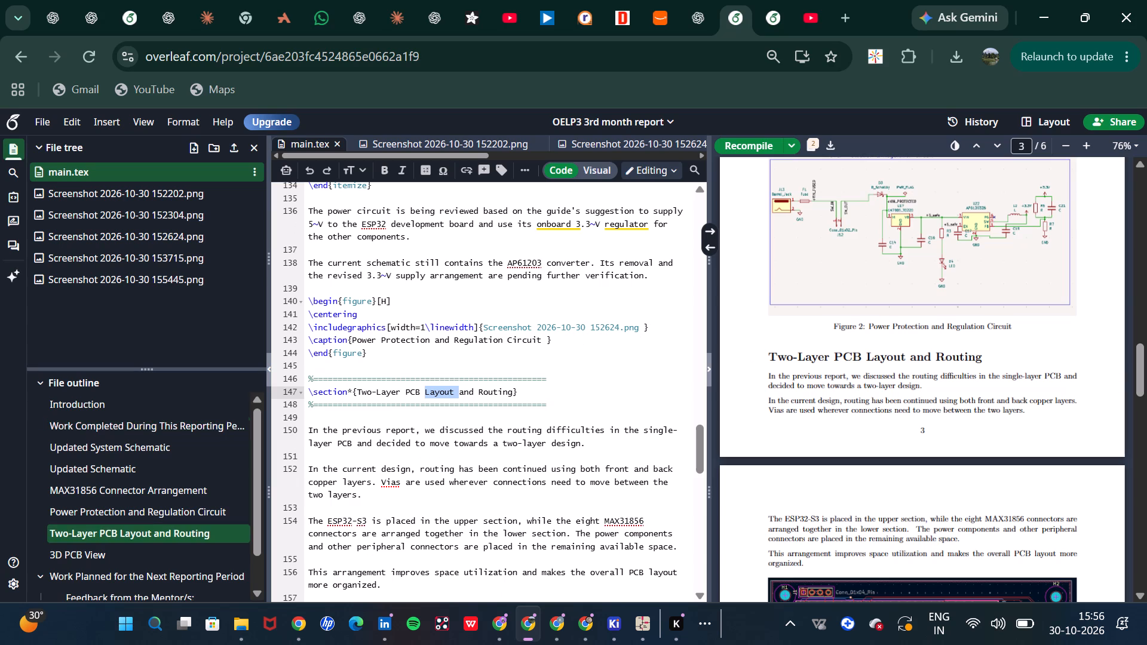
{"action": "double_click", "coordinate": [401, 375]}
{"action": "double_click", "coordinate": [402, 367]}
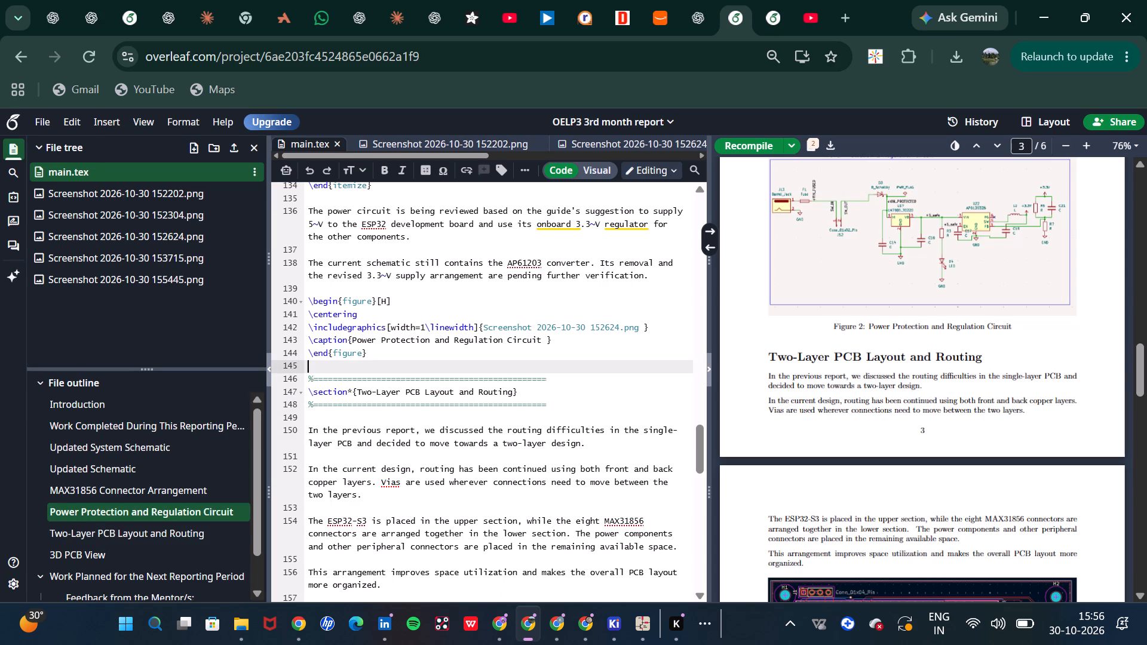
{"action": "key", "text": "backslash"}
{"action": "type", "text": "new"}
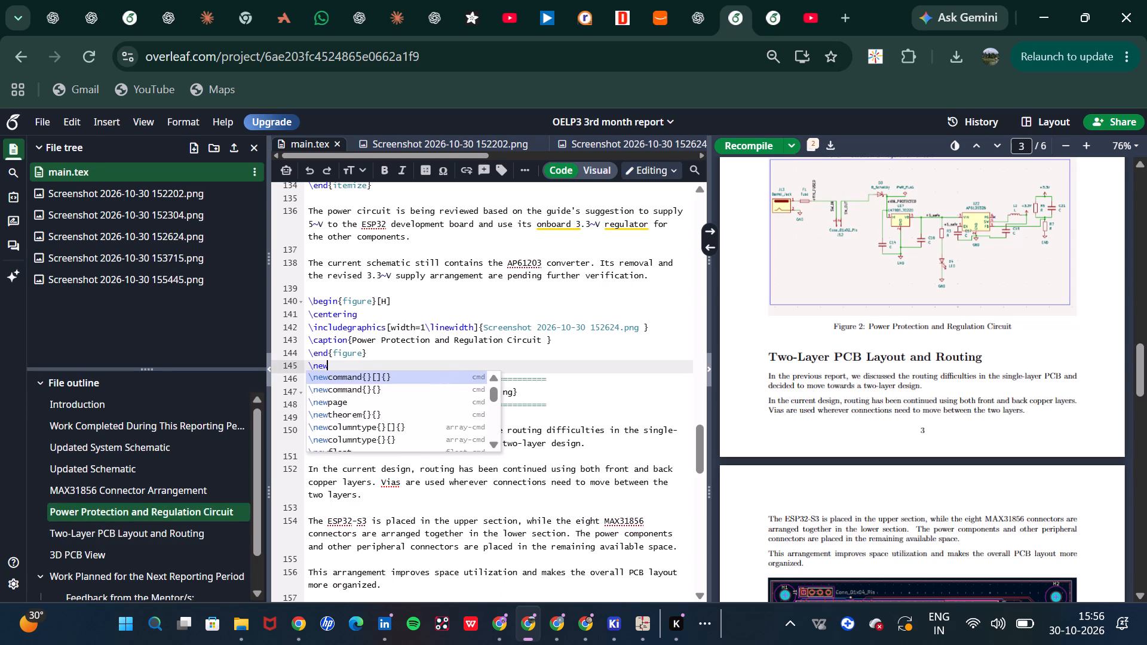
{"action": "left_click", "coordinate": [363, 397]}
{"action": "key", "text": "ctrl+s"}
Review the page layout of the recompiled report, from the mentor feedback page back to the introduction and down to the Two-Layer PCB section.
{"action": "scroll", "coordinate": [888, 405], "scroll_direction": "down", "scroll_amount": 1}
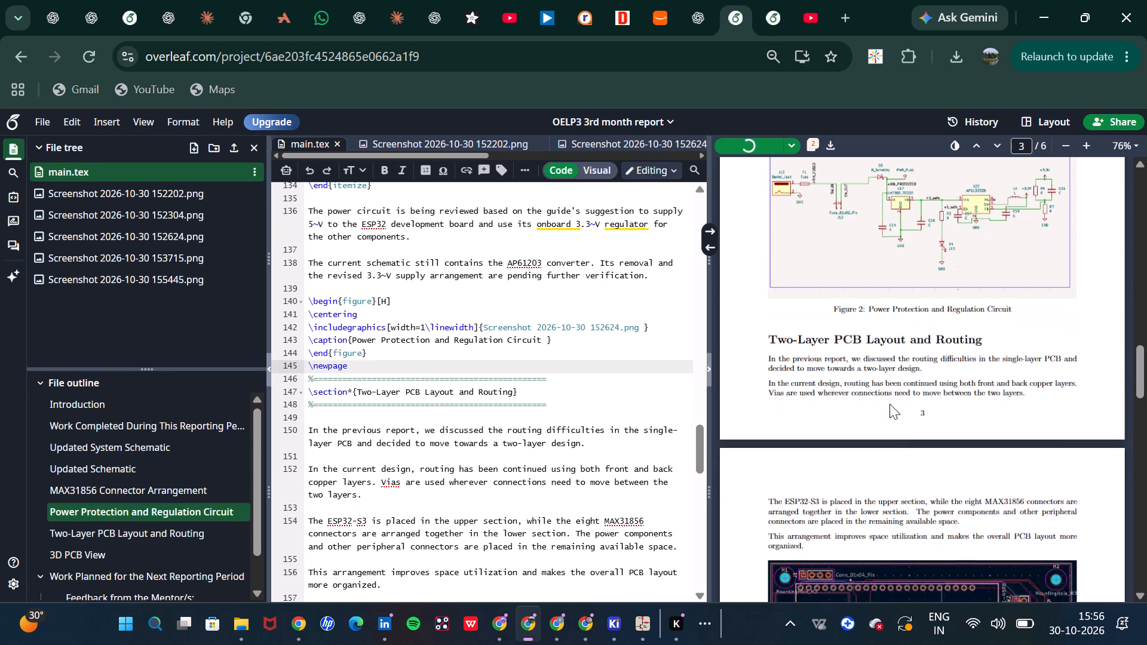
{"action": "scroll", "coordinate": [890, 404], "scroll_direction": "down", "scroll_amount": 8}
{"action": "scroll", "coordinate": [890, 404], "scroll_direction": "up", "scroll_amount": 2}
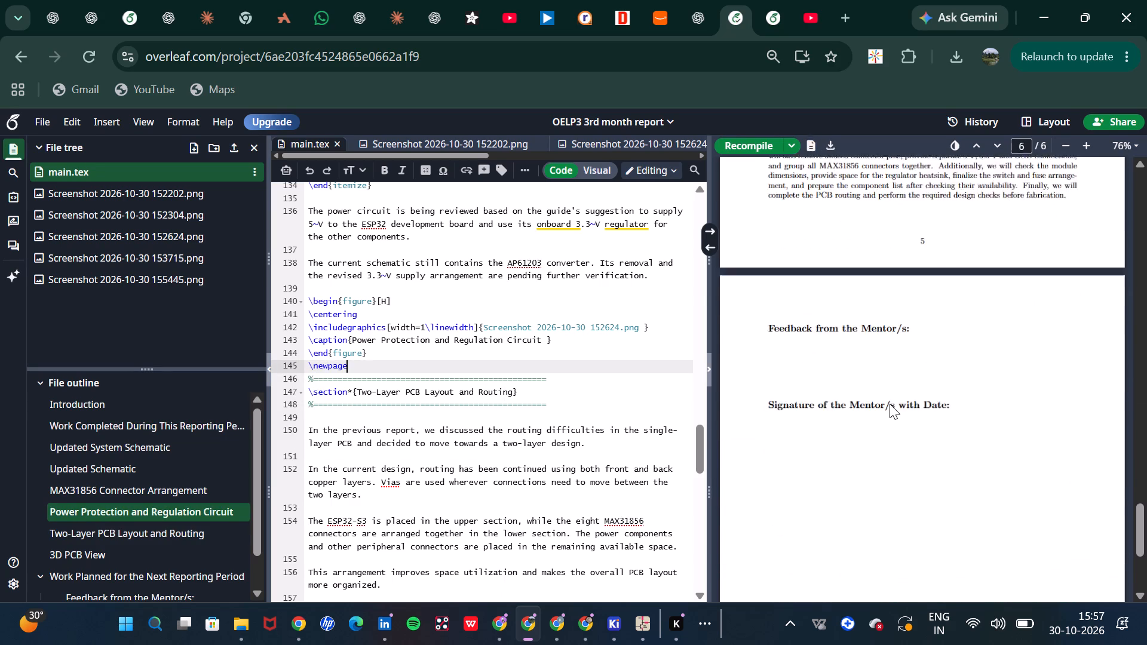
{"action": "scroll", "coordinate": [890, 404], "scroll_direction": "up", "scroll_amount": 2}
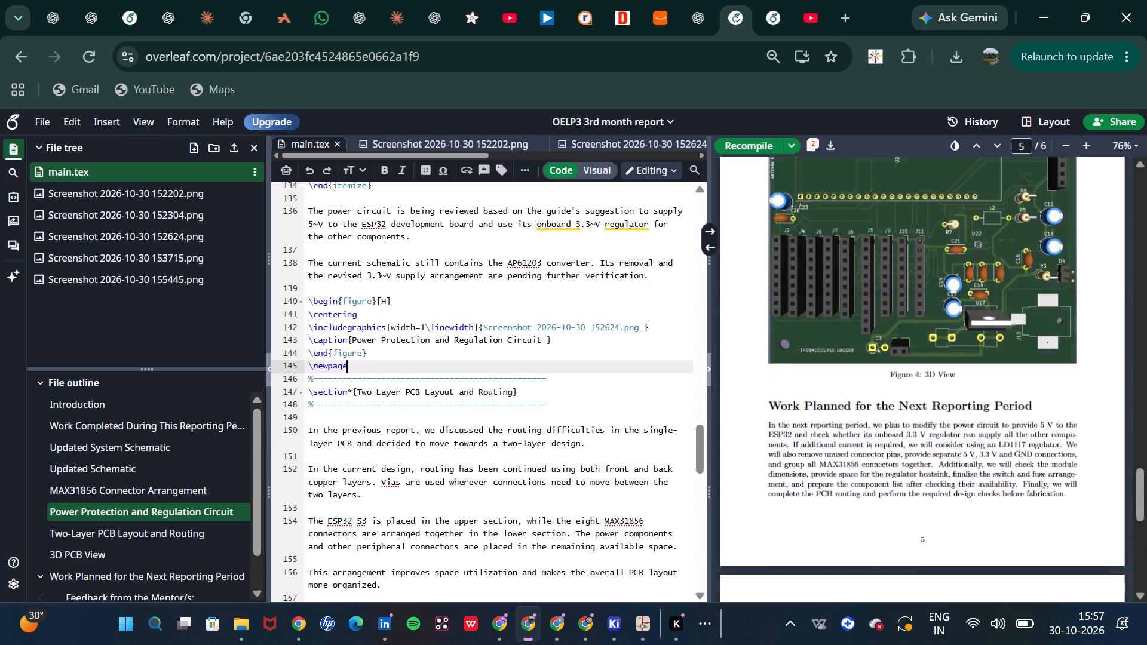
{"action": "scroll", "coordinate": [890, 404], "scroll_direction": "up", "scroll_amount": 11}
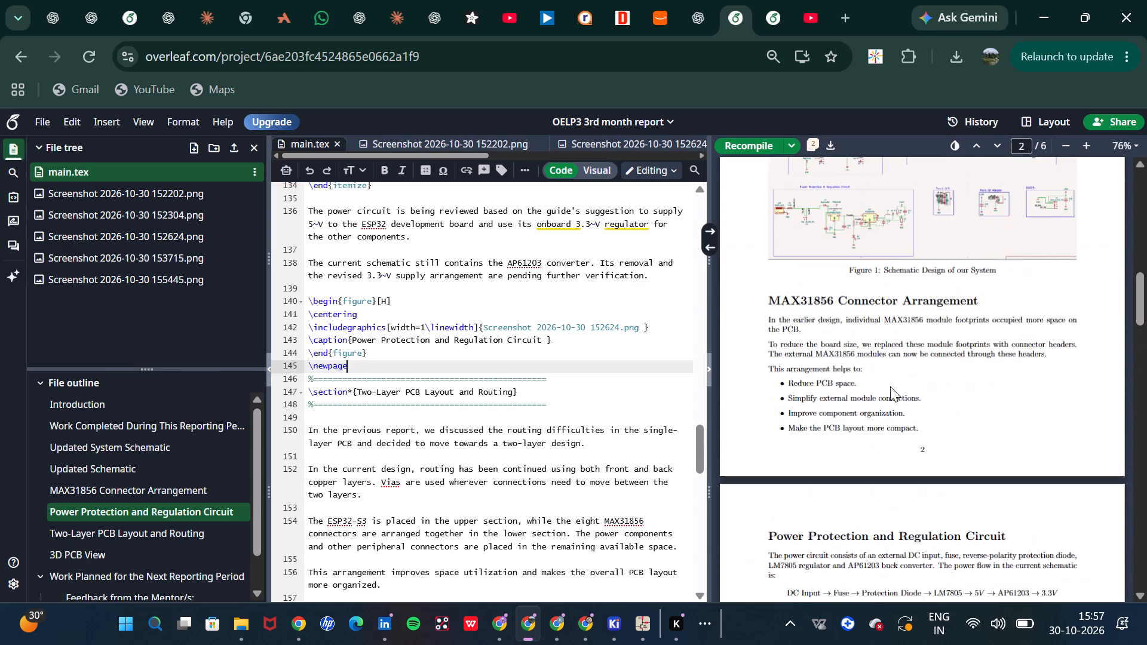
{"action": "scroll", "coordinate": [890, 386], "scroll_direction": "up", "scroll_amount": 1}
{"action": "scroll", "coordinate": [890, 386], "scroll_direction": "down", "scroll_amount": 4}
{"action": "scroll", "coordinate": [890, 386], "scroll_direction": "up", "scroll_amount": 2}
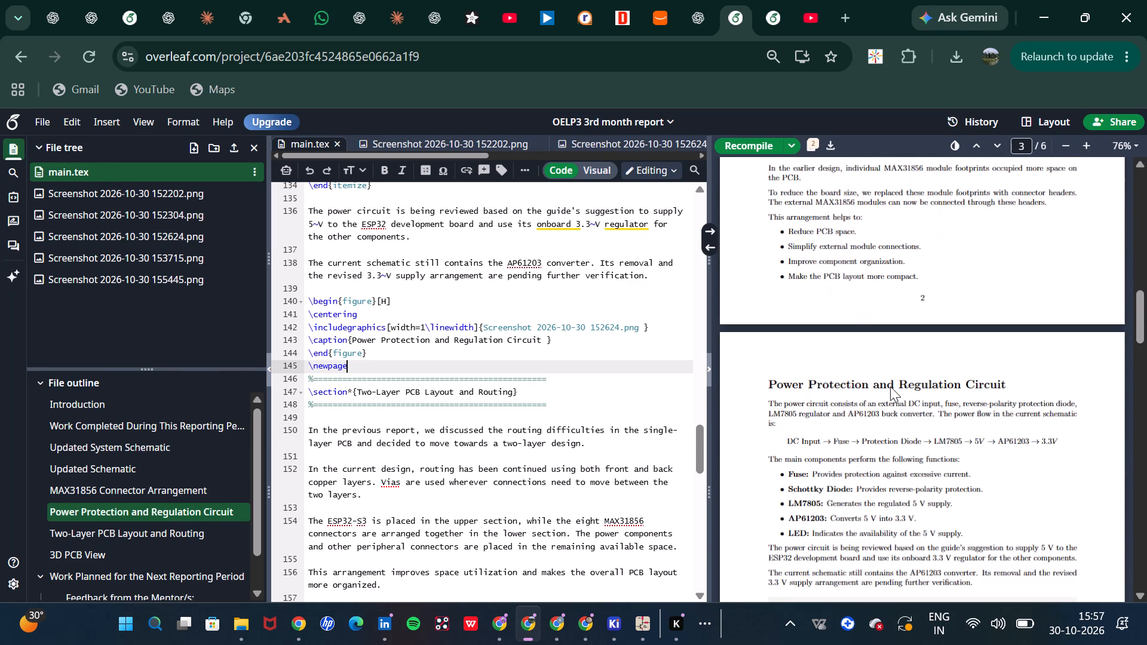
{"action": "scroll", "coordinate": [890, 386], "scroll_direction": "down", "scroll_amount": 2}
{"action": "scroll", "coordinate": [890, 386], "scroll_direction": "up", "scroll_amount": 5}
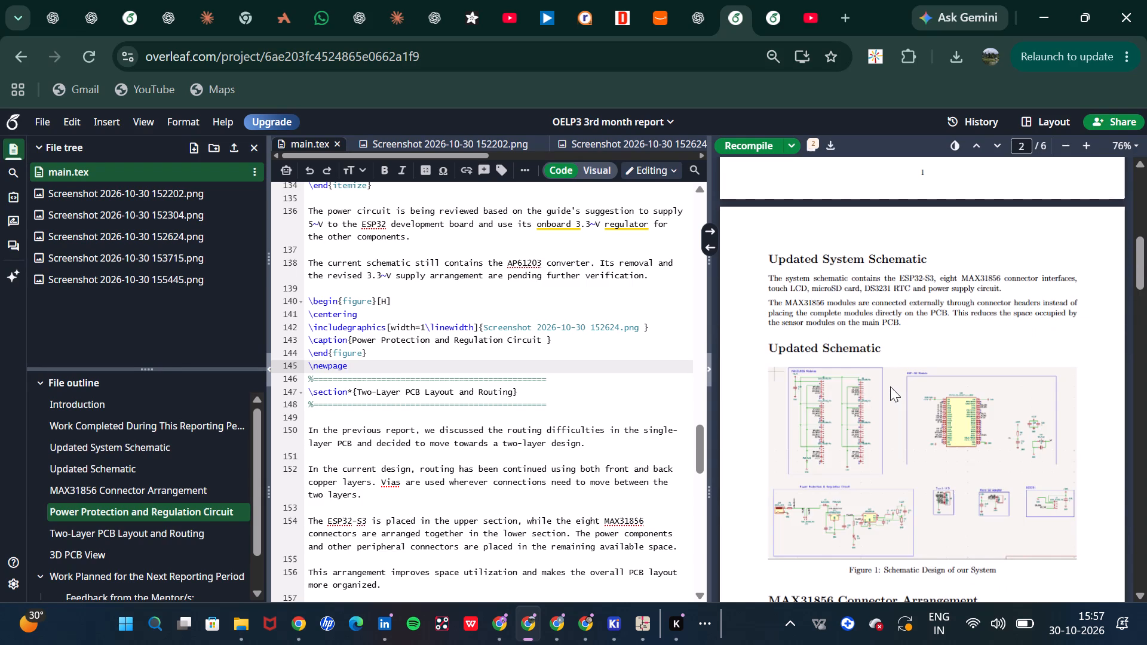
{"action": "scroll", "coordinate": [890, 386], "scroll_direction": "up", "scroll_amount": 3}
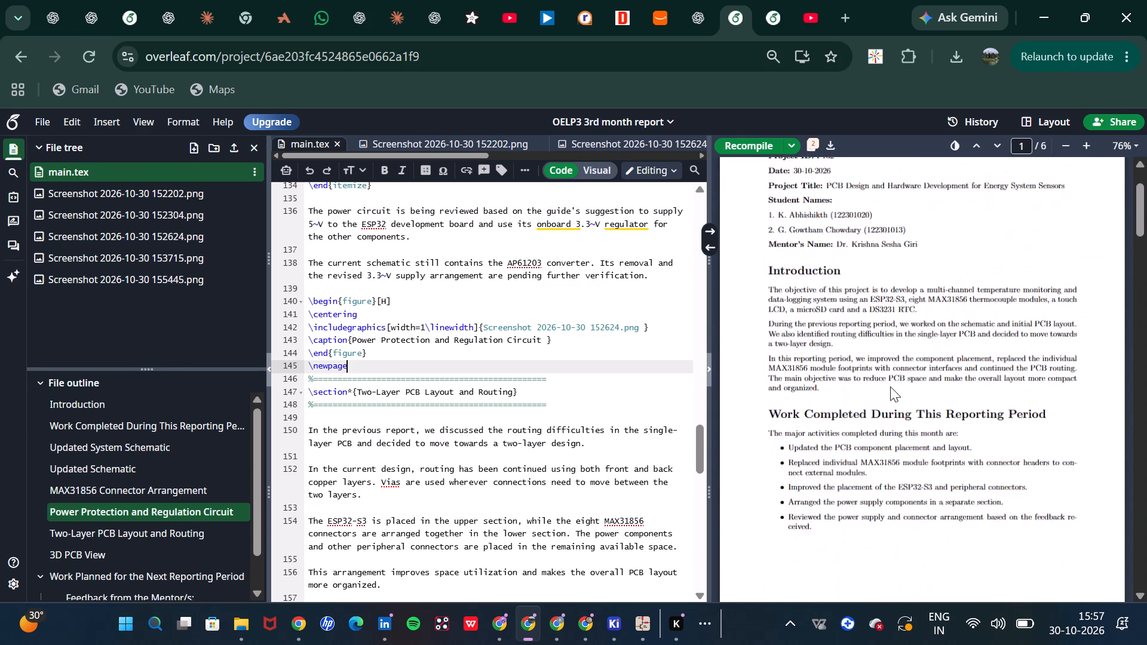
{"action": "scroll", "coordinate": [890, 386], "scroll_direction": "up", "scroll_amount": 1}
{"action": "scroll", "coordinate": [890, 386], "scroll_direction": "down", "scroll_amount": 7}
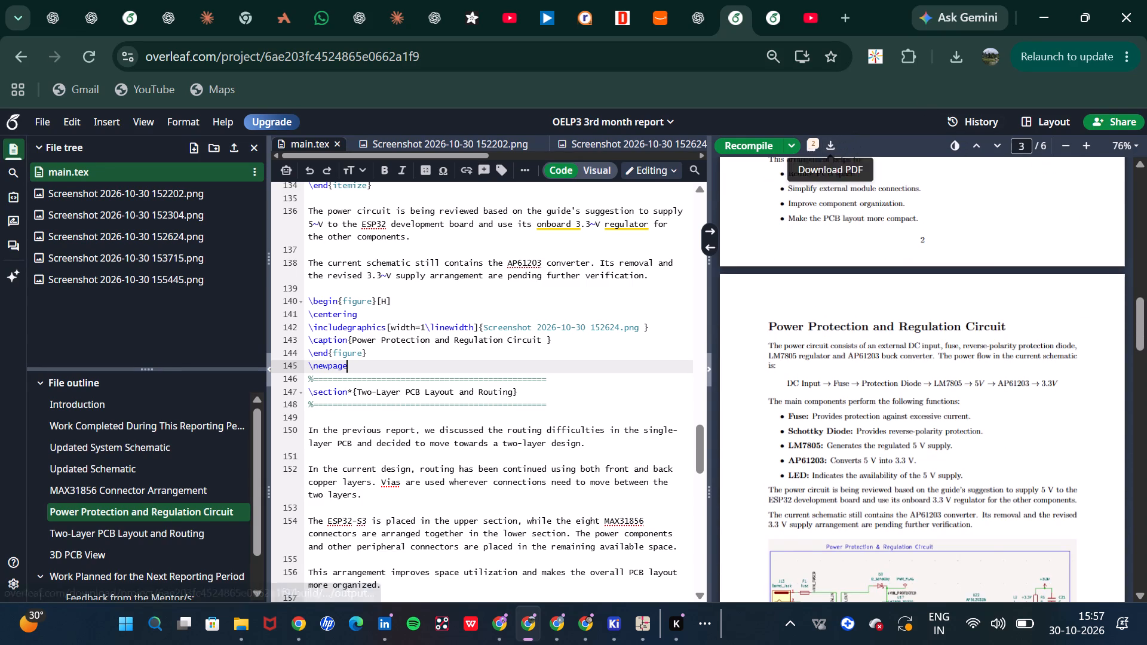
{"action": "scroll", "coordinate": [916, 357], "scroll_direction": "down", "scroll_amount": 4}
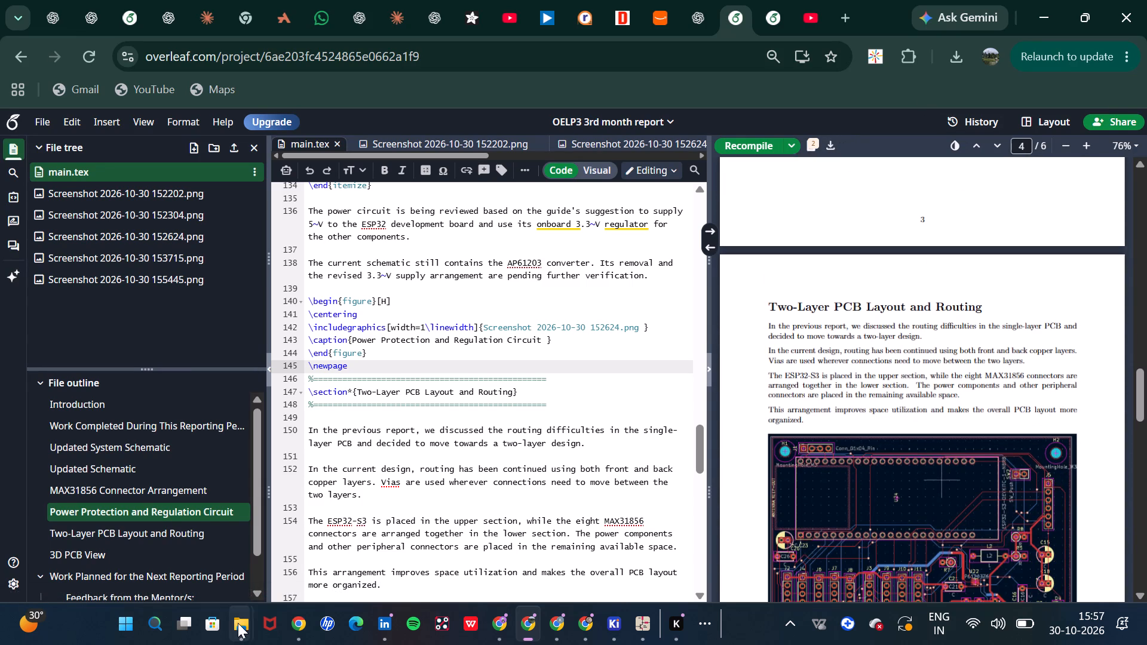
Delete the previously downloaded OELP3_3rd_month_report PDF from the Downloads folder and close the folder window.
{"action": "double_click", "coordinate": [947, 63]}
{"action": "scroll", "coordinate": [1002, 315], "scroll_direction": "up", "scroll_amount": 4}
{"action": "scroll", "coordinate": [1002, 315], "scroll_direction": "down", "scroll_amount": 2}
{"action": "scroll", "coordinate": [1002, 315], "scroll_direction": "up", "scroll_amount": 4}
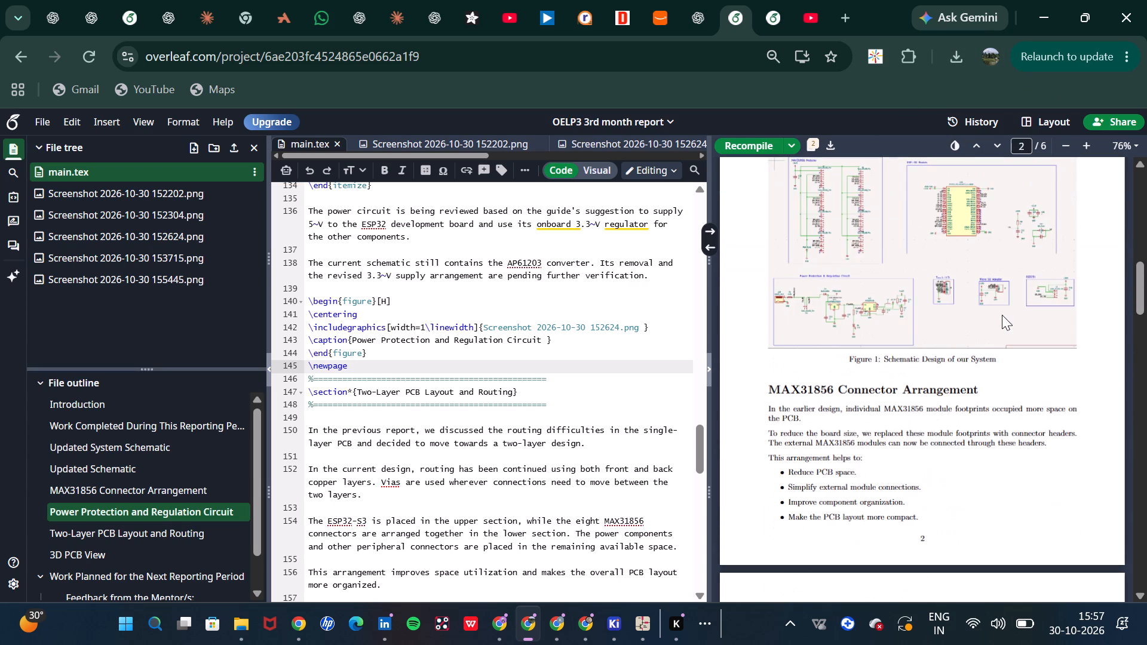
{"action": "left_click", "coordinate": [956, 56]}
{"action": "double_click", "coordinate": [899, 128]}
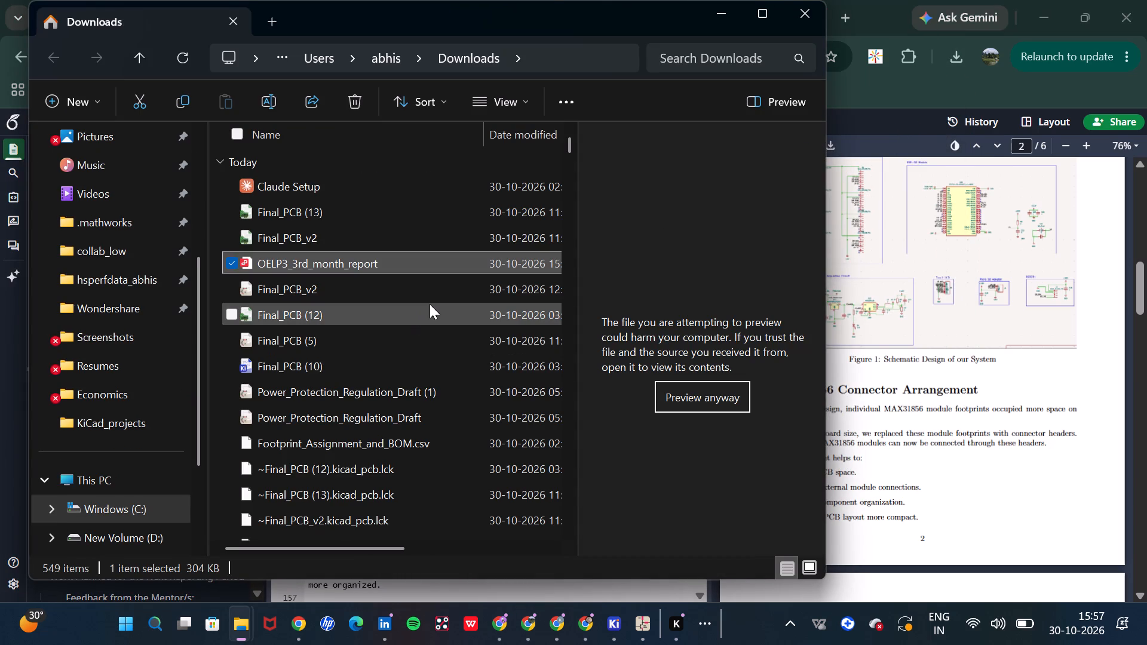
{"action": "key", "text": "Delete"}
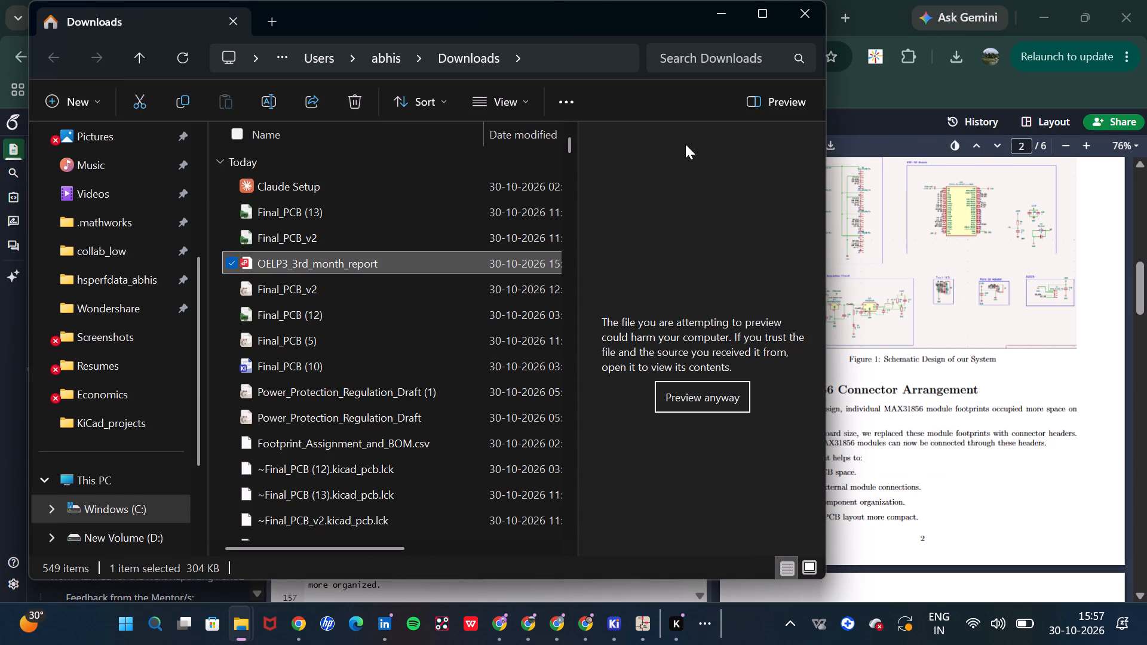
{"action": "left_click", "coordinate": [803, 15]}
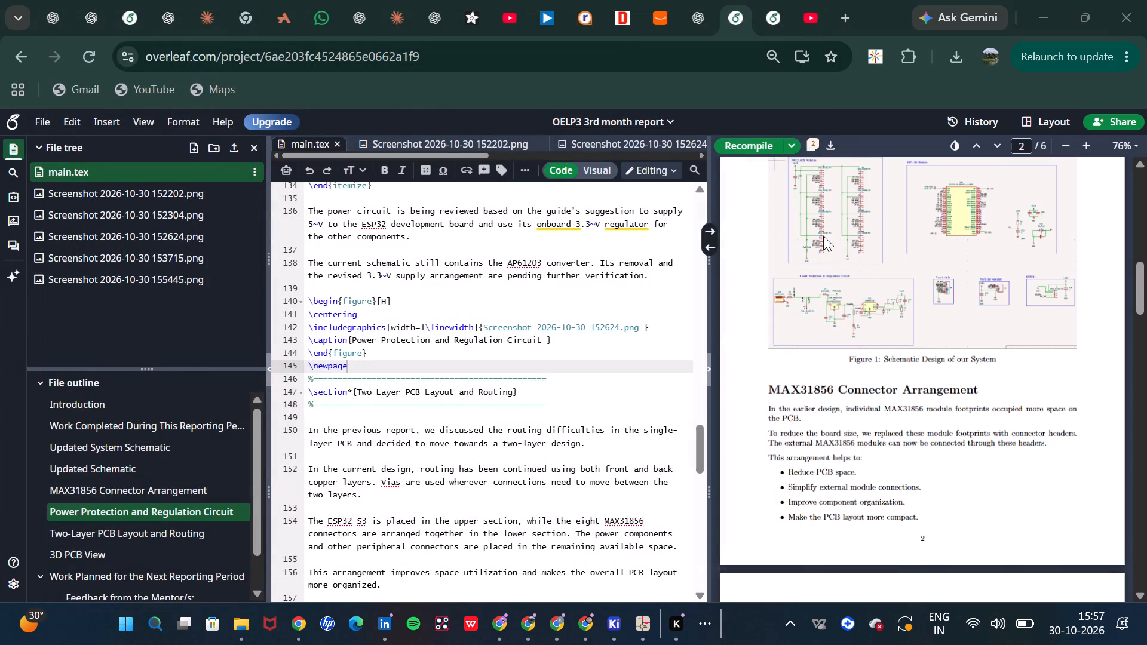
Examine the Updated Schematic figure up close and check the report pages from the introduction through the Work Planned for the Next Reporting Period section.
{"action": "scroll", "coordinate": [861, 290], "scroll_direction": "up", "scroll_amount": 1}
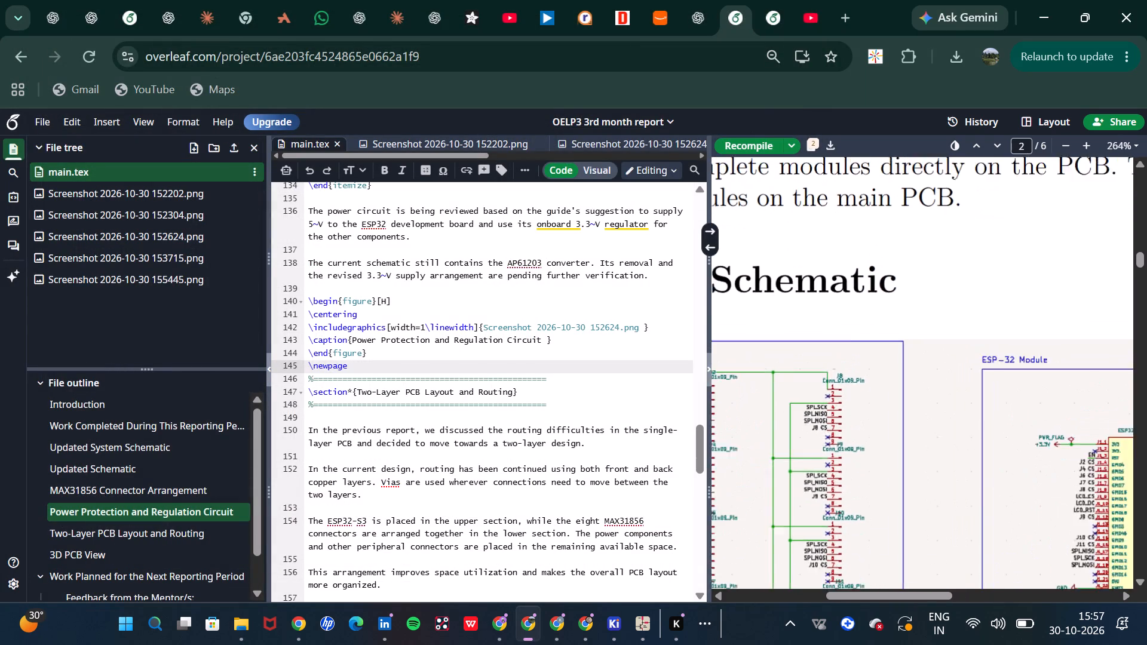
{"action": "scroll", "coordinate": [861, 290], "scroll_direction": "up", "scroll_amount": 3}
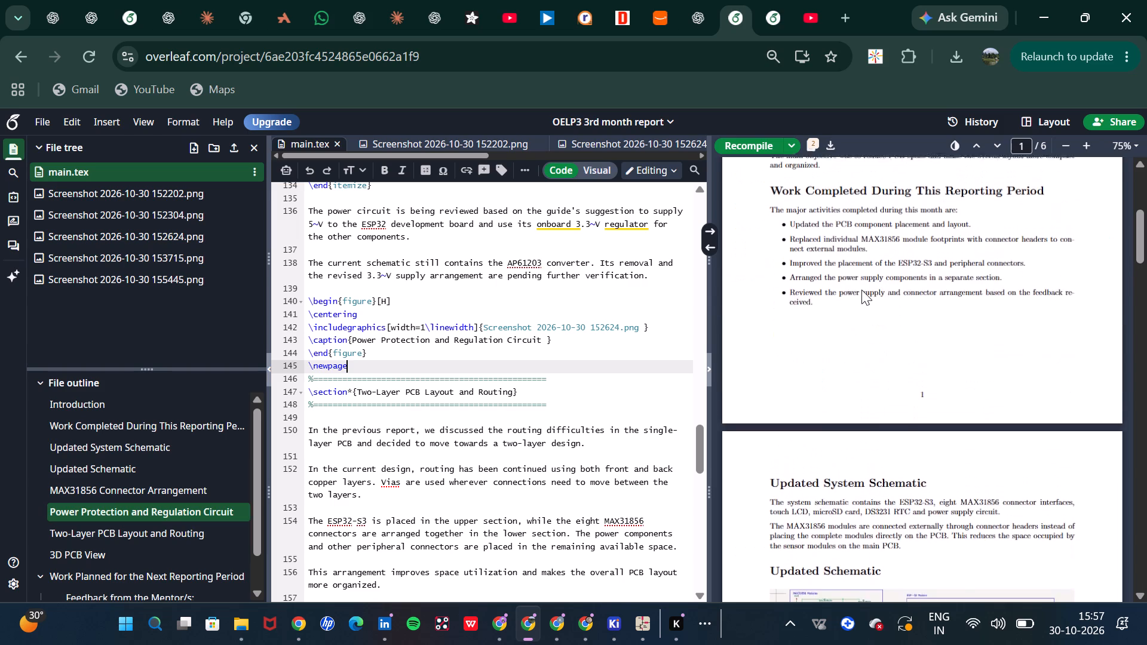
{"action": "scroll", "coordinate": [861, 290], "scroll_direction": "up", "scroll_amount": 2}
{"action": "scroll", "coordinate": [861, 290], "scroll_direction": "down", "scroll_amount": 1}
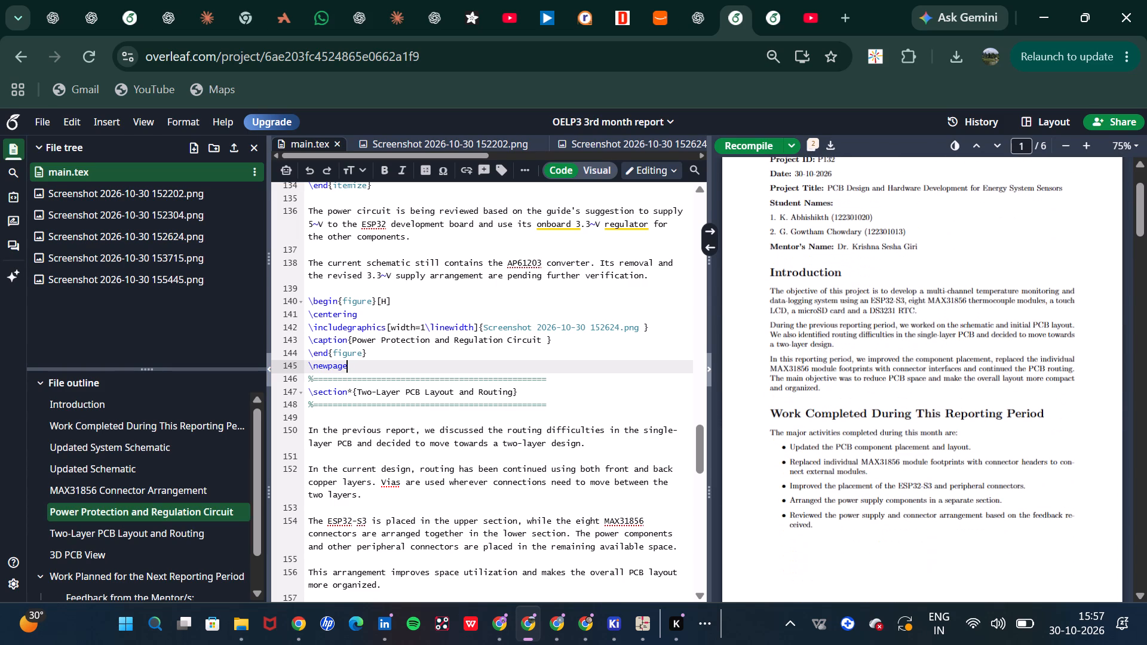
{"action": "scroll", "coordinate": [861, 290], "scroll_direction": "down", "scroll_amount": 6}
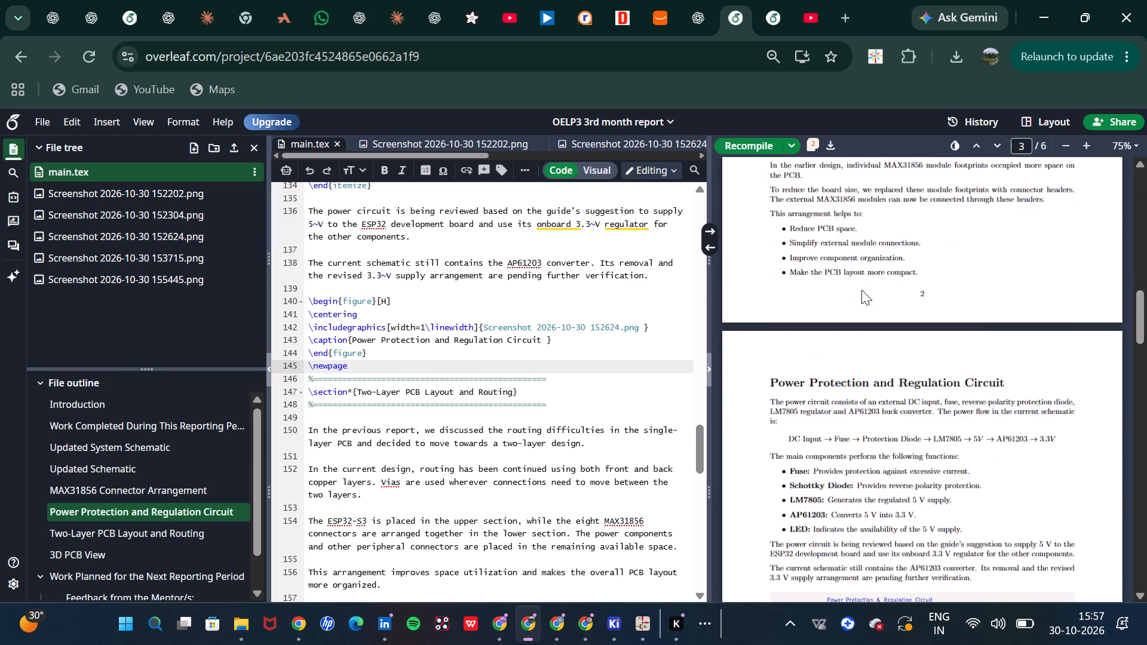
{"action": "scroll", "coordinate": [861, 290], "scroll_direction": "down", "scroll_amount": 8}
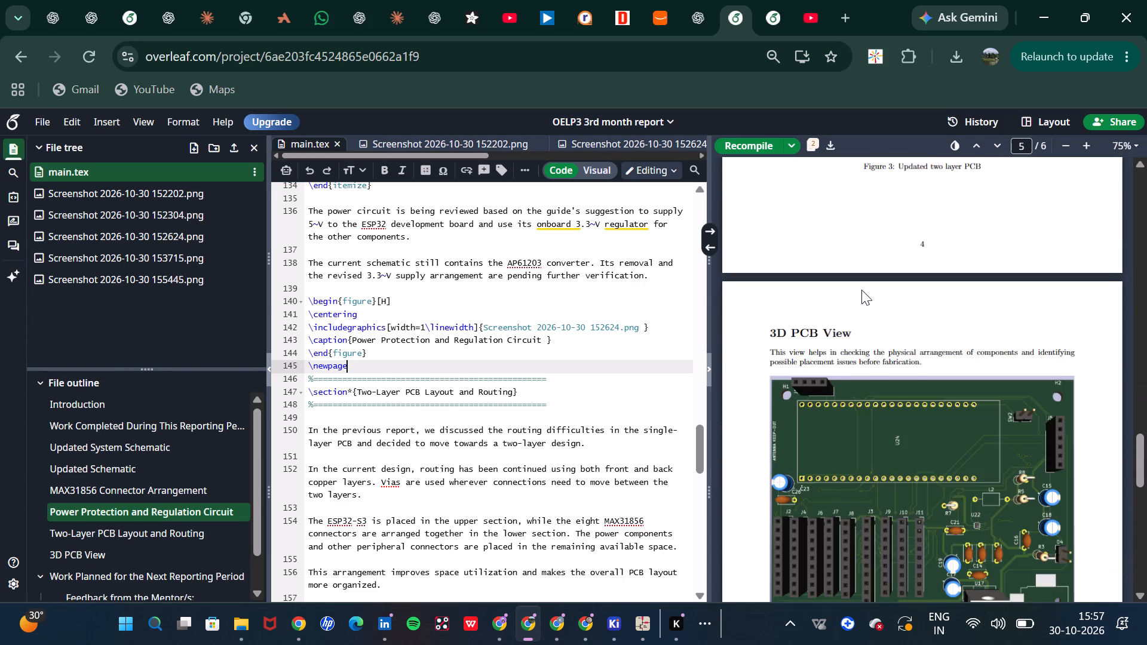
{"action": "scroll", "coordinate": [861, 290], "scroll_direction": "down", "scroll_amount": 5}
{"action": "scroll", "coordinate": [861, 290], "scroll_direction": "up", "scroll_amount": 3}
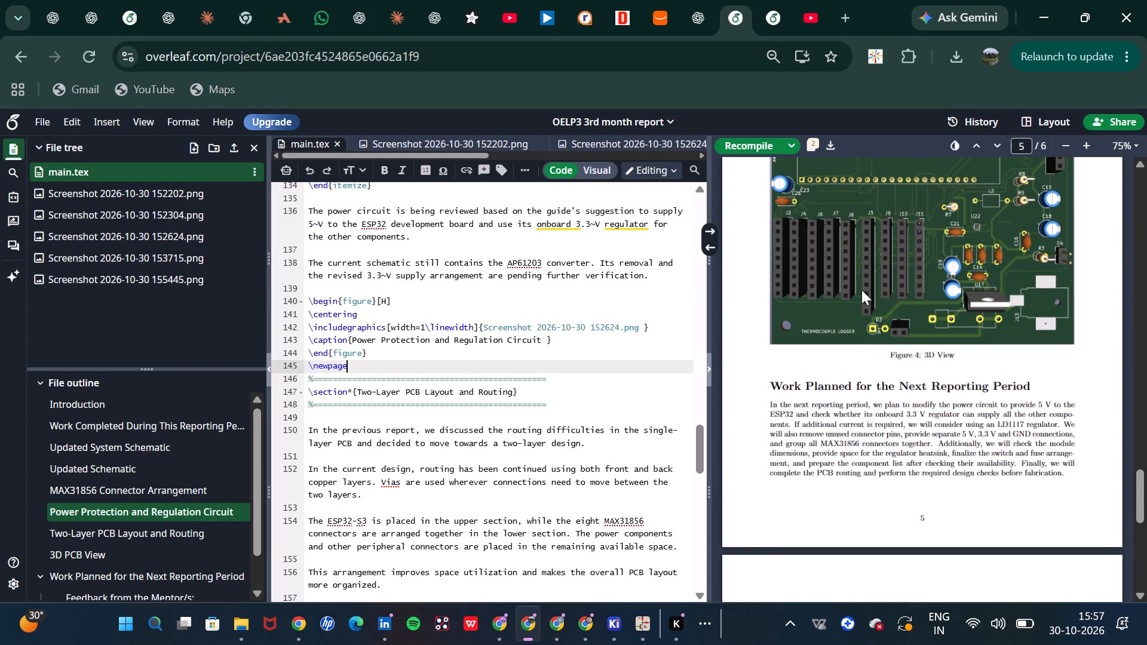
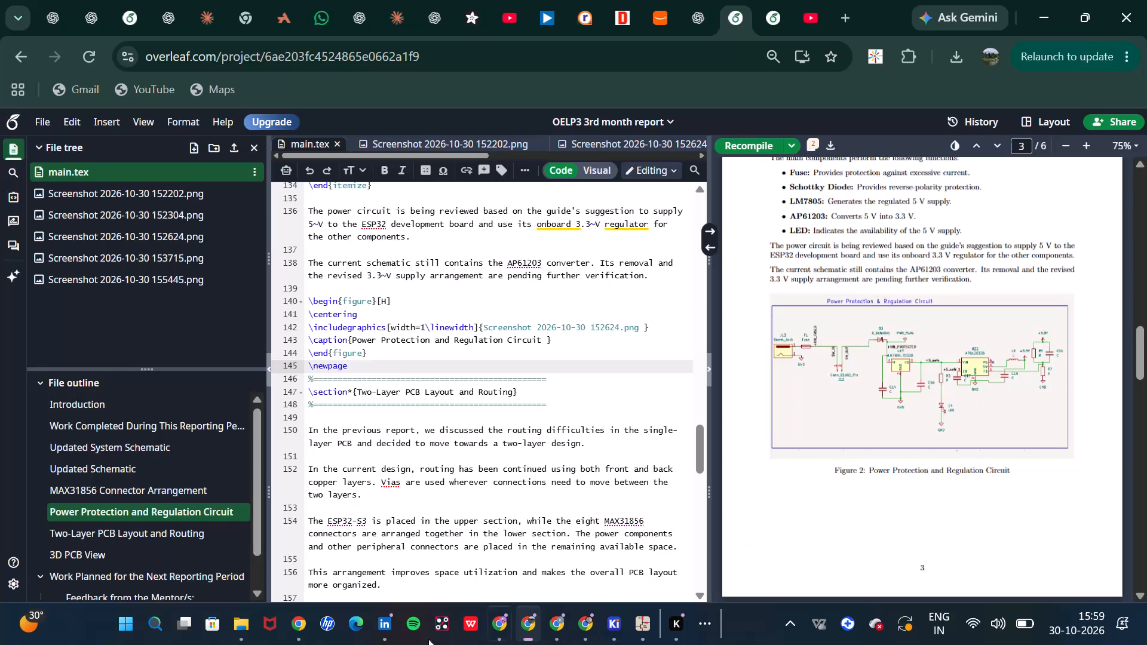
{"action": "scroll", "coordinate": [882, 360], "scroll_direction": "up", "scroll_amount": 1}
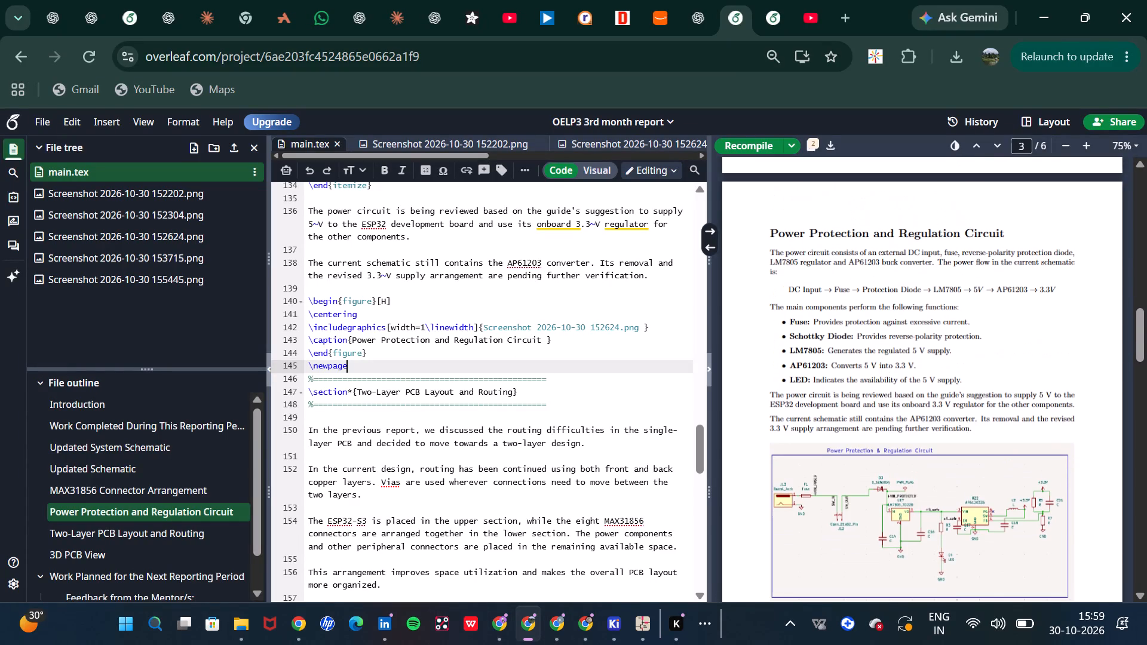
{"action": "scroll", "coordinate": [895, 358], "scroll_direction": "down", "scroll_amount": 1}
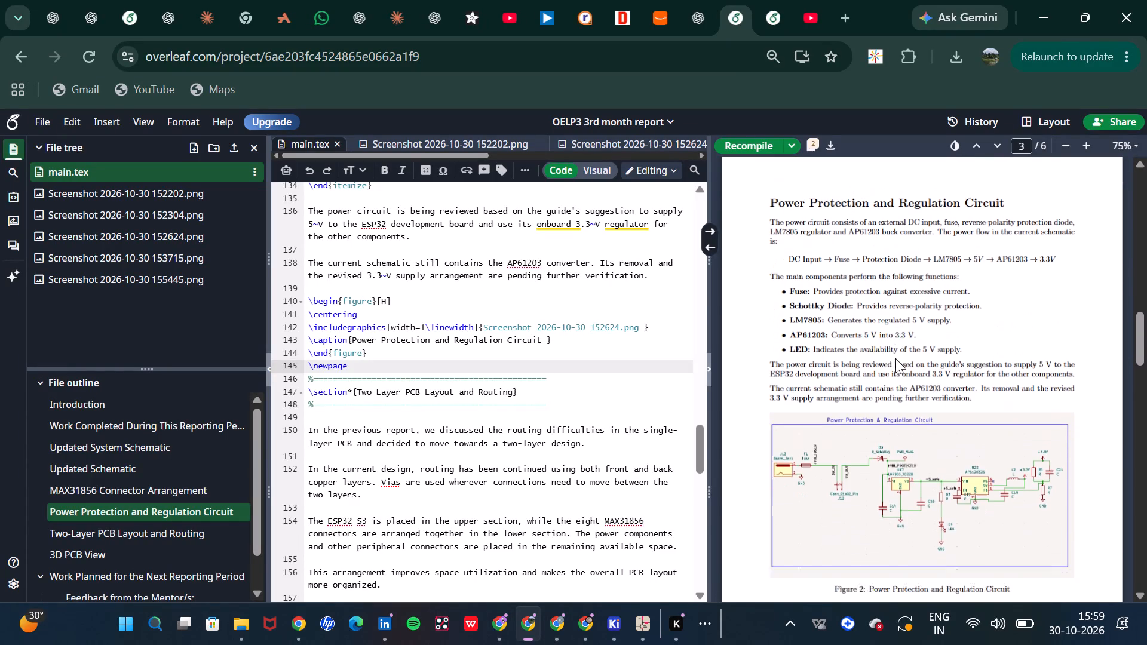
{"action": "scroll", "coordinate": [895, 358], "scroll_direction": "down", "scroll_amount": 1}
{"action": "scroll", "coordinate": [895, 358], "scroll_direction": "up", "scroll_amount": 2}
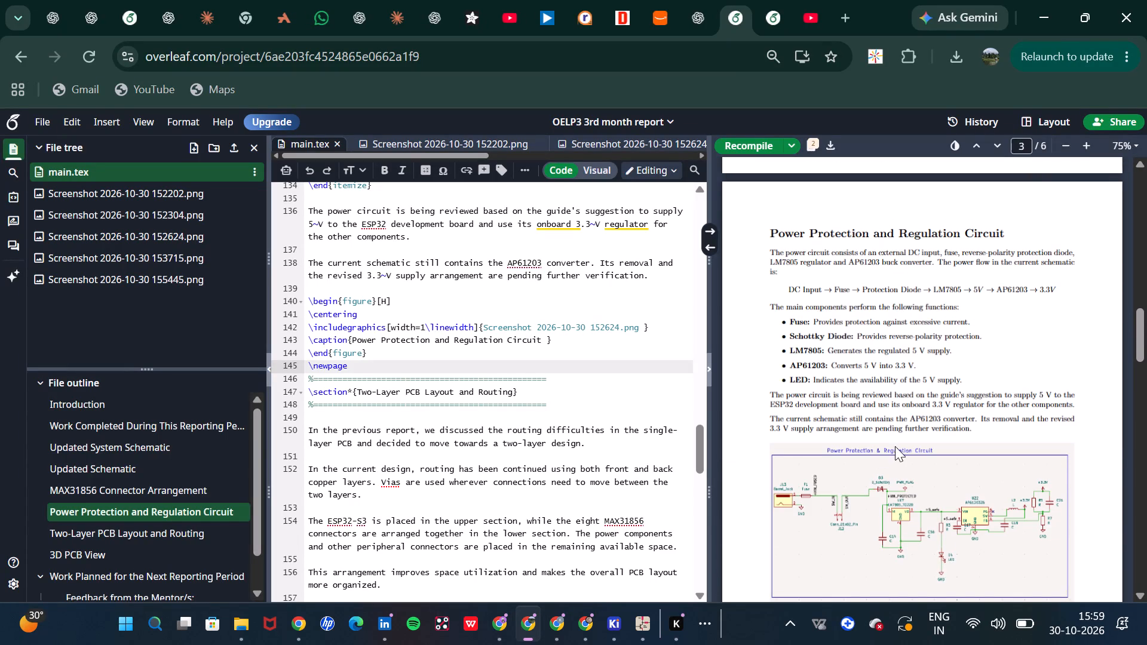
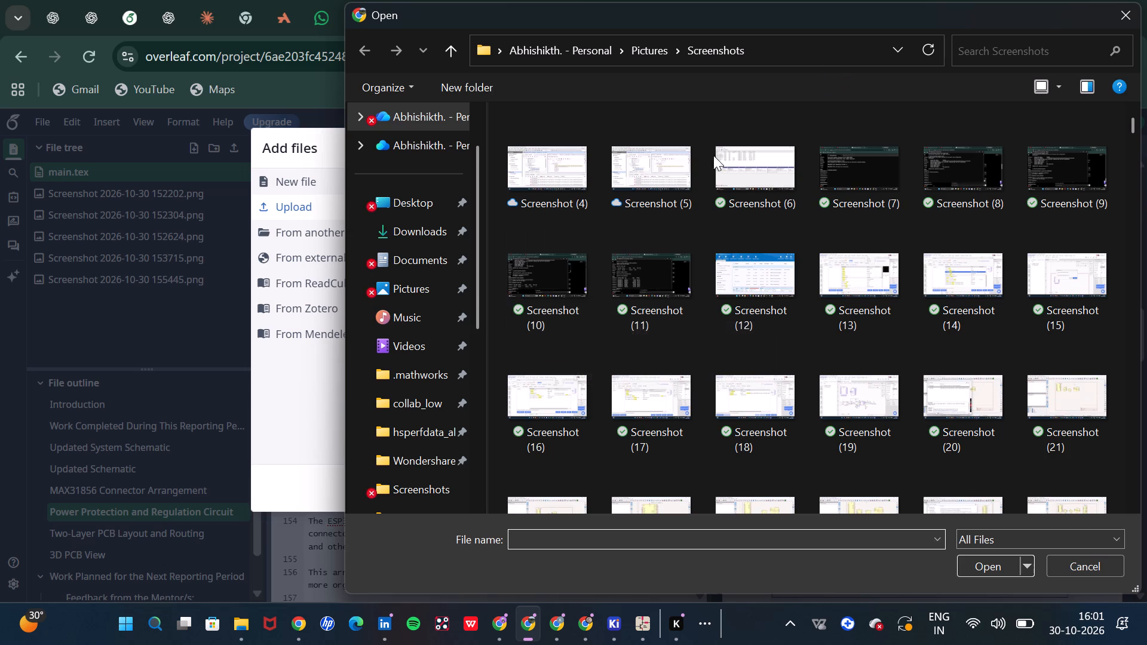
Upload the image WhatsApp Image 2026-10-30 at 4.00.46 PM.jpeg from the Downloads folder to the report project.
{"action": "scroll", "coordinate": [440, 277], "scroll_direction": "up", "scroll_amount": 7}
{"action": "left_click", "coordinate": [420, 150]}
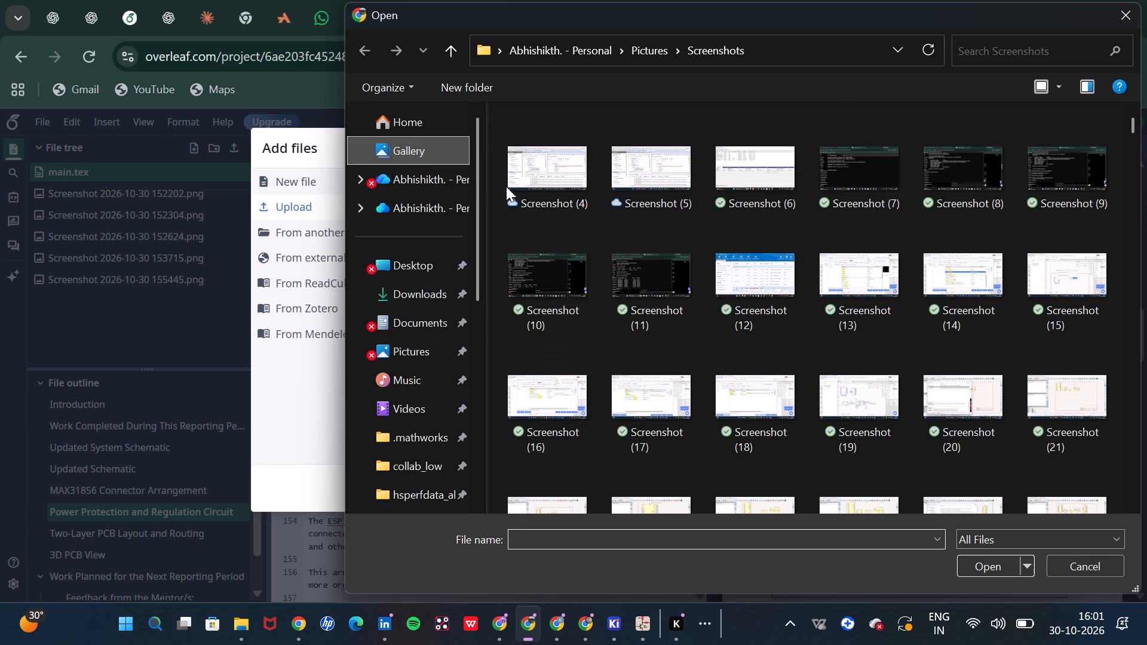
{"action": "left_click", "coordinate": [406, 288]}
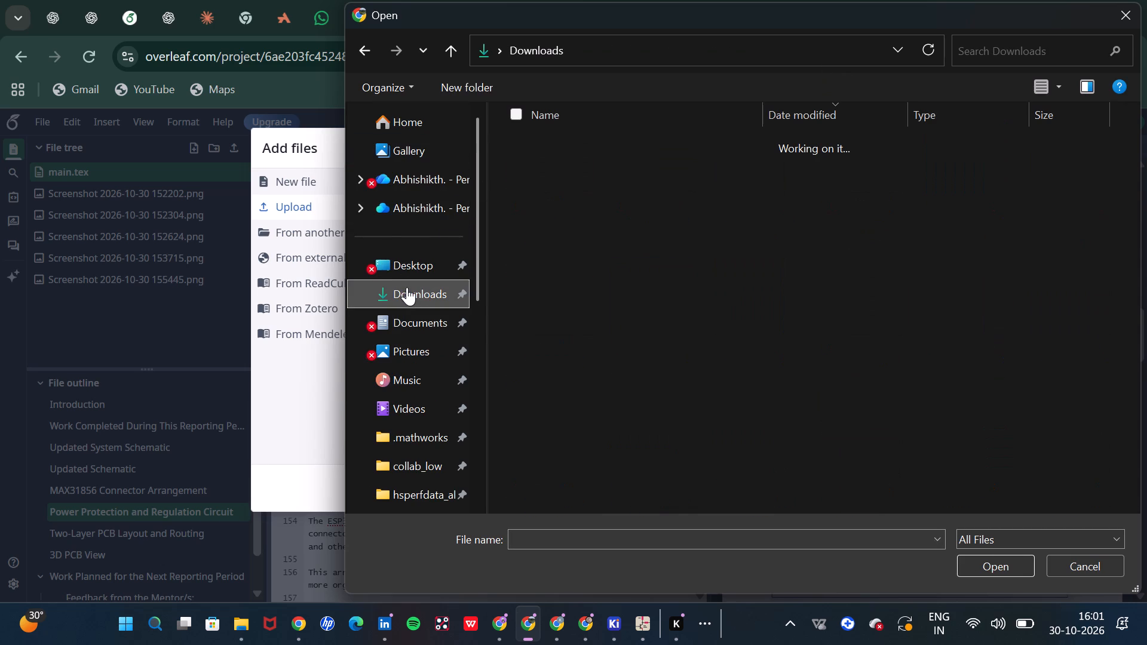
{"action": "left_click", "coordinate": [546, 192]}
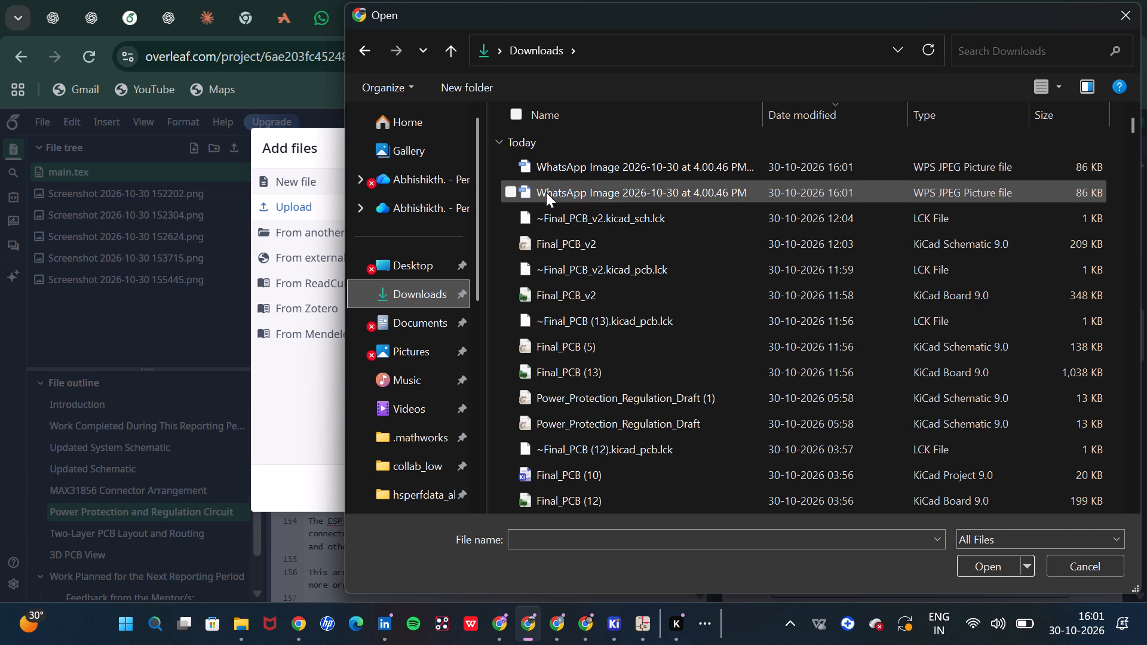
{"action": "left_click", "coordinate": [974, 568]}
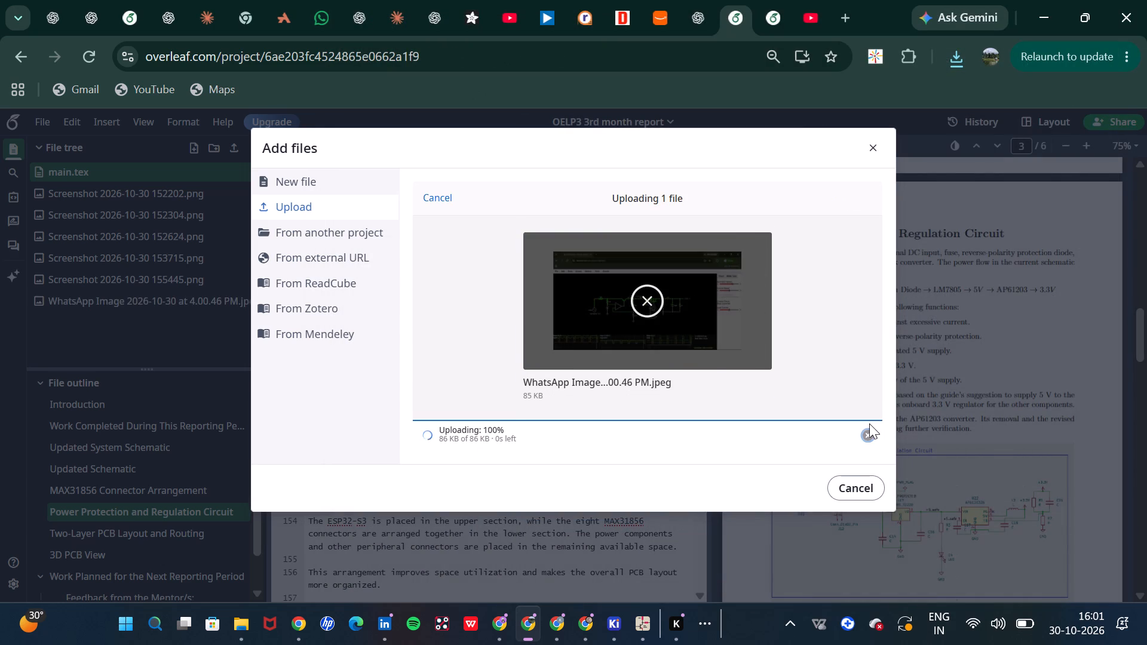
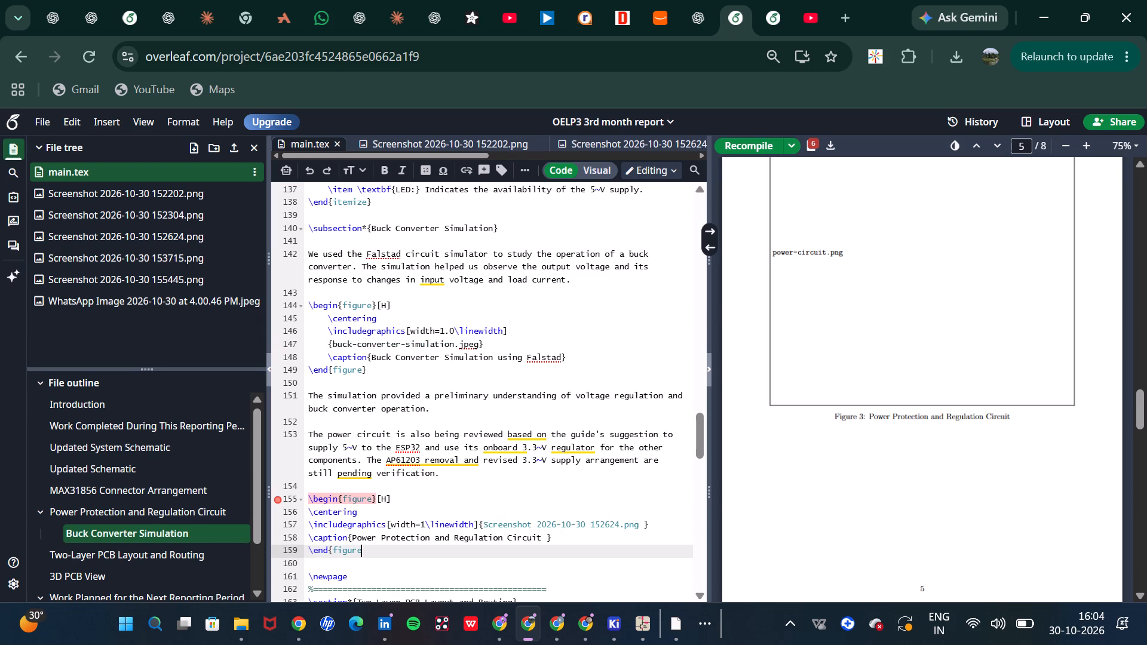
{"action": "key", "text": "shift+braceright"}
{"action": "key", "text": "ctrl+s"}
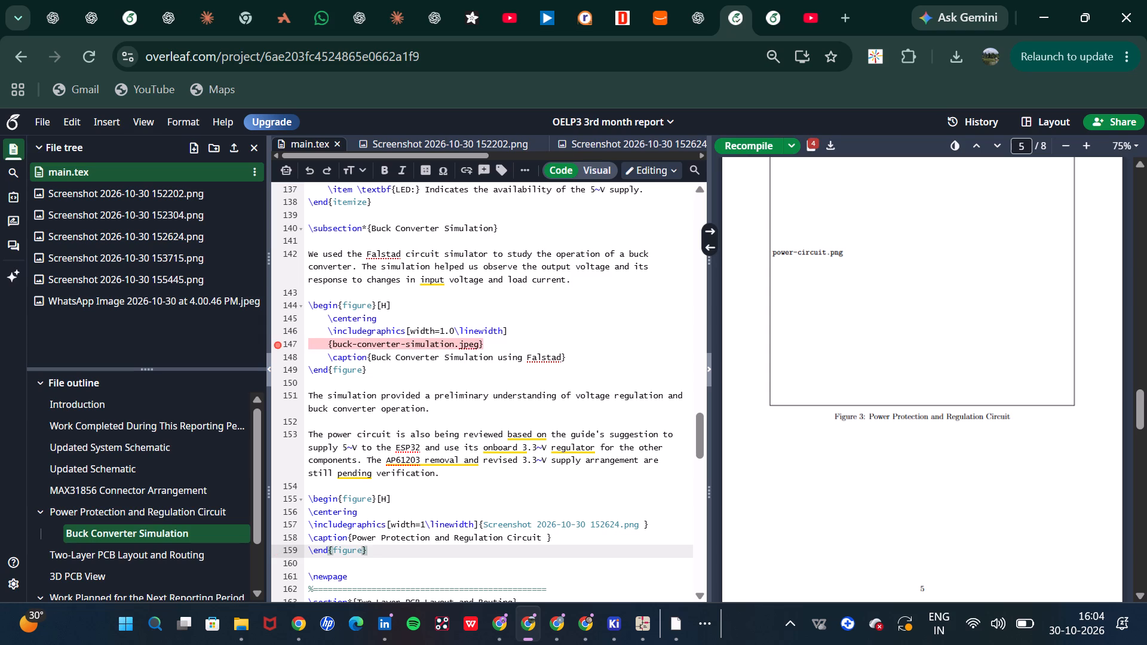
Replace the buck converter figure's opening and image lines, using \includegraphics[width=1\linewidth] with WhatsApp Image 2026-10-30 at 4.00.46 PM.jpeg.
{"action": "left_click_drag", "start_coordinate": [502, 346], "coordinate": [304, 306]}
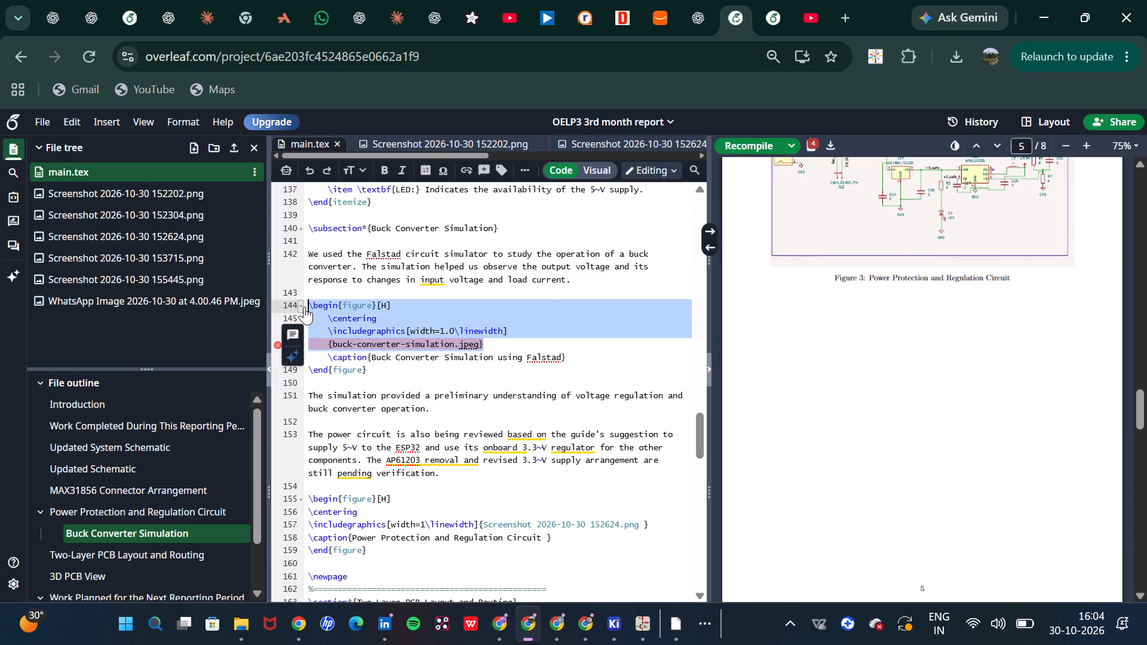
Paste the copied figure block over the buck converter figure's opening and image lines, removing its extra power-circuit caption and incomplete \end{figure line.
{"action": "key", "text": "ctrl+v"}
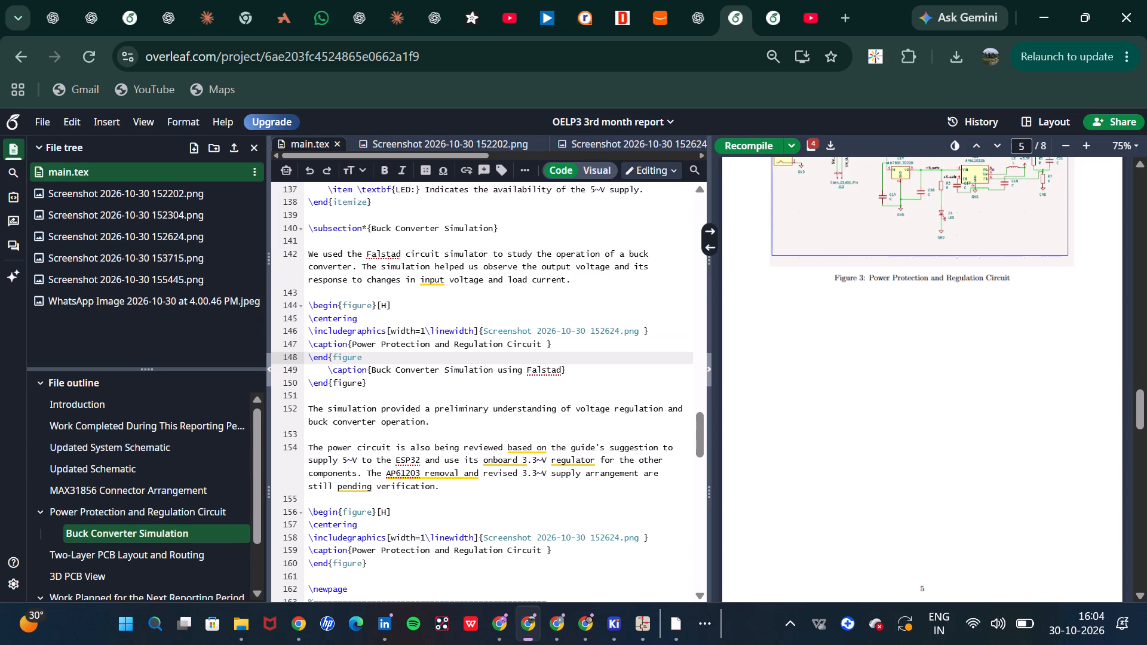
{"action": "left_click_drag", "start_coordinate": [366, 353], "coordinate": [316, 350]}
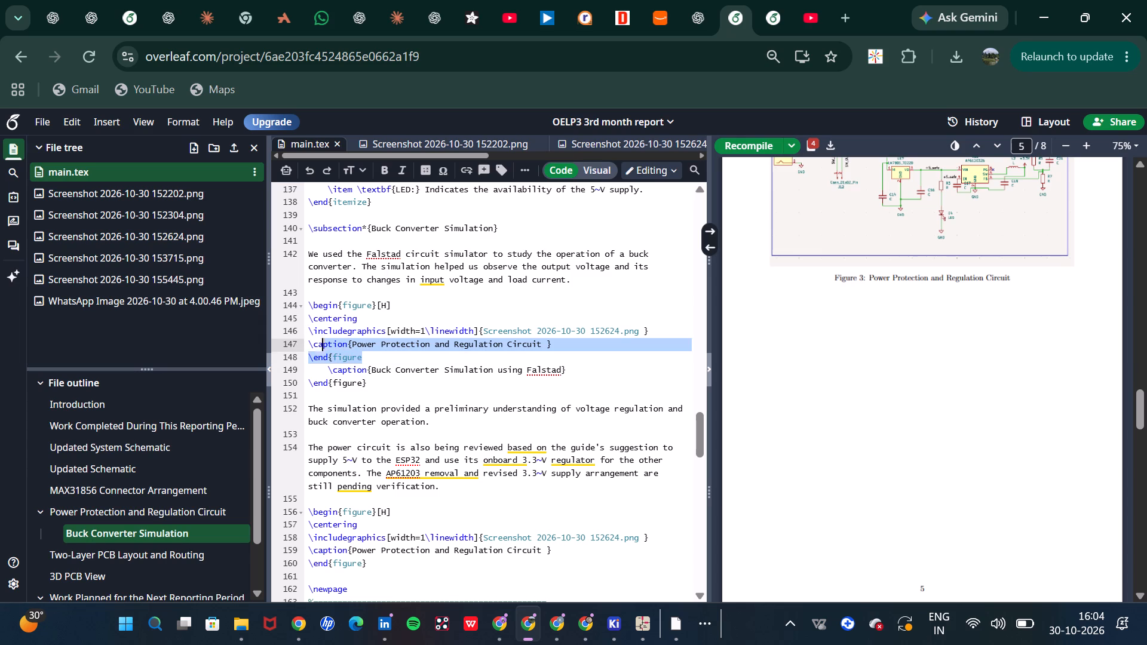
{"action": "left_click_drag", "start_coordinate": [316, 350], "coordinate": [303, 348]}
{"action": "key", "text": "BackSpace"}
{"action": "key", "text": "BackSpace"}
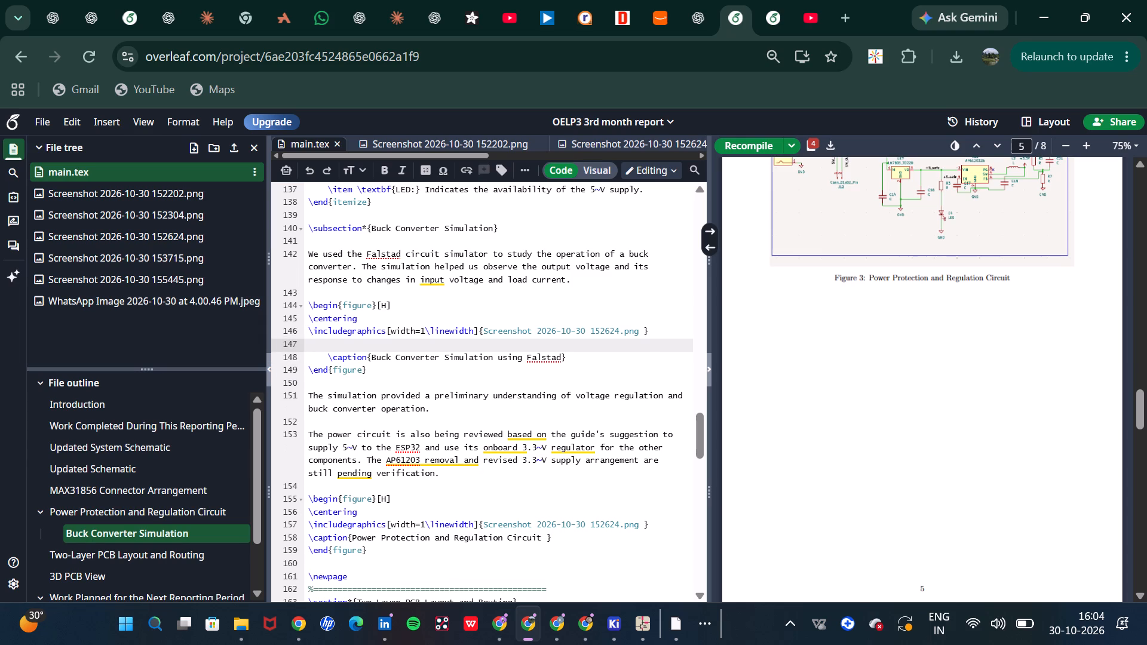
Change the buck converter figure's image filename to WhatsApp Image 2026-10-30 at 4.00.46 PM.jpeg, without the leftover screenshot name, and recompile.
{"action": "left_click", "coordinate": [486, 332]}
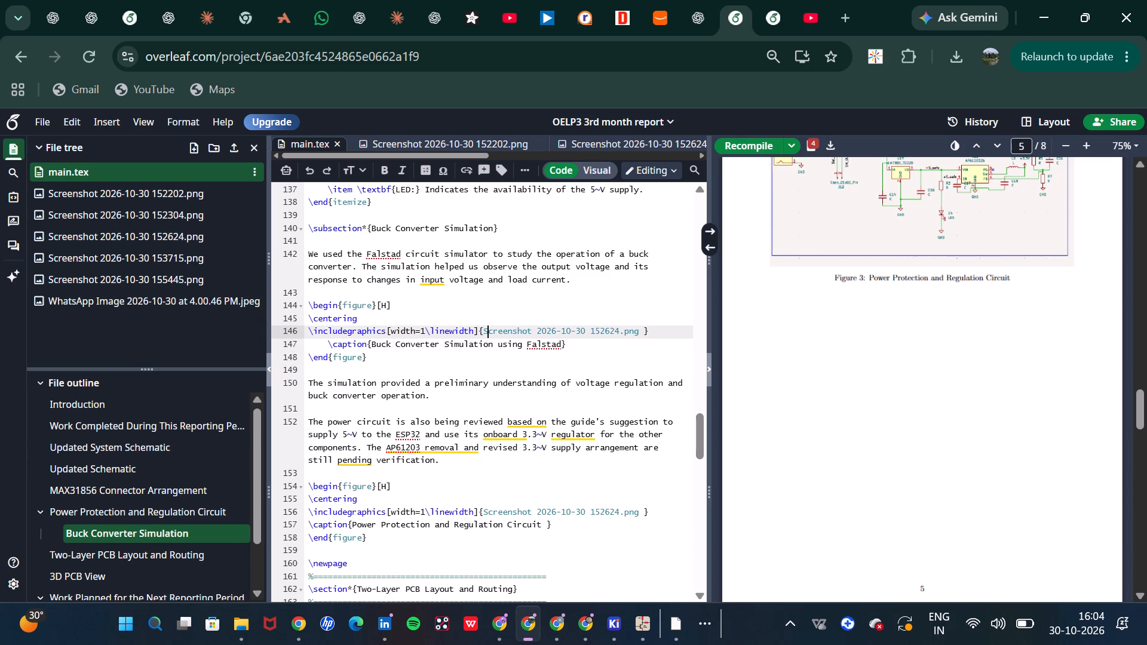
{"action": "key", "text": "BackSpace"}
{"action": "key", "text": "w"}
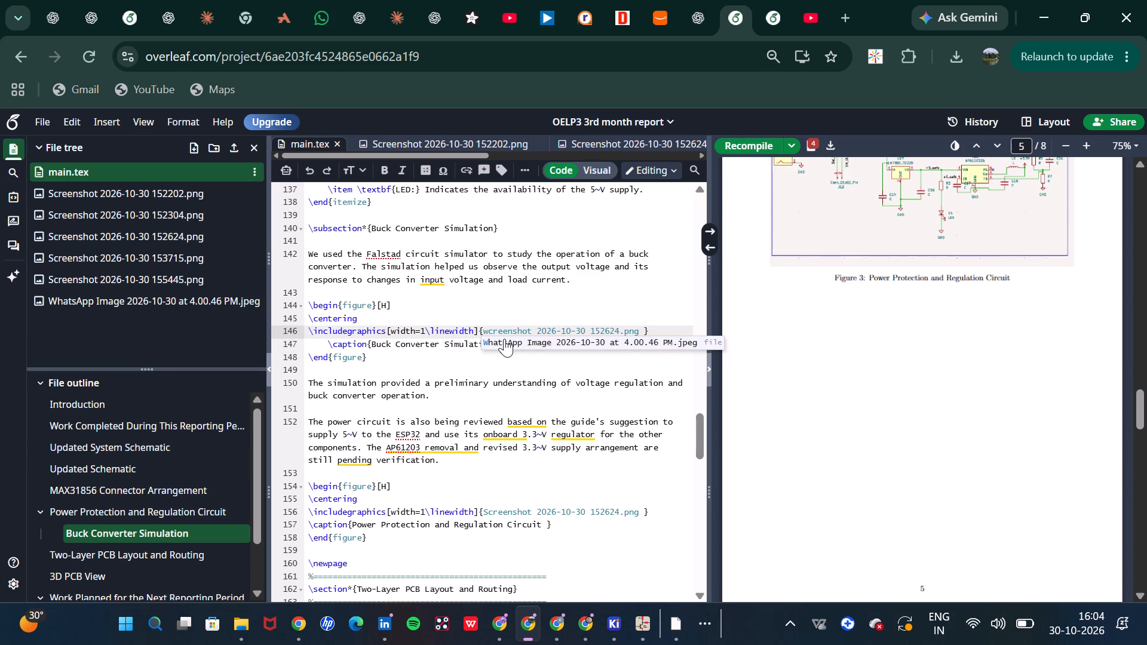
{"action": "left_click", "coordinate": [504, 339]}
{"action": "key", "text": "ctrl+s"}
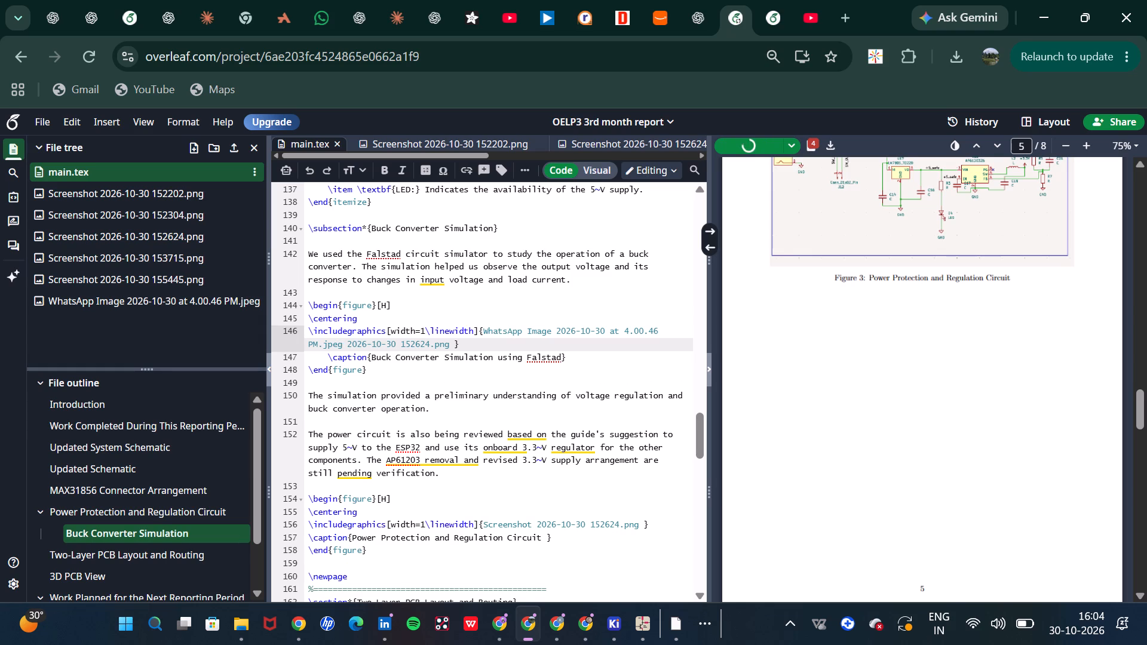
{"action": "left_click_drag", "start_coordinate": [449, 346], "coordinate": [350, 344]}
{"action": "key", "text": "BackSpace"}
{"action": "key", "text": "ctrl+s"}
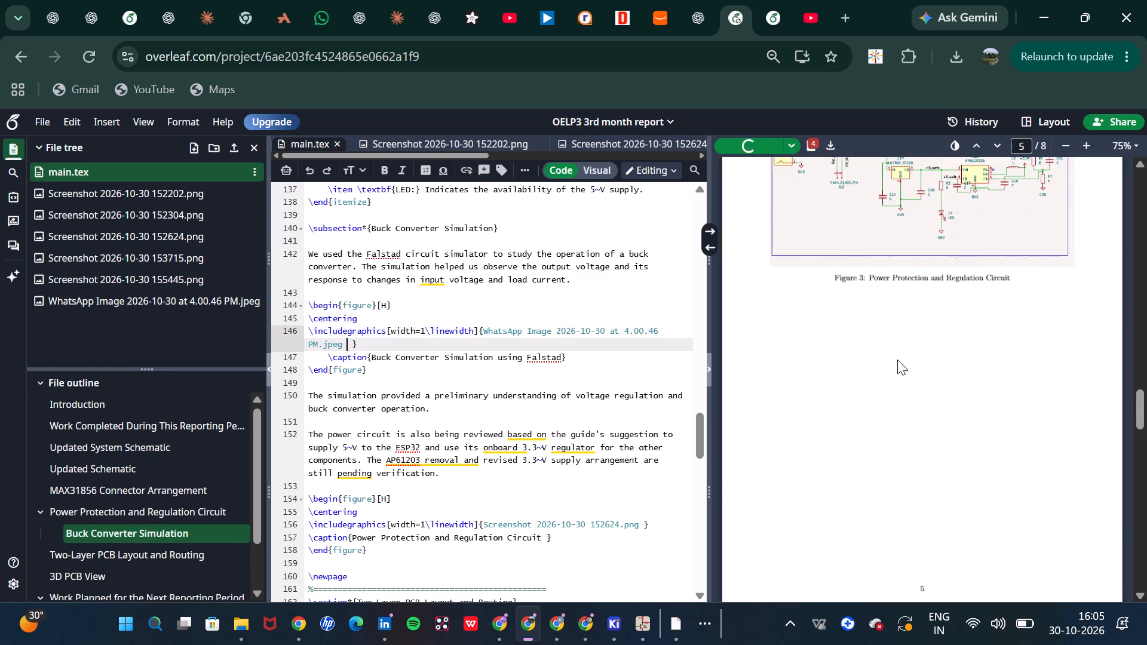
Examine the recompiled report pages, checking the buck converter simulation, power circuit and PCB figures and their page layout.
{"action": "scroll", "coordinate": [897, 360], "scroll_direction": "down", "scroll_amount": 2}
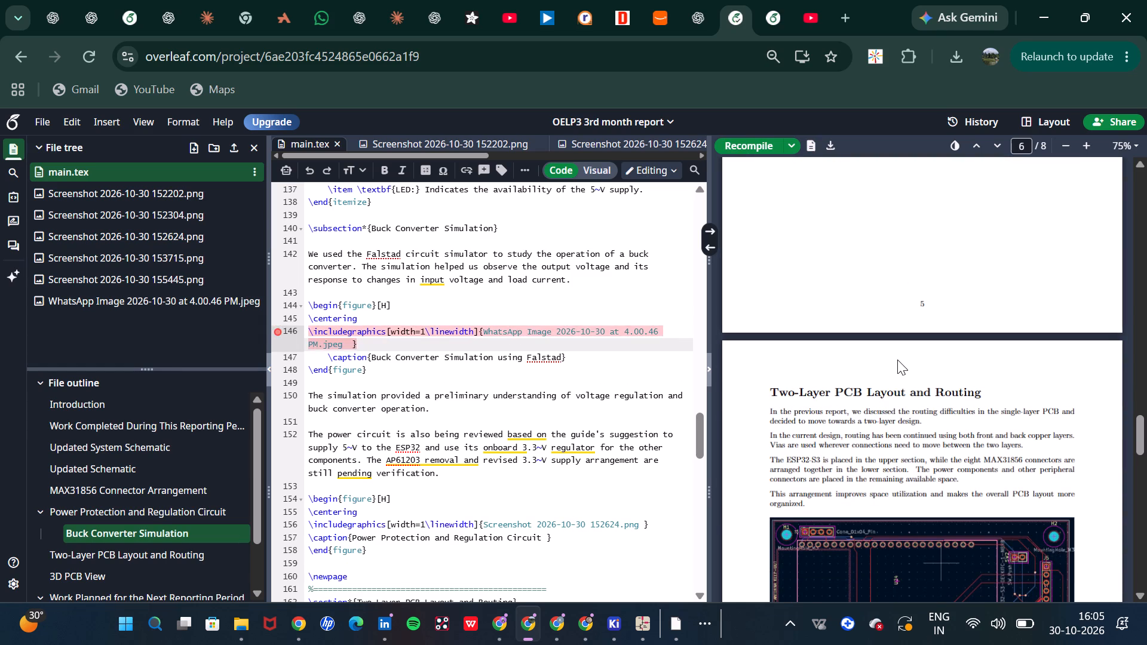
{"action": "right_click", "coordinate": [897, 360]}
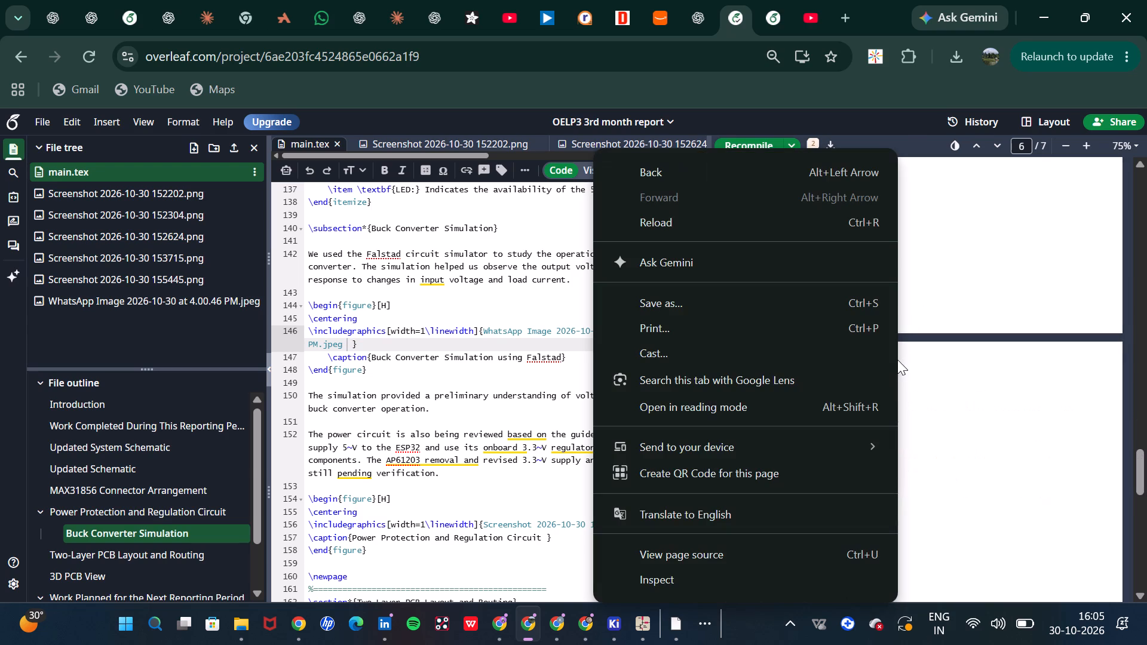
{"action": "left_click", "coordinate": [976, 346]}
{"action": "scroll", "coordinate": [976, 346], "scroll_direction": "down", "scroll_amount": 8}
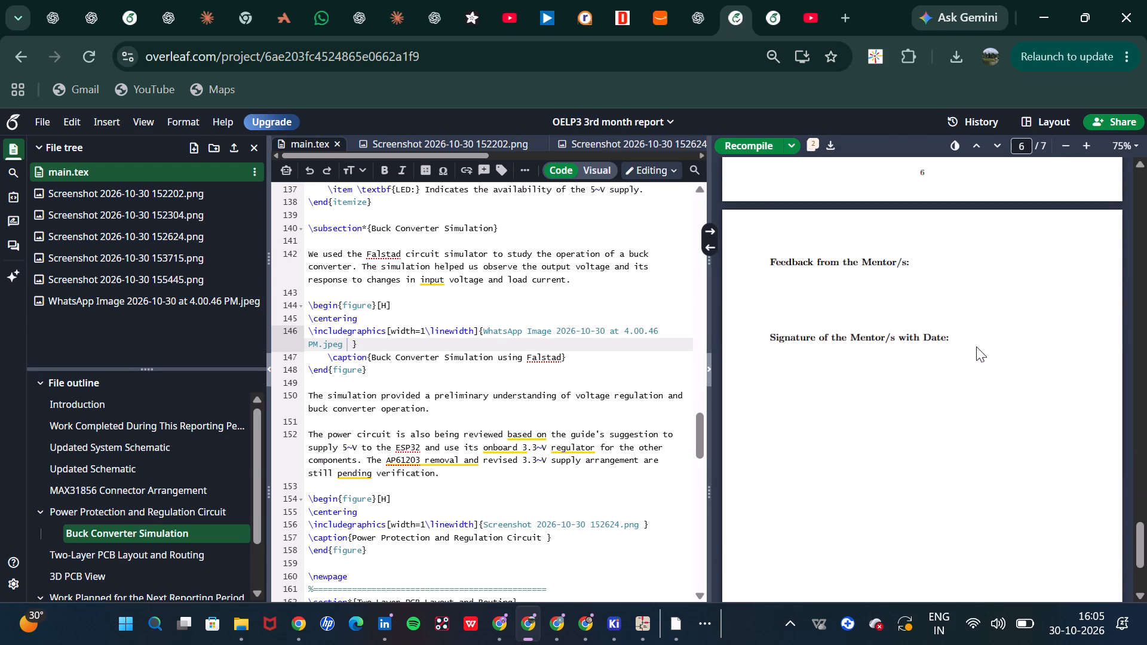
{"action": "scroll", "coordinate": [976, 346], "scroll_direction": "up", "scroll_amount": 9}
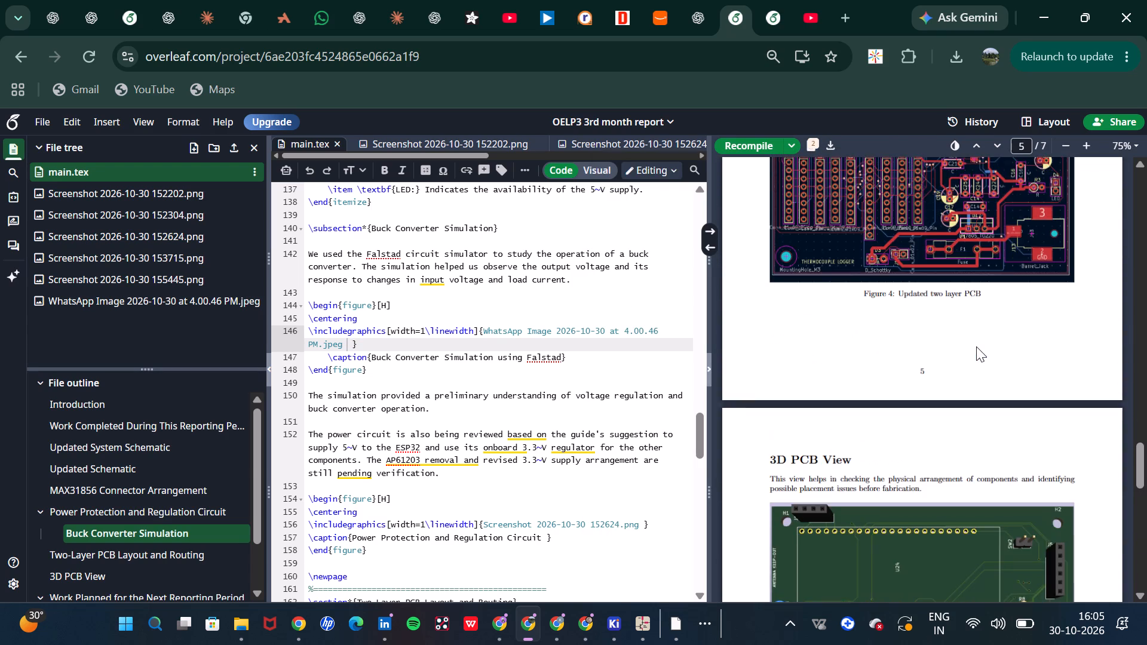
{"action": "scroll", "coordinate": [976, 346], "scroll_direction": "up", "scroll_amount": 6}
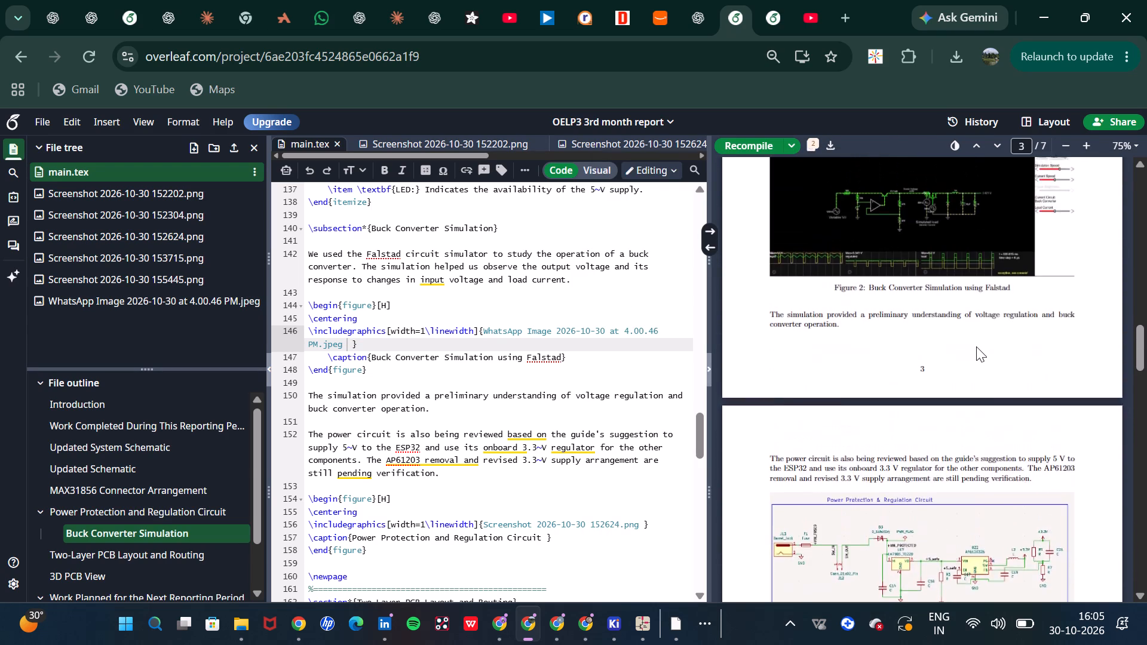
{"action": "scroll", "coordinate": [976, 346], "scroll_direction": "up", "scroll_amount": 4}
{"action": "scroll", "coordinate": [976, 346], "scroll_direction": "down", "scroll_amount": 4}
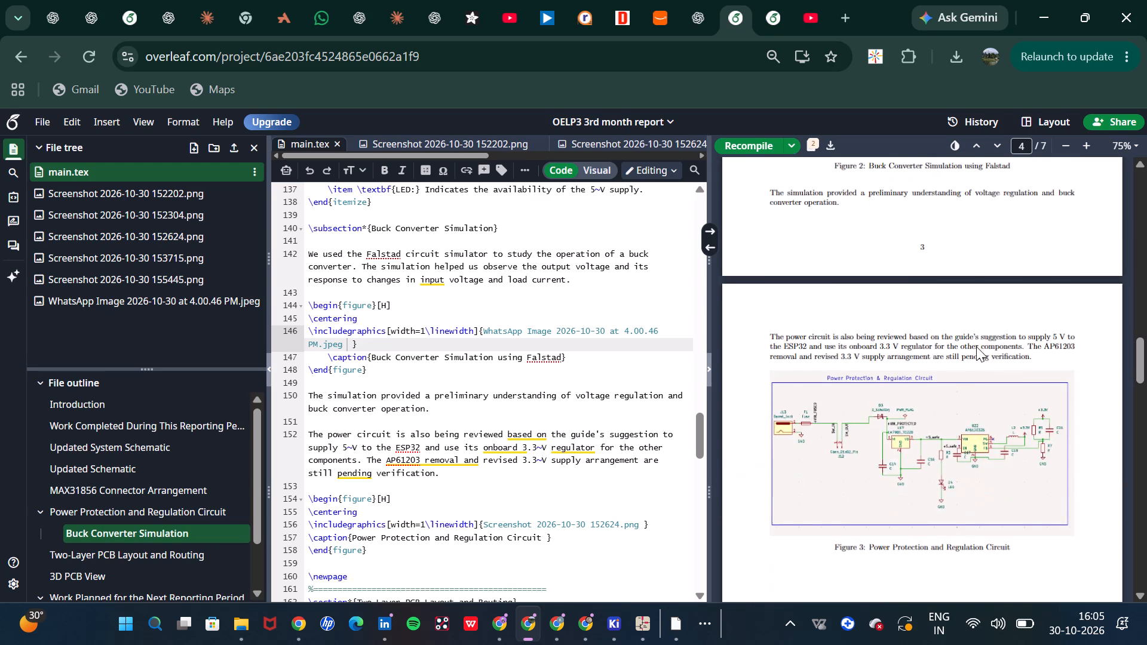
{"action": "scroll", "coordinate": [976, 346], "scroll_direction": "down", "scroll_amount": 6}
{"action": "scroll", "coordinate": [976, 346], "scroll_direction": "up", "scroll_amount": 1}
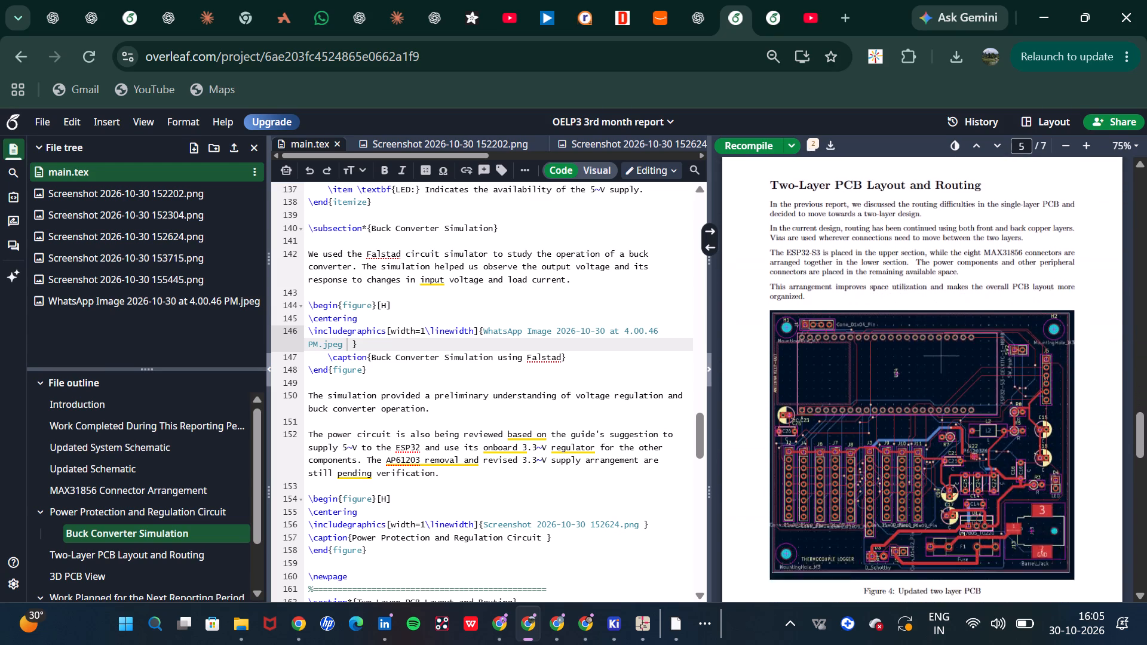
{"action": "scroll", "coordinate": [976, 346], "scroll_direction": "up", "scroll_amount": 6}
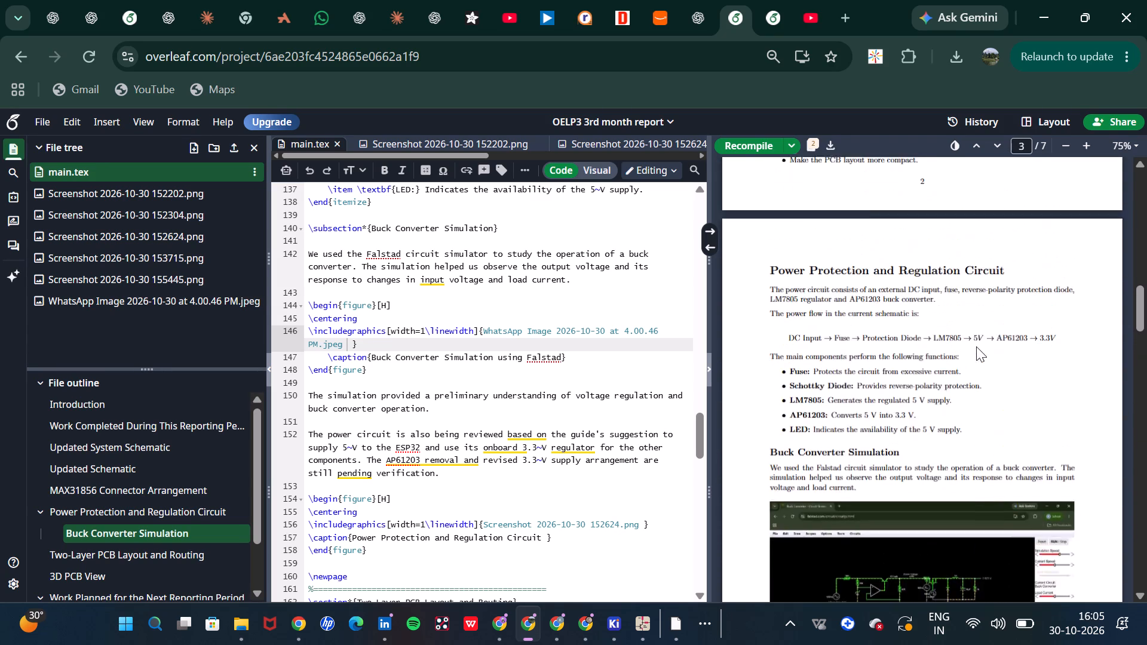
{"action": "scroll", "coordinate": [976, 346], "scroll_direction": "up", "scroll_amount": 1}
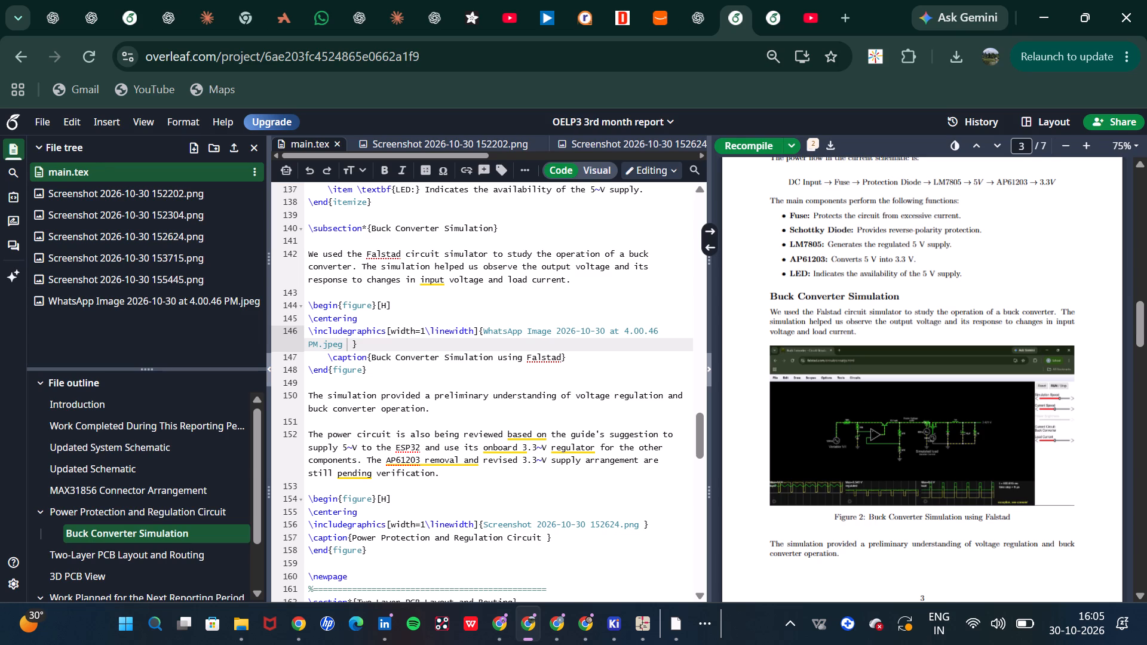
Review the compiled report from the Buck Converter Simulation figure through the 3D PCB View and back.
{"action": "scroll", "coordinate": [848, 334], "scroll_direction": "down", "scroll_amount": 4}
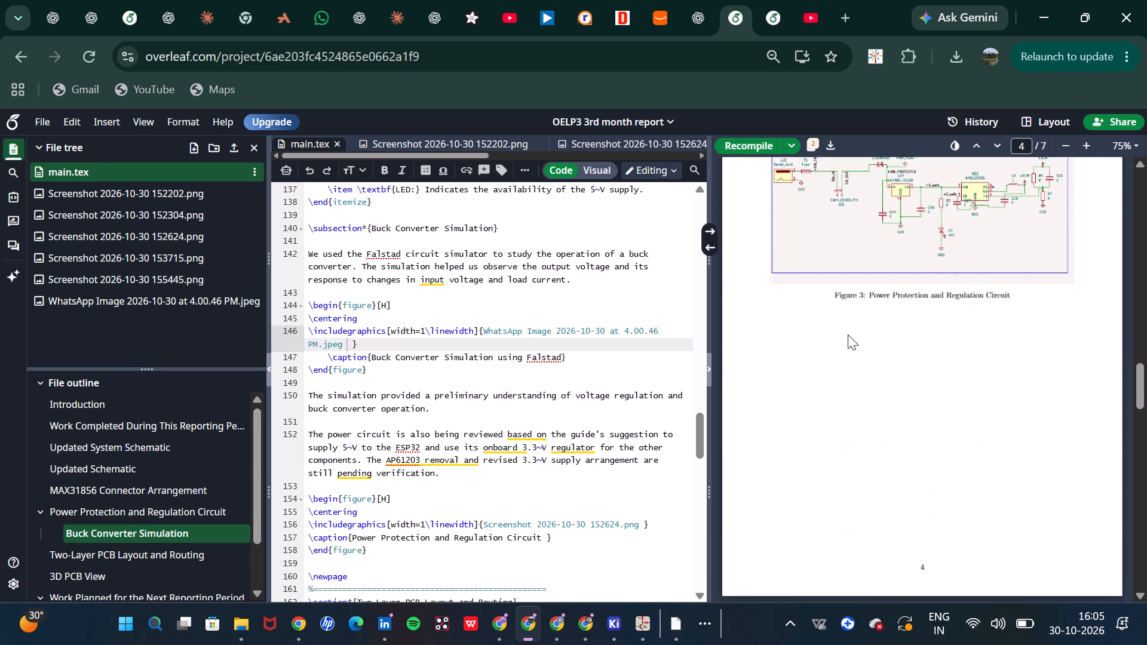
{"action": "scroll", "coordinate": [848, 334], "scroll_direction": "down", "scroll_amount": 6}
{"action": "scroll", "coordinate": [848, 334], "scroll_direction": "up", "scroll_amount": 1}
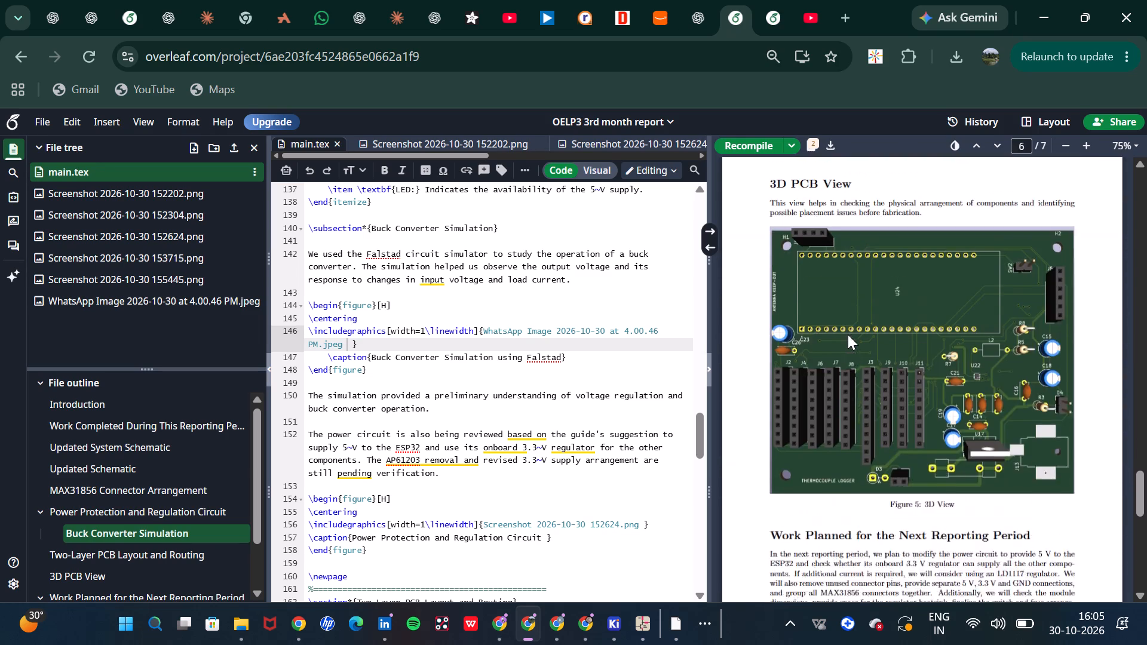
{"action": "scroll", "coordinate": [848, 334], "scroll_direction": "up", "scroll_amount": 5}
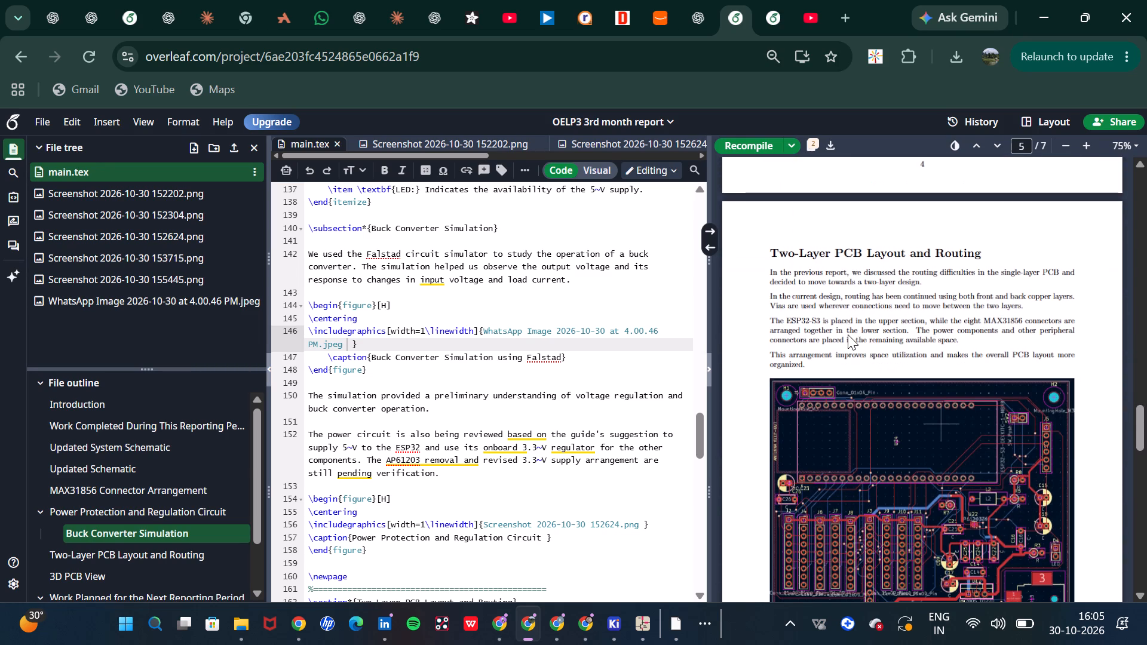
{"action": "scroll", "coordinate": [848, 334], "scroll_direction": "up", "scroll_amount": 1}
{"action": "scroll", "coordinate": [878, 274], "scroll_direction": "up", "scroll_amount": 8}
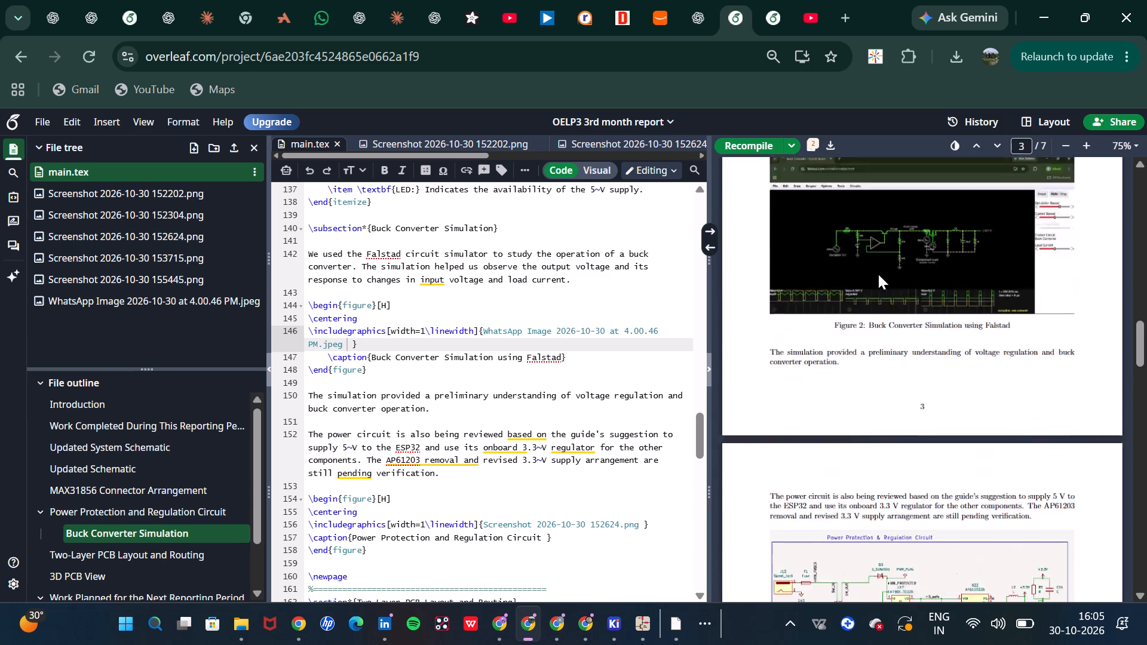
Review the compiled report's page flow from the Updated Schematic figure through the Two-Layer PCB Layout and Routing section.
{"action": "scroll", "coordinate": [878, 274], "scroll_direction": "up", "scroll_amount": 7}
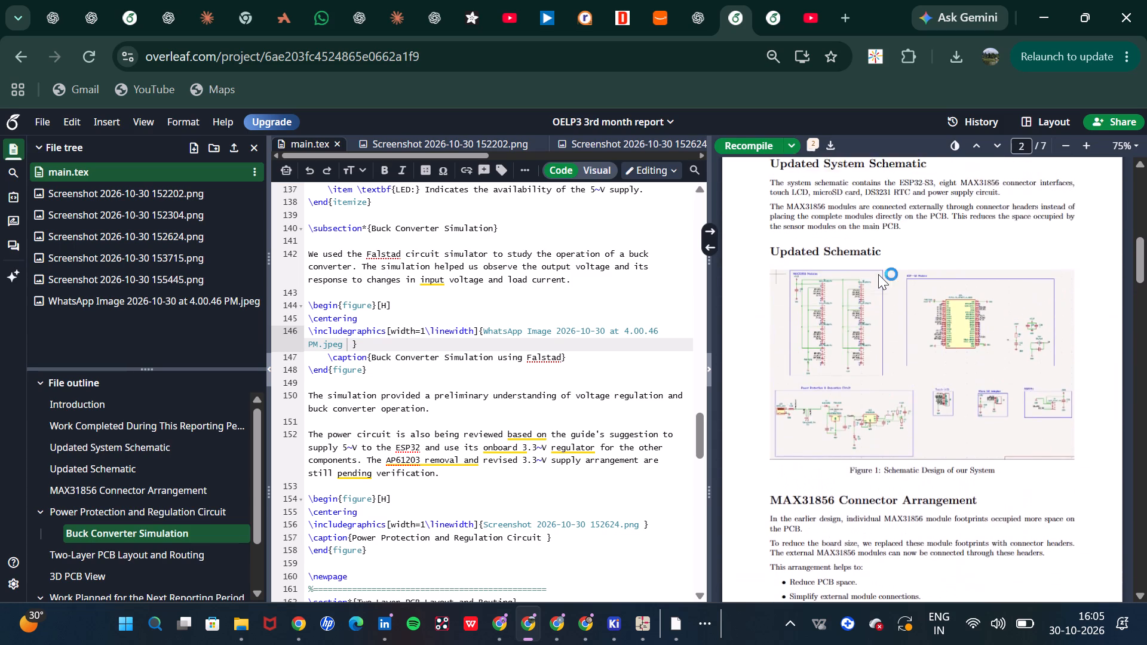
{"action": "scroll", "coordinate": [878, 274], "scroll_direction": "up", "scroll_amount": 2}
{"action": "scroll", "coordinate": [878, 274], "scroll_direction": "down", "scroll_amount": 3}
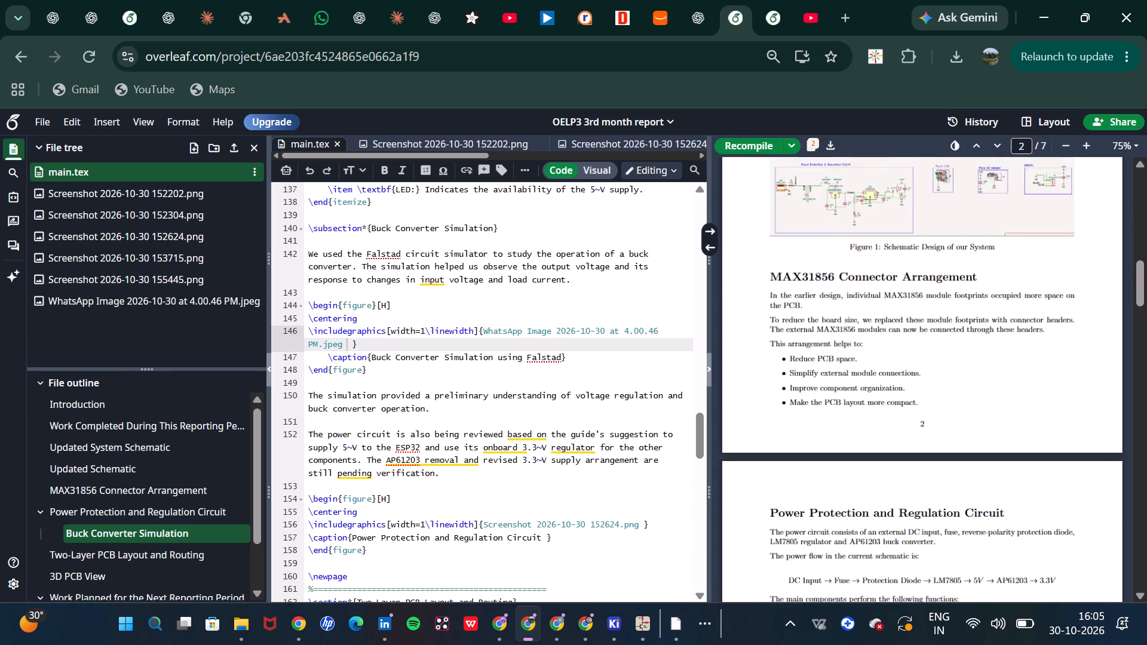
{"action": "scroll", "coordinate": [878, 274], "scroll_direction": "down", "scroll_amount": 3}
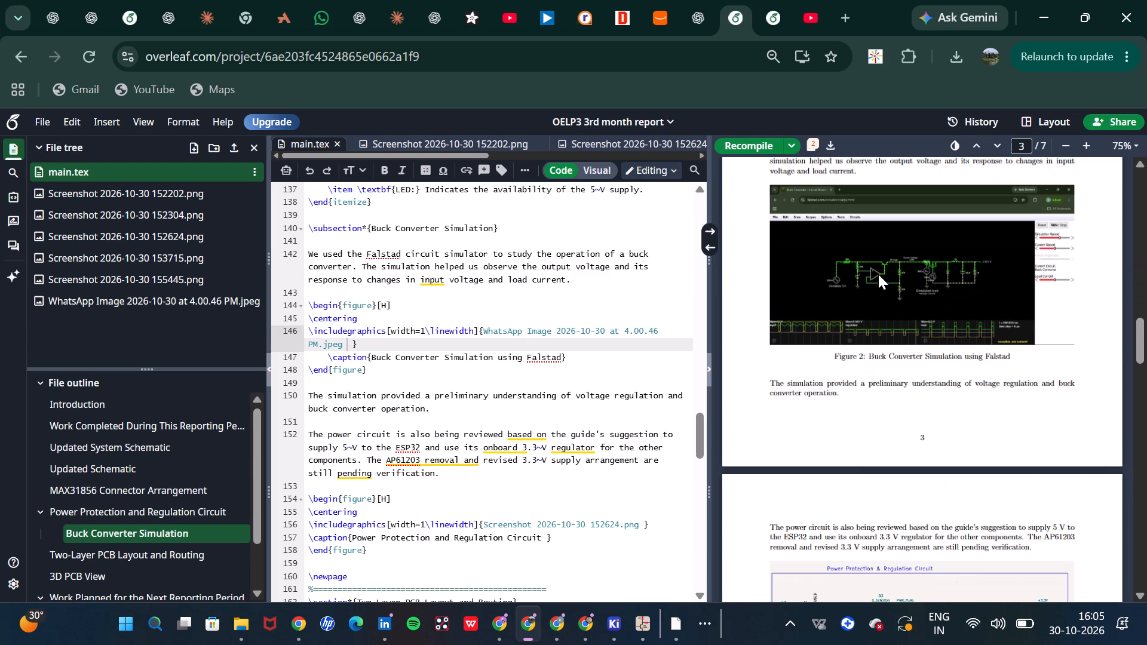
{"action": "scroll", "coordinate": [878, 274], "scroll_direction": "down", "scroll_amount": 3}
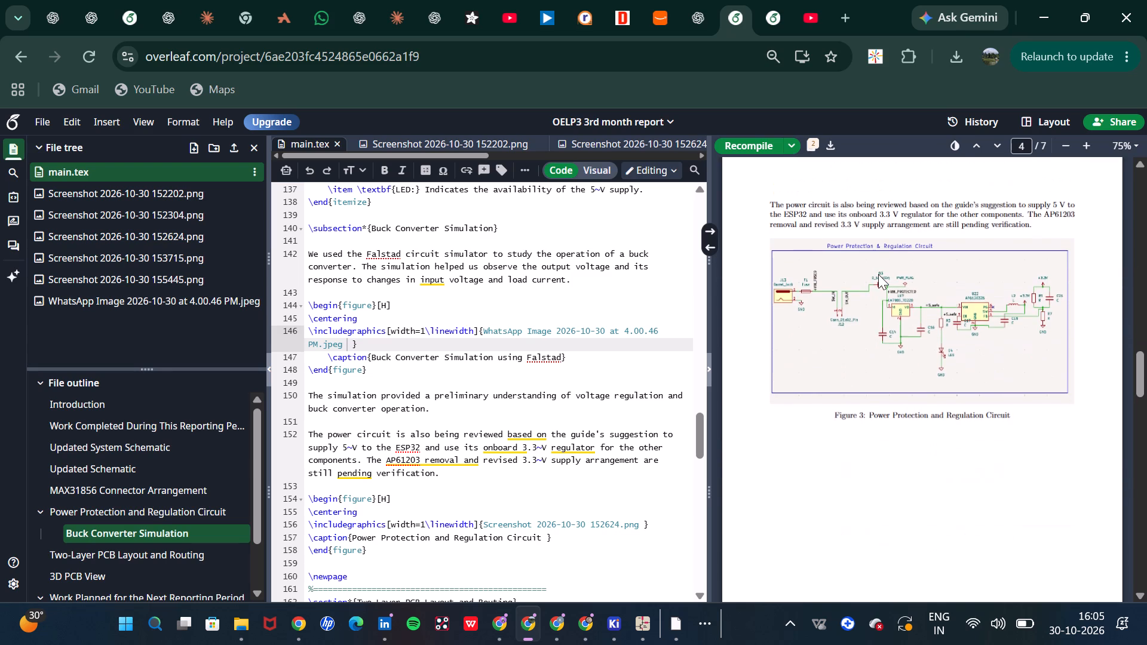
{"action": "scroll", "coordinate": [878, 274], "scroll_direction": "down", "scroll_amount": 4}
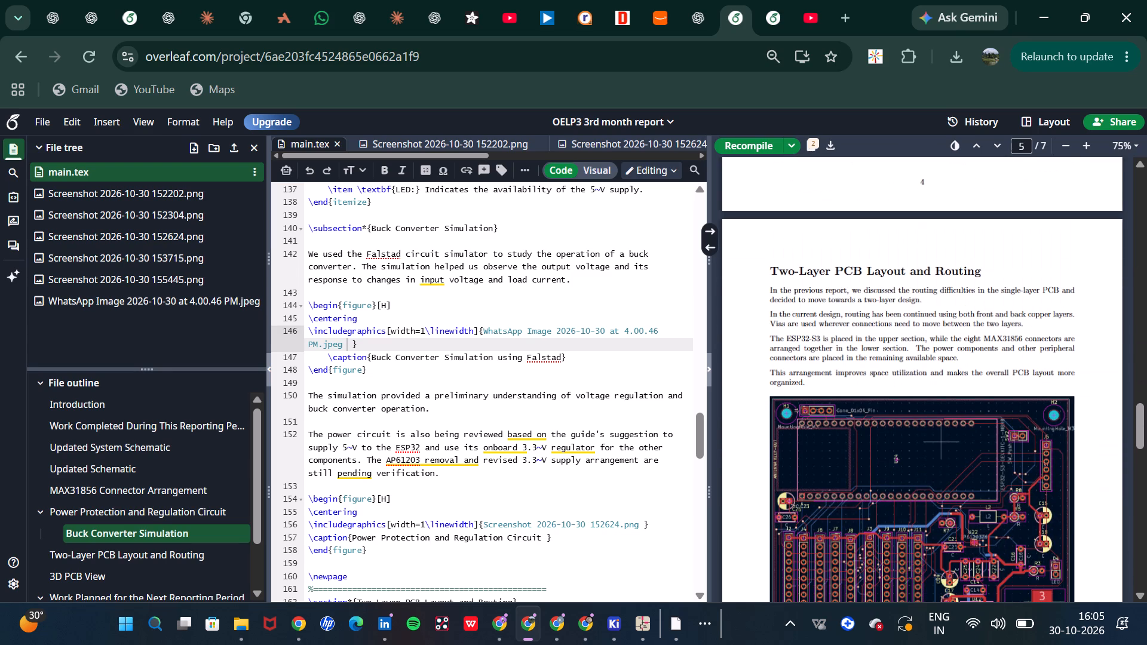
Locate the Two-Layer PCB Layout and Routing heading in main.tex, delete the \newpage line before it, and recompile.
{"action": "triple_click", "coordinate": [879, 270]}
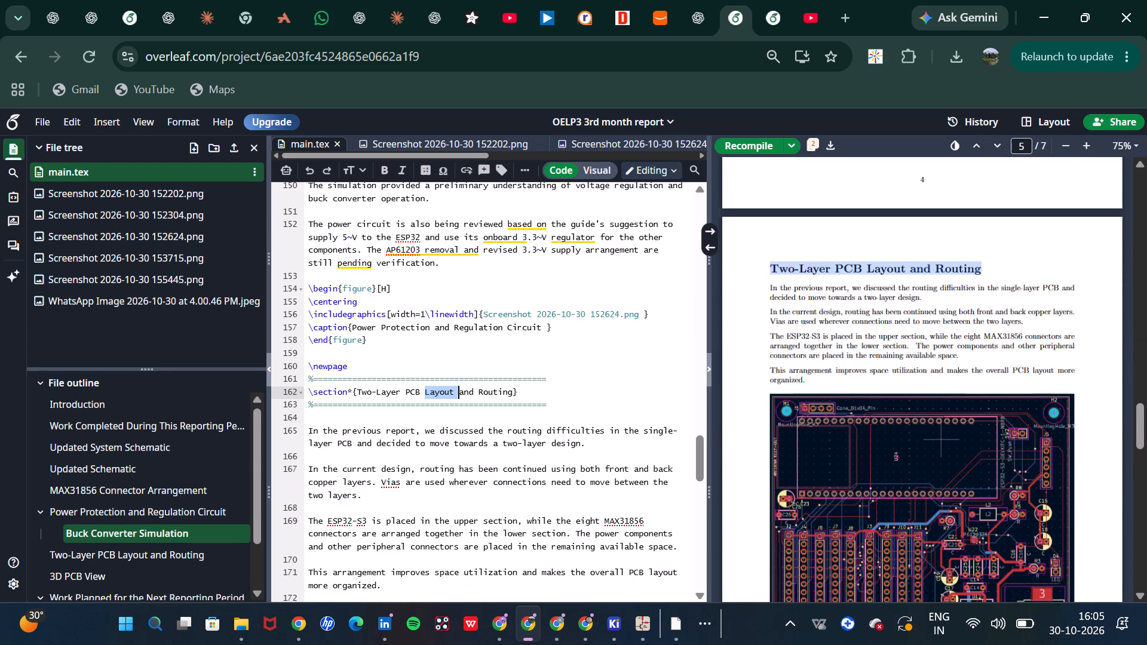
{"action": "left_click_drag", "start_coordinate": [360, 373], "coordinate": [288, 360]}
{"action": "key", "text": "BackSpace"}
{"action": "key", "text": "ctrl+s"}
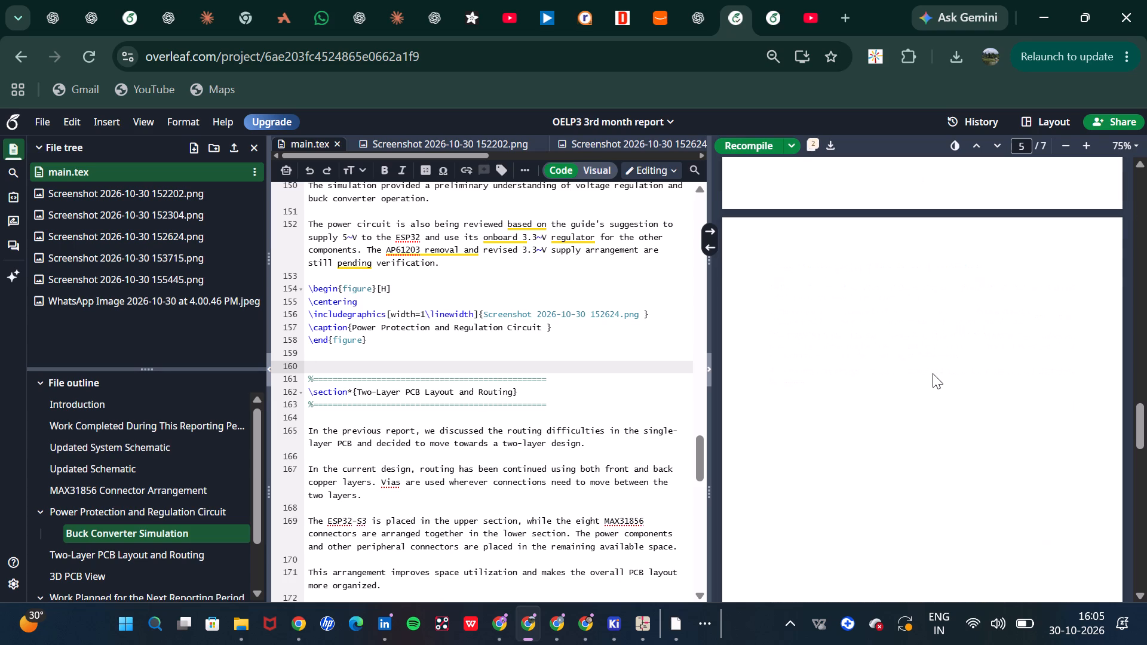
Examine the recompiled page layout through the 3D View and next-period work section, then back to the Power Protection and Regulation Circuit section.
{"action": "scroll", "coordinate": [933, 373], "scroll_direction": "up", "scroll_amount": 4}
{"action": "scroll", "coordinate": [933, 373], "scroll_direction": "down", "scroll_amount": 1}
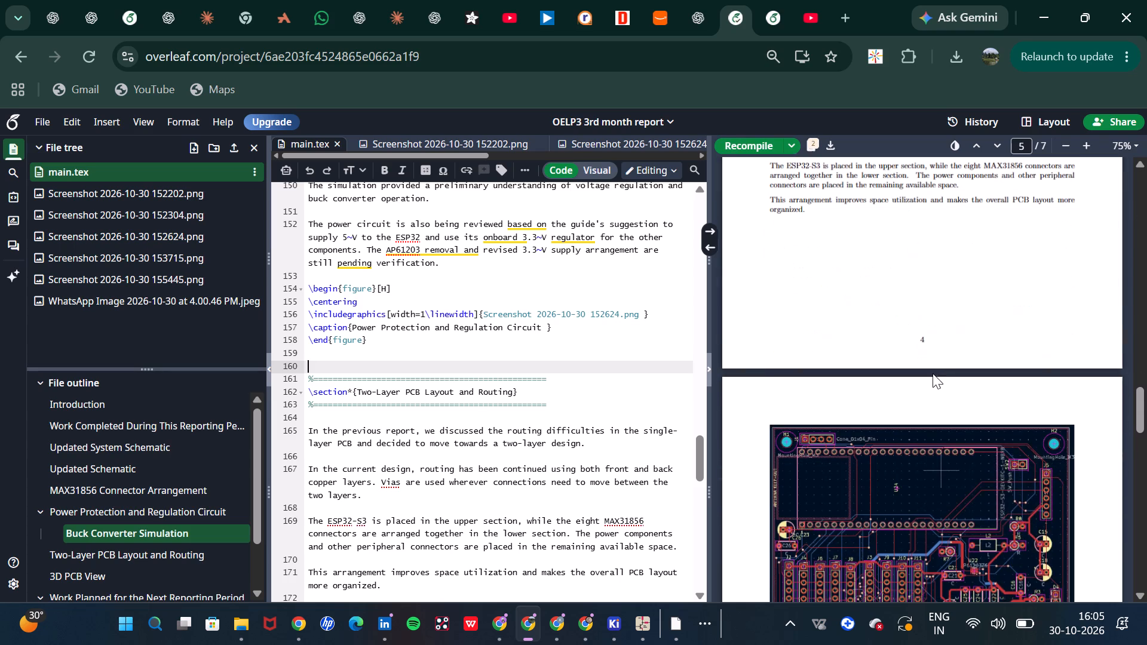
{"action": "scroll", "coordinate": [933, 373], "scroll_direction": "down", "scroll_amount": 6}
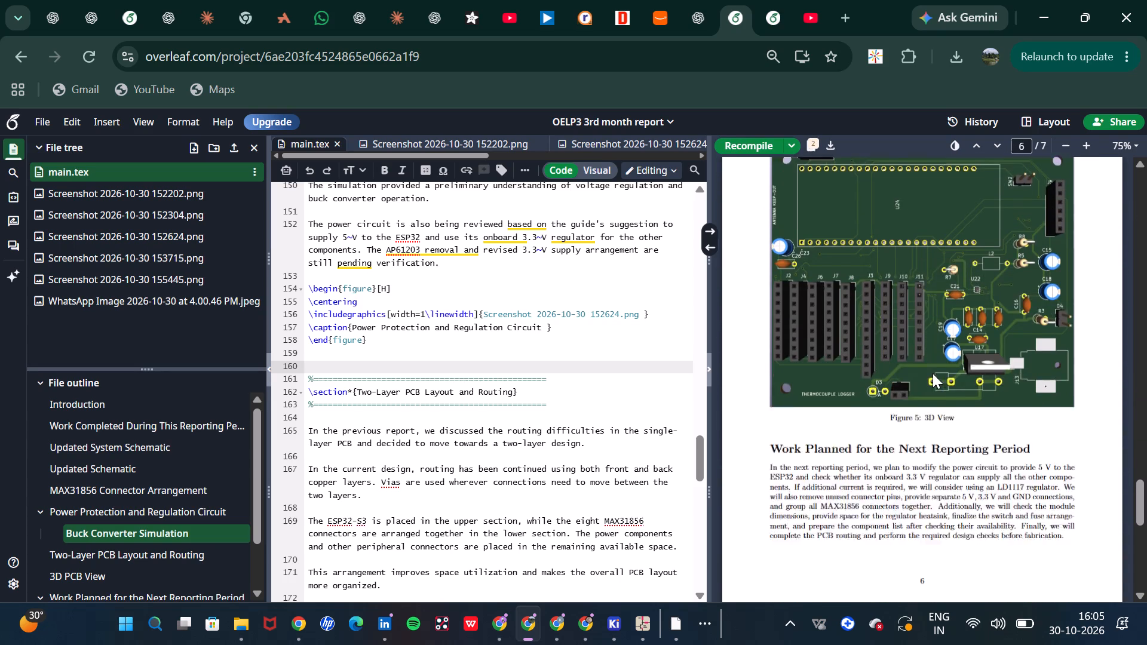
{"action": "scroll", "coordinate": [933, 373], "scroll_direction": "down", "scroll_amount": 3}
{"action": "scroll", "coordinate": [933, 373], "scroll_direction": "up", "scroll_amount": 11}
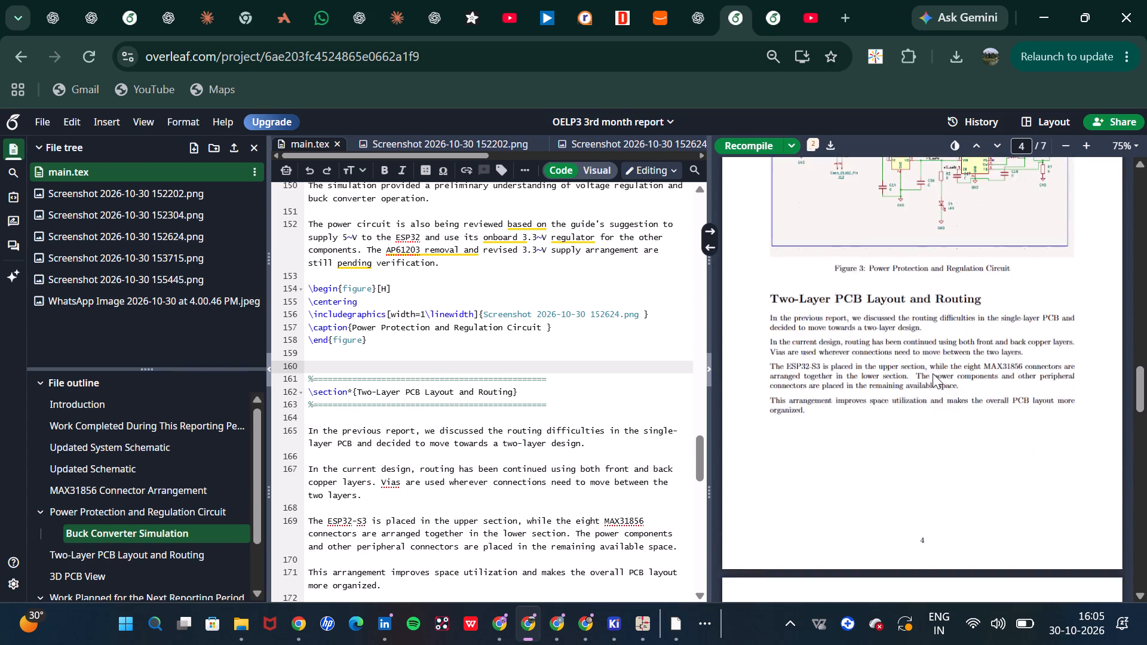
{"action": "scroll", "coordinate": [933, 373], "scroll_direction": "up", "scroll_amount": 4}
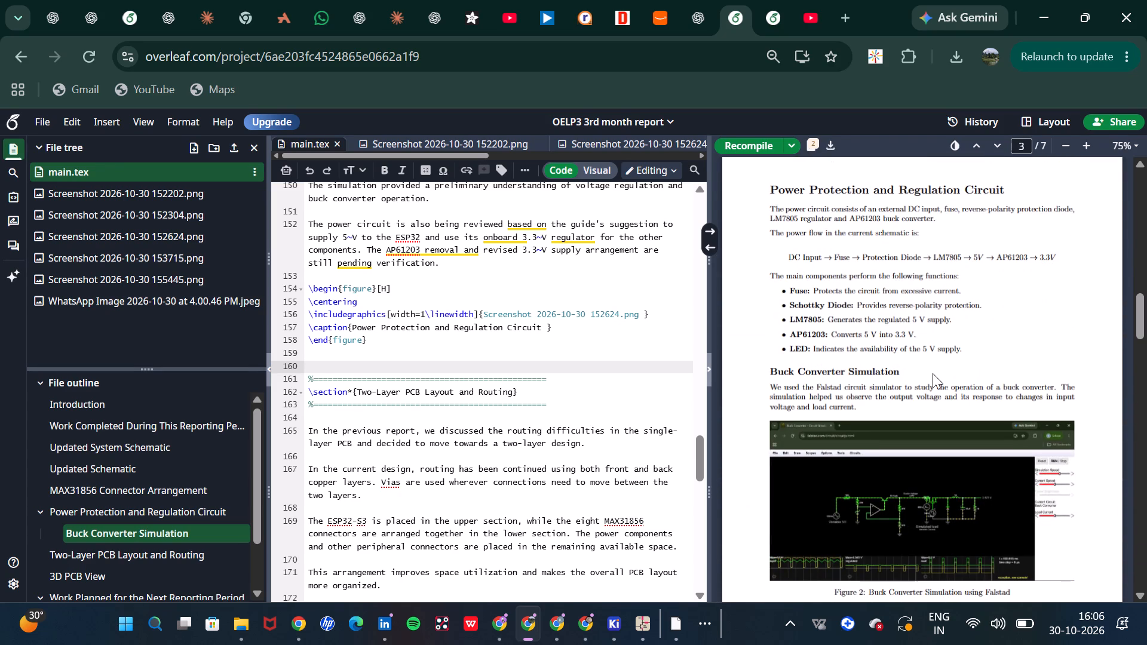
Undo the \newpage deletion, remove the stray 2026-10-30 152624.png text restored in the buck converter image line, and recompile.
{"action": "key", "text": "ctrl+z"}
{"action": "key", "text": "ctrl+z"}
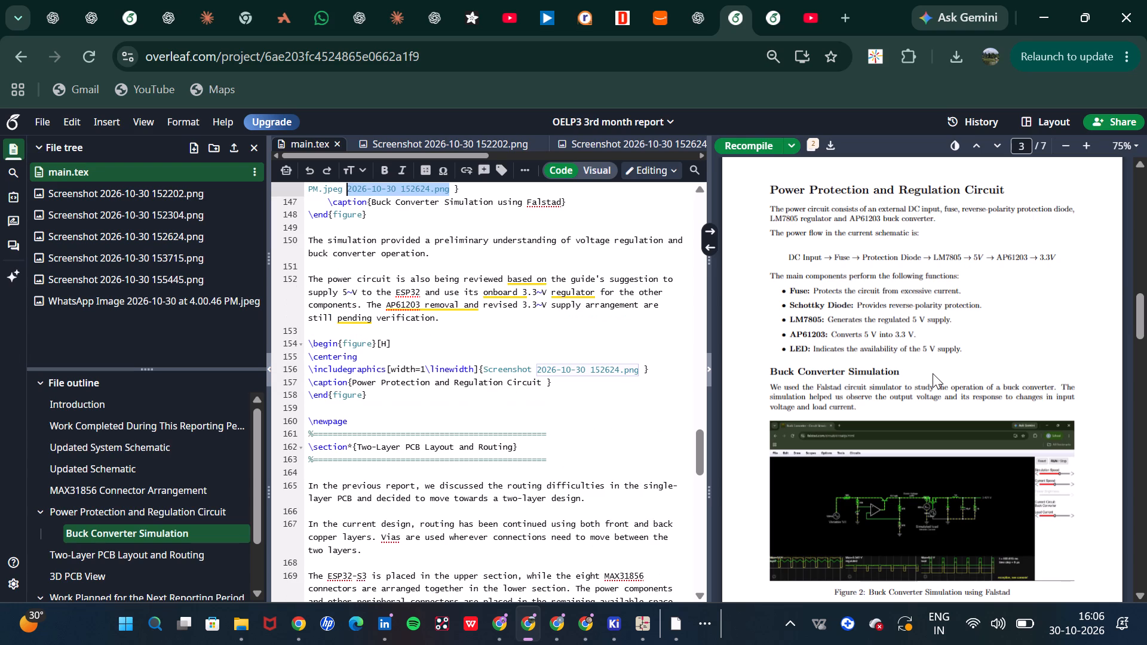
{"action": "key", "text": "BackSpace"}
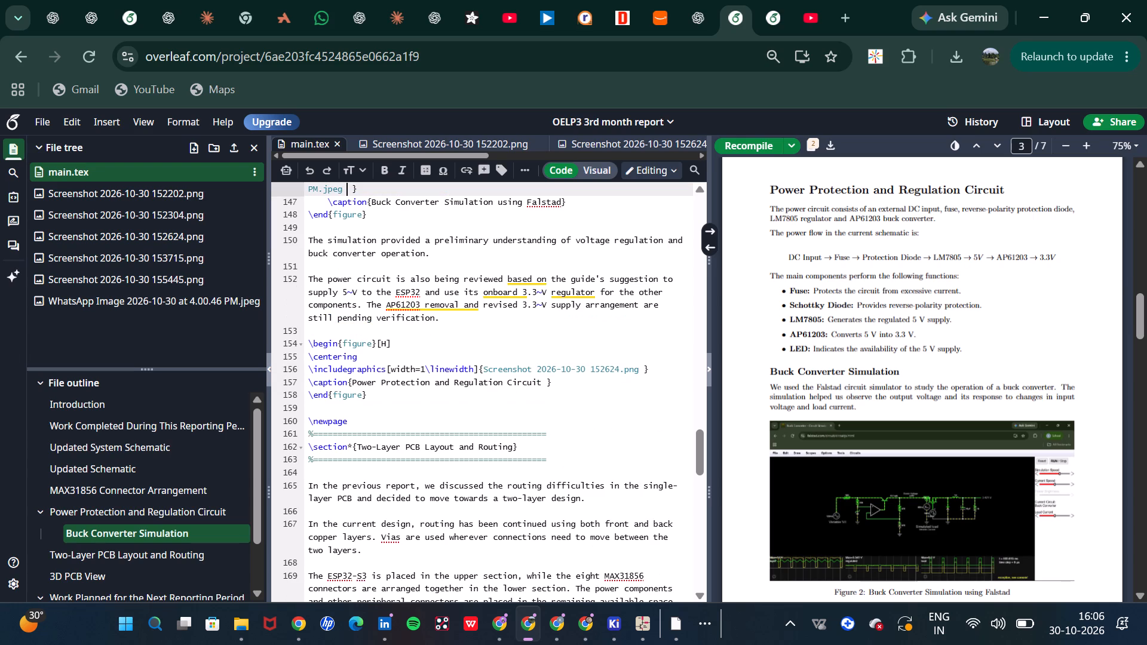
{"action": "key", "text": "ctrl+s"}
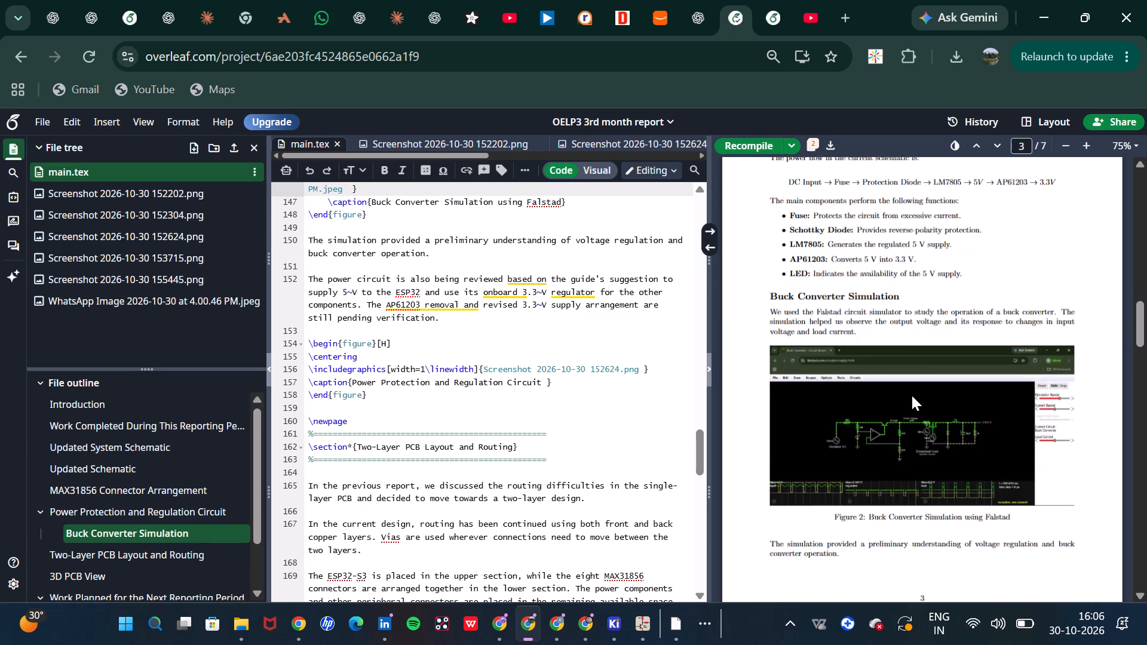
Check the recompiled pages from the Buck Converter Simulation figure onward.
{"action": "scroll", "coordinate": [912, 395], "scroll_direction": "down", "scroll_amount": 2}
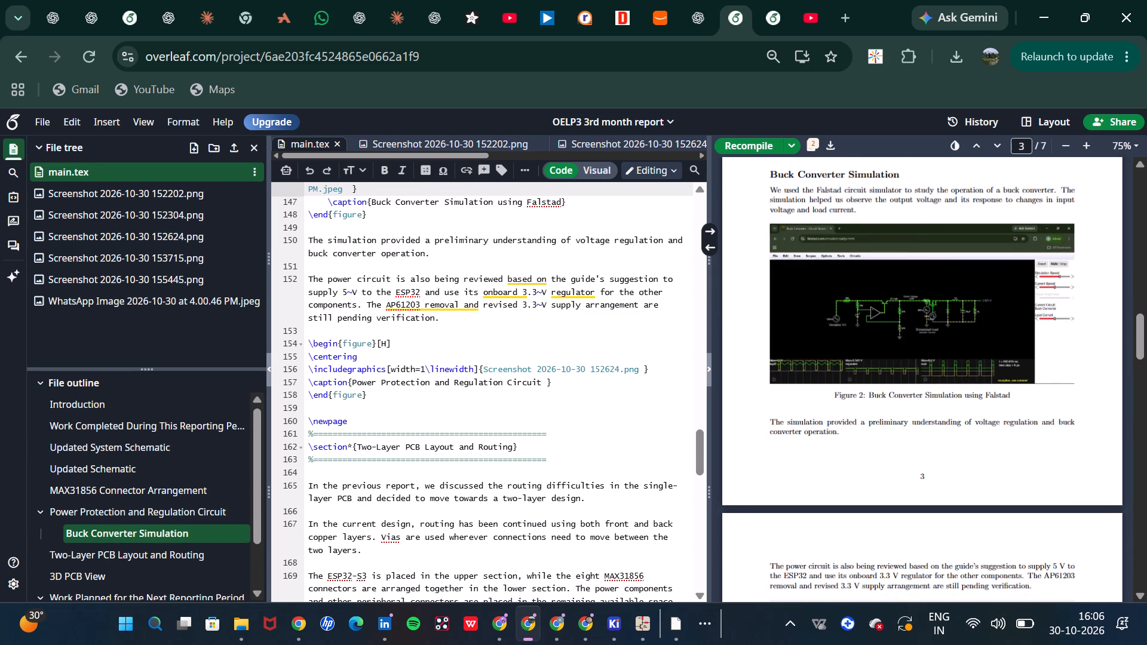
{"action": "scroll", "coordinate": [912, 395], "scroll_direction": "down", "scroll_amount": 2}
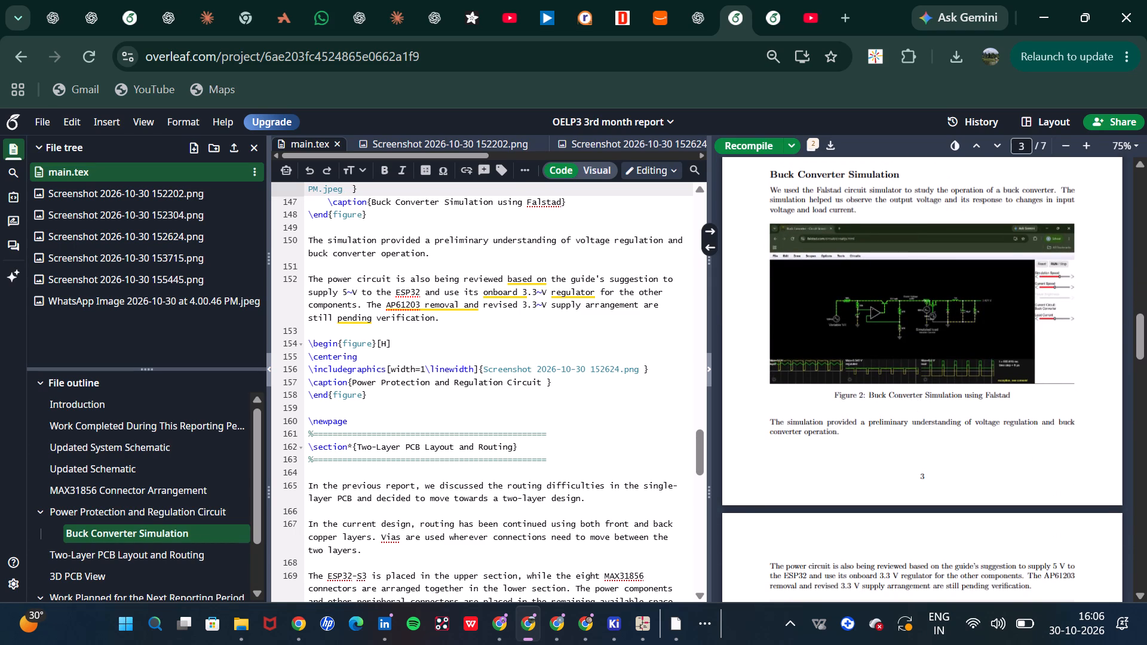
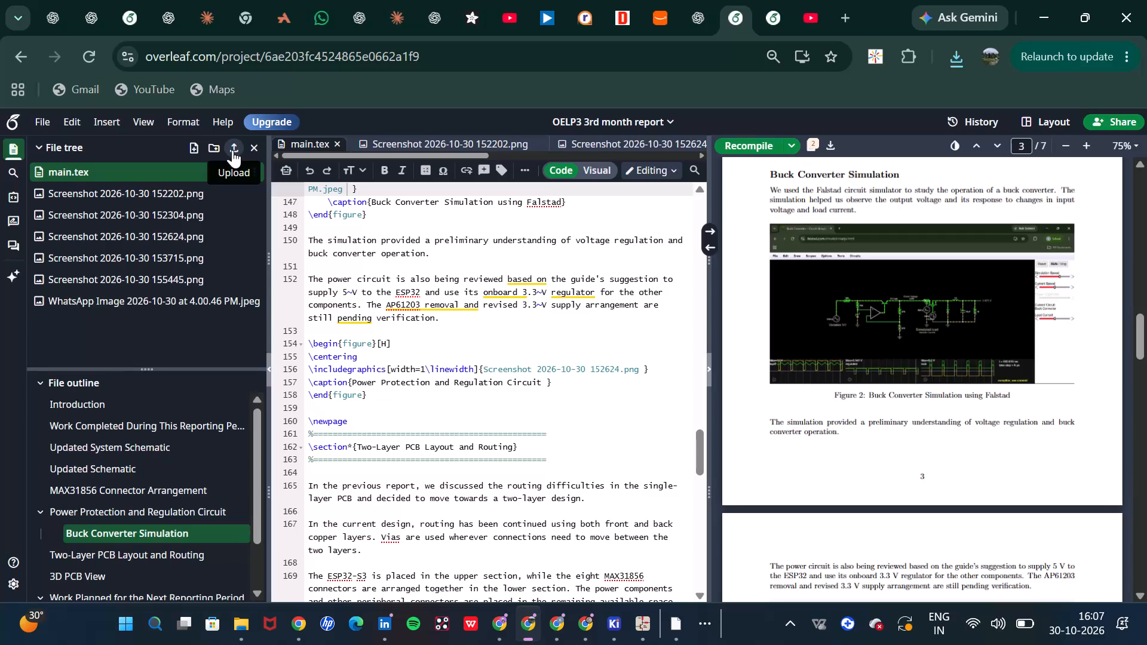
Upload WhatsApp Image 2026-10-30 at 4.06.51 PM (1) from the Downloads folder to the project.
{"action": "left_click", "coordinate": [232, 150]}
{"action": "left_click", "coordinate": [606, 314]}
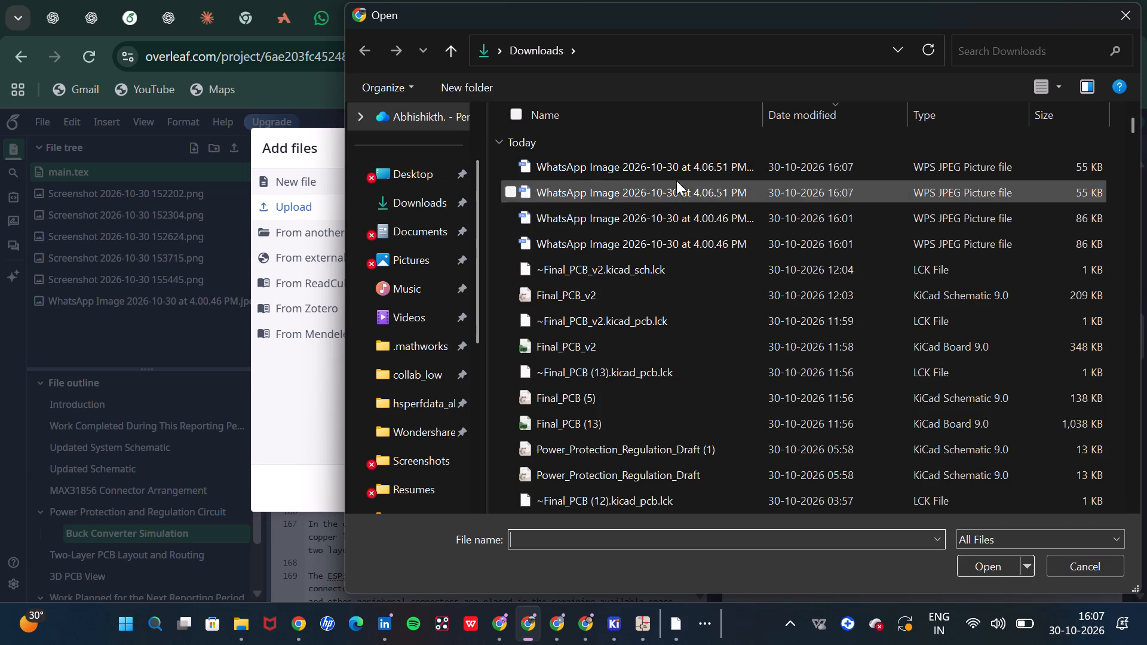
{"action": "left_click", "coordinate": [675, 174]}
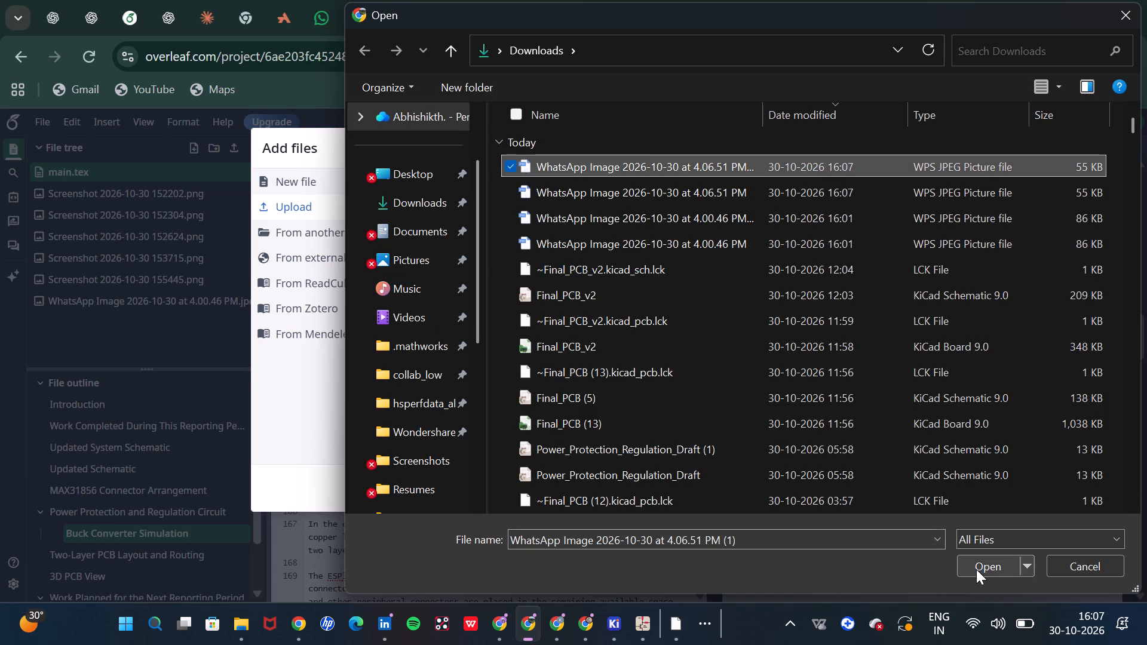
{"action": "left_click", "coordinate": [976, 569]}
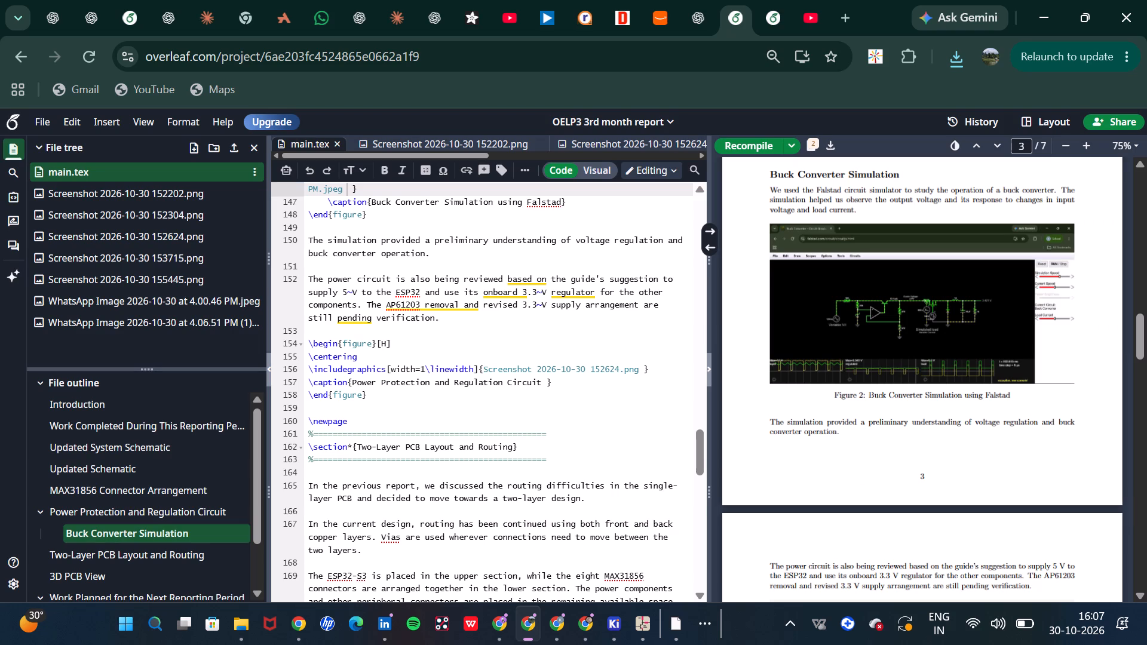
Replace the image file name in the Buck Converter Simulation figure with WhatsApp Image 2026-10-30 at 4.06.51 PM (1).jpeg.
{"action": "scroll", "coordinate": [540, 398], "scroll_direction": "down", "scroll_amount": 3}
{"action": "scroll", "coordinate": [544, 398], "scroll_direction": "up", "scroll_amount": 4}
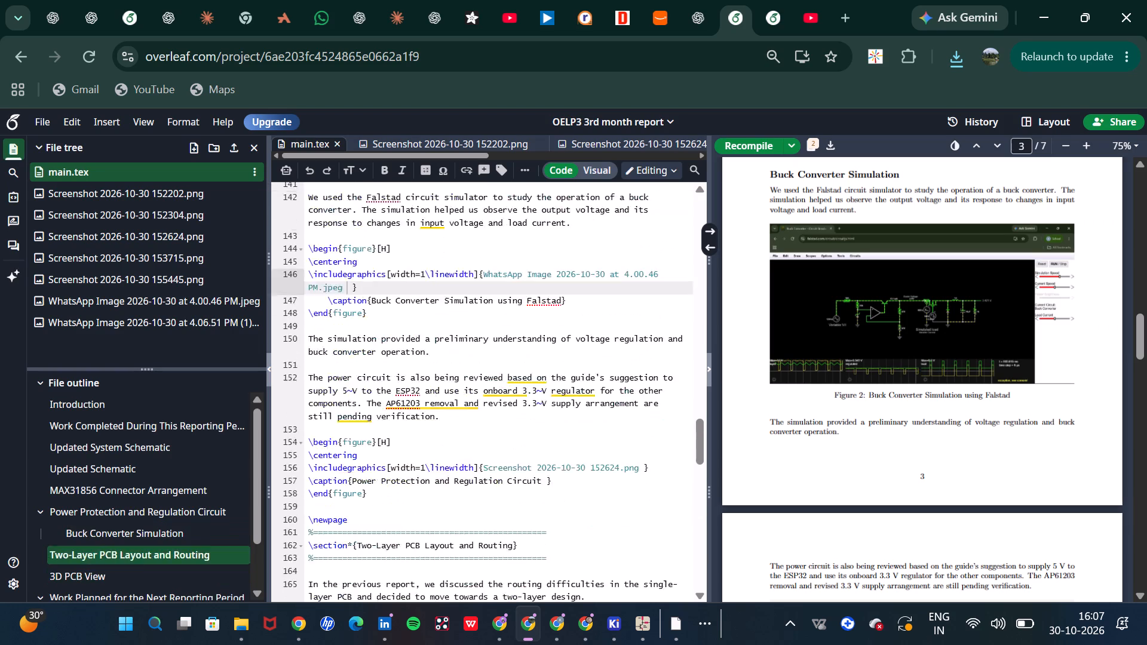
{"action": "scroll", "coordinate": [544, 398], "scroll_direction": "up", "scroll_amount": 2}
{"action": "scroll", "coordinate": [546, 397], "scroll_direction": "down", "scroll_amount": 1}
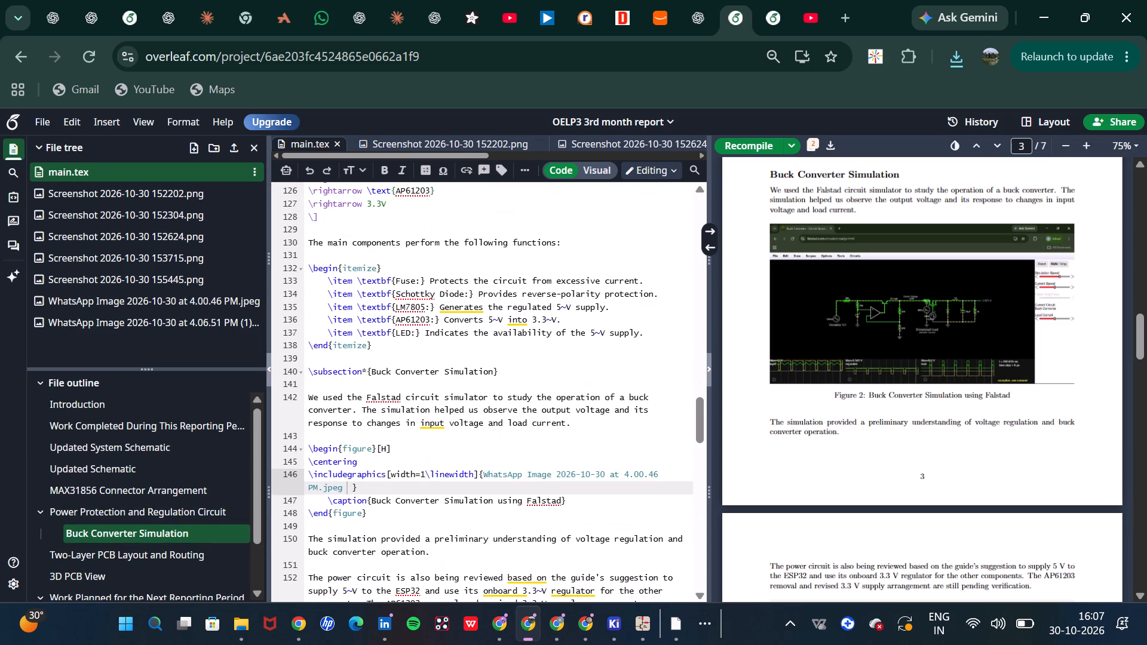
{"action": "double_click", "coordinate": [497, 480]}
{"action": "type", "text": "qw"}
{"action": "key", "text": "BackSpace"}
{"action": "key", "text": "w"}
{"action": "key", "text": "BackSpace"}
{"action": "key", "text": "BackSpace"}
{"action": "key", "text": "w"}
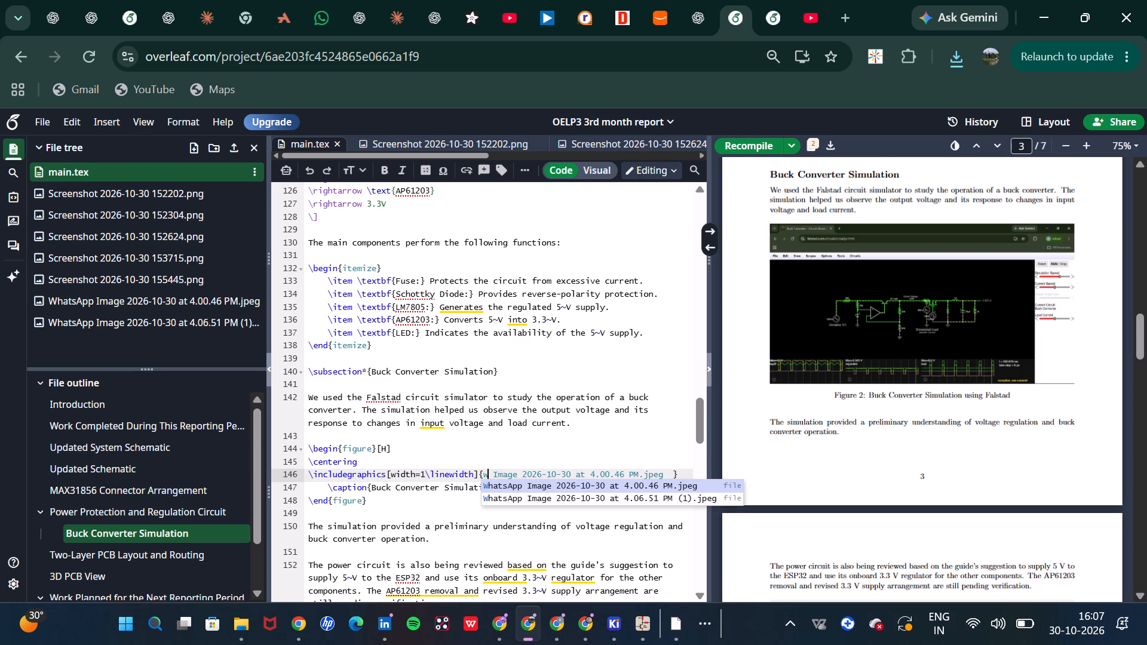
{"action": "double_click", "coordinate": [597, 497]}
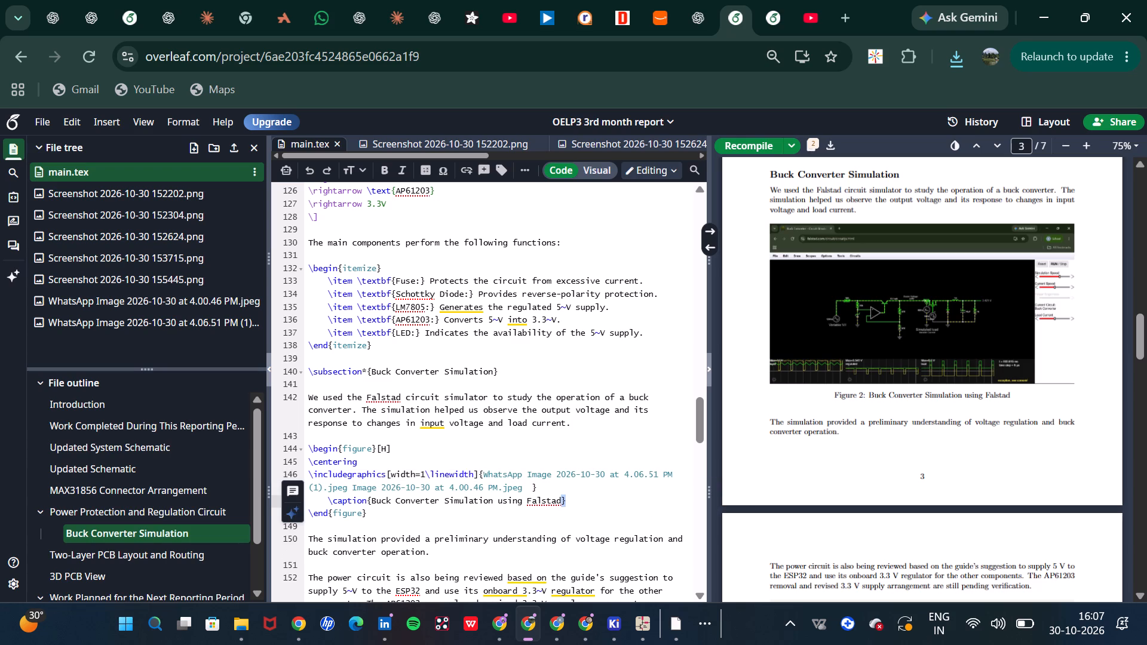
Remove the leftover text "Image 2026-10-30 at 4.00.46 PM.jpeg" from the Buck Converter Simulation image line and recompile.
{"action": "left_click_drag", "start_coordinate": [523, 493], "coordinate": [357, 492]}
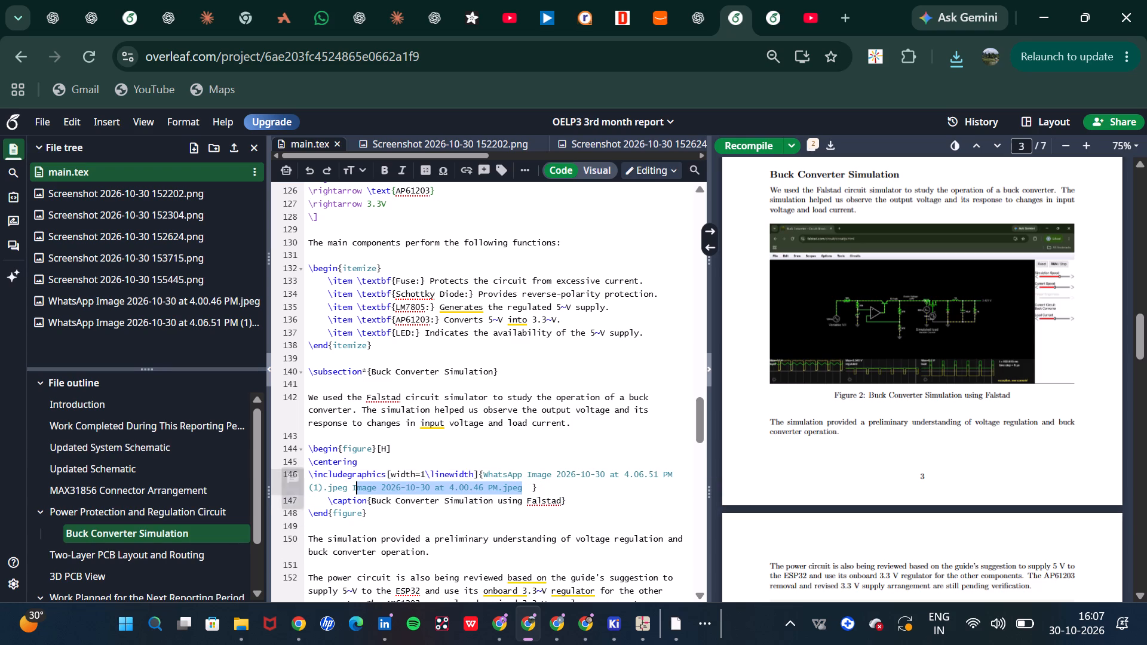
{"action": "key", "text": "BackSpace"}
{"action": "key", "text": "BackSpace"}
{"action": "key", "text": "ctrl+s"}
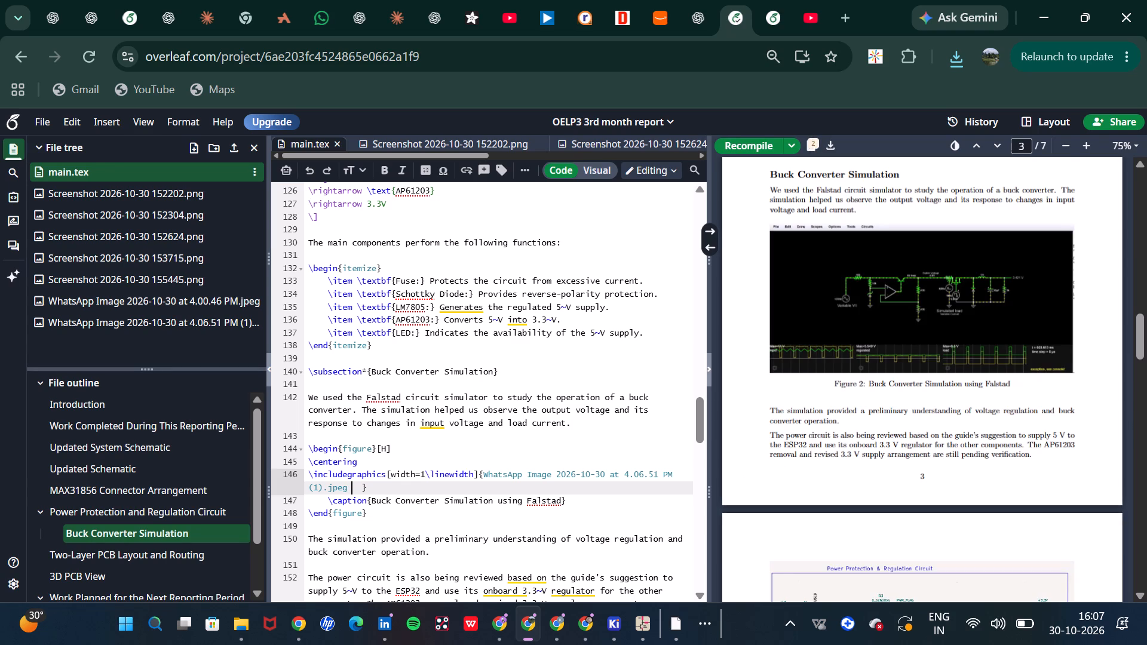
{"action": "left_click", "coordinate": [425, 472]}
Delete the blank lines between the MAX31856 connector list and the Power Protection and Regulation Circuit heading, and recompile.
{"action": "scroll", "coordinate": [1002, 445], "scroll_direction": "up", "scroll_amount": 4}
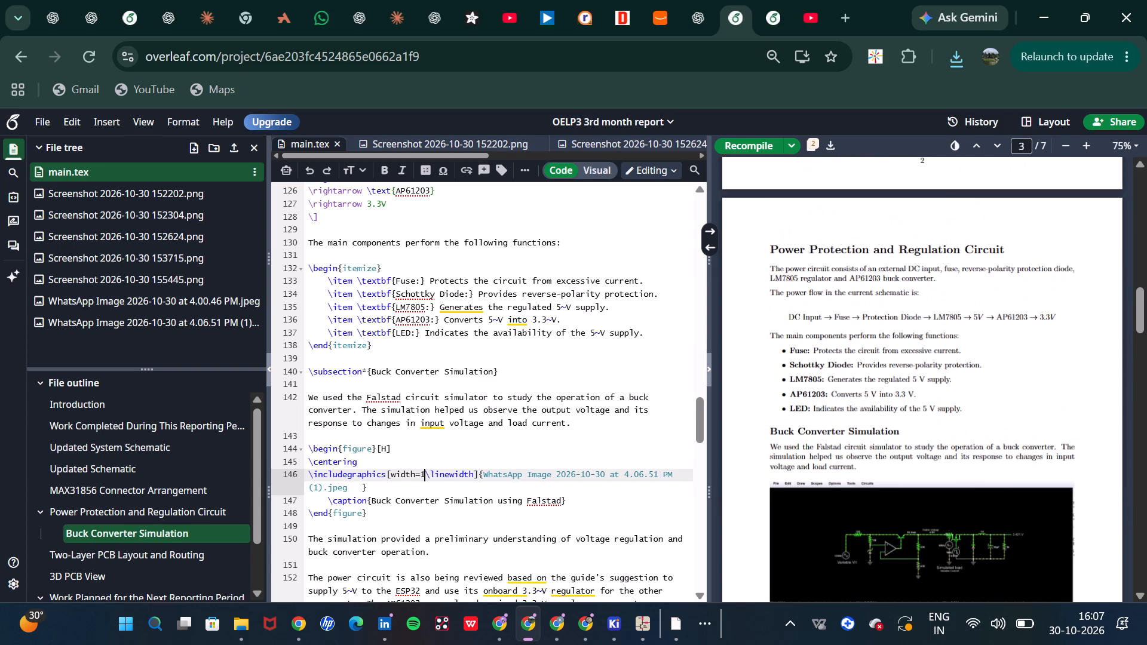
{"action": "triple_click", "coordinate": [920, 251]}
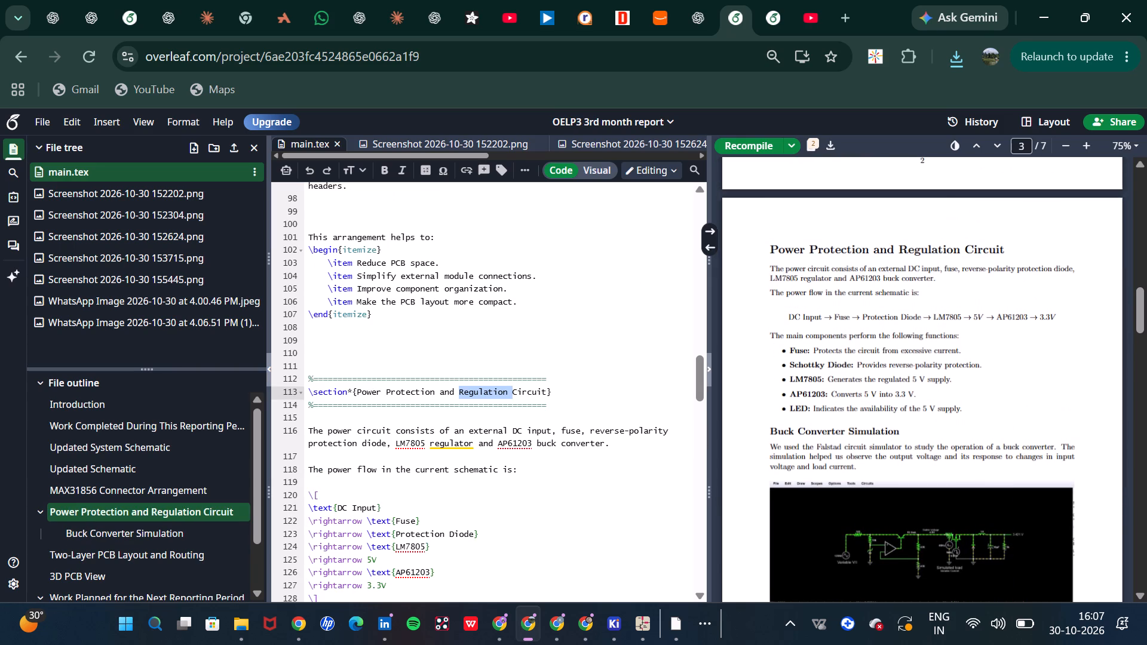
{"action": "left_click", "coordinate": [482, 368]}
{"action": "key", "text": "BackSpace"}
{"action": "key", "text": "BackSpace"}
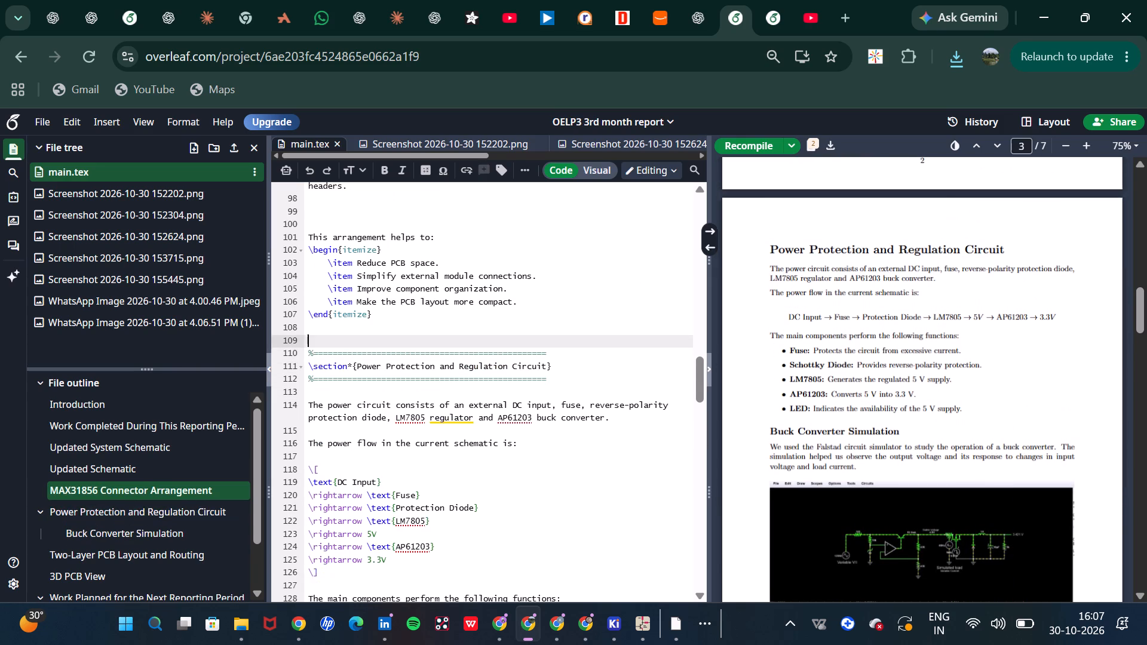
{"action": "key", "text": "BackSpace"}
{"action": "key", "text": "BackSpace"}
{"action": "key", "text": "ctrl+s"}
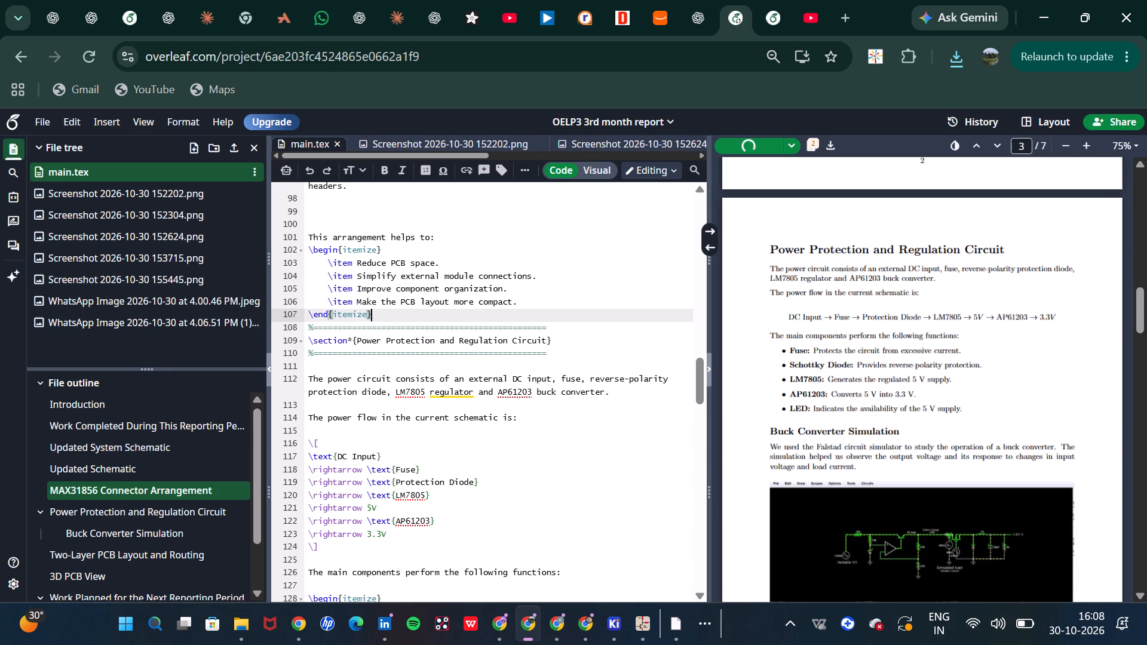
Check the recompiled layout of the first three pages, from the Power Protection and Regulation Circuit section back to the report title.
{"action": "scroll", "coordinate": [910, 333], "scroll_direction": "up", "scroll_amount": 5}
{"action": "scroll", "coordinate": [910, 333], "scroll_direction": "down", "scroll_amount": 1}
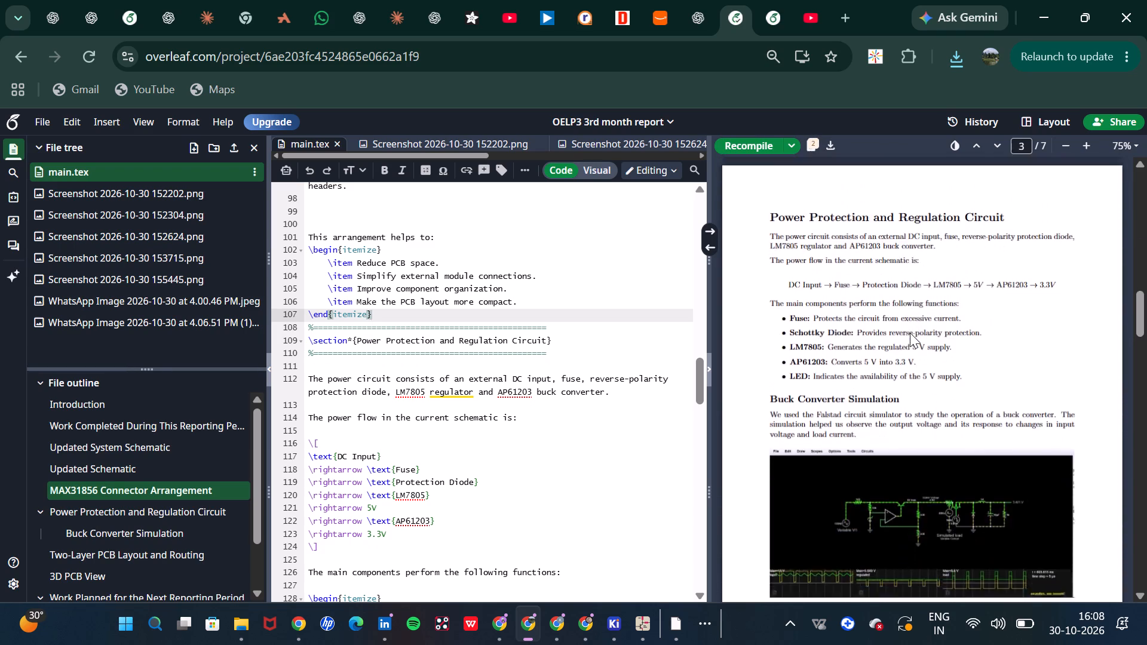
{"action": "scroll", "coordinate": [910, 333], "scroll_direction": "down", "scroll_amount": 2}
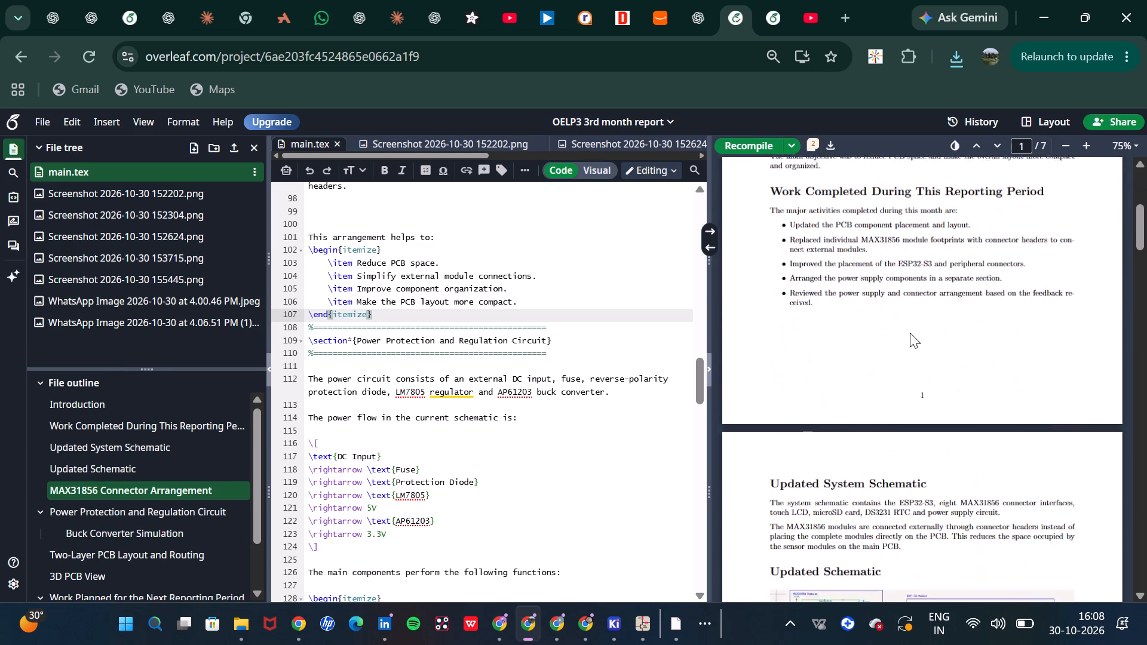
{"action": "scroll", "coordinate": [910, 333], "scroll_direction": "down", "scroll_amount": 2}
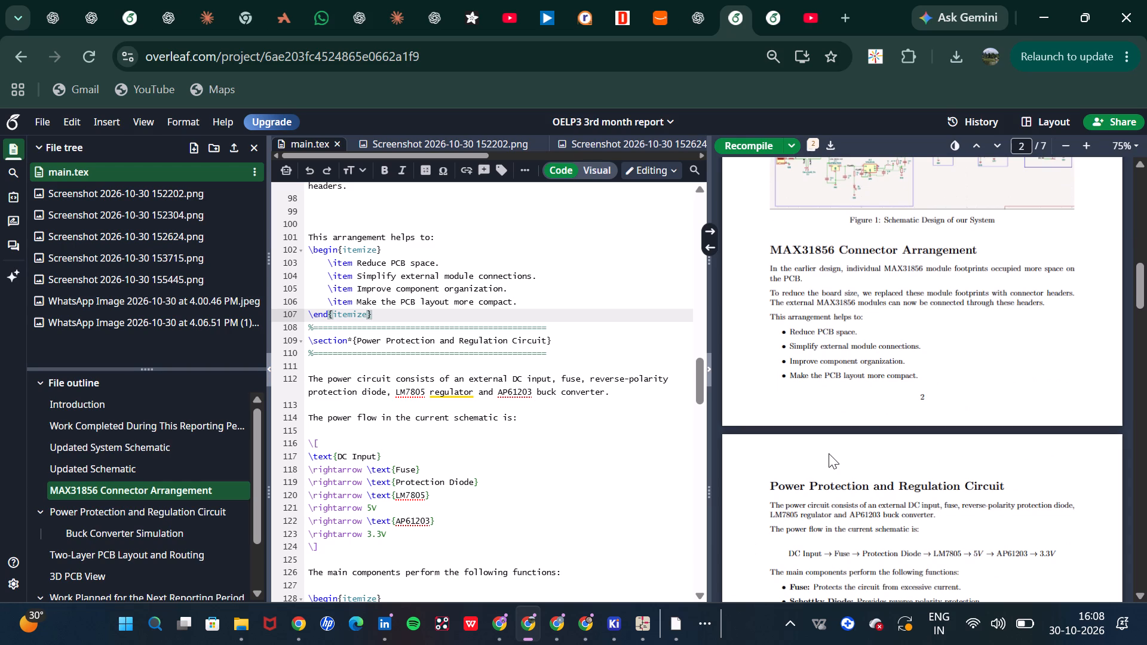
{"action": "scroll", "coordinate": [829, 453], "scroll_direction": "up", "scroll_amount": 17}
{"action": "scroll", "coordinate": [462, 419], "scroll_direction": "up", "scroll_amount": 18}
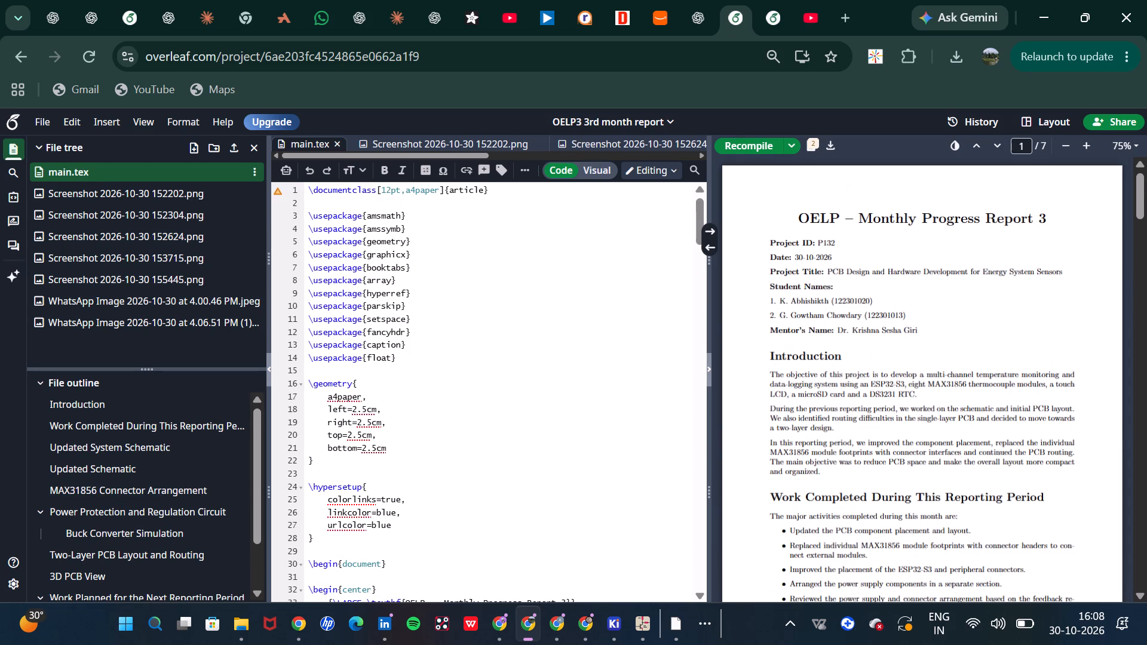
{"action": "scroll", "coordinate": [462, 419], "scroll_direction": "up", "scroll_amount": 2}
{"action": "scroll", "coordinate": [437, 448], "scroll_direction": "down", "scroll_amount": 2}
{"action": "scroll", "coordinate": [418, 425], "scroll_direction": "up", "scroll_amount": 2}
Set the left and right page margins to 2cm in the geometry settings of main.tex.
{"action": "left_click", "coordinate": [369, 408]}
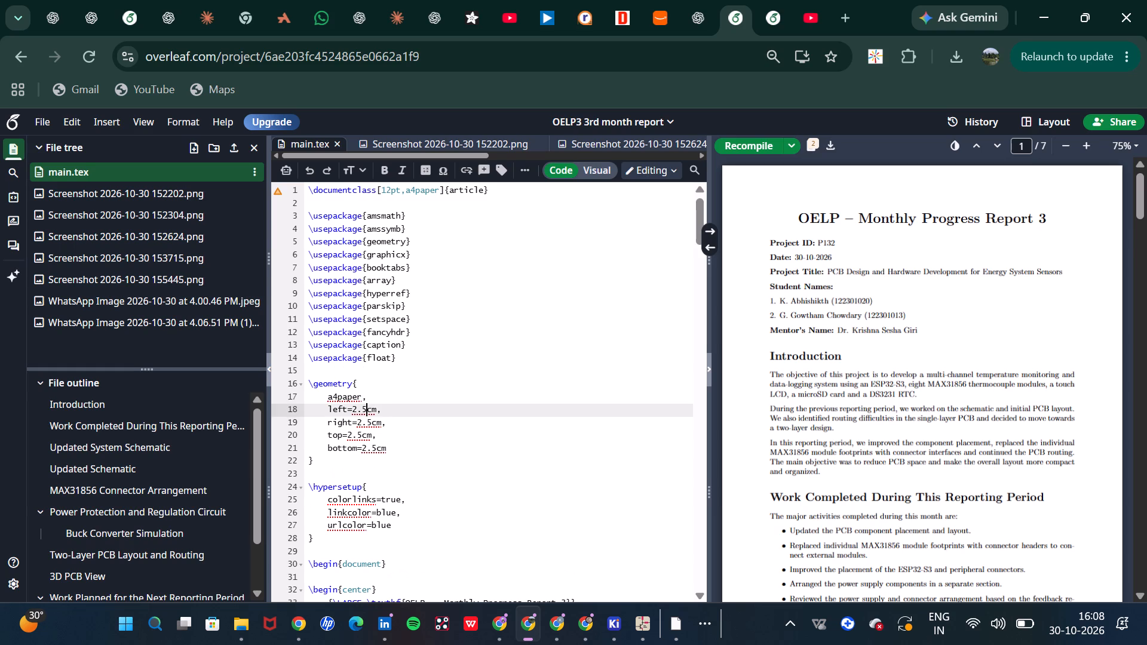
{"action": "key", "text": "BackSpace"}
{"action": "key", "text": "BackSpace"}
{"action": "double_click", "coordinate": [374, 427]}
{"action": "key", "text": "BackSpace"}
{"action": "key", "text": "ctrl+z"}
{"action": "key", "text": "Left"}
{"action": "key", "text": "Right"}
{"action": "key", "text": "BackSpace"}
{"action": "key", "text": "BackSpace"}
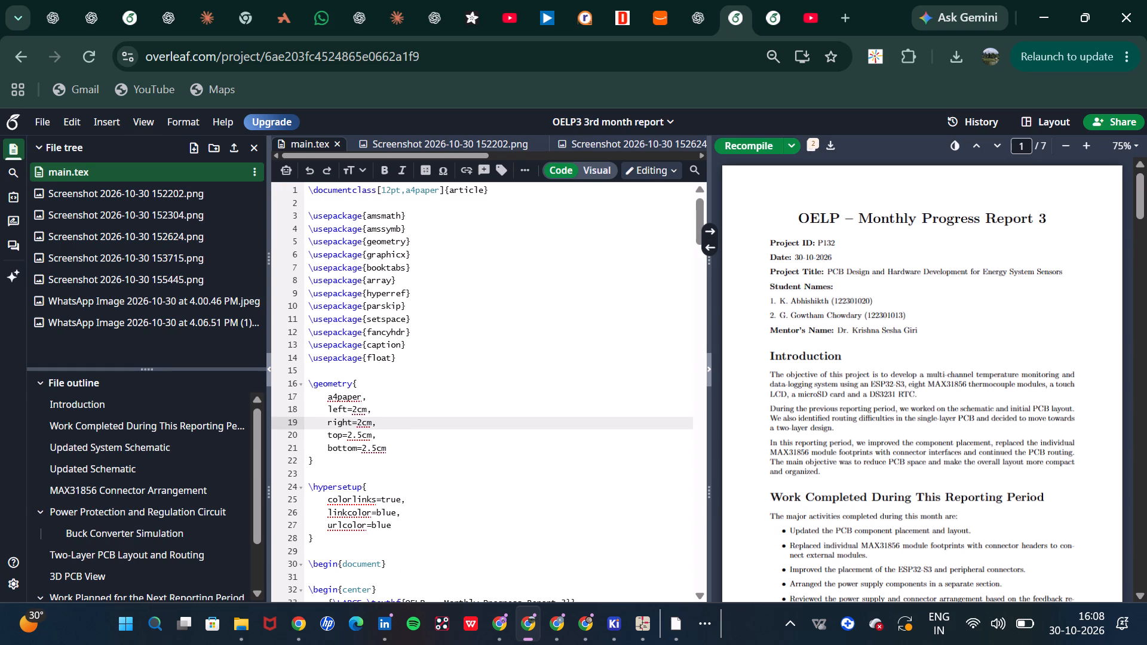
Set the top and bottom page margins to 2cm in the geometry settings and recompile.
{"action": "key", "text": "Down"}
{"action": "key", "text": "BackSpace"}
{"action": "key", "text": "BackSpace"}
{"action": "key", "text": "Down"}
{"action": "key", "text": "Right"}
{"action": "key", "text": "Right"}
{"action": "key", "text": "Right"}
{"action": "key", "text": "Right"}
{"action": "key", "text": "Right"}
{"action": "key", "text": "BackSpace"}
{"action": "key", "text": "BackSpace"}
{"action": "key", "text": "ctrl+s"}
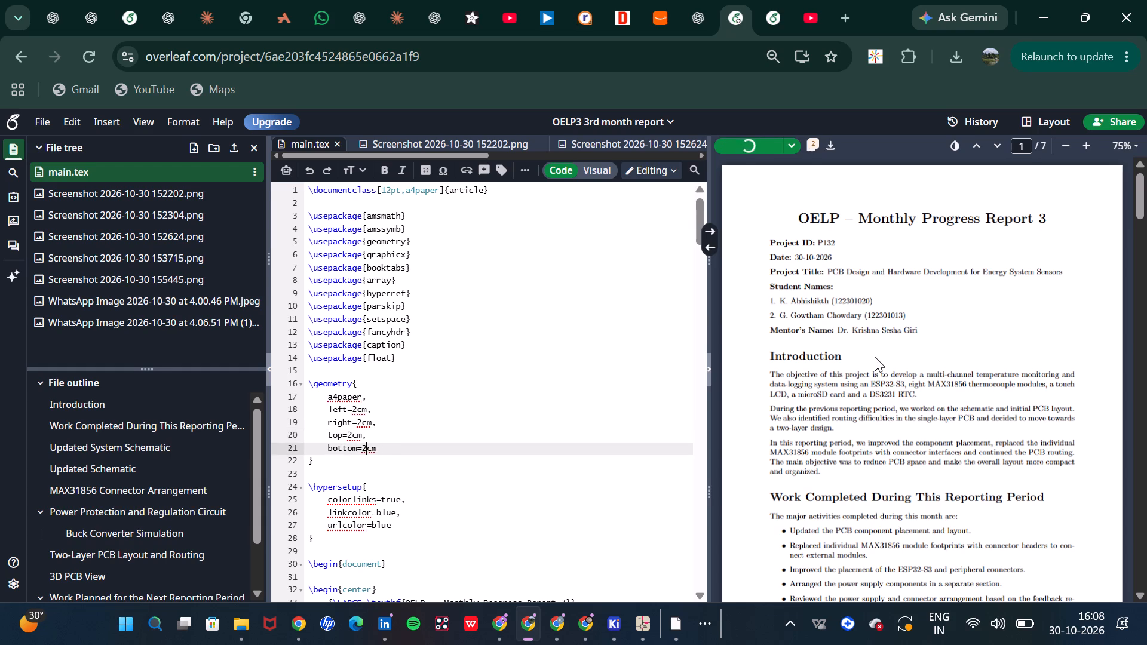
Check how the pages flow with the new margins, from the title through the Power Protection and Regulation Circuit section.
{"action": "scroll", "coordinate": [915, 339], "scroll_direction": "down", "scroll_amount": 1}
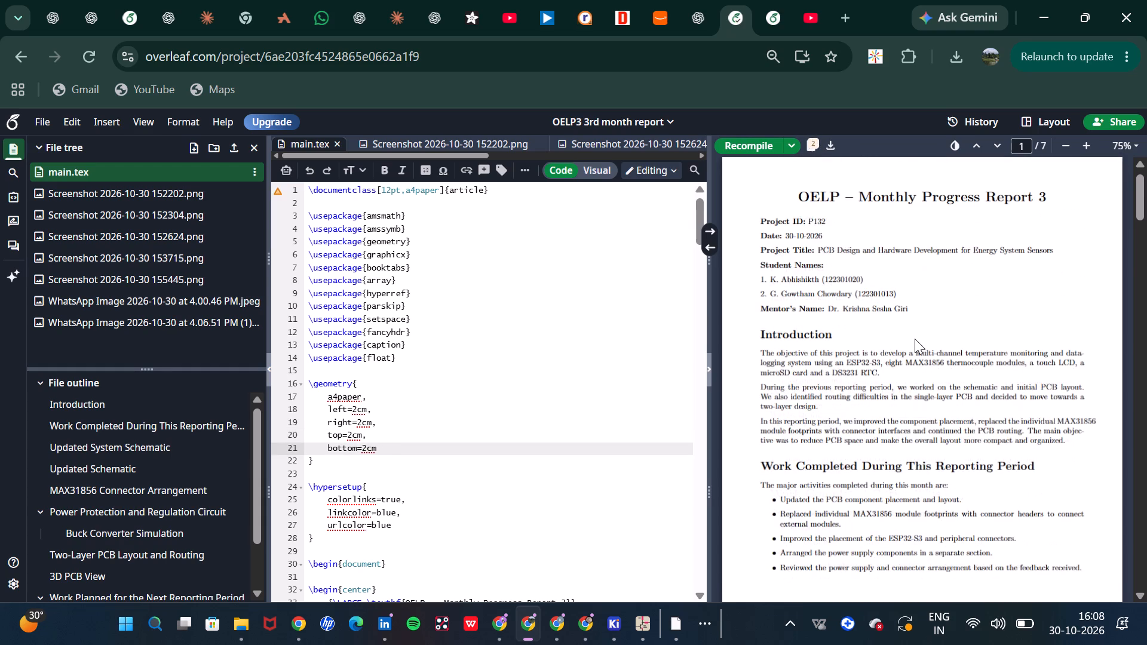
{"action": "scroll", "coordinate": [915, 339], "scroll_direction": "down", "scroll_amount": 6}
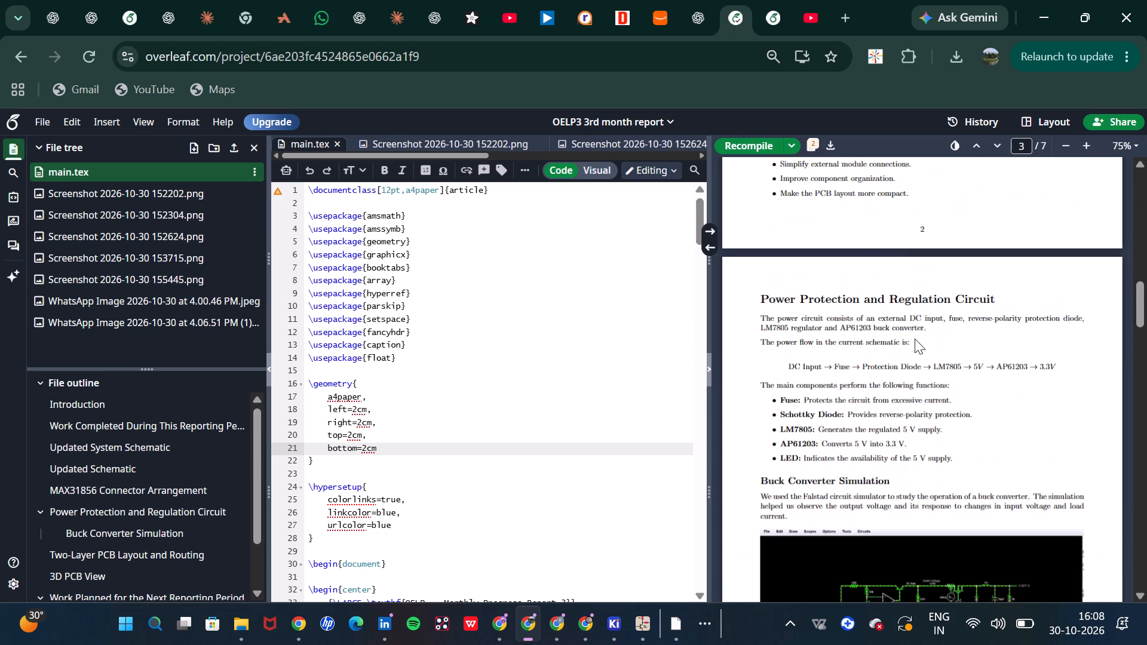
{"action": "scroll", "coordinate": [915, 339], "scroll_direction": "down", "scroll_amount": 3}
{"action": "scroll", "coordinate": [915, 339], "scroll_direction": "up", "scroll_amount": 3}
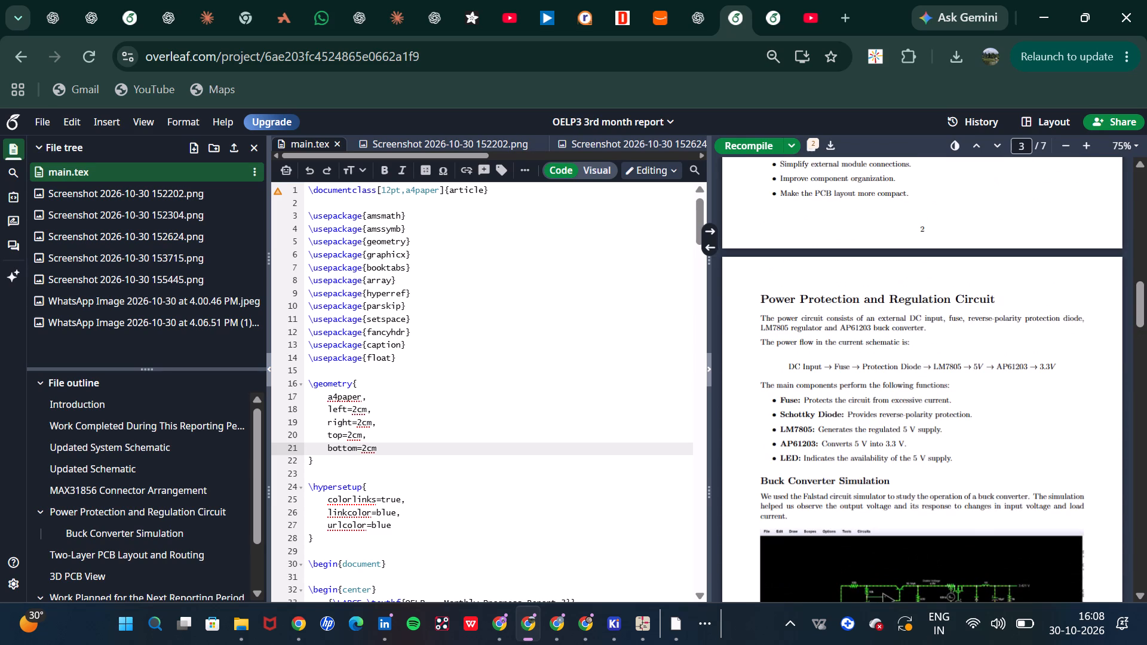
Delete the blank lines before and after the power-flow sentence and the main-components sentence in the Power Protection and Regulation Circuit section.
{"action": "triple_click", "coordinate": [895, 341]}
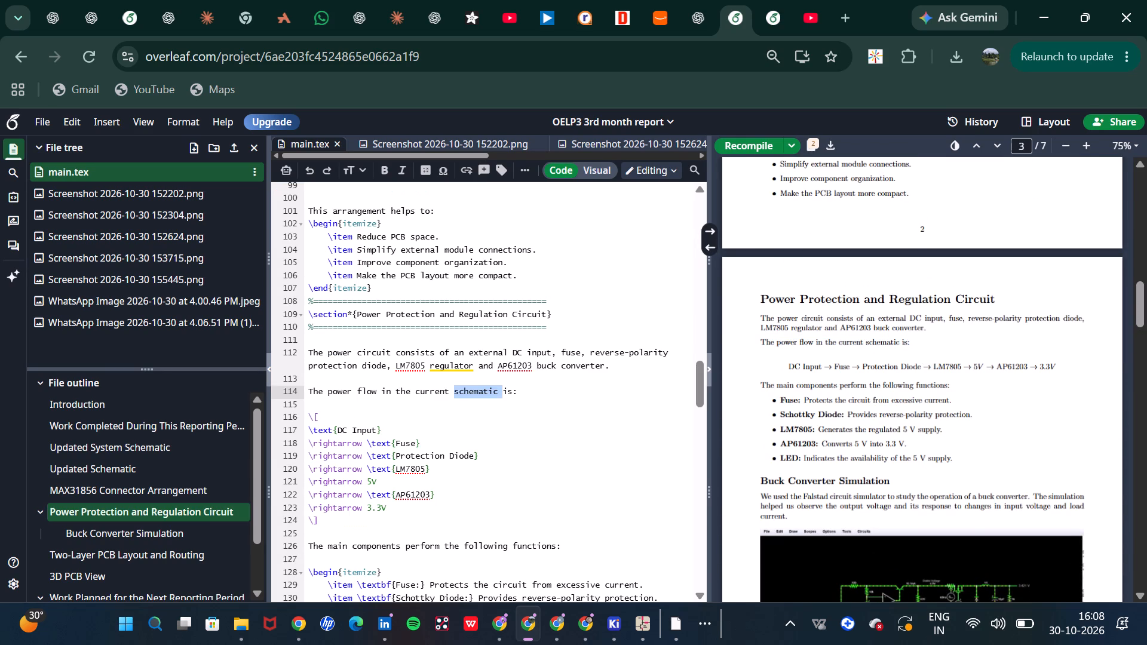
{"action": "left_click", "coordinate": [447, 409]}
{"action": "key", "text": "BackSpace"}
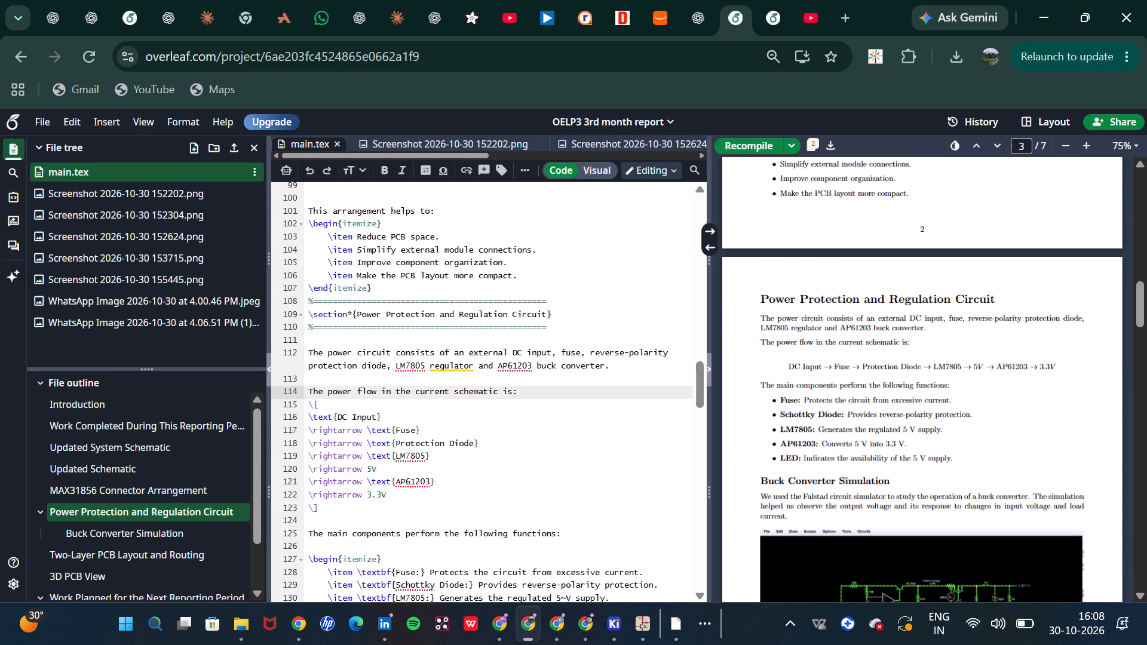
{"action": "left_click", "coordinate": [455, 385]}
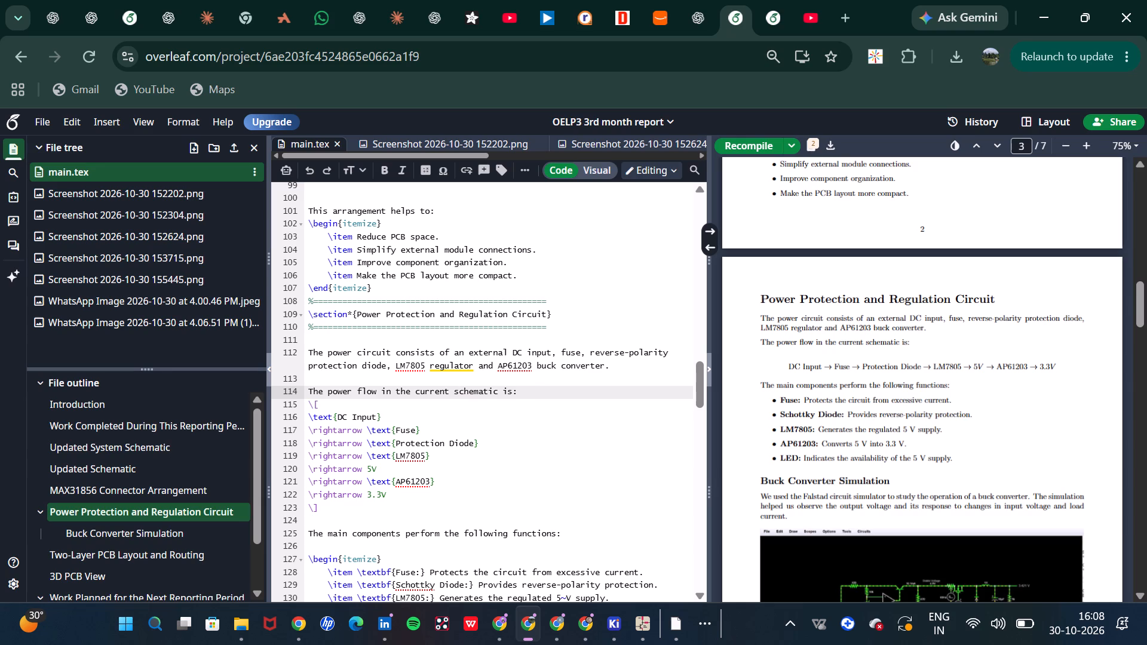
{"action": "left_click", "coordinate": [457, 382]}
{"action": "key", "text": "BackSpace"}
{"action": "scroll", "coordinate": [457, 382], "scroll_direction": "down", "scroll_amount": 1}
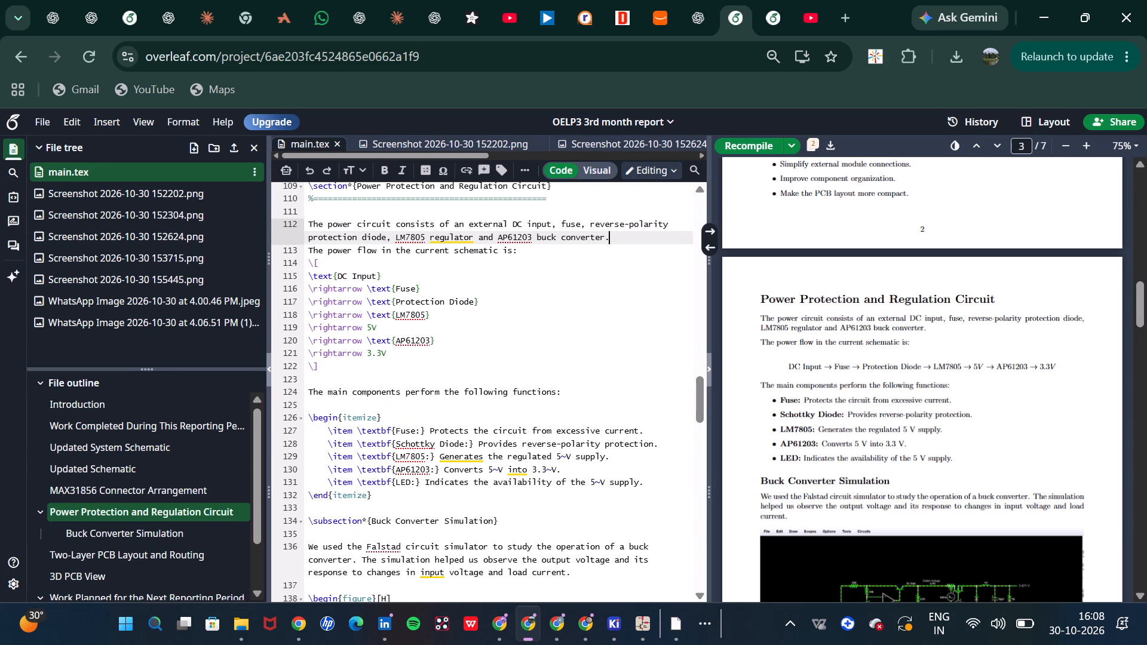
{"action": "left_click", "coordinate": [425, 377]}
{"action": "key", "text": "BackSpace"}
{"action": "left_click", "coordinate": [418, 388]}
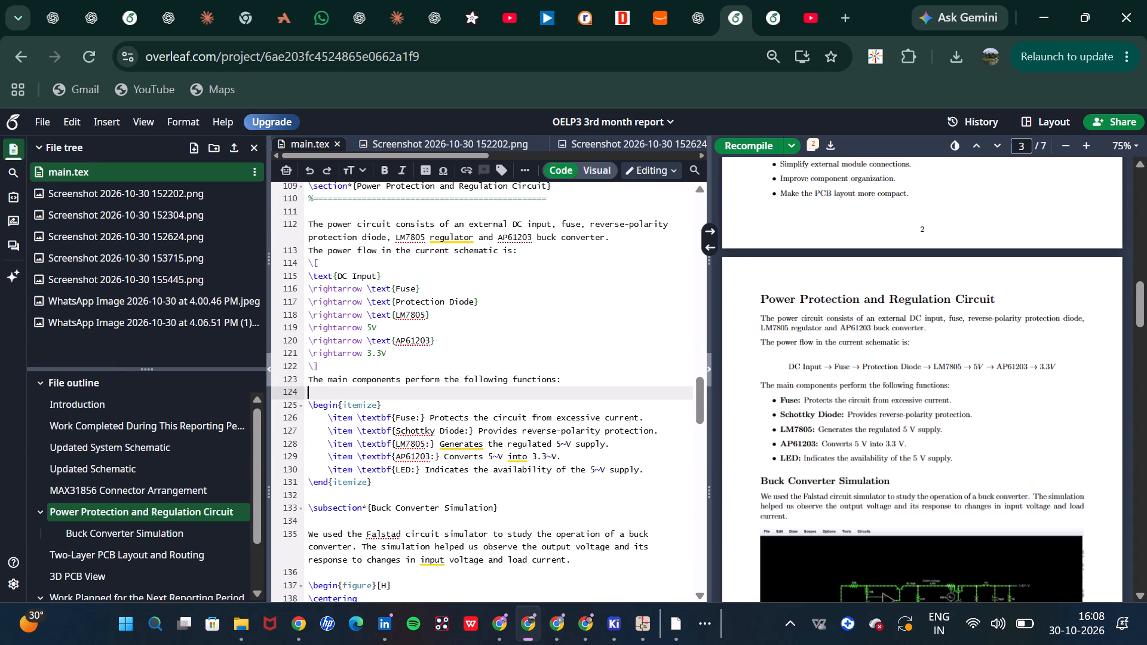
{"action": "key", "text": "BackSpace"}
Set the Buck Converter Simulation image width to 0.5\linewidth and recompile.
{"action": "scroll", "coordinate": [418, 388], "scroll_direction": "down", "scroll_amount": 1}
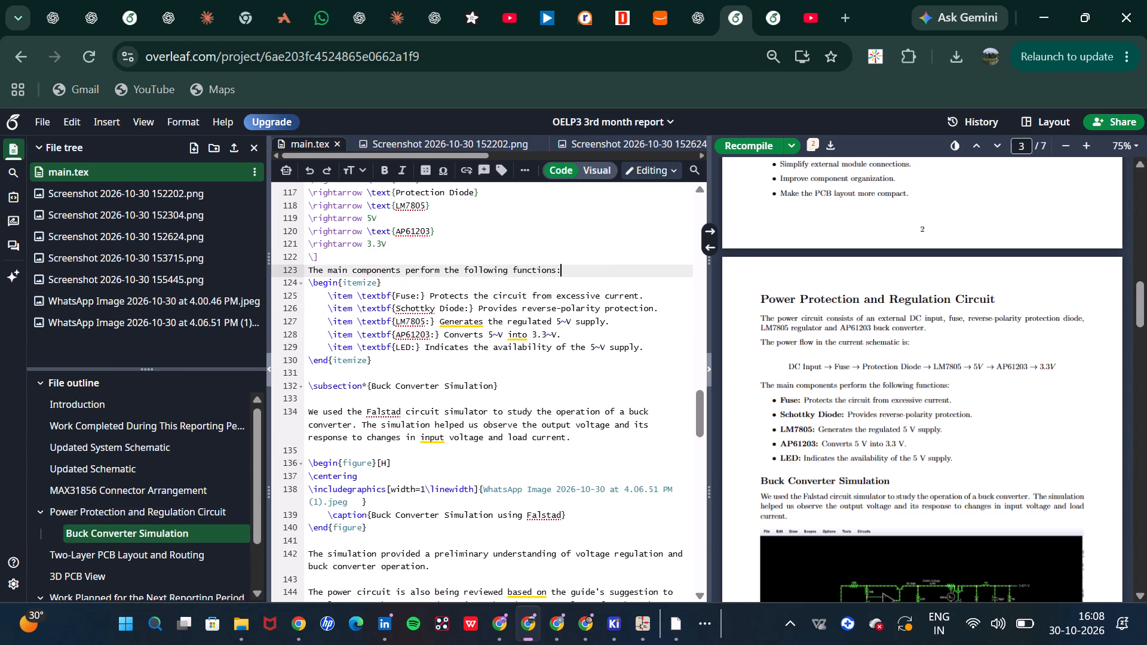
{"action": "scroll", "coordinate": [411, 465], "scroll_direction": "down", "scroll_amount": 1}
{"action": "left_click", "coordinate": [427, 374]}
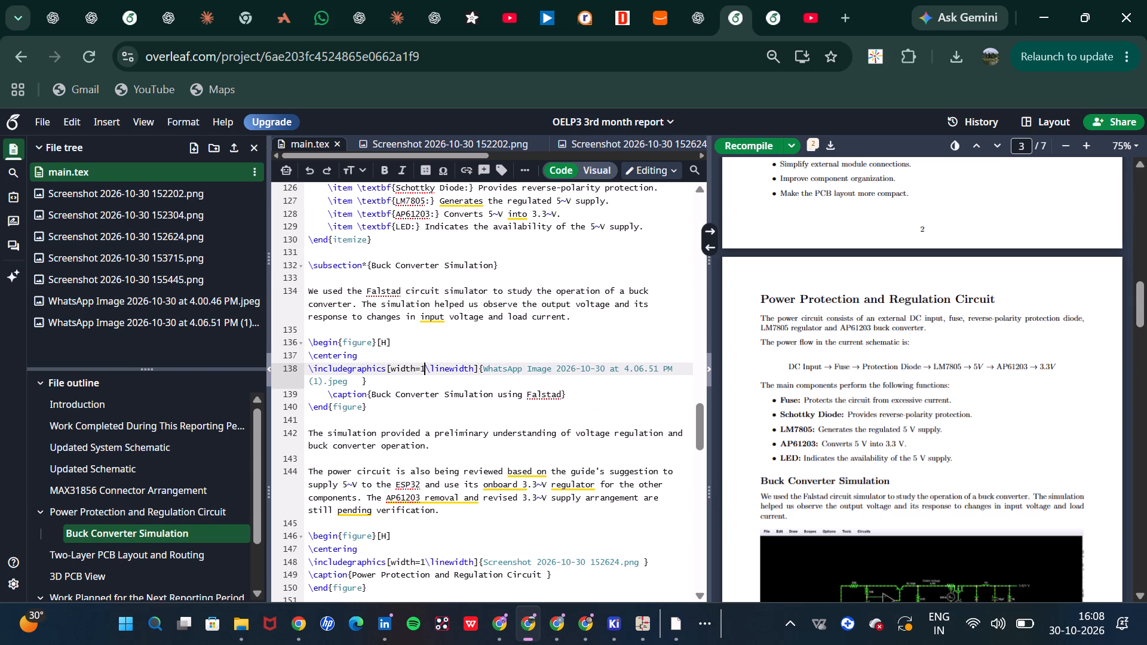
{"action": "key", "text": "BackSpace"}
{"action": "type", "text": "0.5"}
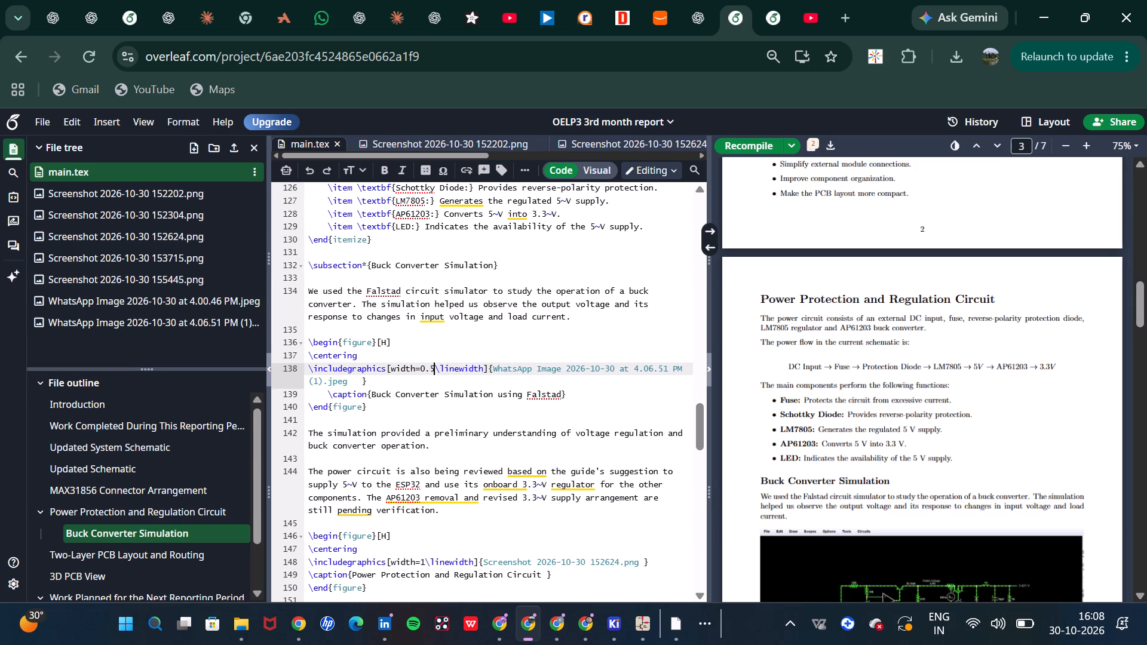
{"action": "key", "text": "ctrl+s"}
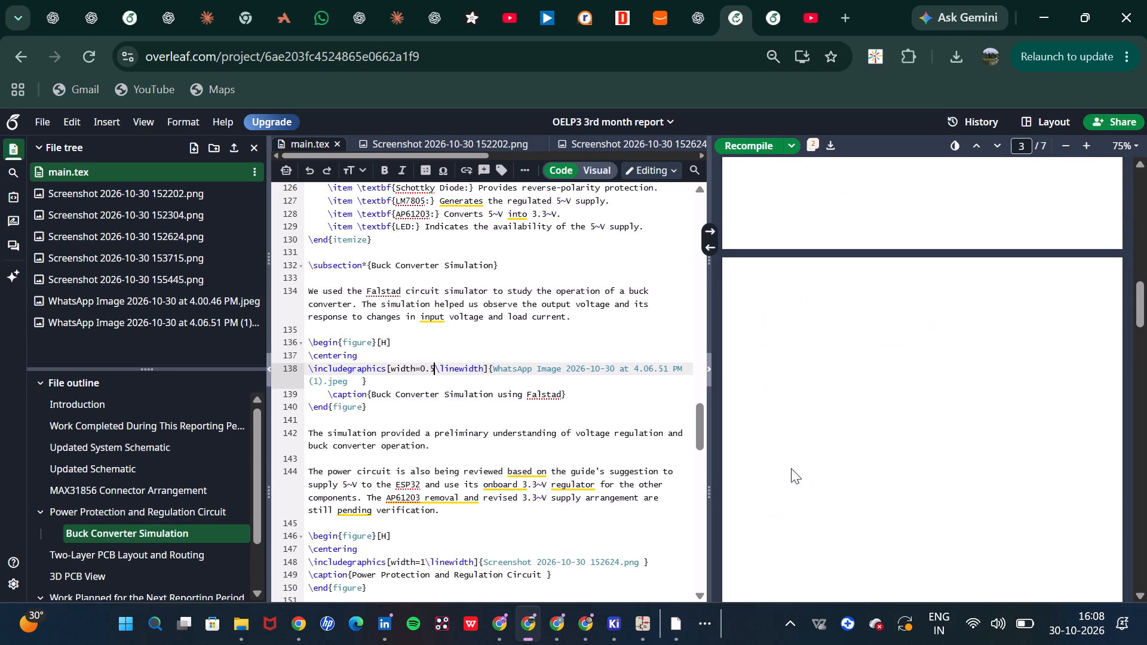
Check the recompiled pages from the Buck Converter Simulation figure to the Two-Layer PCB Layout and Routing section.
{"action": "scroll", "coordinate": [791, 468], "scroll_direction": "down", "scroll_amount": 3}
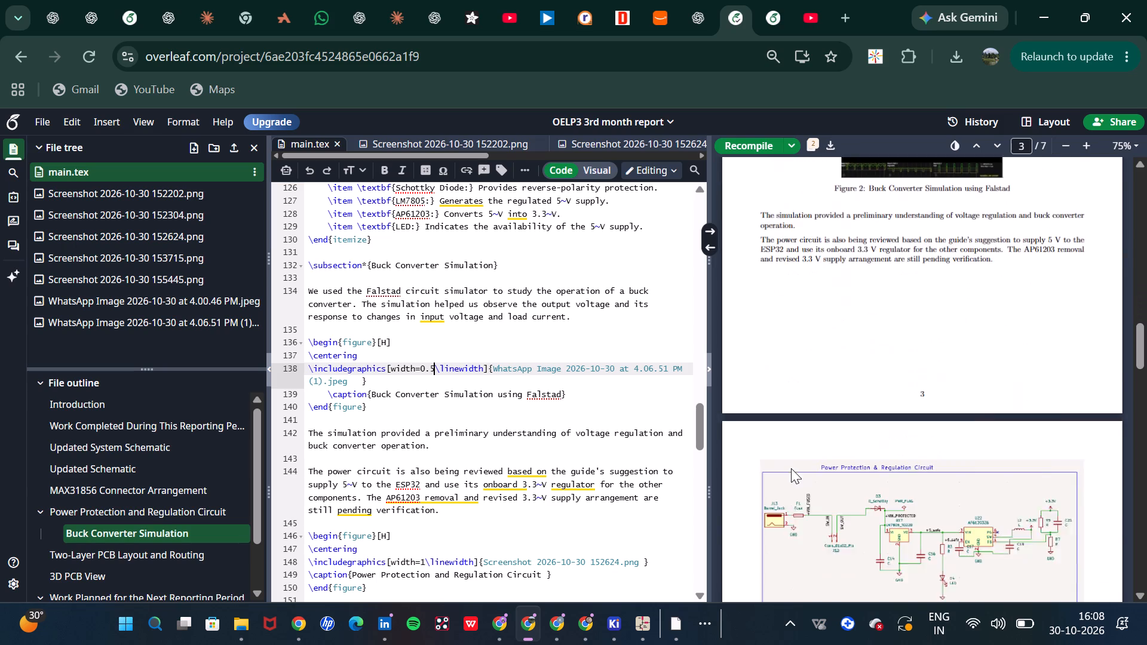
{"action": "scroll", "coordinate": [791, 468], "scroll_direction": "down", "scroll_amount": 1}
{"action": "scroll", "coordinate": [791, 468], "scroll_direction": "up", "scroll_amount": 2}
{"action": "scroll", "coordinate": [791, 468], "scroll_direction": "down", "scroll_amount": 2}
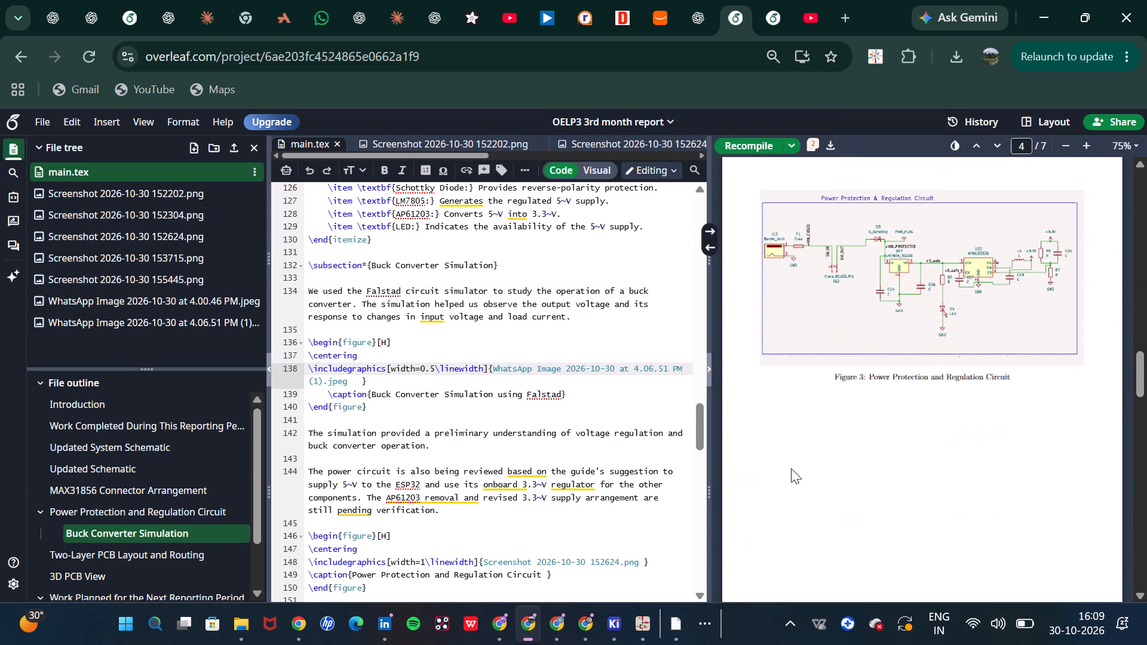
{"action": "scroll", "coordinate": [791, 468], "scroll_direction": "down", "scroll_amount": 2}
{"action": "scroll", "coordinate": [791, 468], "scroll_direction": "up", "scroll_amount": 2}
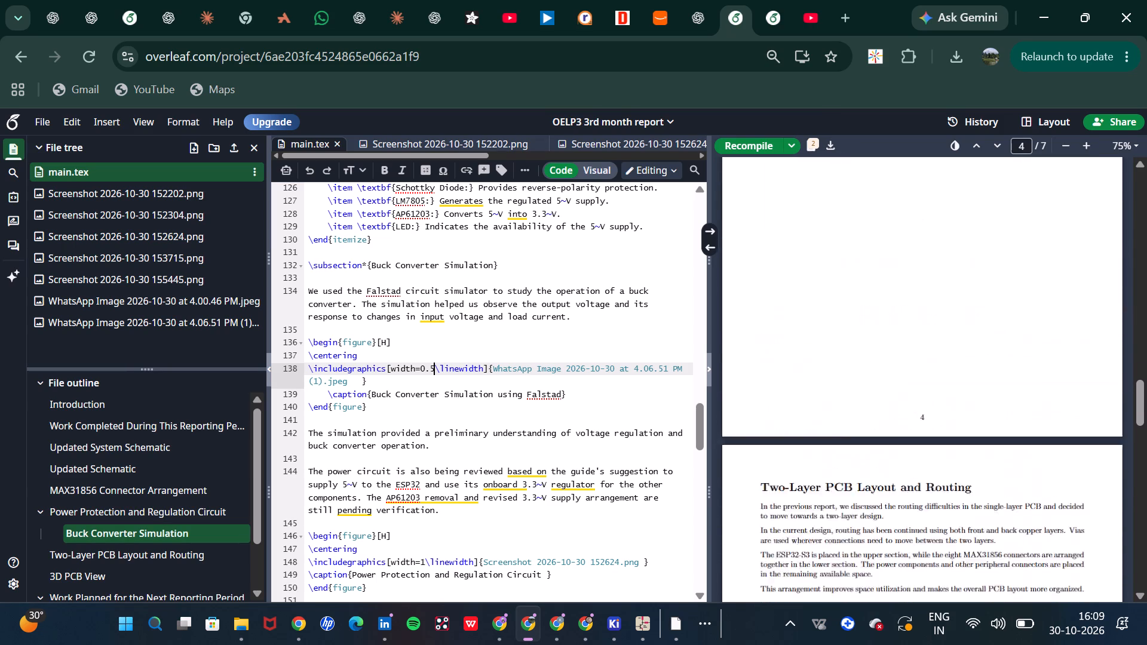
Delete the \newpage command before the Updated System Schematic section and recompile the report.
{"action": "scroll", "coordinate": [791, 468], "scroll_direction": "up", "scroll_amount": 4}
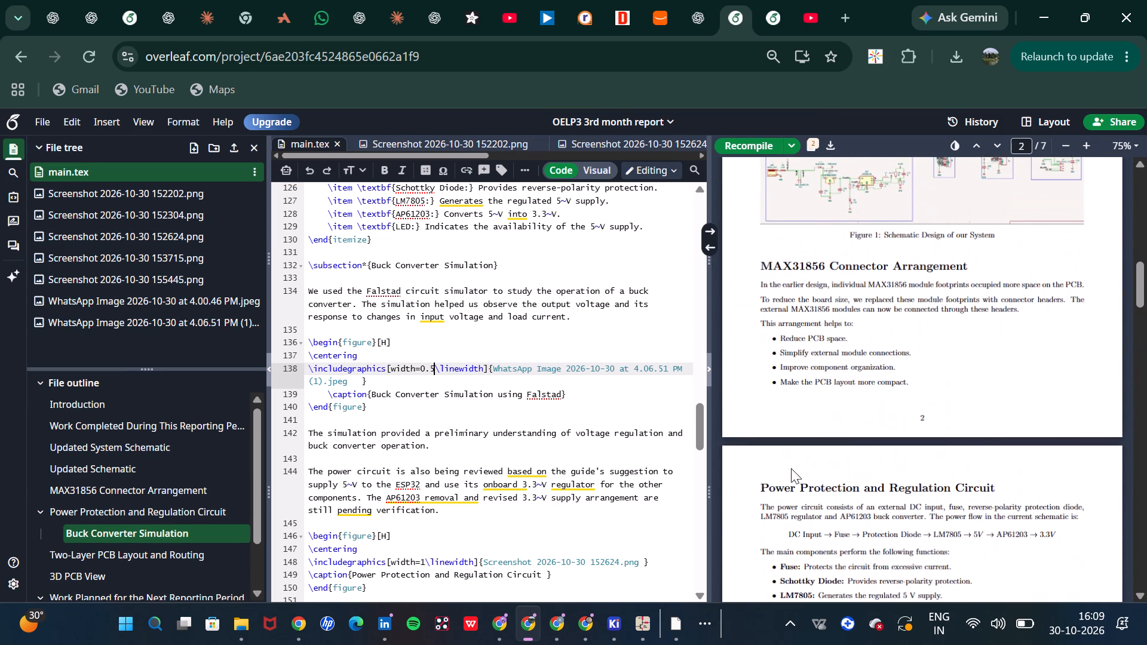
{"action": "scroll", "coordinate": [791, 468], "scroll_direction": "up", "scroll_amount": 4}
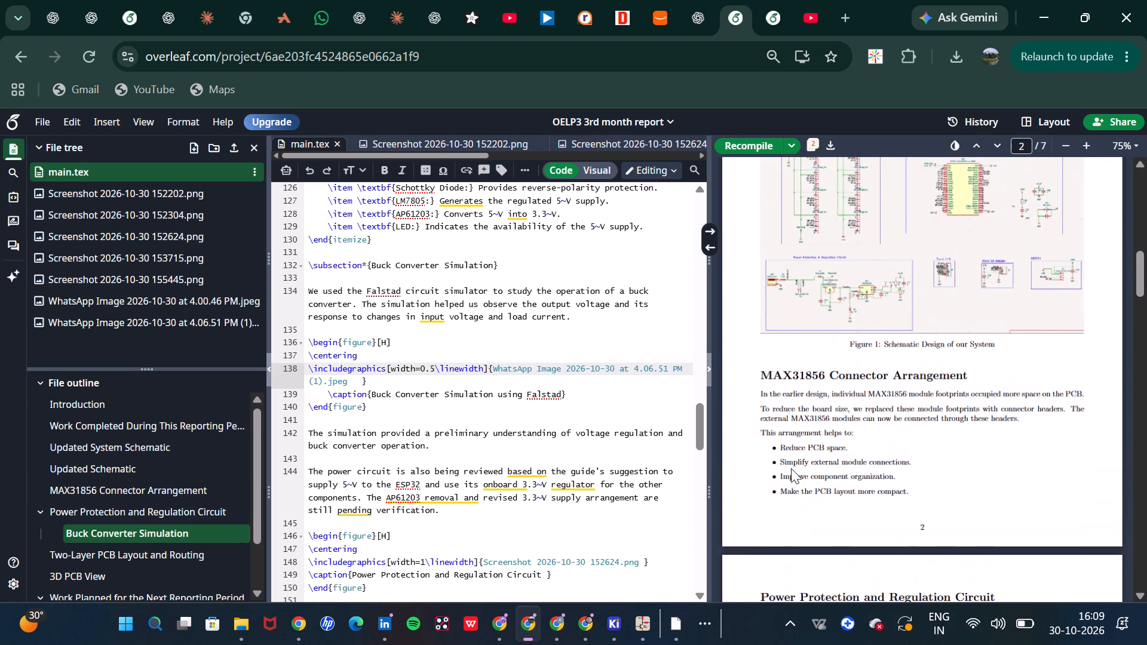
{"action": "scroll", "coordinate": [791, 468], "scroll_direction": "up", "scroll_amount": 3}
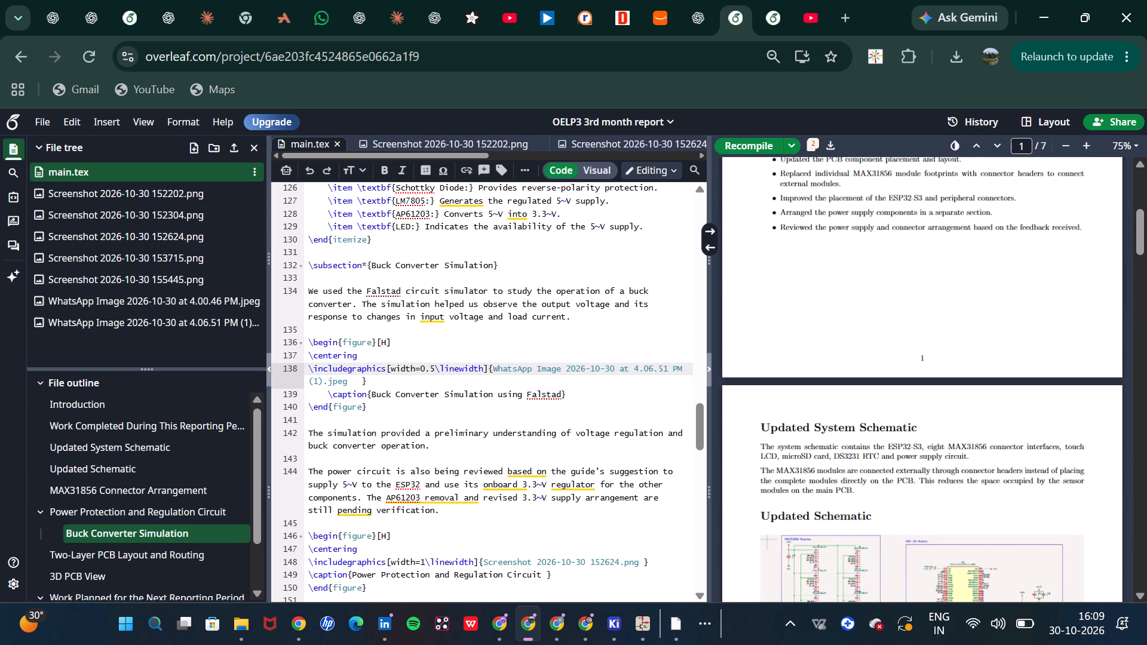
{"action": "double_click", "coordinate": [813, 427]}
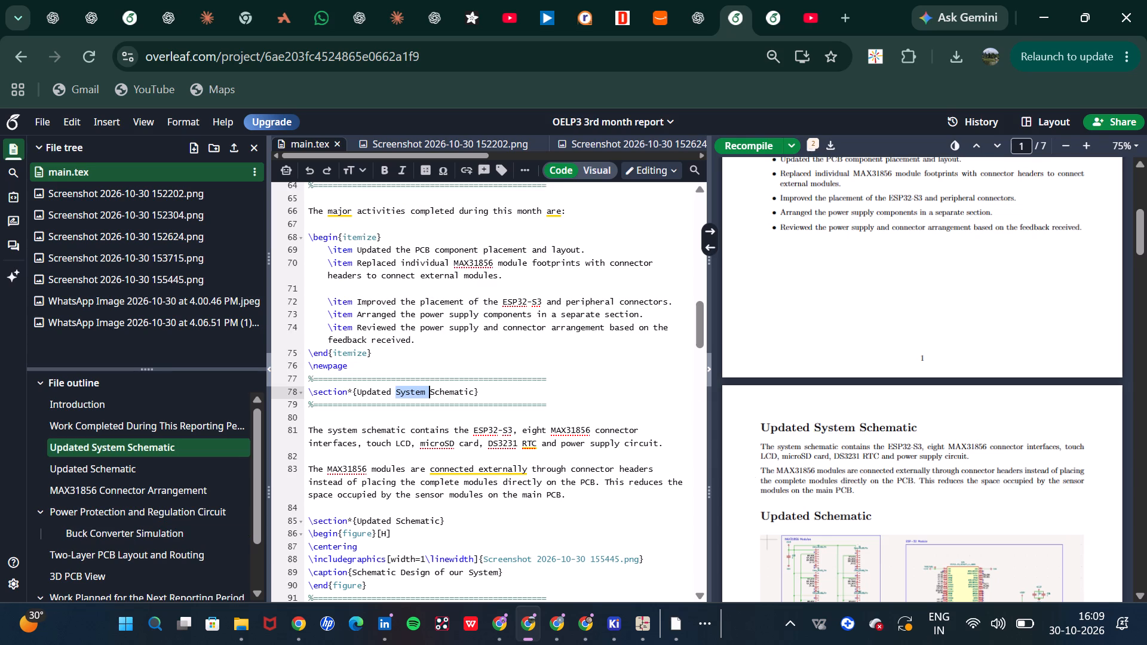
{"action": "left_click_drag", "start_coordinate": [427, 371], "coordinate": [311, 372]}
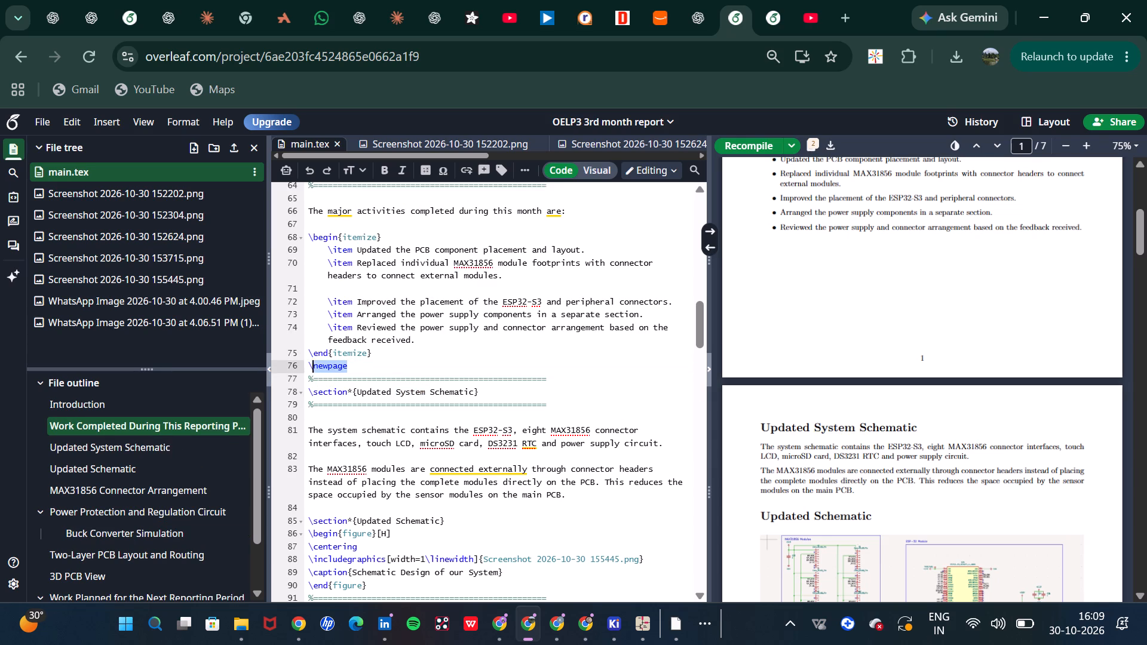
{"action": "left_click_drag", "start_coordinate": [311, 372], "coordinate": [310, 371]}
{"action": "key", "text": "BackSpace"}
{"action": "key", "text": "ctrl+s"}
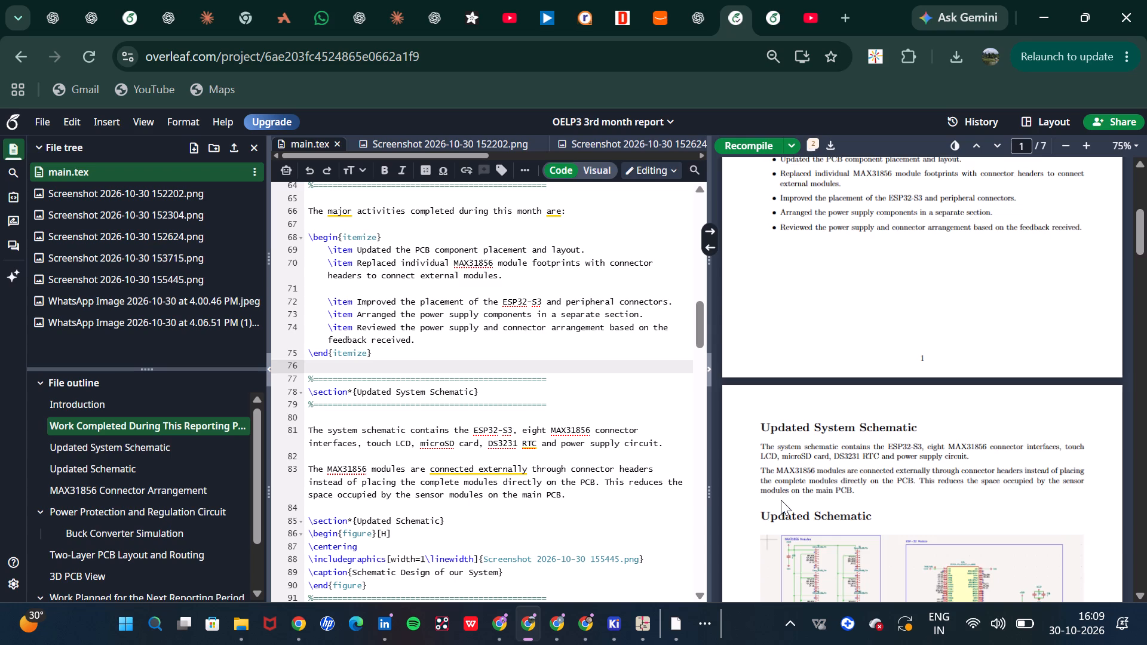
Set the Buck Converter Simulation image width to 0.7\linewidth and recompile.
{"action": "scroll", "coordinate": [781, 500], "scroll_direction": "down", "scroll_amount": 2}
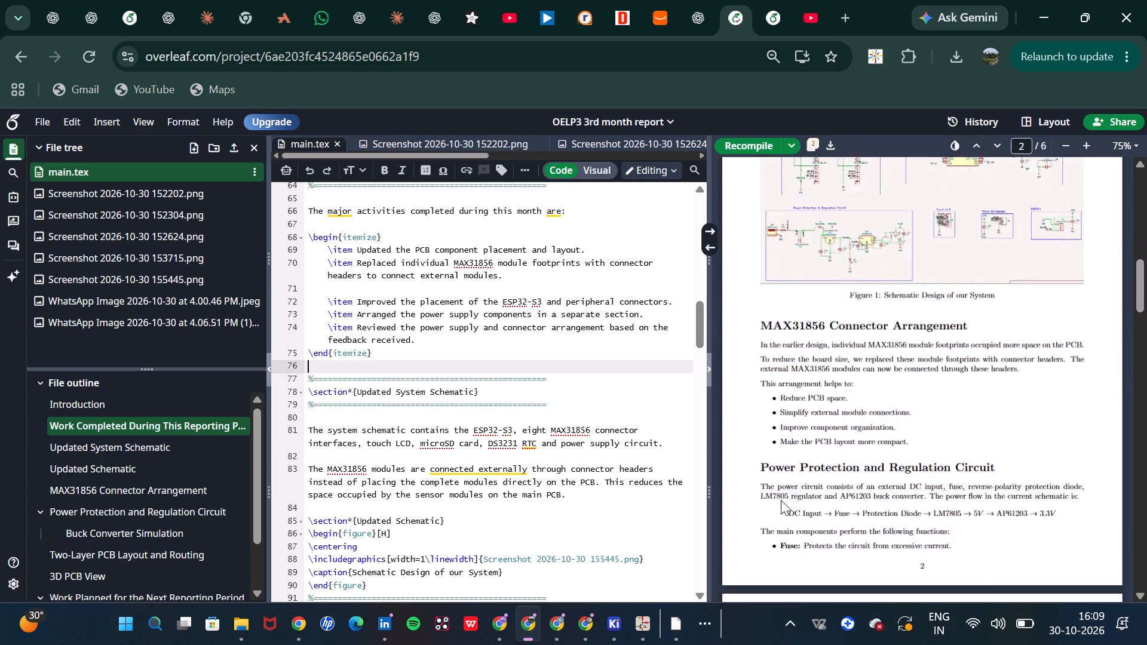
{"action": "scroll", "coordinate": [781, 500], "scroll_direction": "down", "scroll_amount": 5}
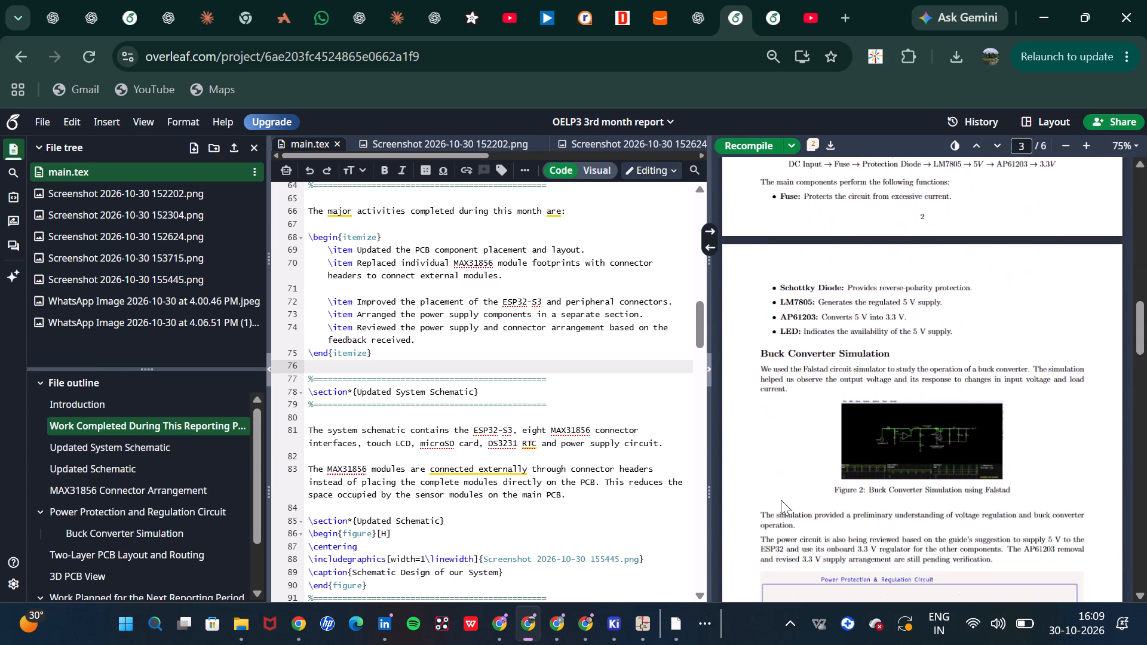
{"action": "scroll", "coordinate": [781, 500], "scroll_direction": "down", "scroll_amount": 1}
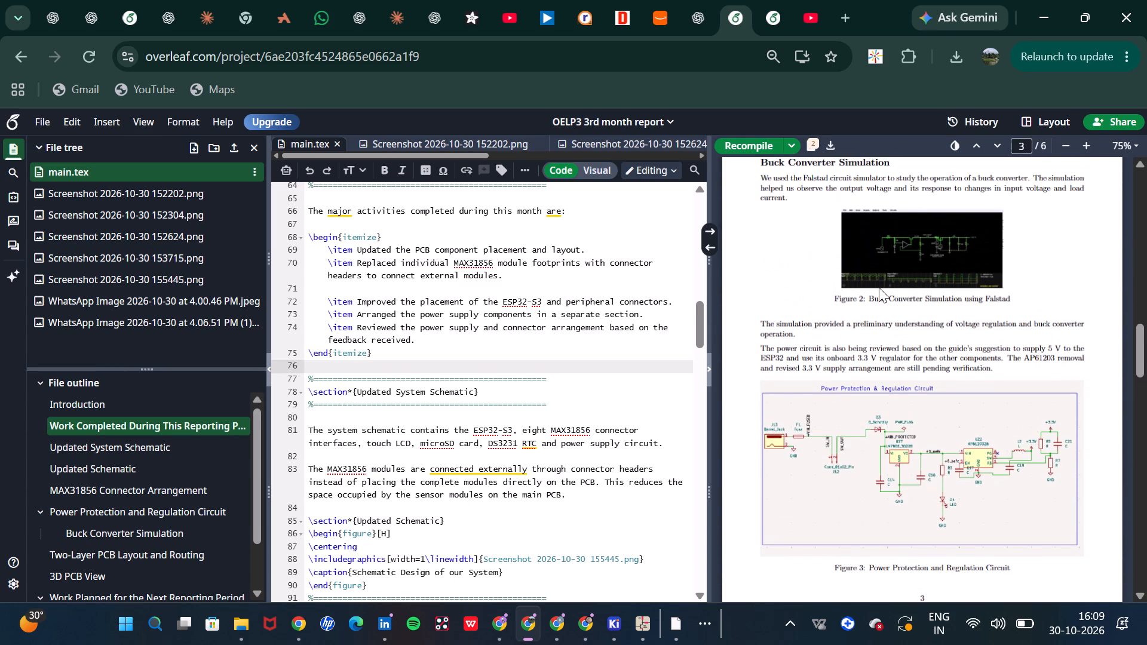
{"action": "double_click", "coordinate": [878, 297]}
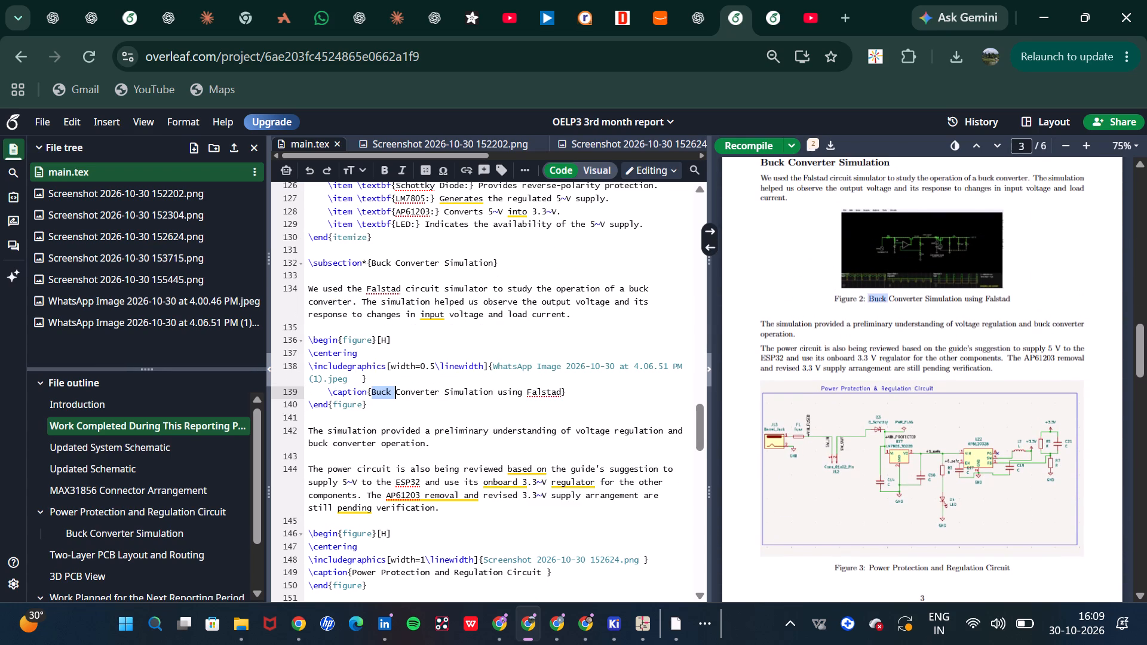
{"action": "left_click", "coordinate": [435, 371]}
{"action": "key", "text": "BackSpace"}
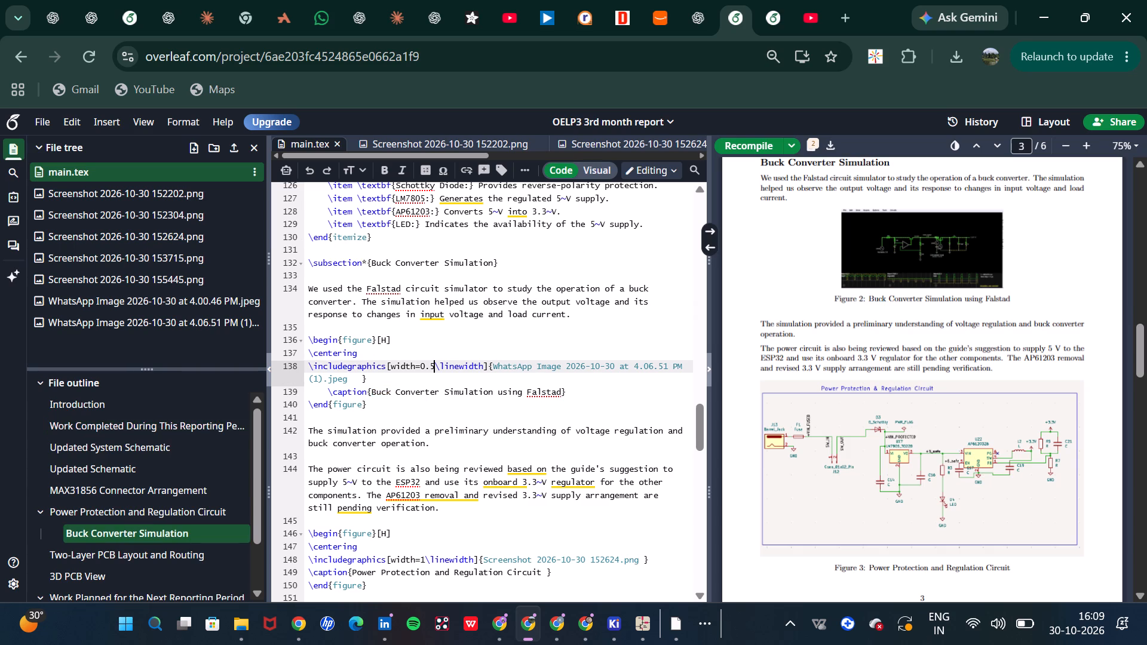
{"action": "key", "text": "7"}
{"action": "key", "text": "ctrl+s"}
Cut the paragraph starting "The power circuit is also being reviewed" from above the Power Protection and Regulation Circuit figure and recompile.
{"action": "scroll", "coordinate": [893, 355], "scroll_direction": "up", "scroll_amount": 3}
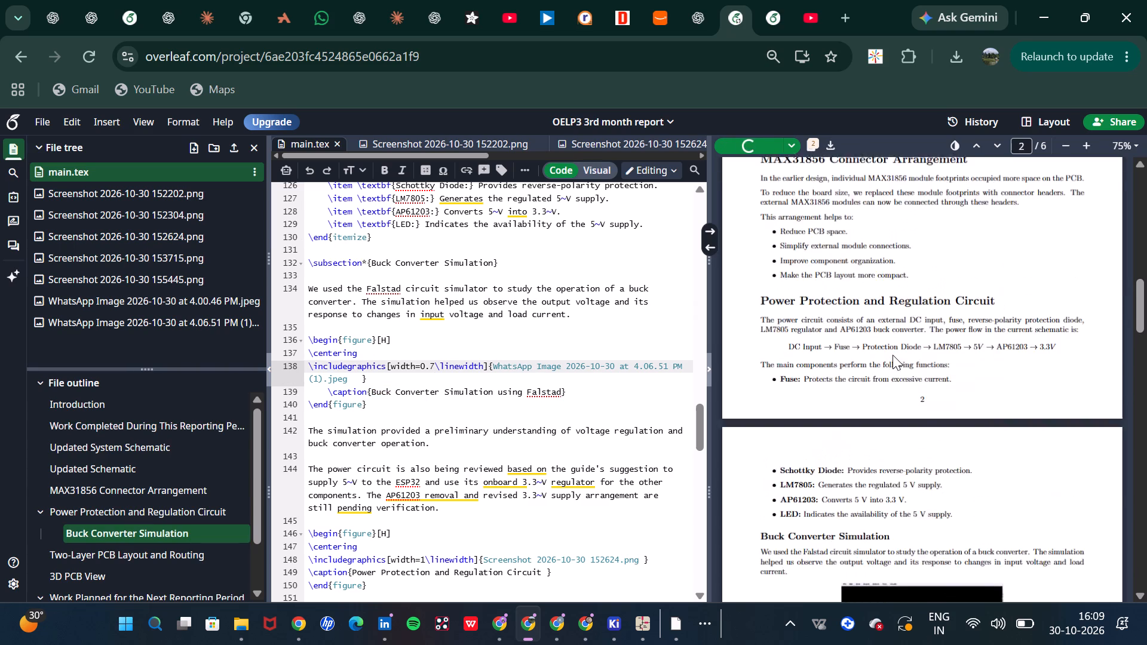
{"action": "scroll", "coordinate": [893, 355], "scroll_direction": "up", "scroll_amount": 6}
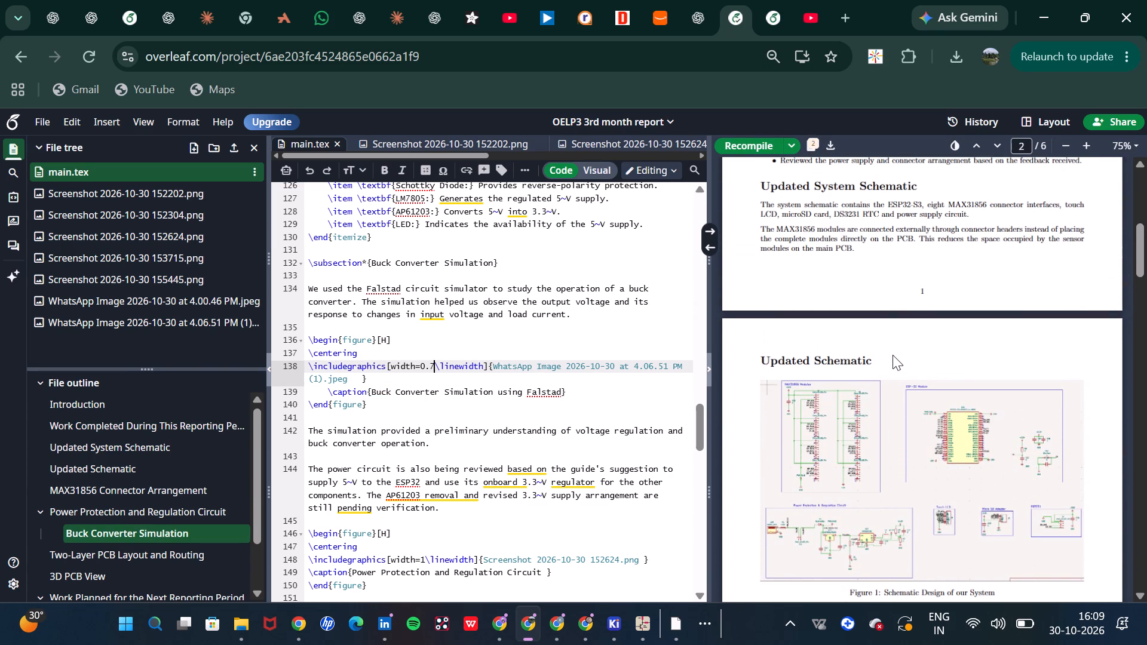
{"action": "scroll", "coordinate": [893, 355], "scroll_direction": "down", "scroll_amount": 5}
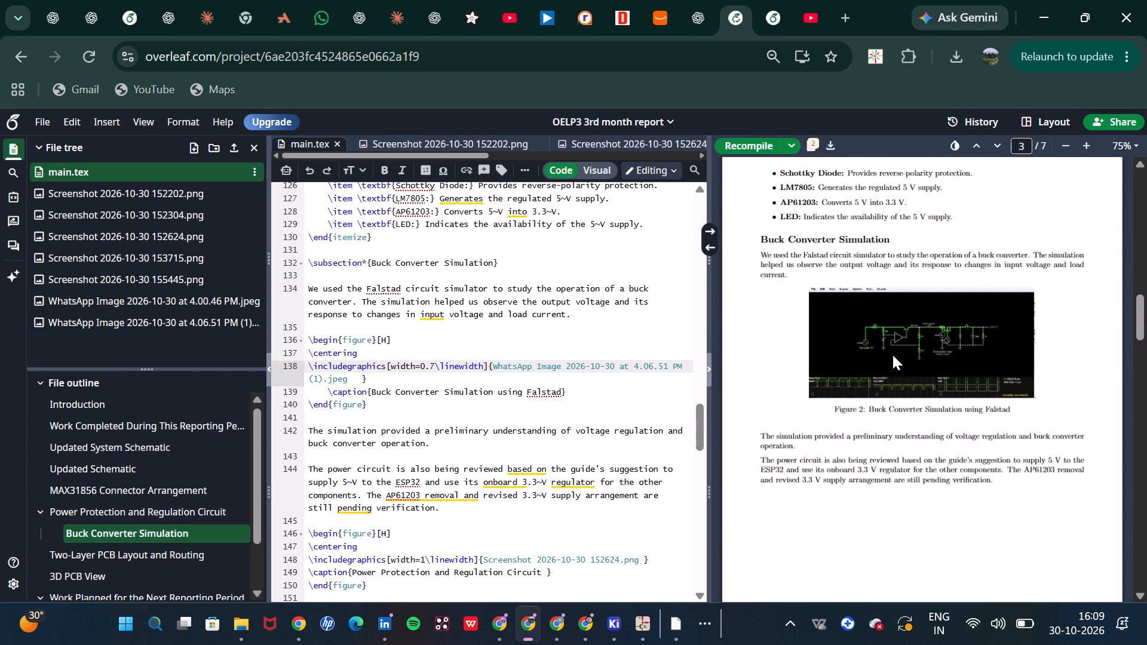
{"action": "scroll", "coordinate": [893, 355], "scroll_direction": "down", "scroll_amount": 5}
{"action": "scroll", "coordinate": [893, 355], "scroll_direction": "up", "scroll_amount": 1}
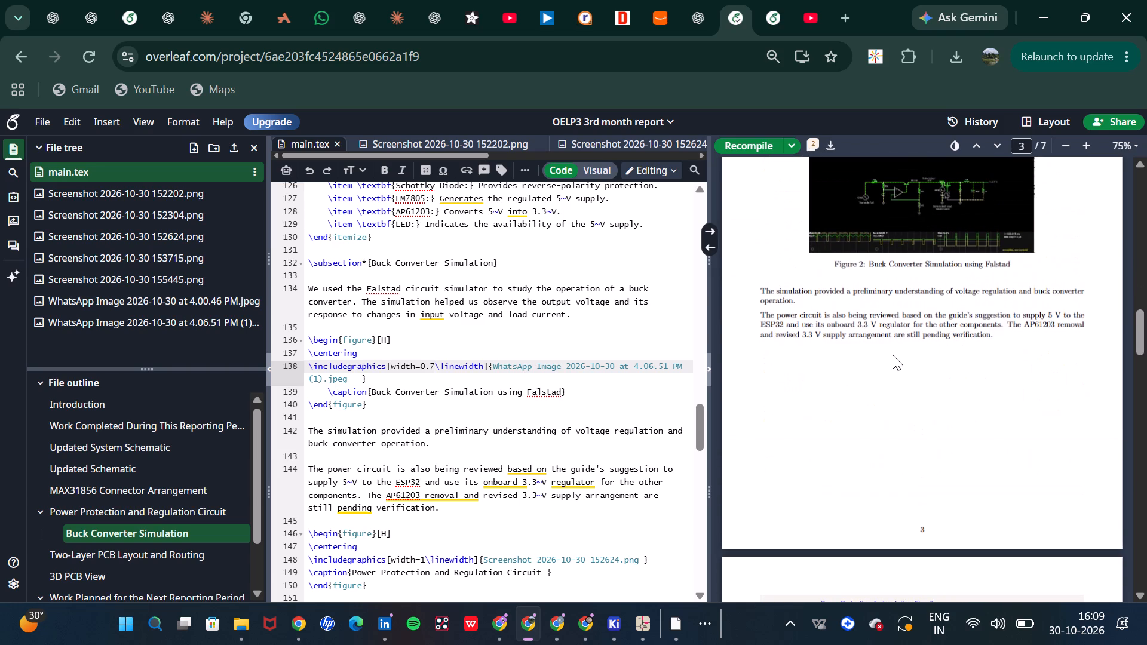
{"action": "scroll", "coordinate": [893, 355], "scroll_direction": "up", "scroll_amount": 1}
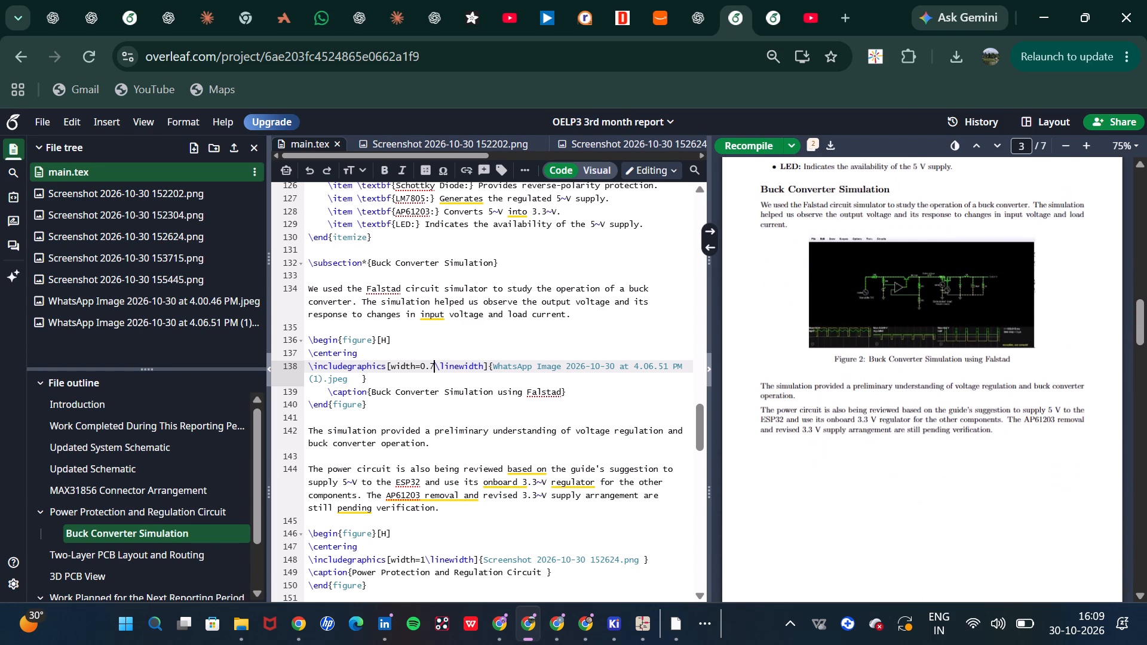
{"action": "triple_click", "coordinate": [887, 415]}
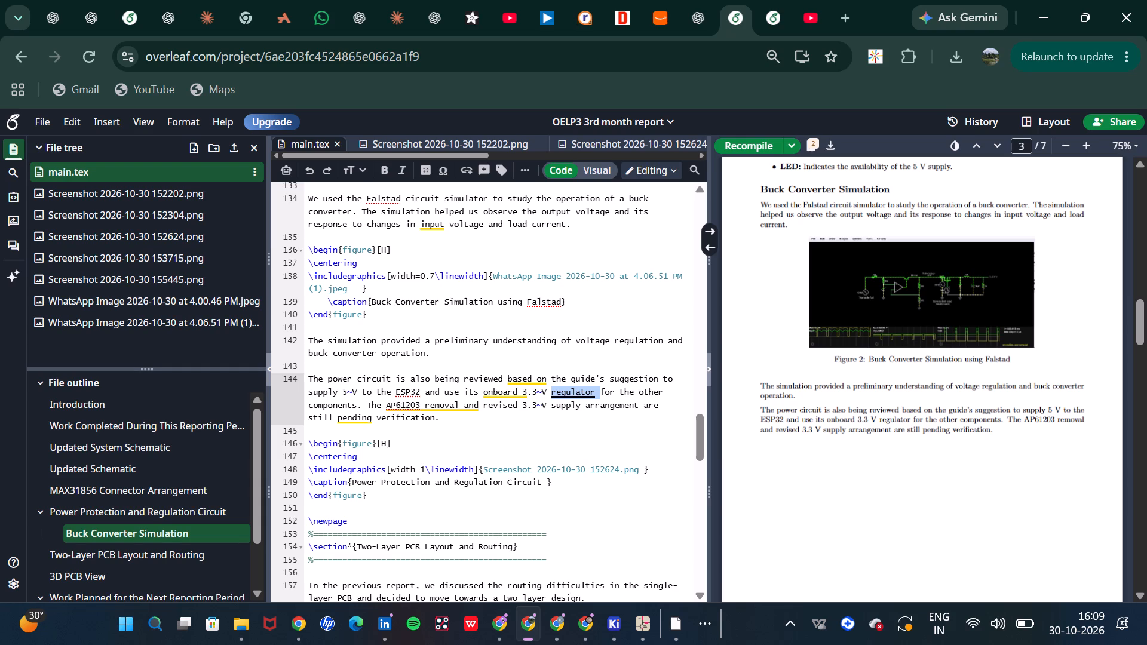
{"action": "left_click_drag", "start_coordinate": [444, 414], "coordinate": [282, 375]}
{"action": "key", "text": "ctrl+x"}
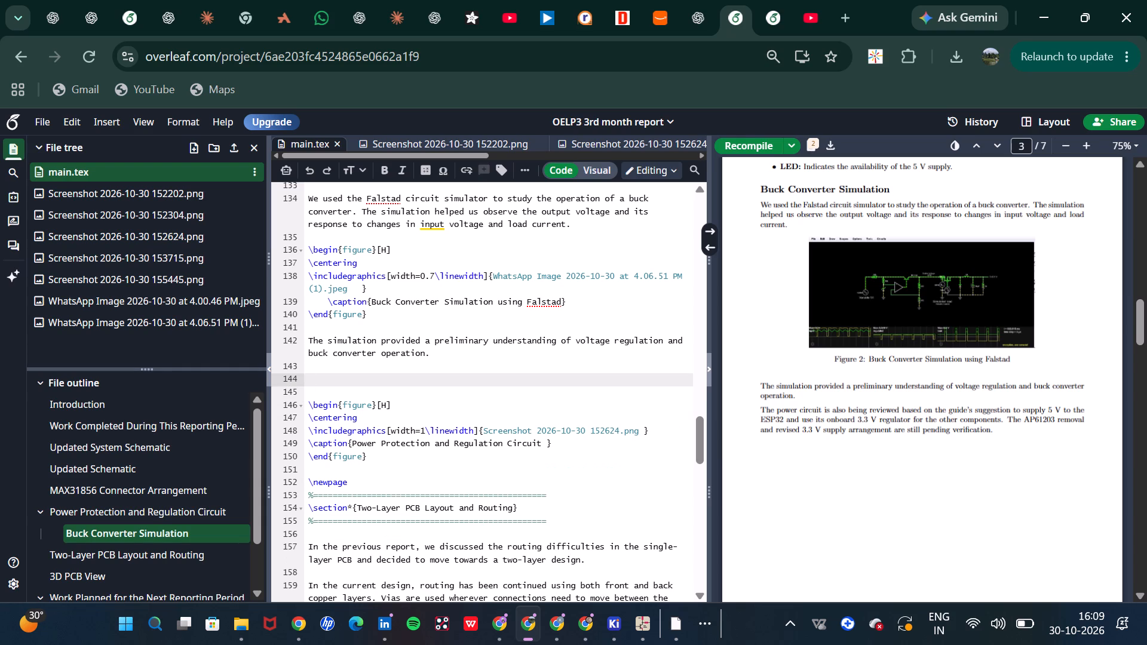
{"action": "key", "text": "ctrl+s"}
Replace the \newpage before the Two-Layer PCB Layout and Routing section with the cut power-circuit review paragraph and recompile.
{"action": "scroll", "coordinate": [1027, 478], "scroll_direction": "down", "scroll_amount": 1}
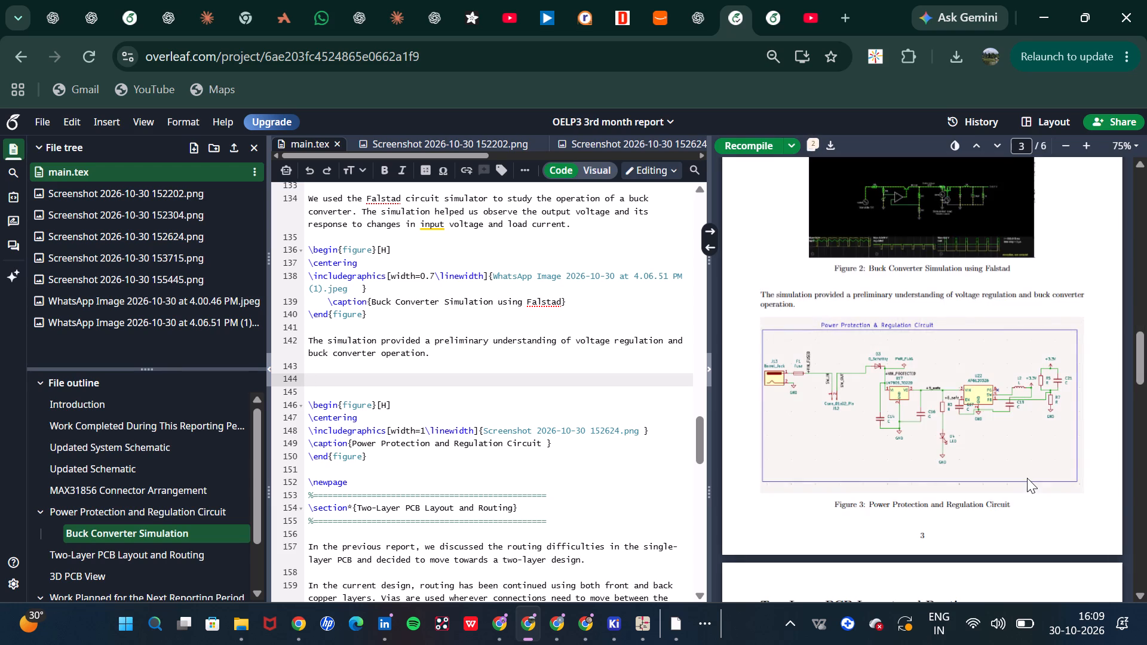
{"action": "scroll", "coordinate": [1027, 478], "scroll_direction": "down", "scroll_amount": 2}
{"action": "triple_click", "coordinate": [969, 402]}
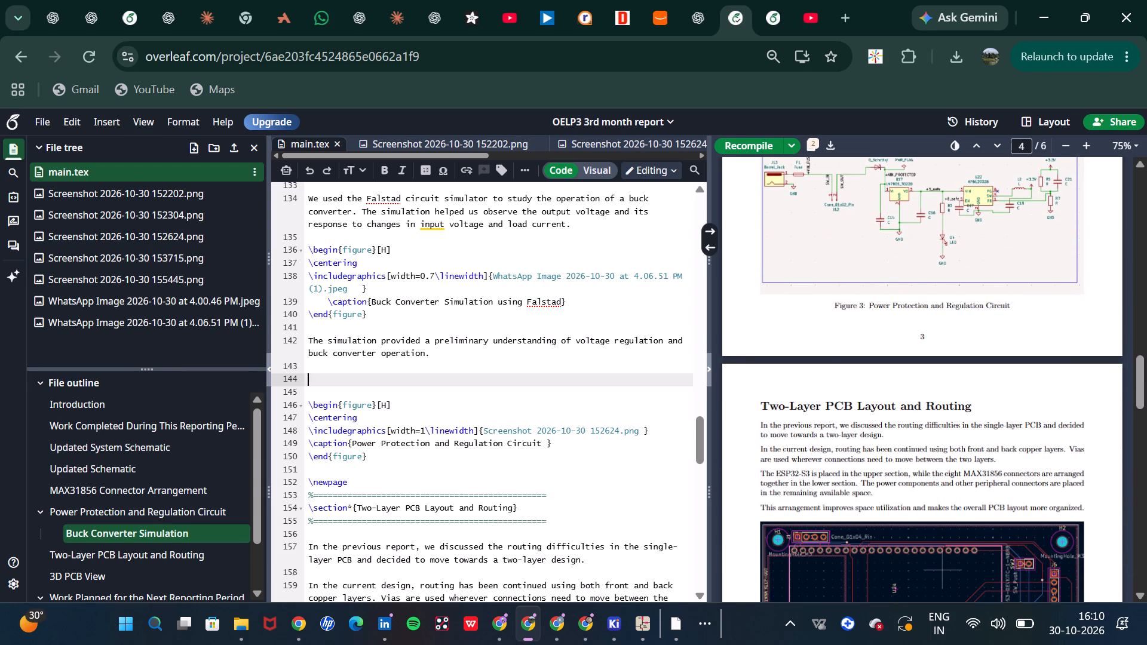
{"action": "left_click", "coordinate": [467, 377]}
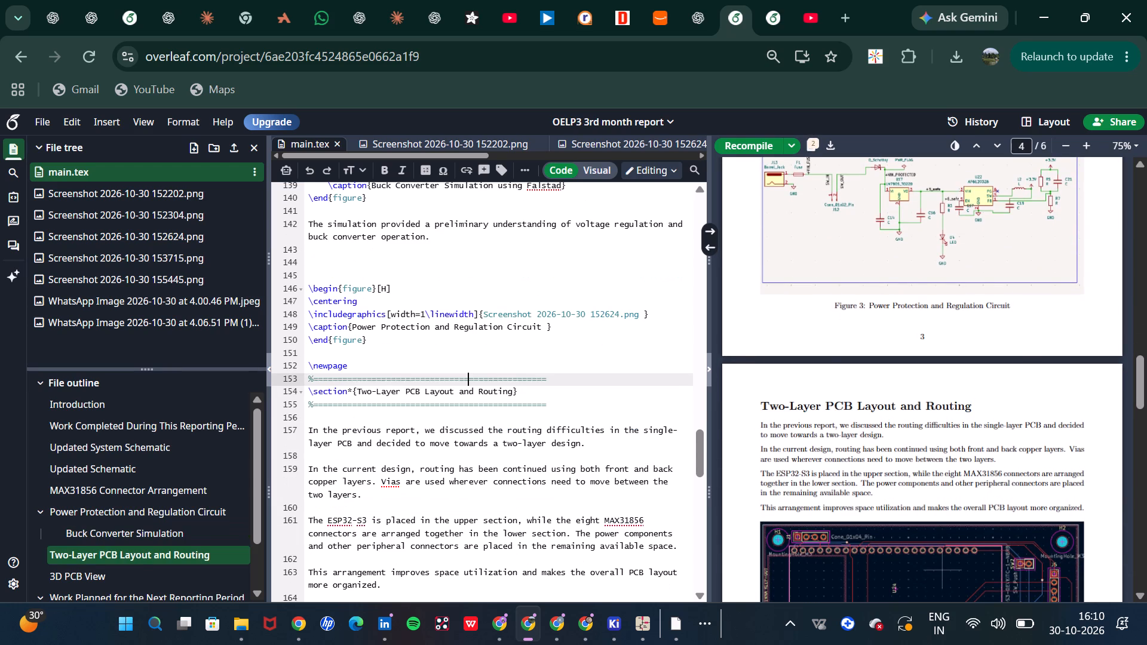
{"action": "left_click_drag", "start_coordinate": [348, 363], "coordinate": [304, 366]}
{"action": "key", "text": "ctrl+v"}
{"action": "key", "text": "ctrl+s"}
Check the recompiled pages around the moved power-circuit paragraph and on to the mentor feedback and signature page.
{"action": "scroll", "coordinate": [802, 418], "scroll_direction": "down", "scroll_amount": 5}
{"action": "scroll", "coordinate": [802, 418], "scroll_direction": "up", "scroll_amount": 1}
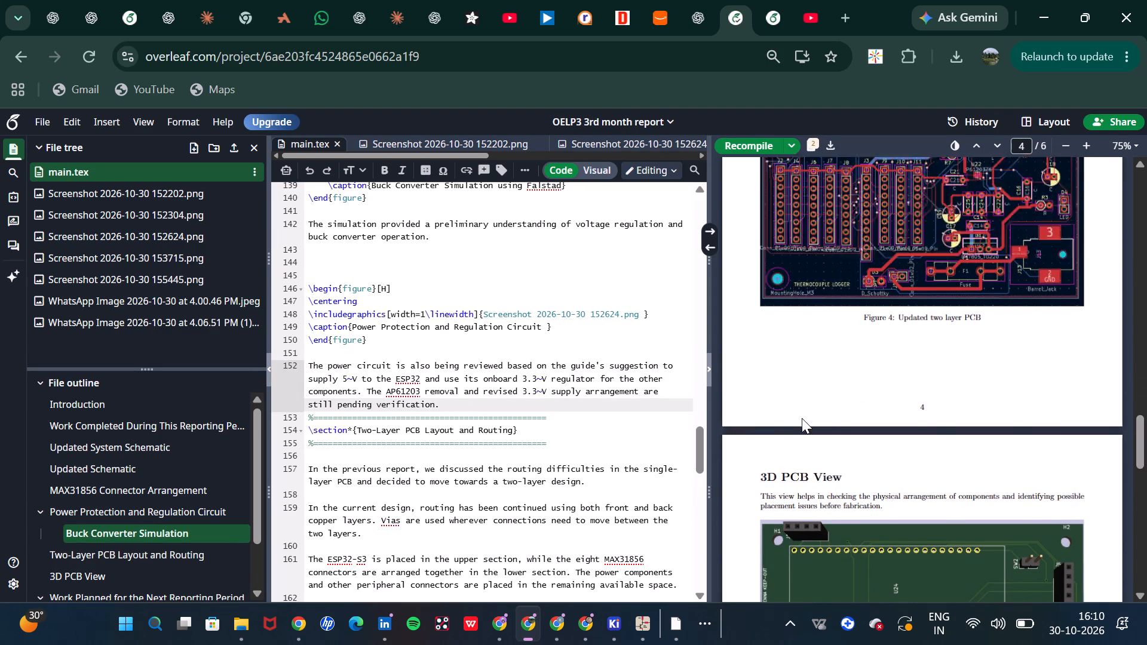
{"action": "scroll", "coordinate": [802, 418], "scroll_direction": "up", "scroll_amount": 5}
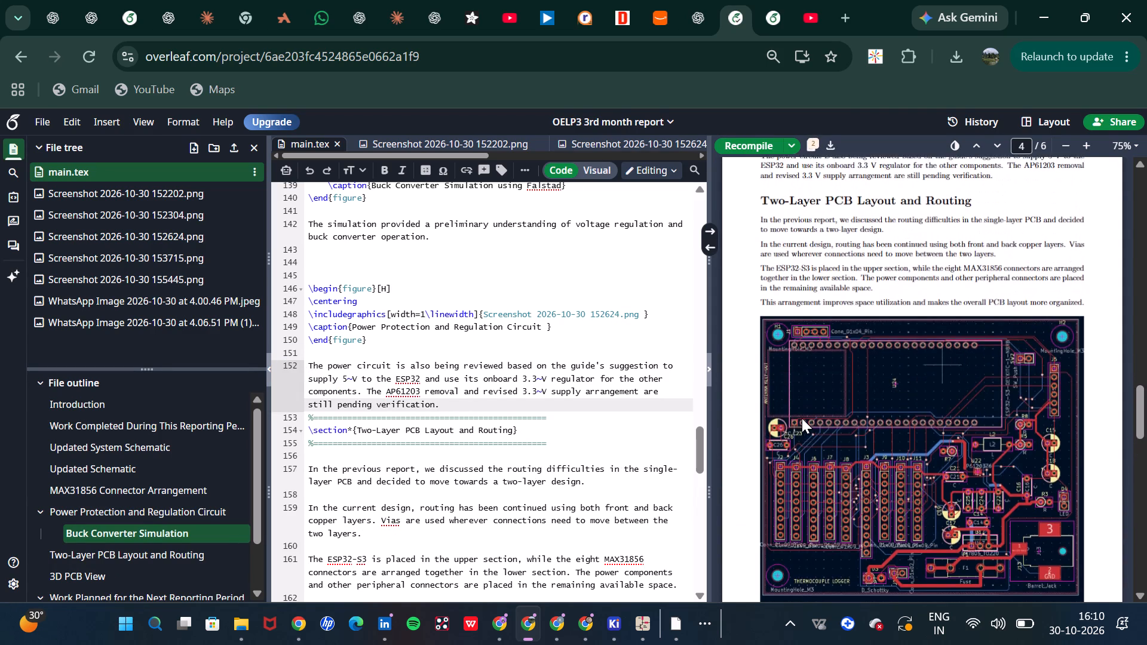
{"action": "scroll", "coordinate": [802, 418], "scroll_direction": "up", "scroll_amount": 4}
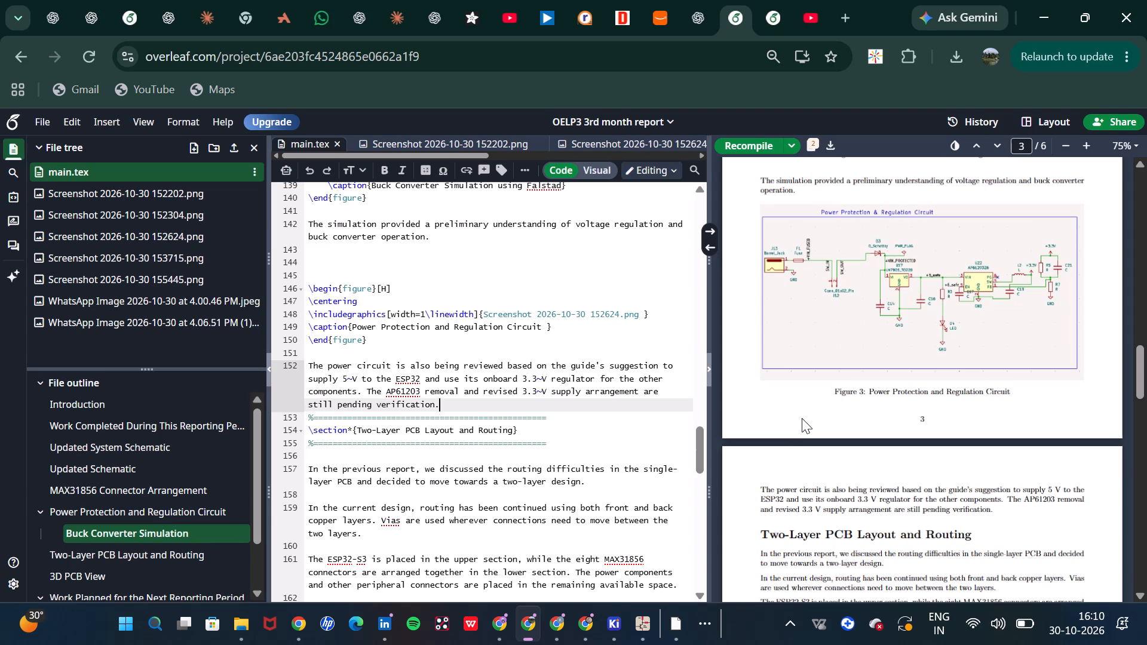
{"action": "scroll", "coordinate": [802, 418], "scroll_direction": "down", "scroll_amount": 2}
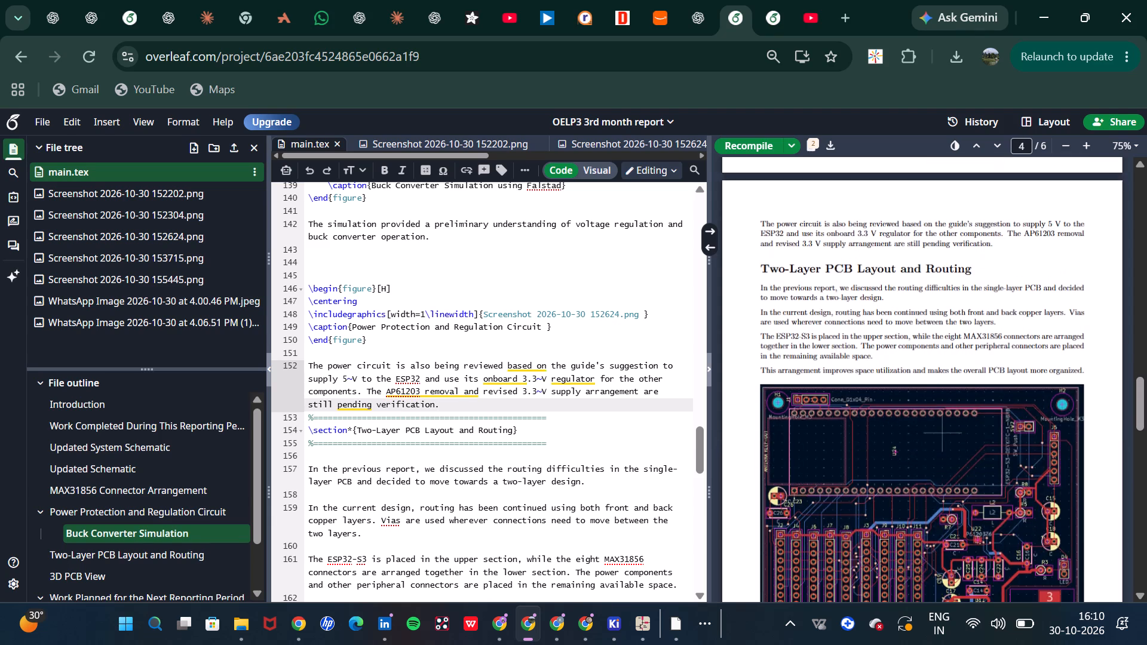
{"action": "scroll", "coordinate": [802, 418], "scroll_direction": "down", "scroll_amount": 7}
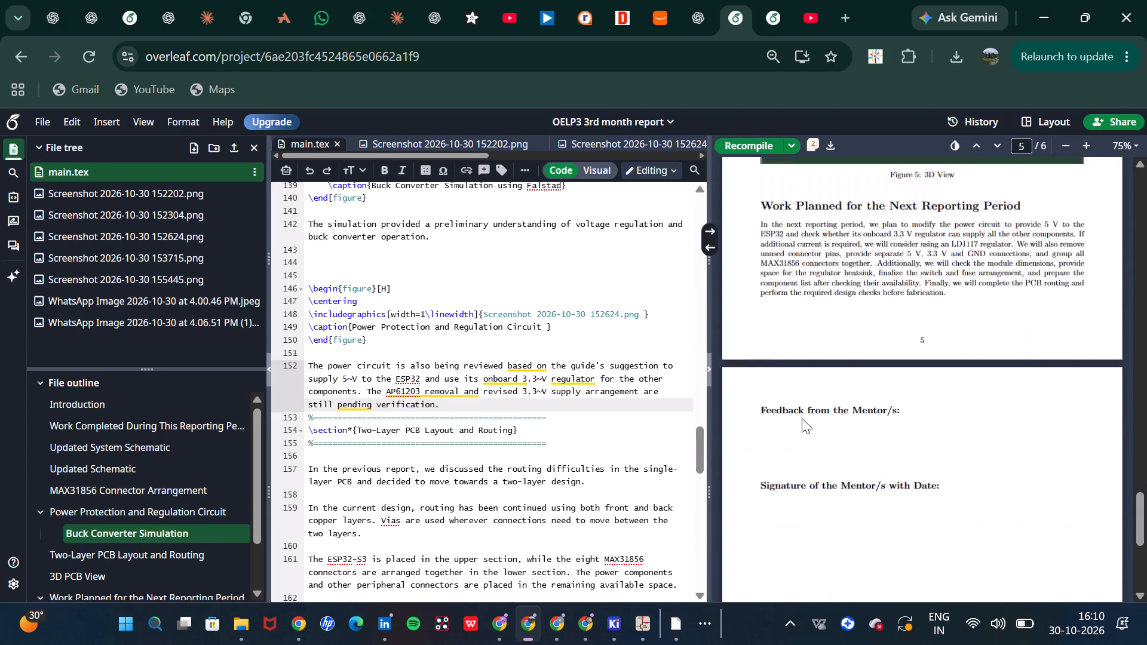
{"action": "scroll", "coordinate": [802, 418], "scroll_direction": "down", "scroll_amount": 1}
Review the page flow from the Introduction to the Power Protection and Regulation Circuit figure, examining the Buck Converter Simulation image up close.
{"action": "scroll", "coordinate": [802, 418], "scroll_direction": "up", "scroll_amount": 12}
{"action": "scroll", "coordinate": [802, 418], "scroll_direction": "down", "scroll_amount": 1}
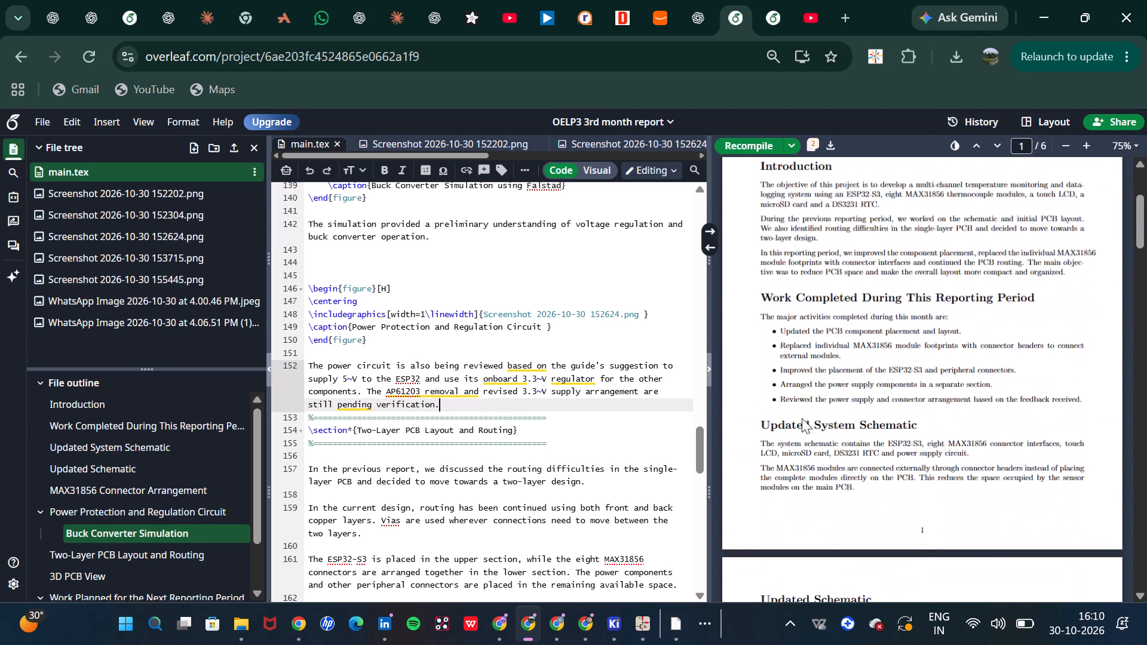
{"action": "scroll", "coordinate": [802, 418], "scroll_direction": "down", "scroll_amount": 1}
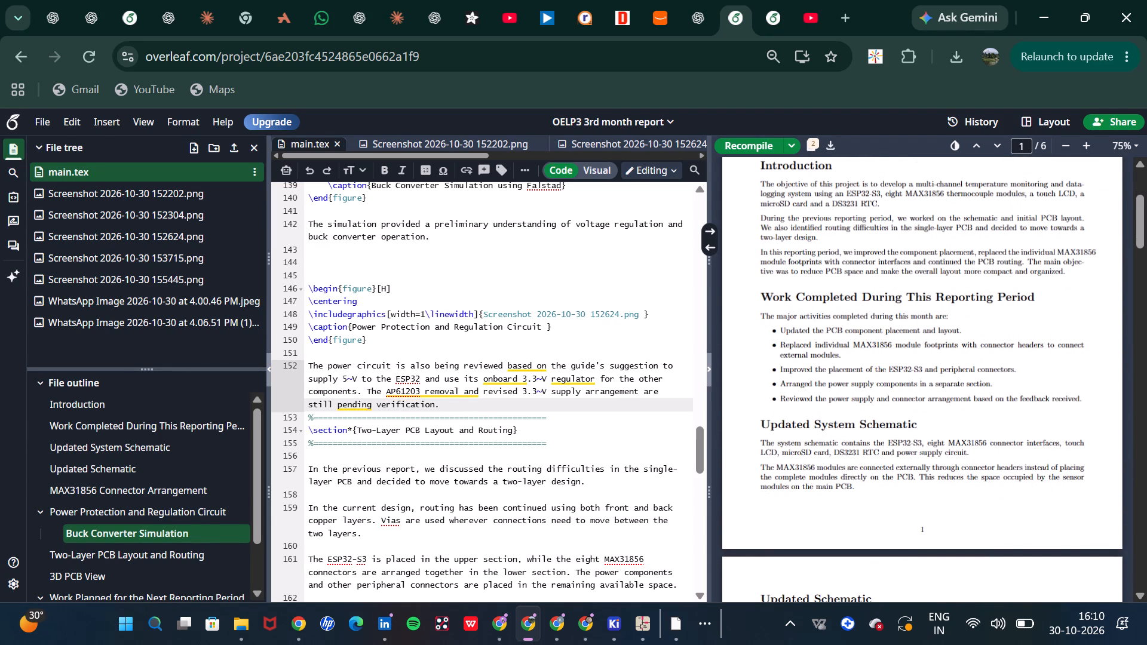
{"action": "scroll", "coordinate": [802, 418], "scroll_direction": "up", "scroll_amount": 2}
{"action": "scroll", "coordinate": [802, 418], "scroll_direction": "down", "scroll_amount": 4}
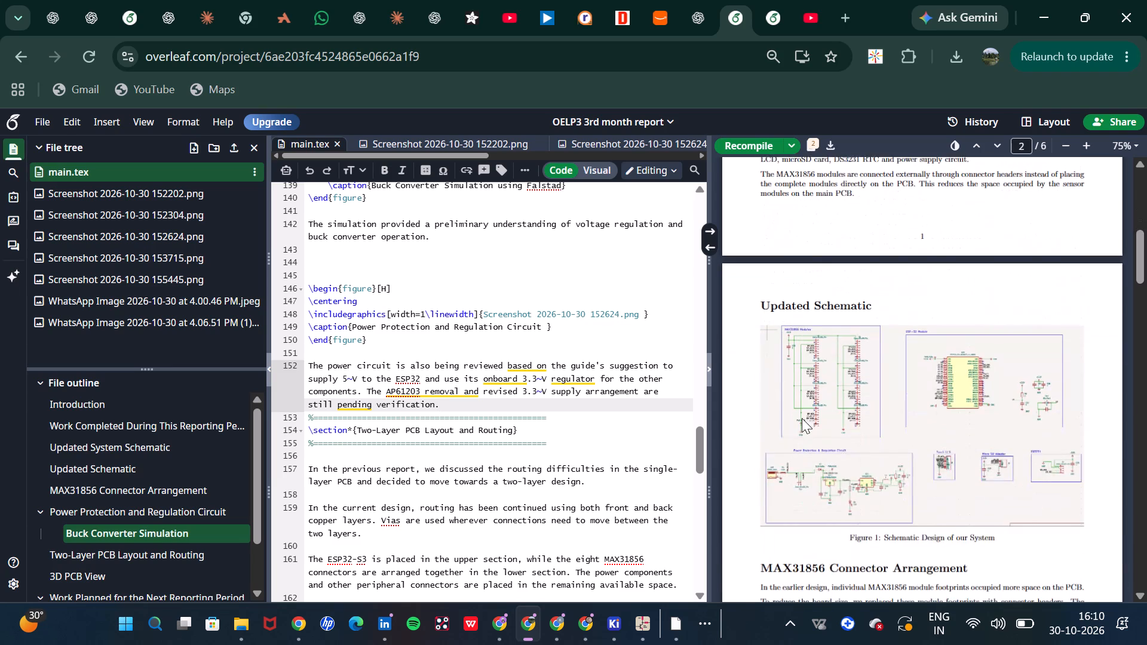
{"action": "scroll", "coordinate": [802, 418], "scroll_direction": "down", "scroll_amount": 3}
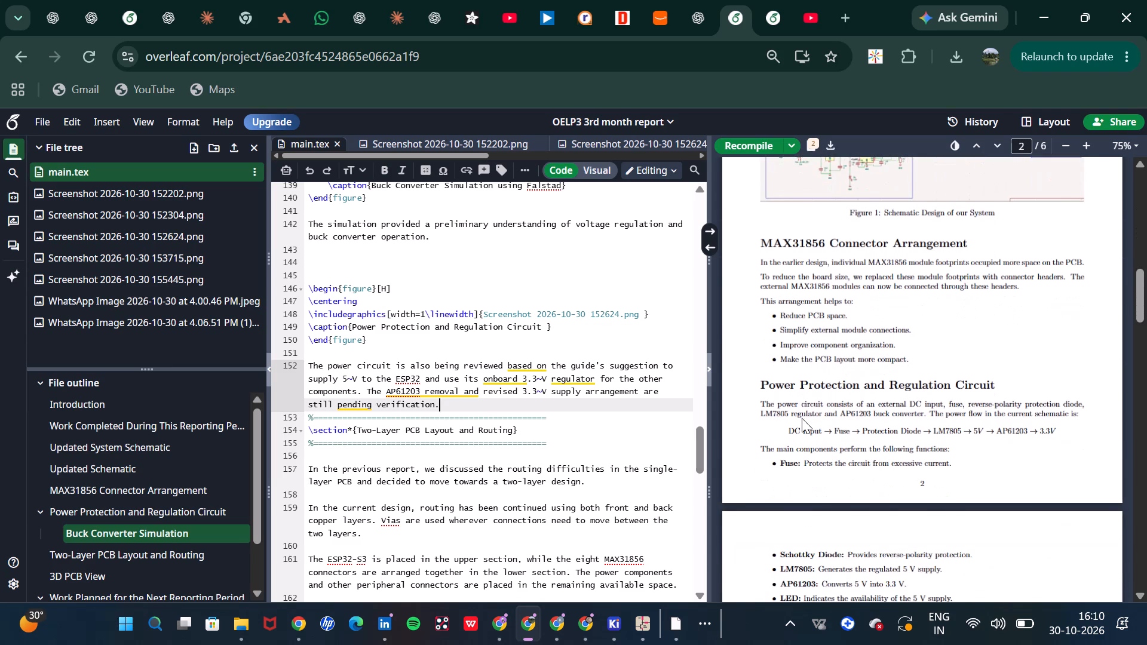
{"action": "scroll", "coordinate": [802, 418], "scroll_direction": "down", "scroll_amount": 2}
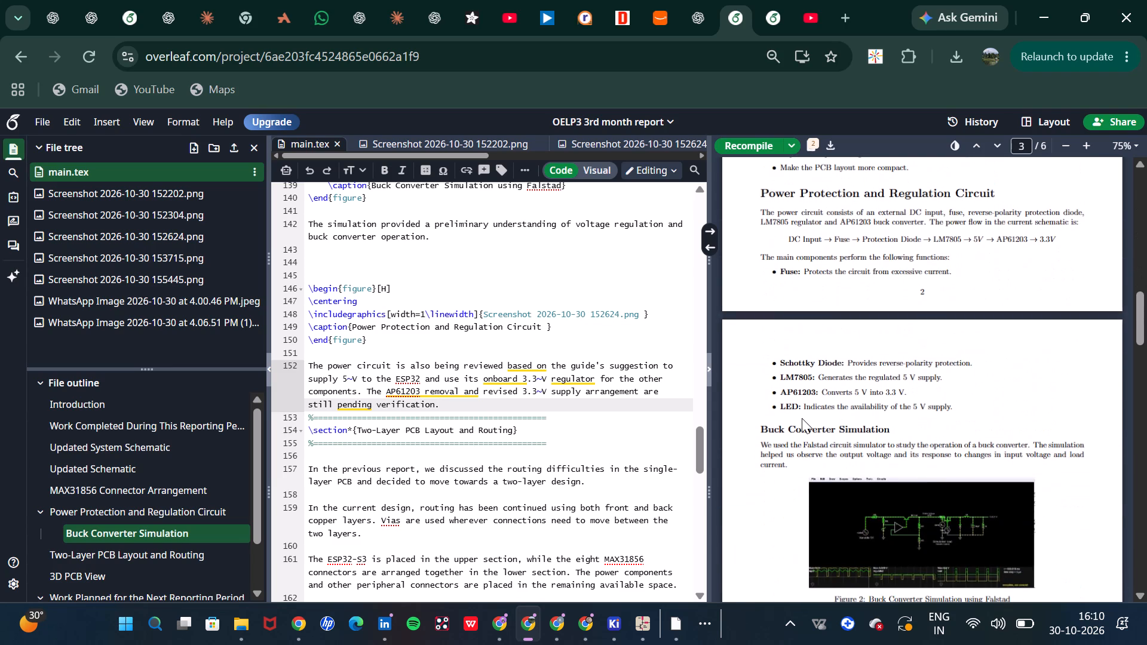
{"action": "scroll", "coordinate": [802, 418], "scroll_direction": "up", "scroll_amount": 1}
{"action": "scroll", "coordinate": [802, 418], "scroll_direction": "down", "scroll_amount": 1}
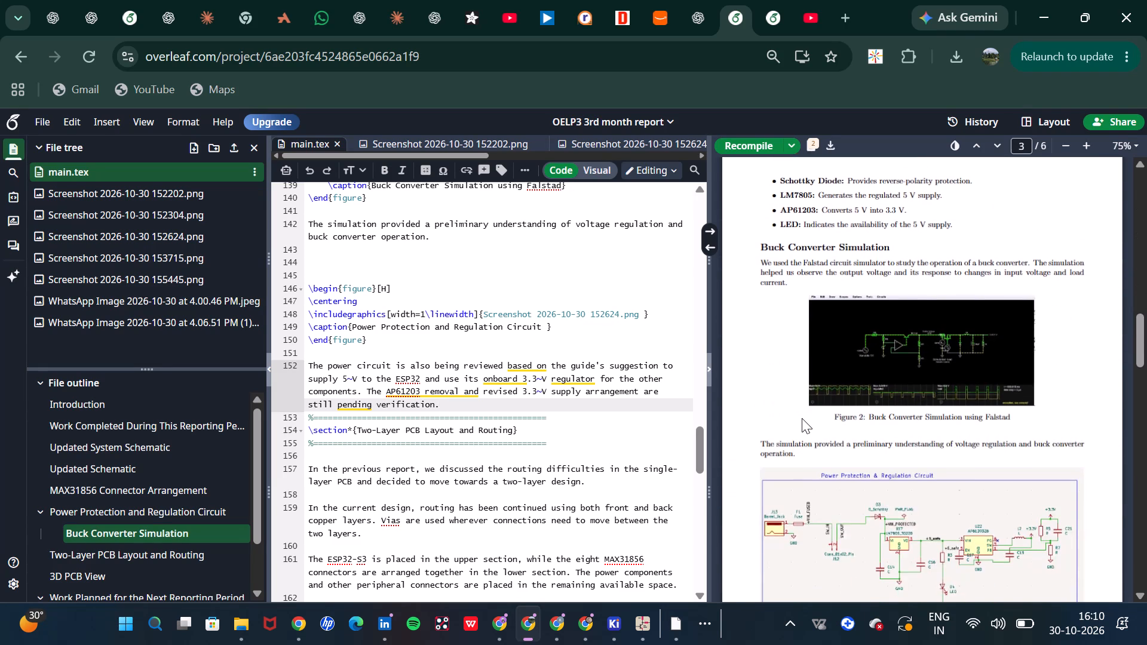
{"action": "scroll", "coordinate": [802, 418], "scroll_direction": "down", "scroll_amount": 3}
{"action": "scroll", "coordinate": [802, 418], "scroll_direction": "up", "scroll_amount": 1}
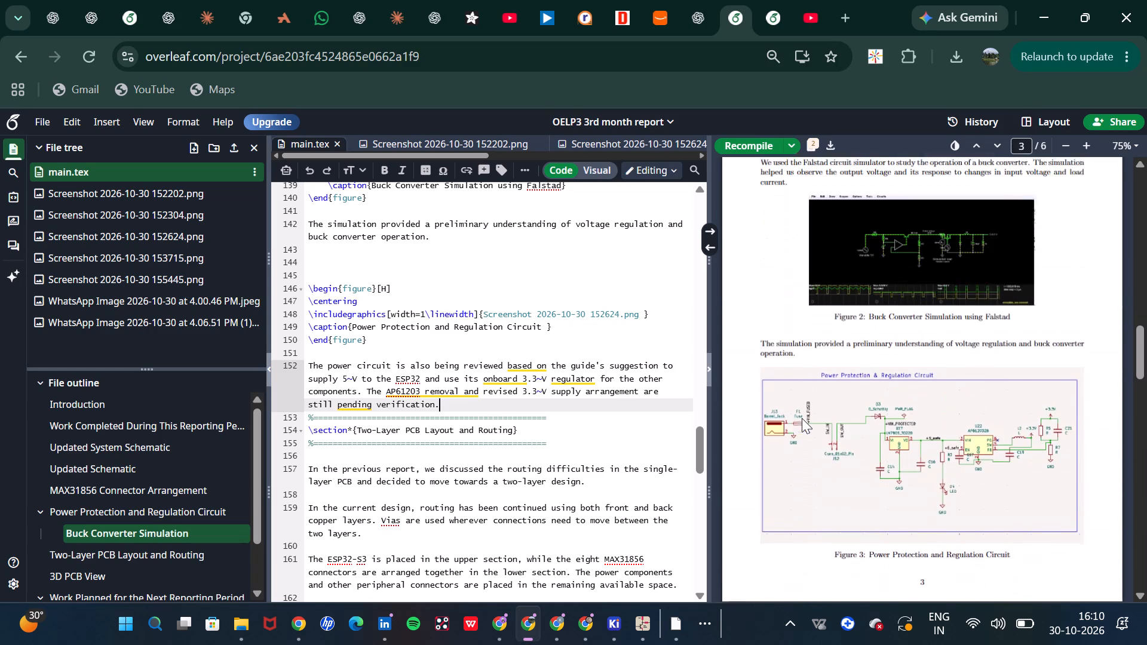
{"action": "scroll", "coordinate": [802, 418], "scroll_direction": "up", "scroll_amount": 1}
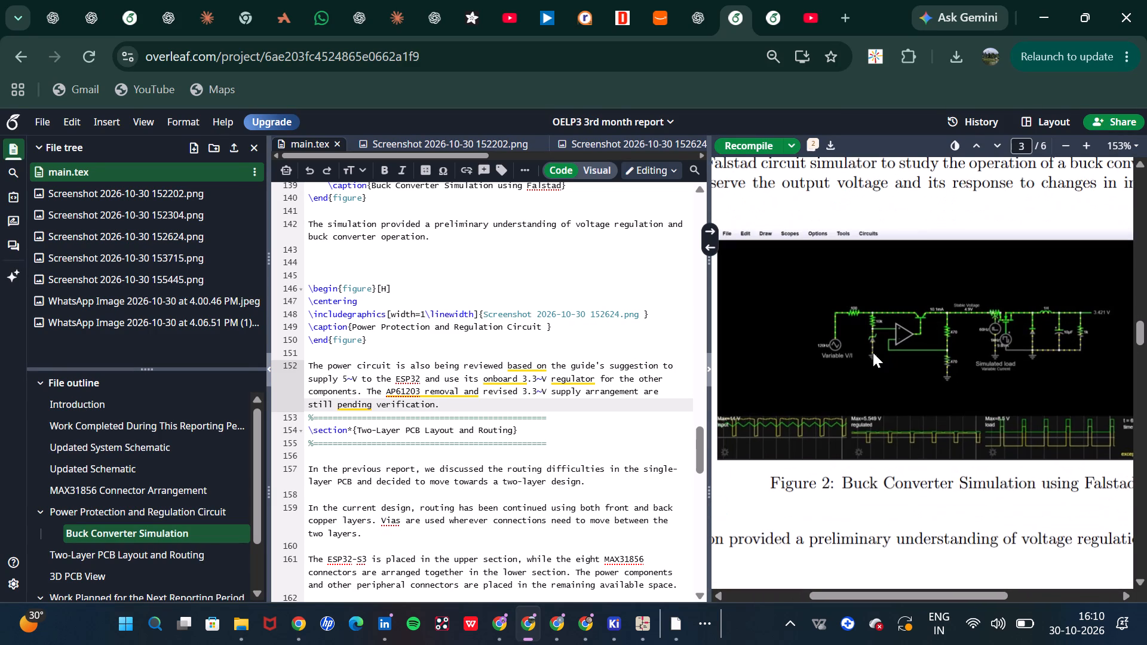
{"action": "scroll", "coordinate": [873, 352], "scroll_direction": "left", "scroll_amount": 1}
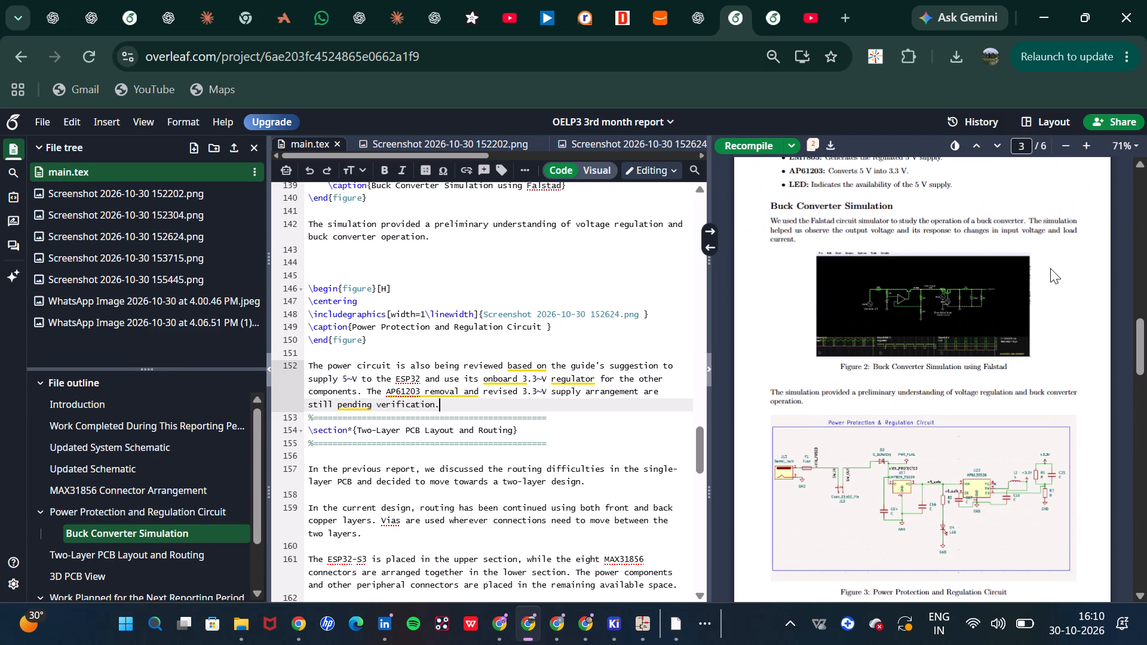
{"action": "scroll", "coordinate": [1050, 268], "scroll_direction": "up", "scroll_amount": 2}
{"action": "scroll", "coordinate": [1050, 268], "scroll_direction": "down", "scroll_amount": 1}
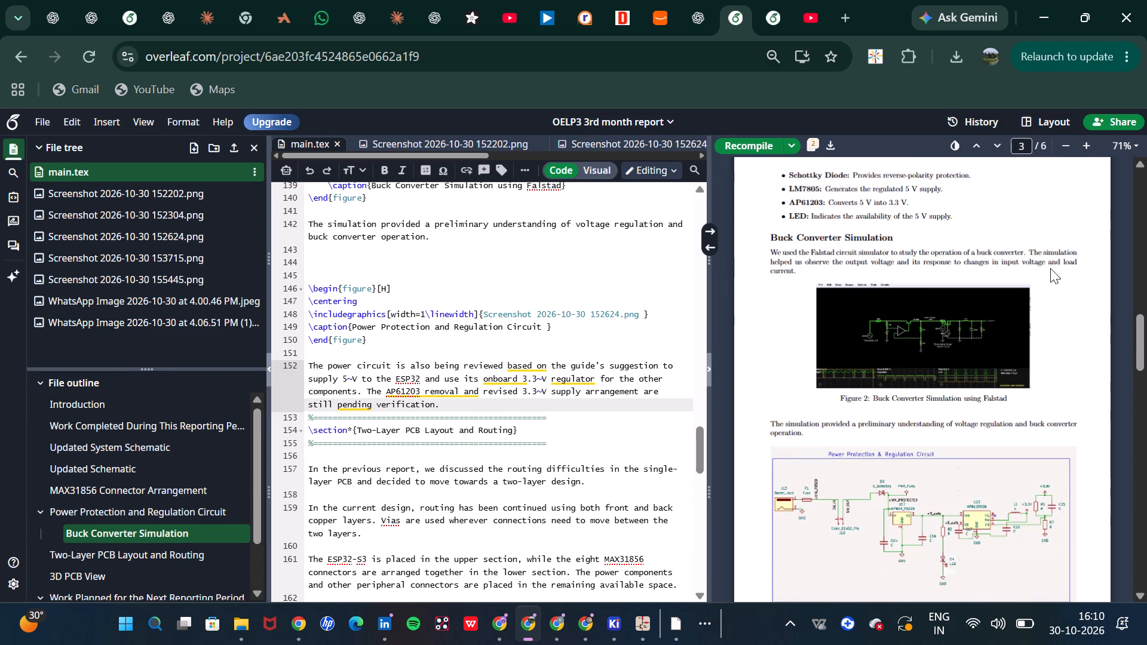
{"action": "scroll", "coordinate": [1050, 268], "scroll_direction": "down", "scroll_amount": 9}
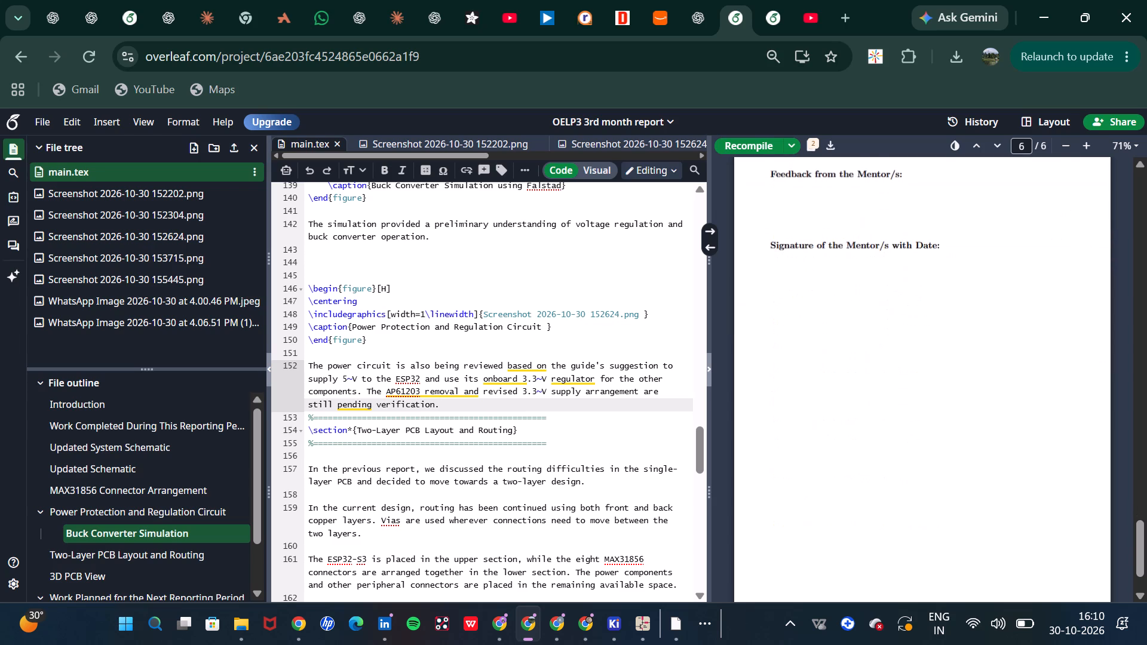
{"action": "scroll", "coordinate": [1050, 268], "scroll_direction": "up", "scroll_amount": 2}
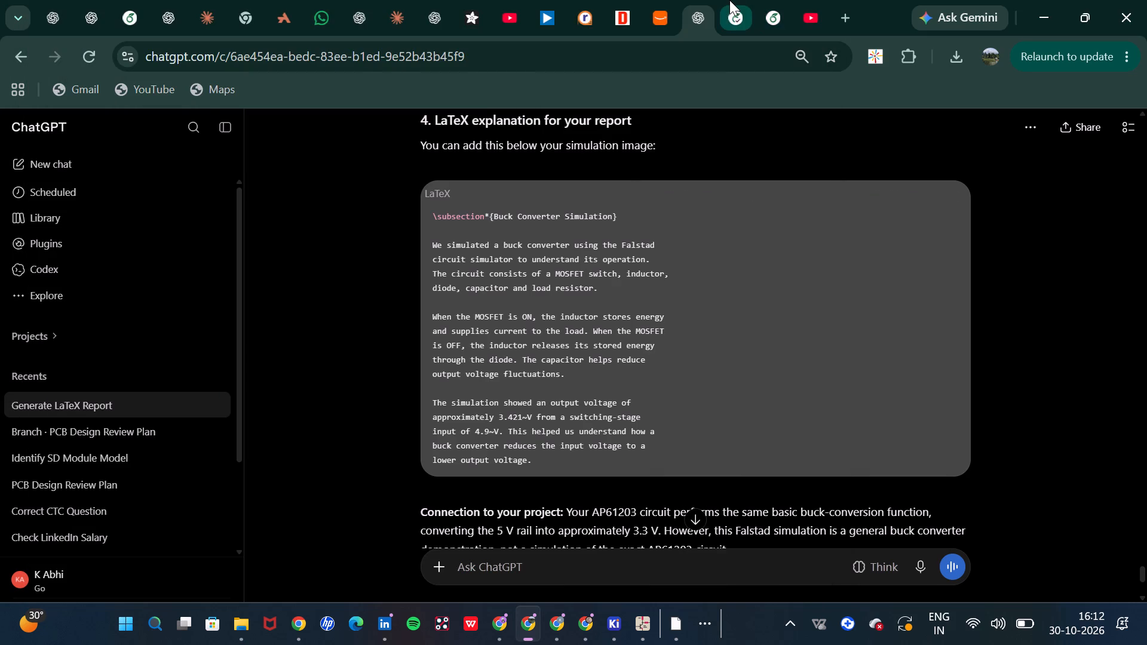
Switch back to Overleaf and check the Buck Converter Simulation figure and its surrounding pages in the compiled report.
{"action": "left_click", "coordinate": [729, 0]}
{"action": "scroll", "coordinate": [881, 403], "scroll_direction": "up", "scroll_amount": 3}
{"action": "scroll", "coordinate": [881, 403], "scroll_direction": "down", "scroll_amount": 1}
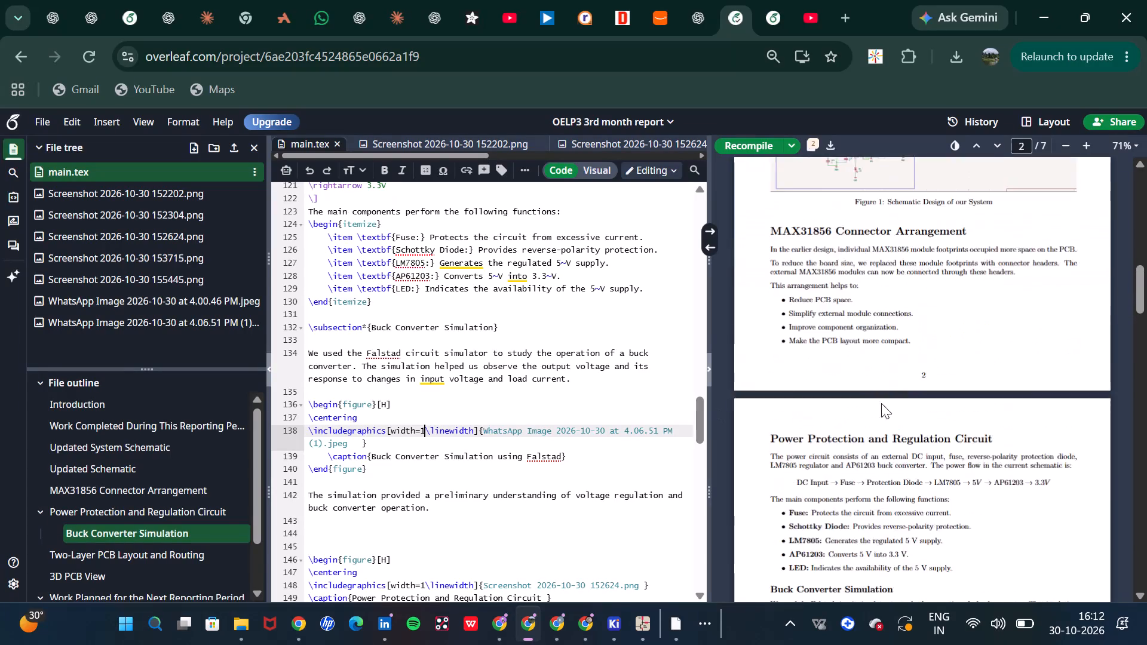
{"action": "scroll", "coordinate": [881, 403], "scroll_direction": "down", "scroll_amount": 1}
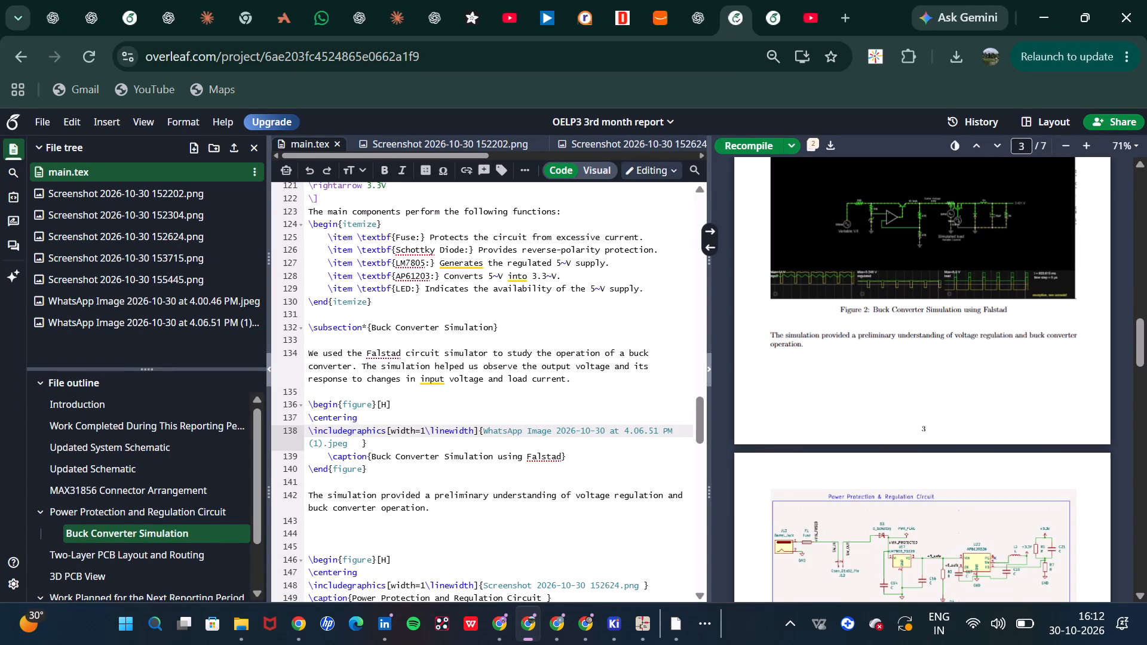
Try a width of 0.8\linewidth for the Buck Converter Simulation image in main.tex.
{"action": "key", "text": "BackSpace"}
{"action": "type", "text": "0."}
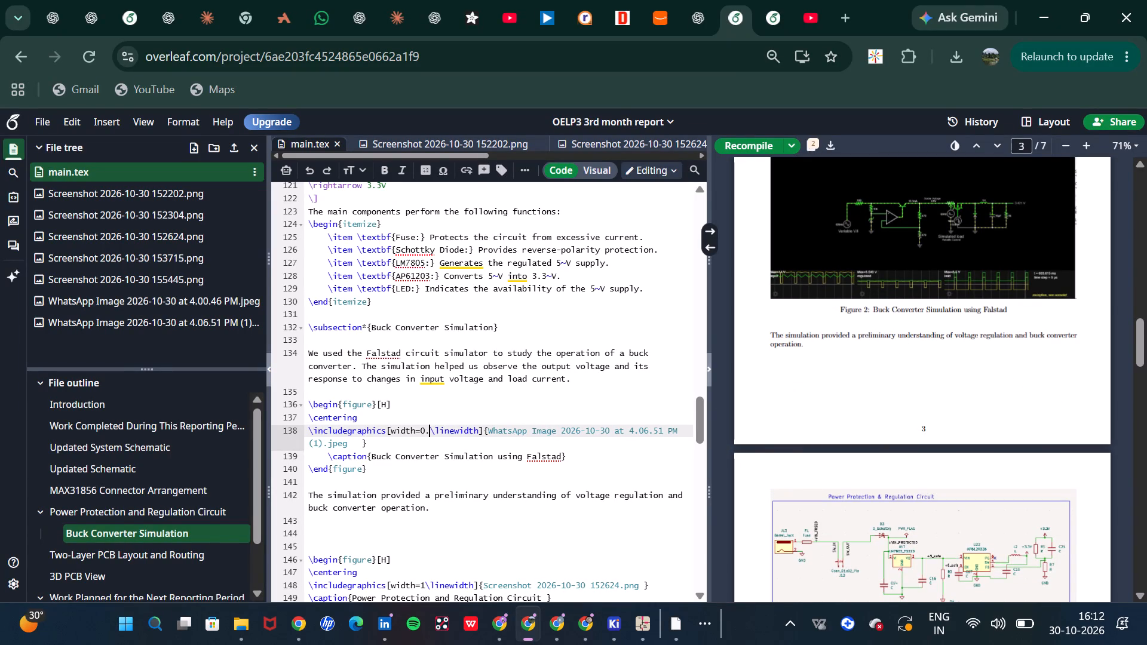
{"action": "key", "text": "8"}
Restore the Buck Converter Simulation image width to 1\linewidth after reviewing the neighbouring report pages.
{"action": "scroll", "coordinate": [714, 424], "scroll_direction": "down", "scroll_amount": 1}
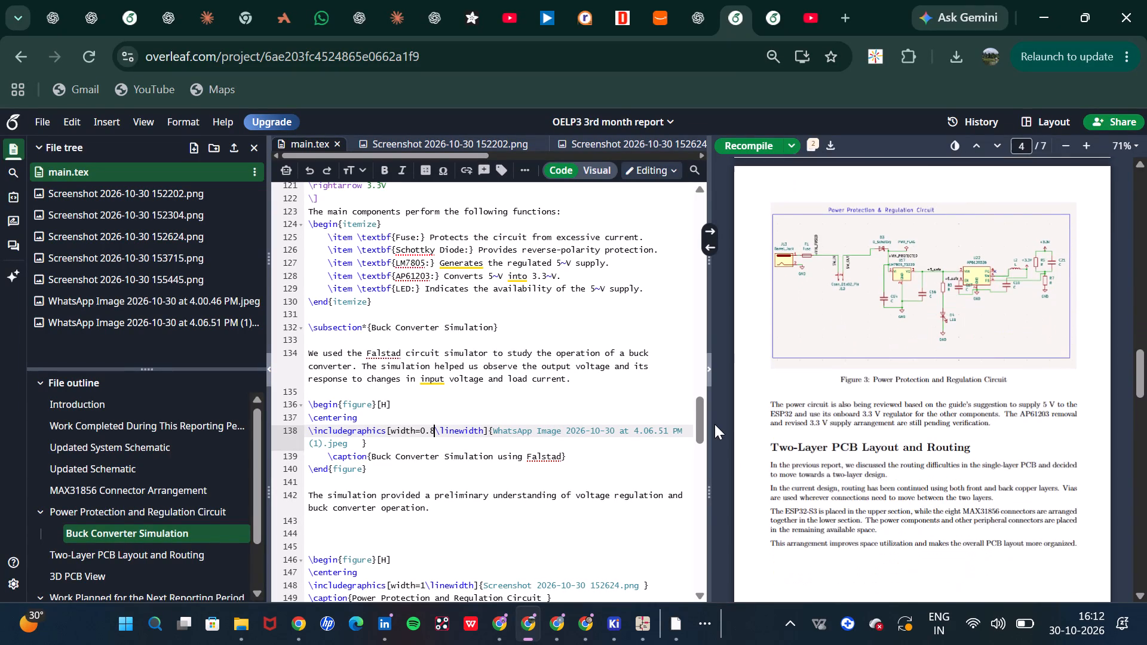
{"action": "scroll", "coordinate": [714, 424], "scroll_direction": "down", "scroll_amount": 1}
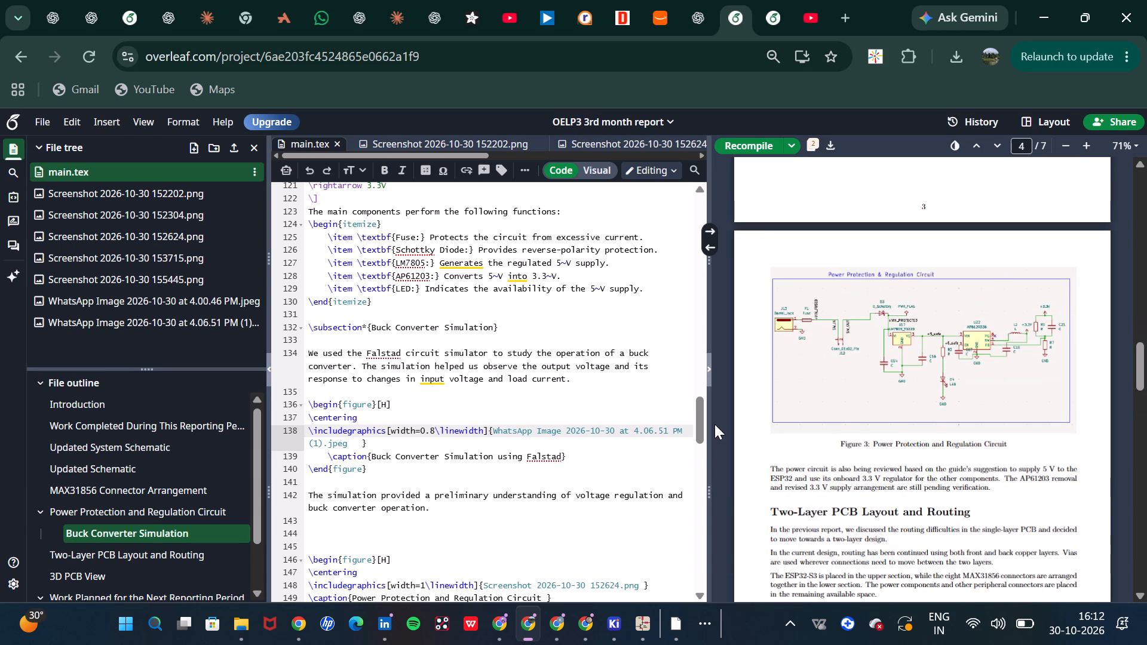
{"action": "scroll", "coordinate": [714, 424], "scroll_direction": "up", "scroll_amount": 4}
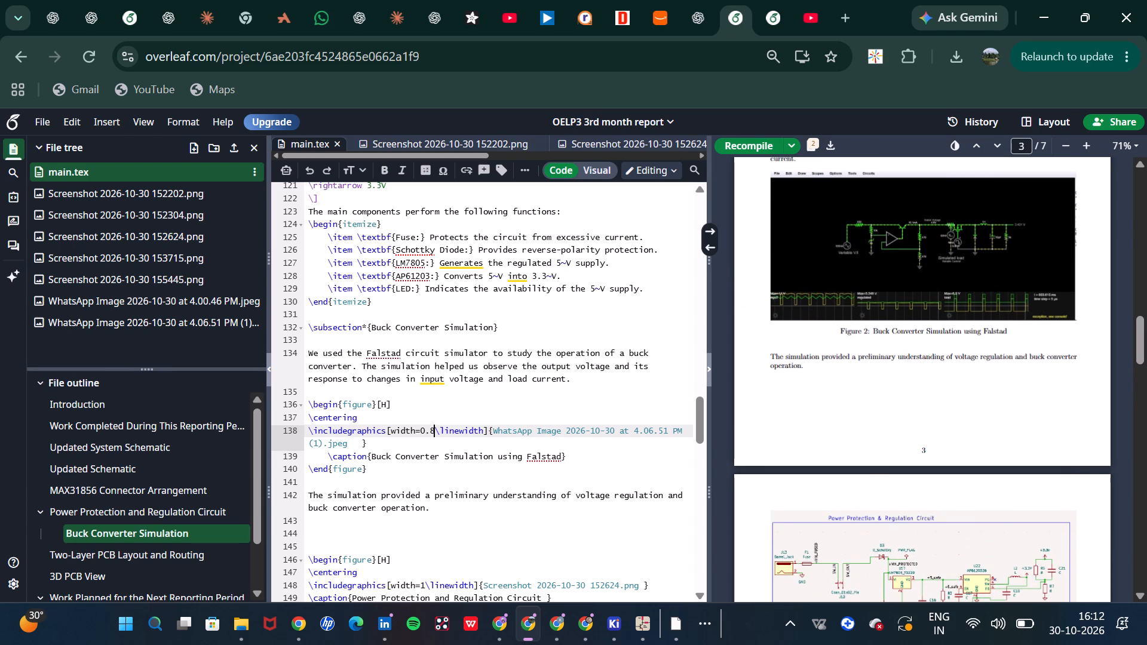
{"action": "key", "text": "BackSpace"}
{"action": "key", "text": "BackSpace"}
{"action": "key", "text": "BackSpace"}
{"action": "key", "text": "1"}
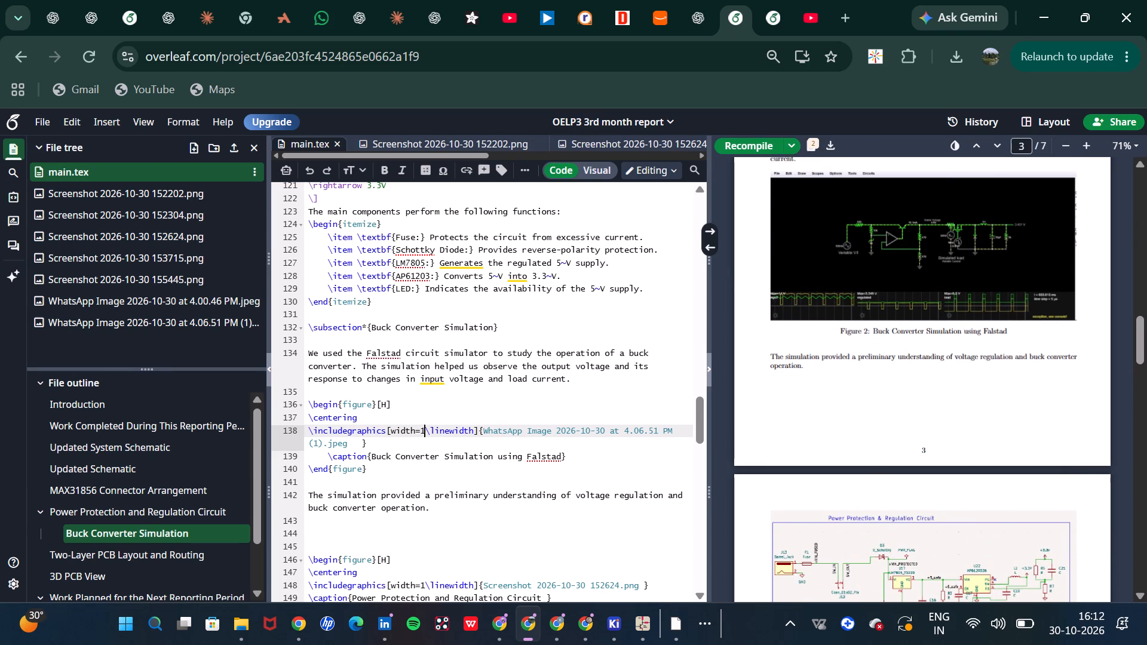
Paste the copied Buck Converter Simulation subsection below the paragraph starting "The simulation provided a preliminary understanding" and recompile.
{"action": "triple_click", "coordinate": [799, 355]}
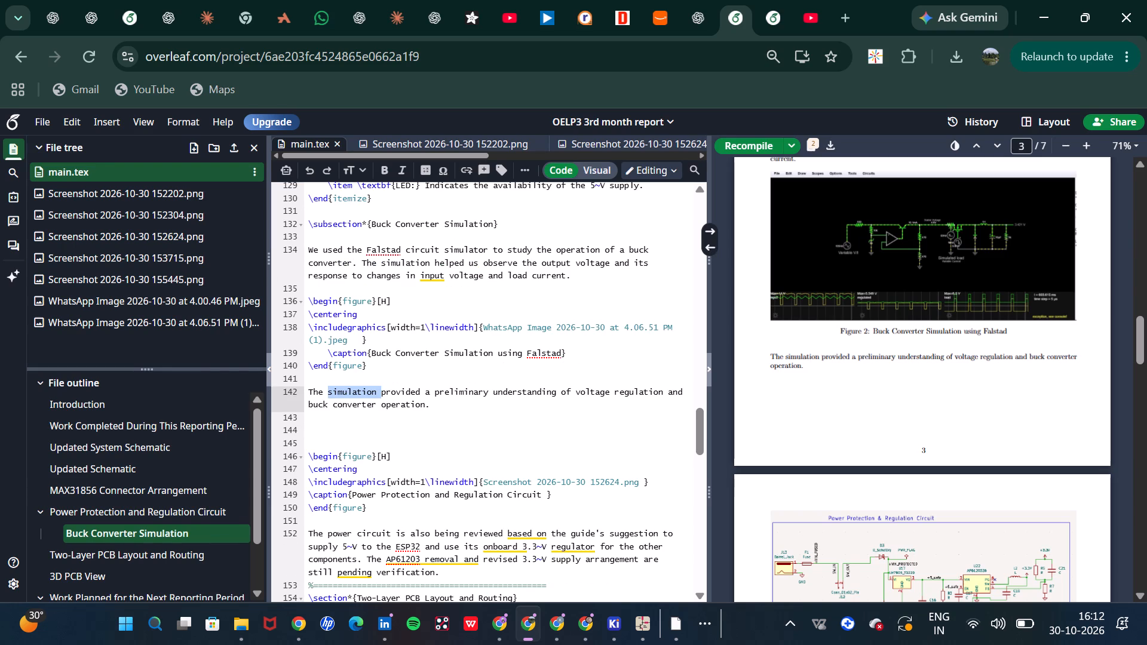
{"action": "left_click", "coordinate": [373, 422]}
{"action": "key", "text": "ctrl+v"}
{"action": "key", "text": "ctrl+s"}
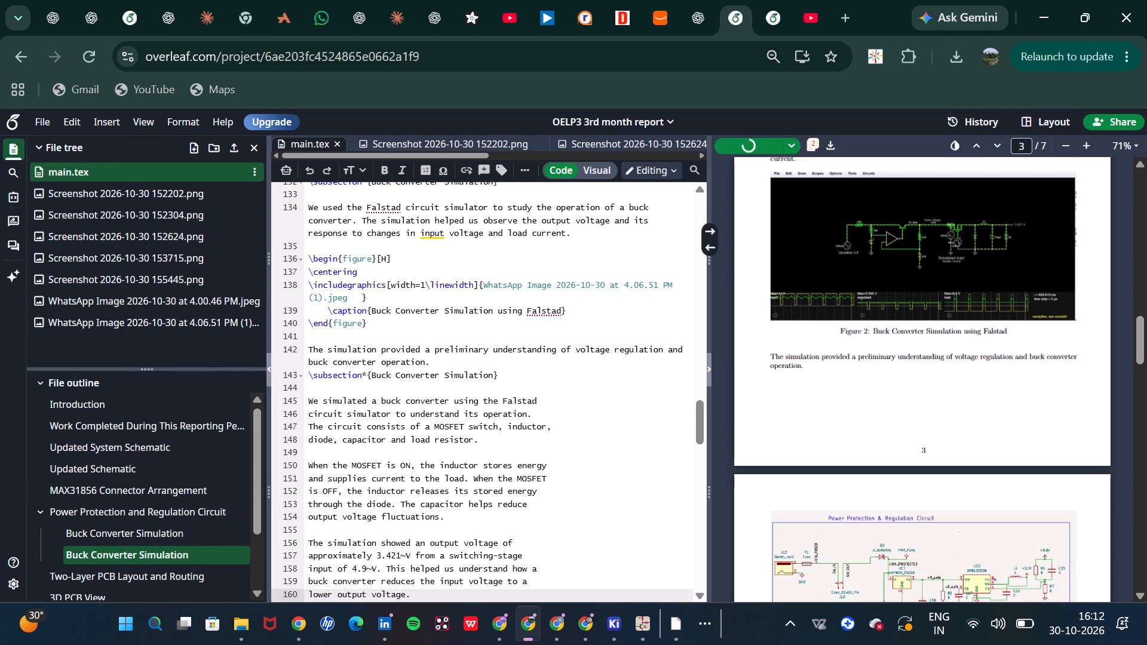
Check the recompiled page flow from the added Buck Converter Simulation text through the two-layer PCB figure.
{"action": "scroll", "coordinate": [373, 422], "scroll_direction": "down", "scroll_amount": 1}
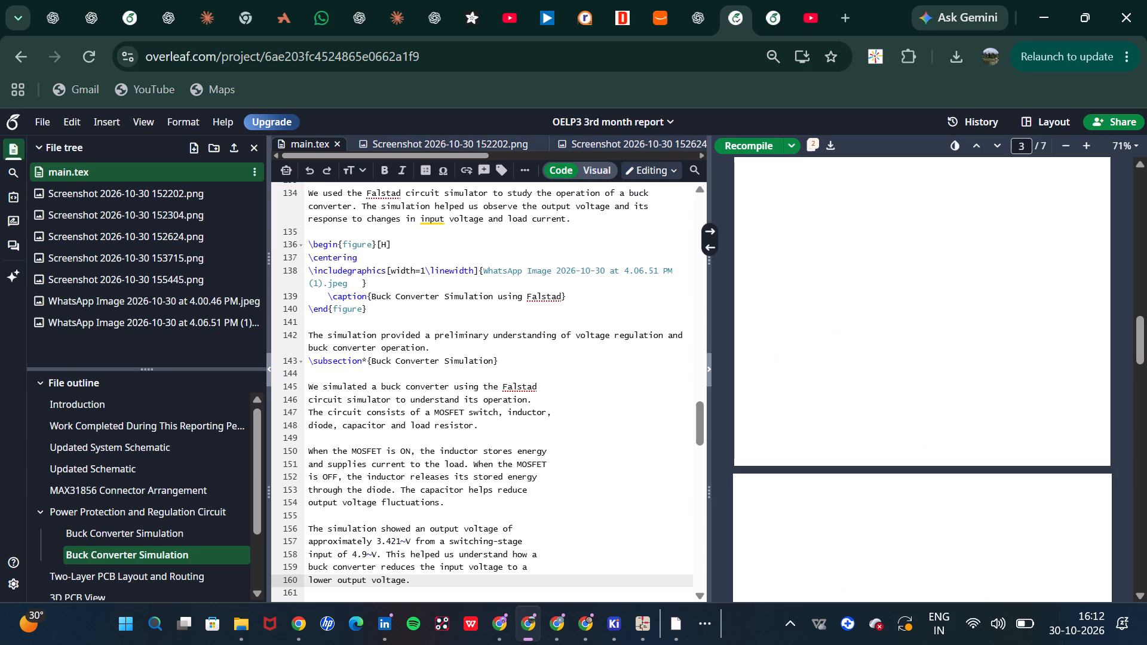
{"action": "scroll", "coordinate": [955, 416], "scroll_direction": "down", "scroll_amount": 3}
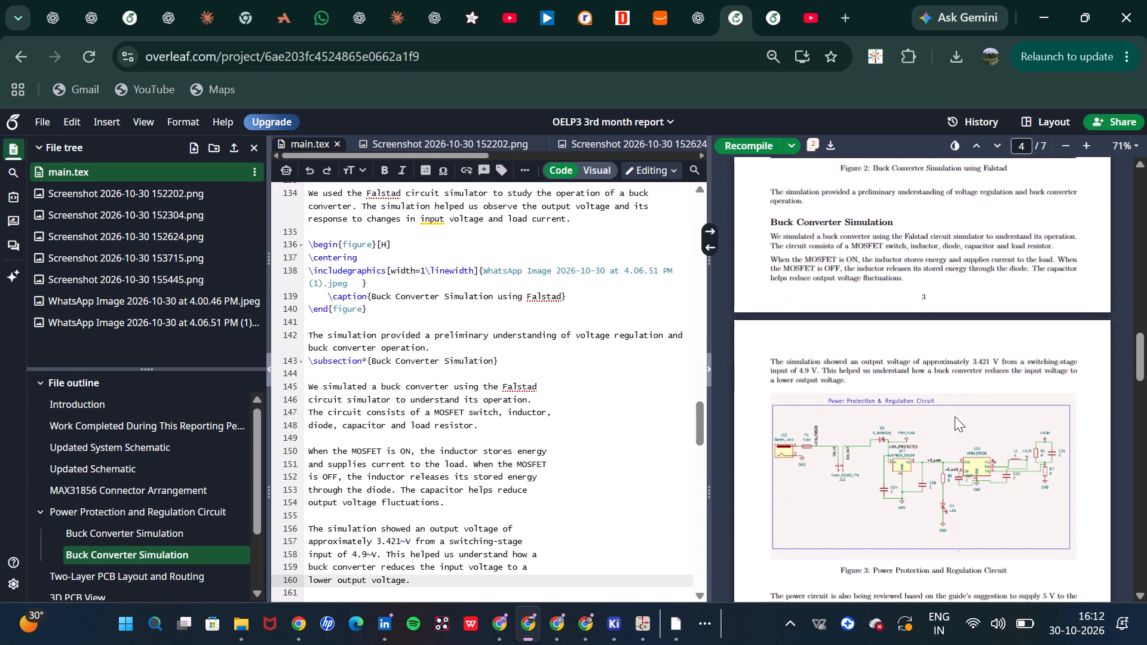
{"action": "scroll", "coordinate": [955, 416], "scroll_direction": "down", "scroll_amount": 3}
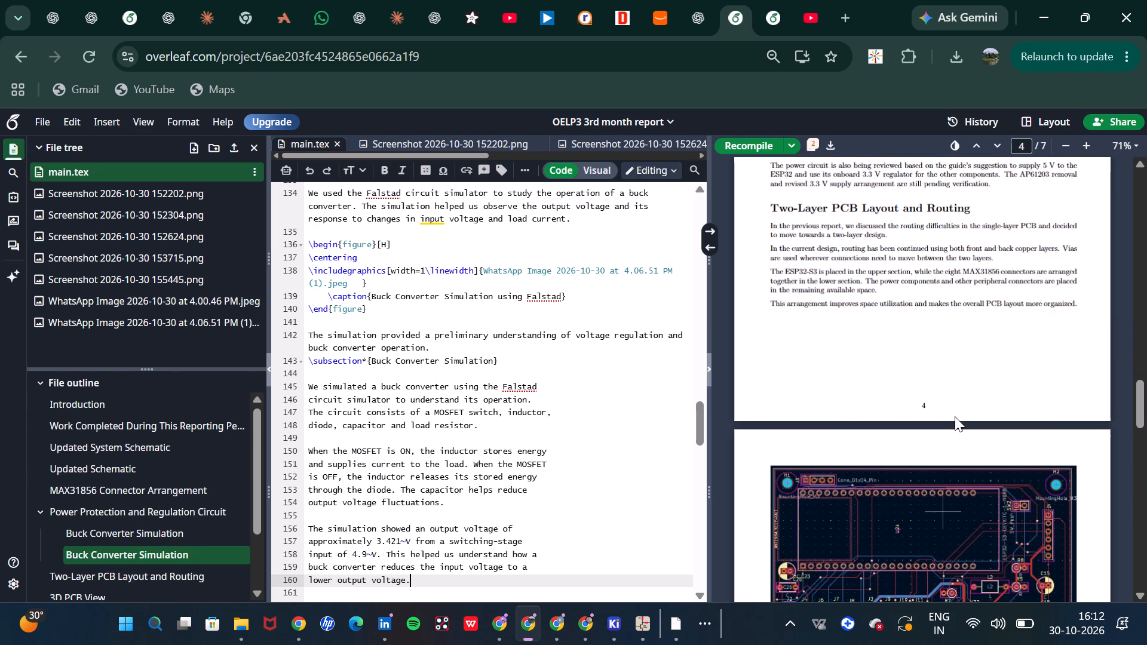
{"action": "scroll", "coordinate": [955, 416], "scroll_direction": "down", "scroll_amount": 2}
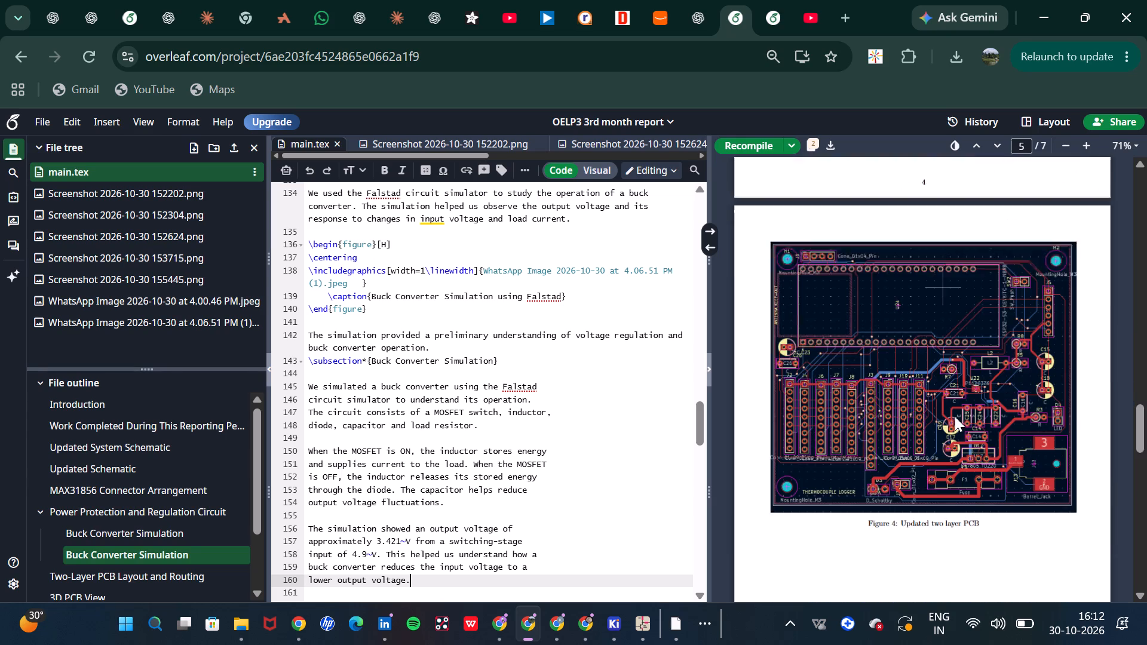
{"action": "scroll", "coordinate": [955, 416], "scroll_direction": "down", "scroll_amount": 1}
{"action": "scroll", "coordinate": [955, 416], "scroll_direction": "up", "scroll_amount": 2}
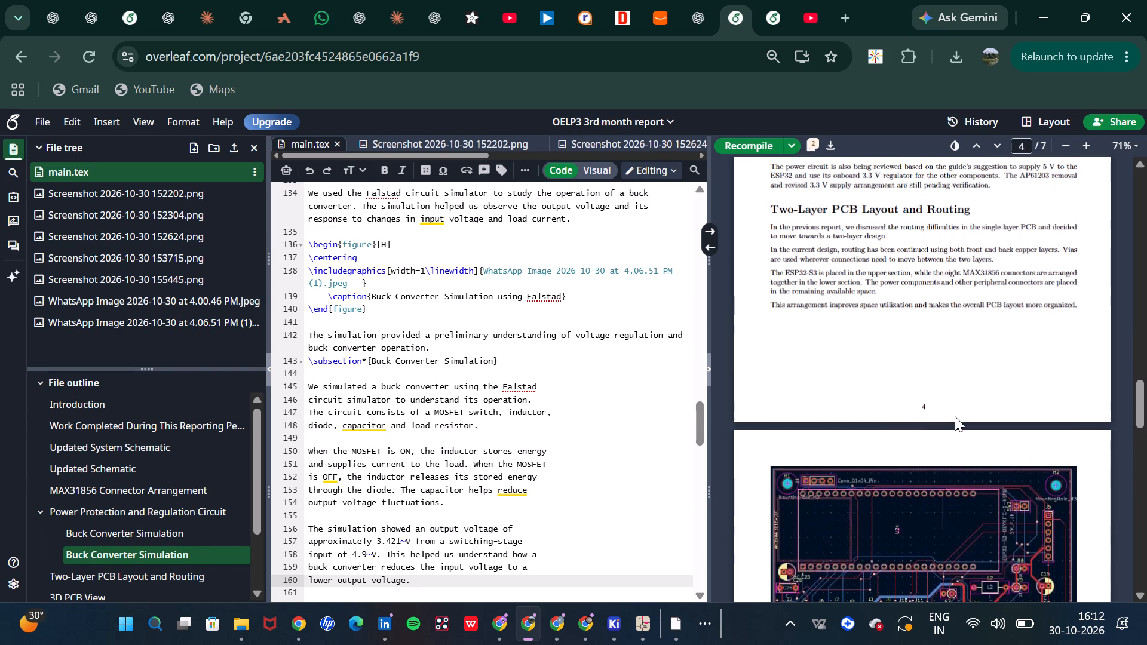
{"action": "scroll", "coordinate": [955, 416], "scroll_direction": "up", "scroll_amount": 1}
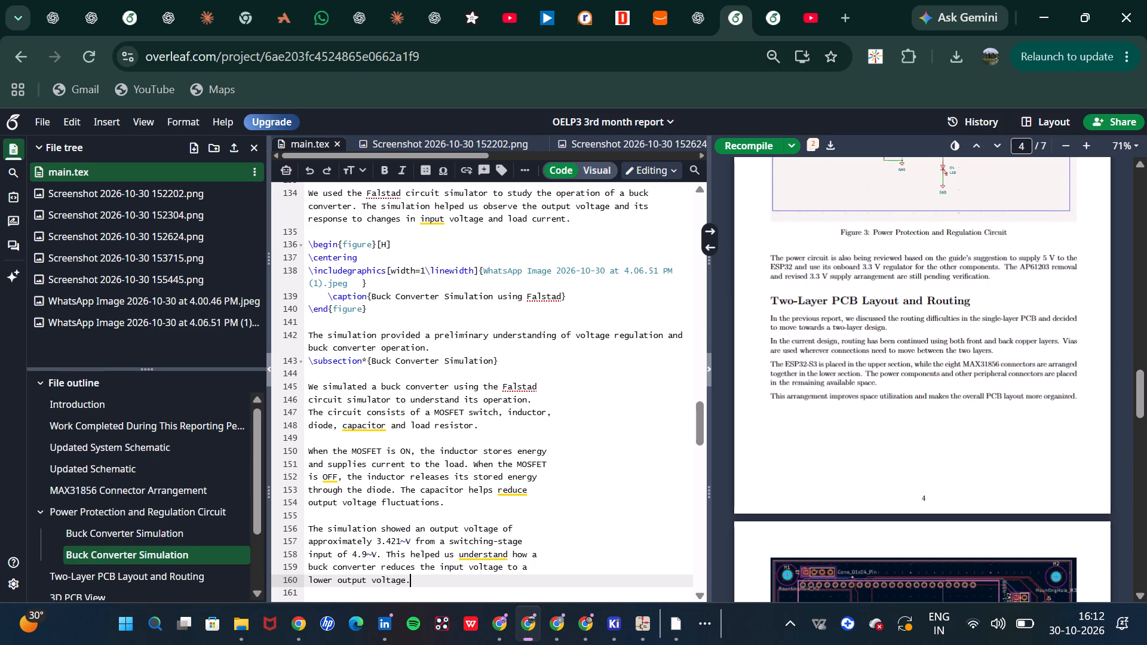
{"action": "scroll", "coordinate": [935, 299], "scroll_direction": "up", "scroll_amount": 5}
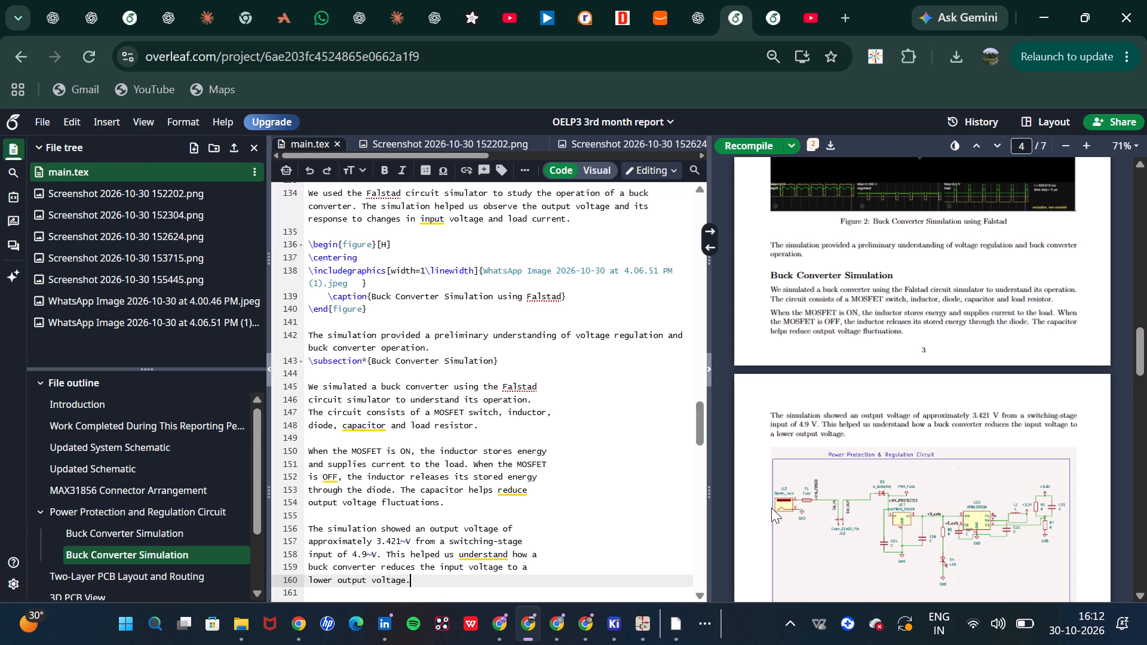
Insert a \newpage before the Two-Layer PCB Layout and Routing section and recompile the report.
{"action": "scroll", "coordinate": [838, 426], "scroll_direction": "down", "scroll_amount": 2}
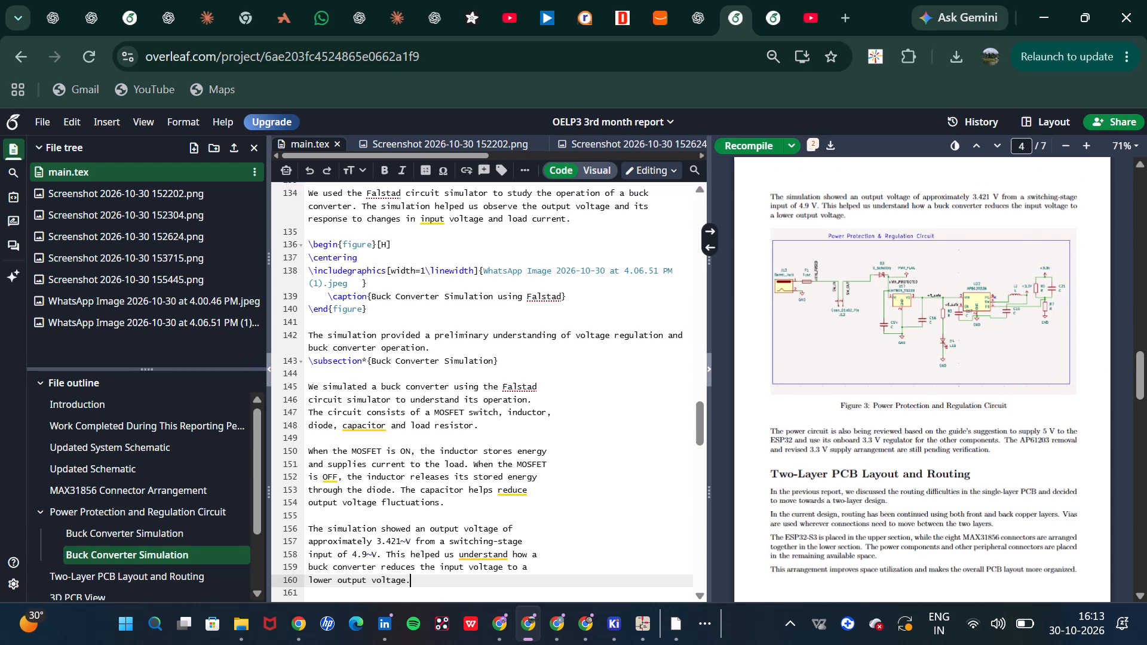
{"action": "triple_click", "coordinate": [831, 473]}
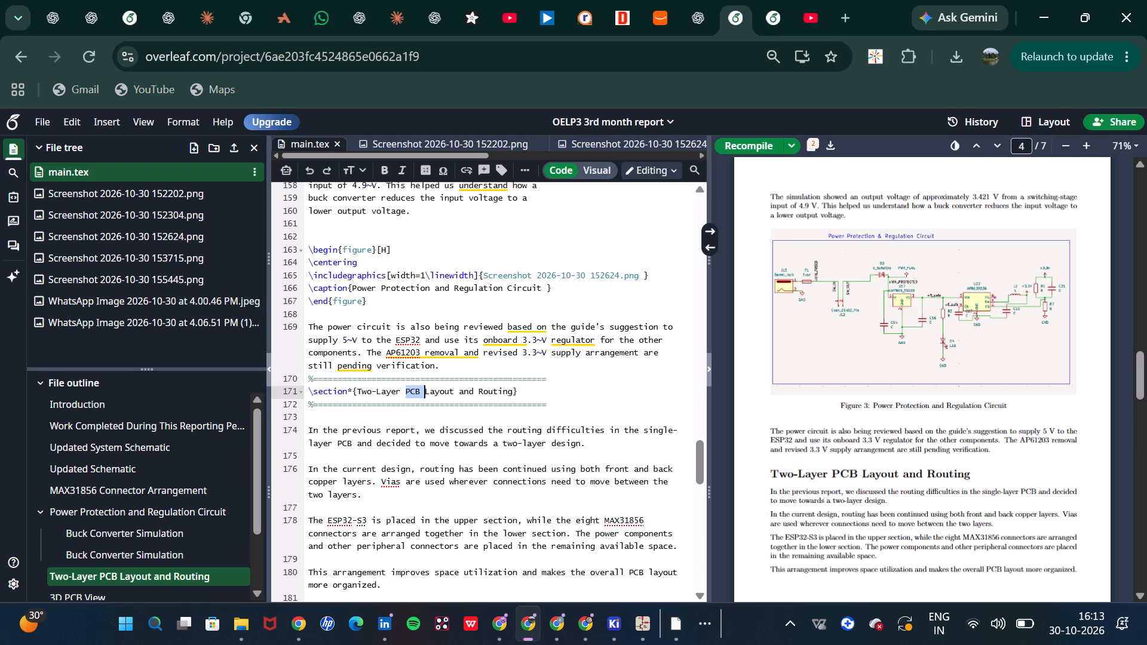
{"action": "left_click", "coordinate": [545, 371]}
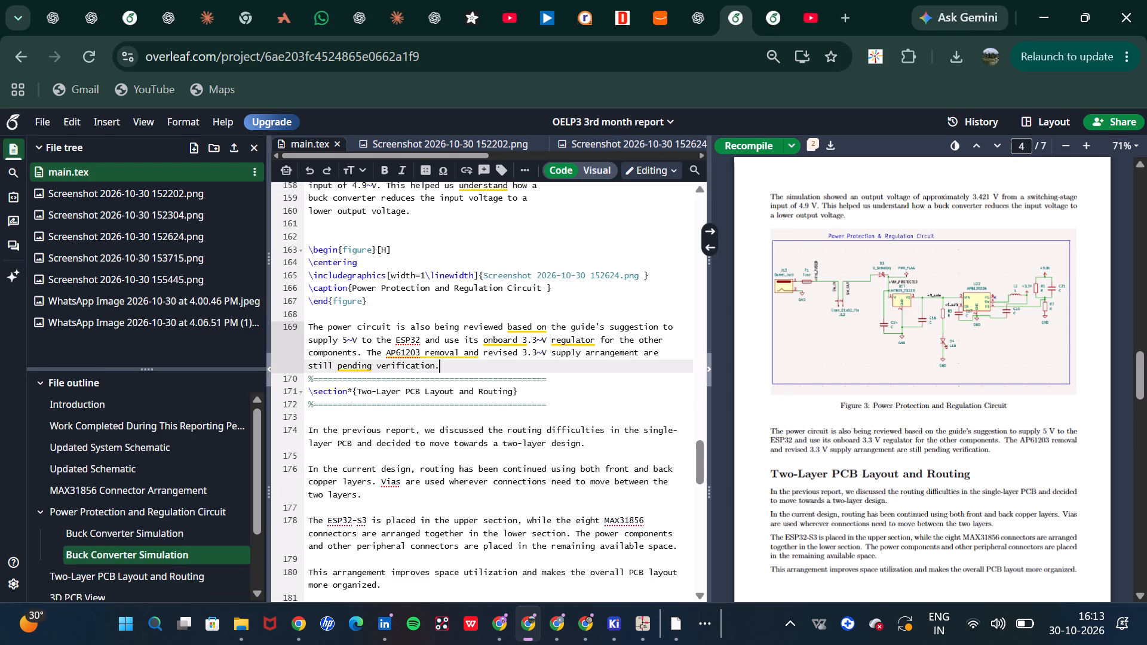
{"action": "key", "text": "Return"}
{"action": "type", "text": "\\new"}
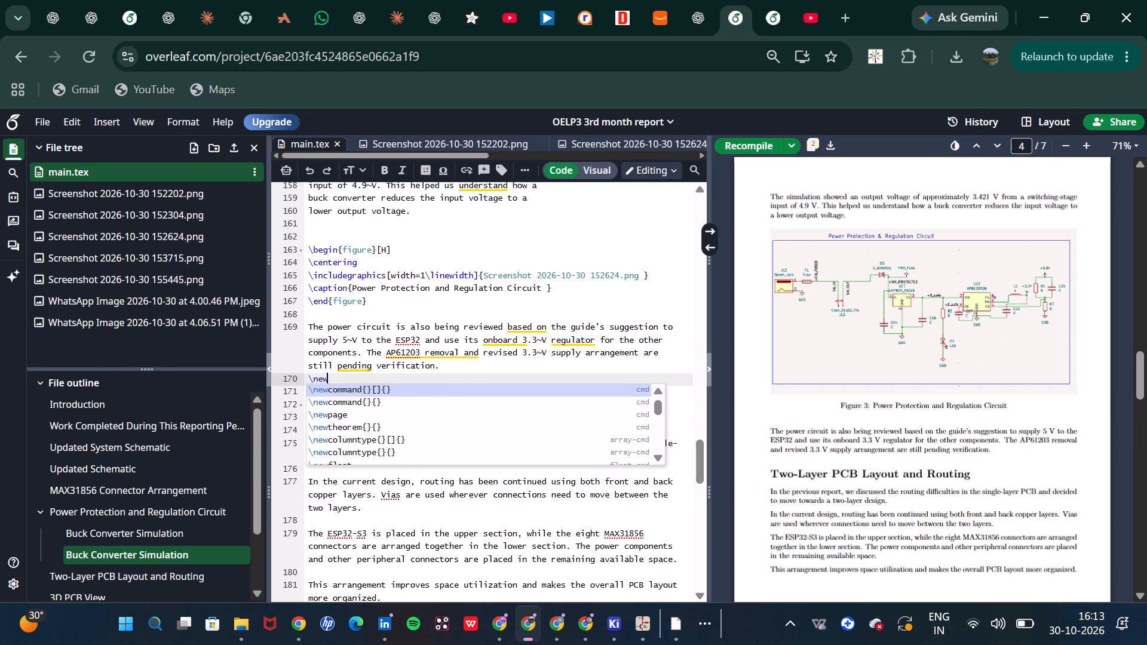
{"action": "left_click", "coordinate": [497, 416]}
{"action": "key", "text": "ctrl+s"}
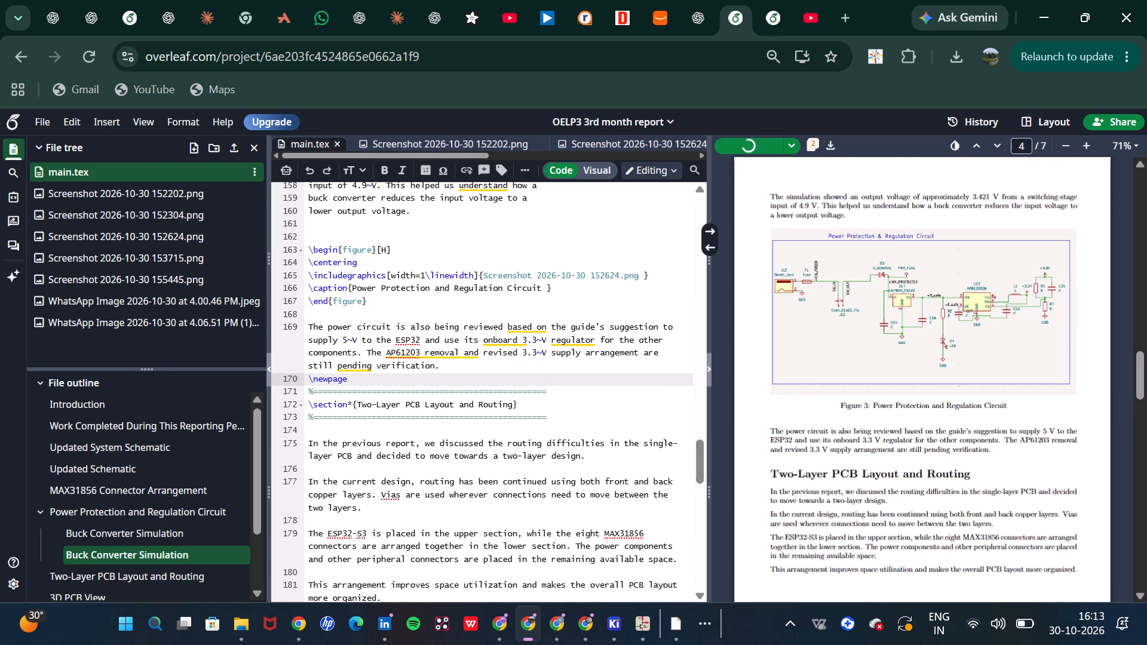
Check the recompiled page flow from the Two-Layer PCB Layout section through the mentor feedback page.
{"action": "scroll", "coordinate": [884, 441], "scroll_direction": "down", "scroll_amount": 5}
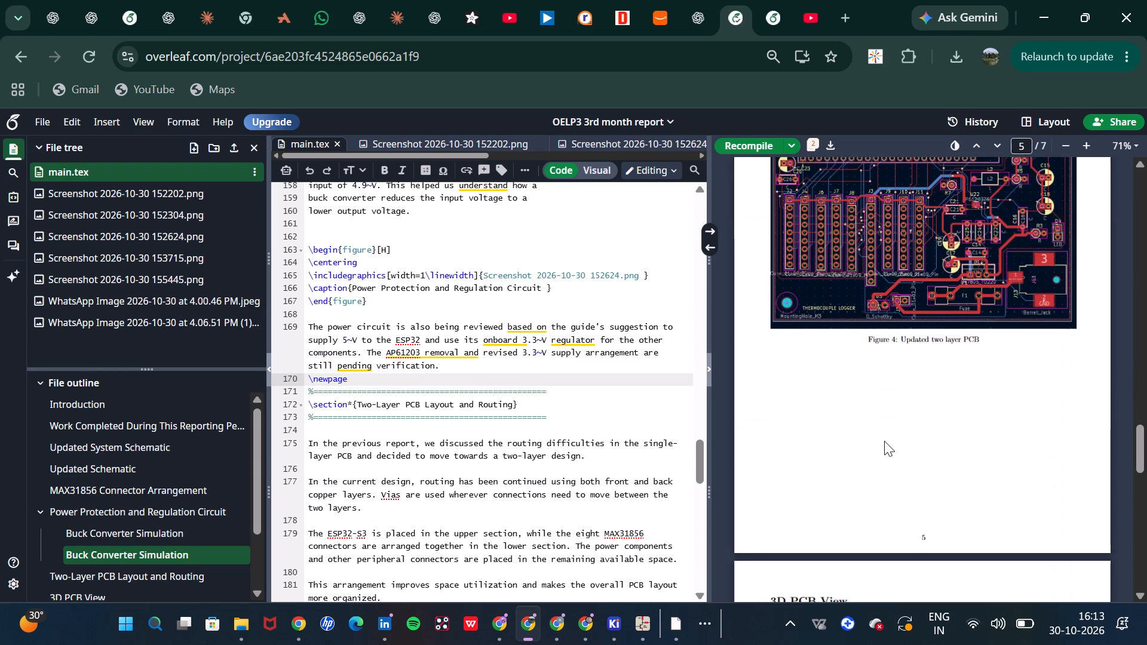
{"action": "scroll", "coordinate": [884, 441], "scroll_direction": "down", "scroll_amount": 3}
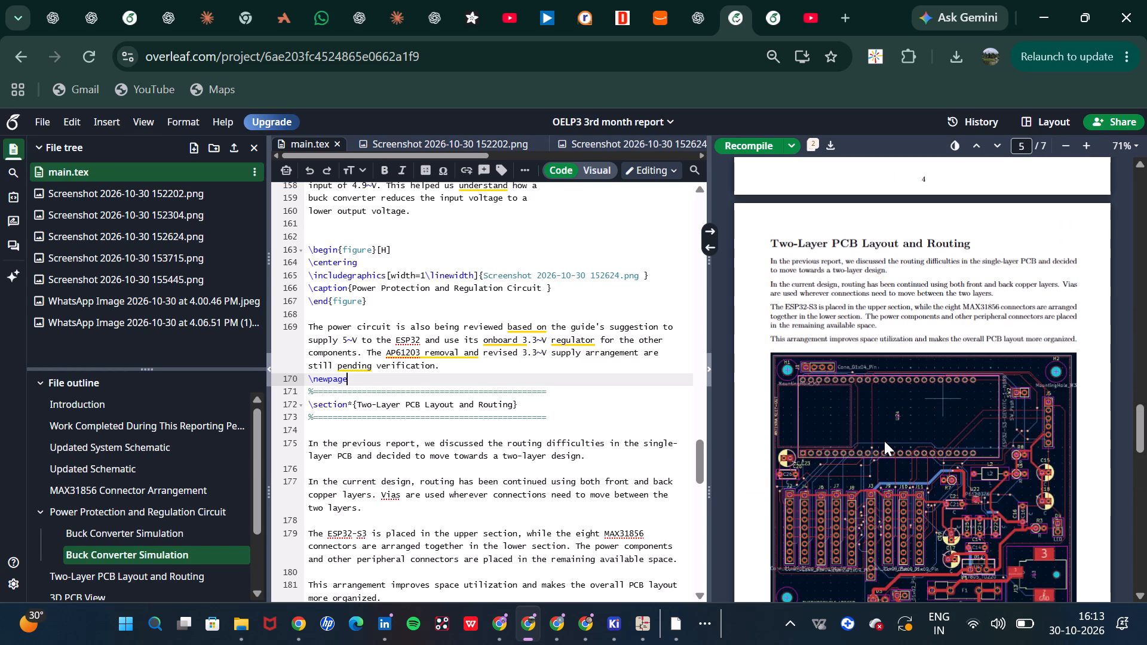
{"action": "scroll", "coordinate": [884, 441], "scroll_direction": "down", "scroll_amount": 5}
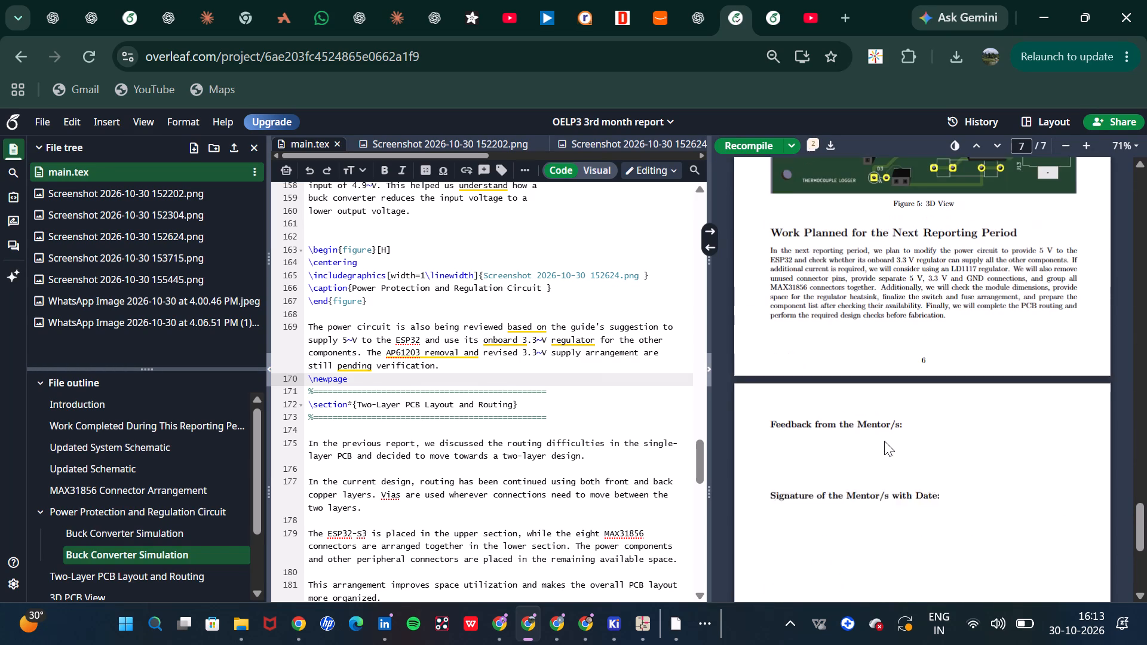
{"action": "scroll", "coordinate": [884, 441], "scroll_direction": "up", "scroll_amount": 10}
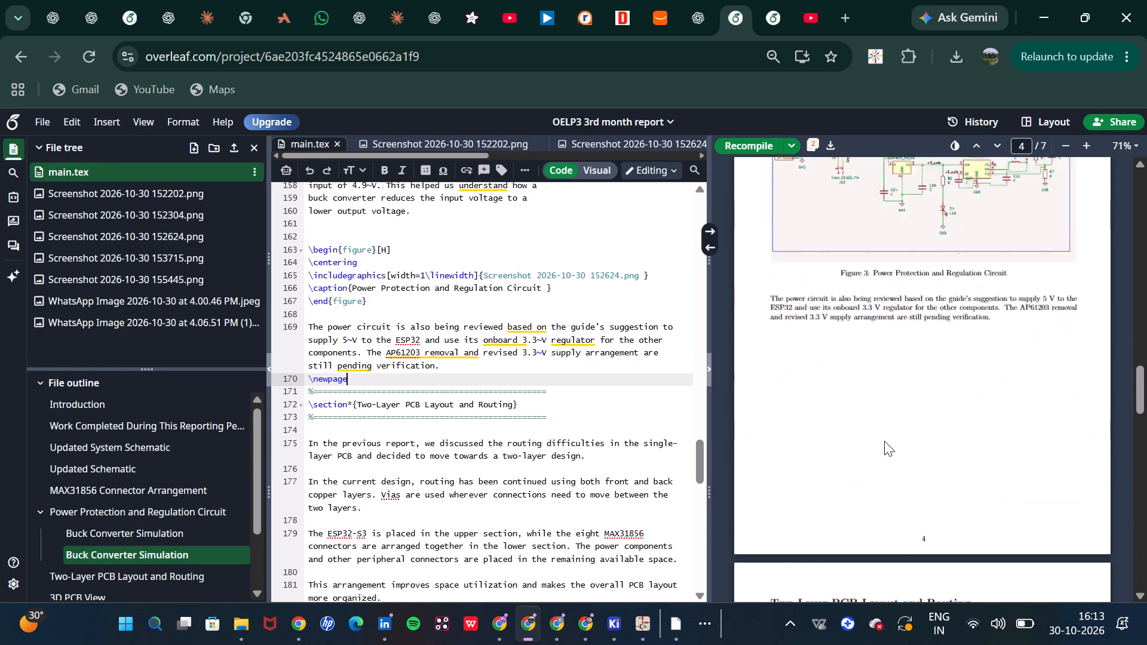
Examine the layout and content of the Updated System Schematic, Power Protection and Buck Converter Simulation pages.
{"action": "scroll", "coordinate": [884, 441], "scroll_direction": "up", "scroll_amount": 2}
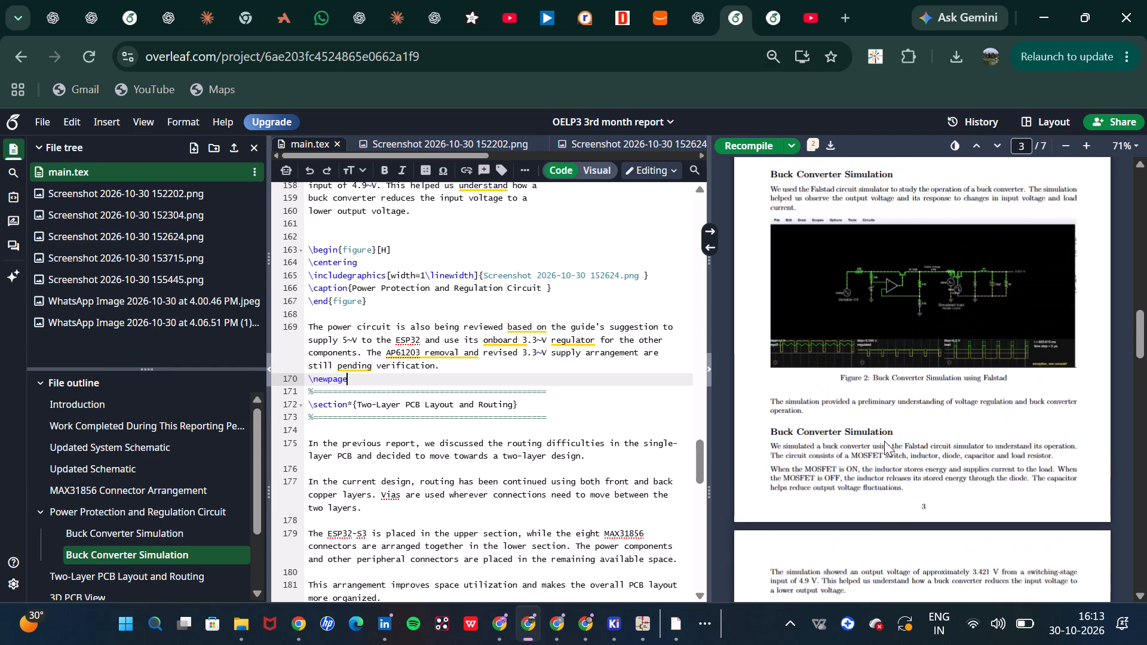
{"action": "scroll", "coordinate": [884, 441], "scroll_direction": "up", "scroll_amount": 2}
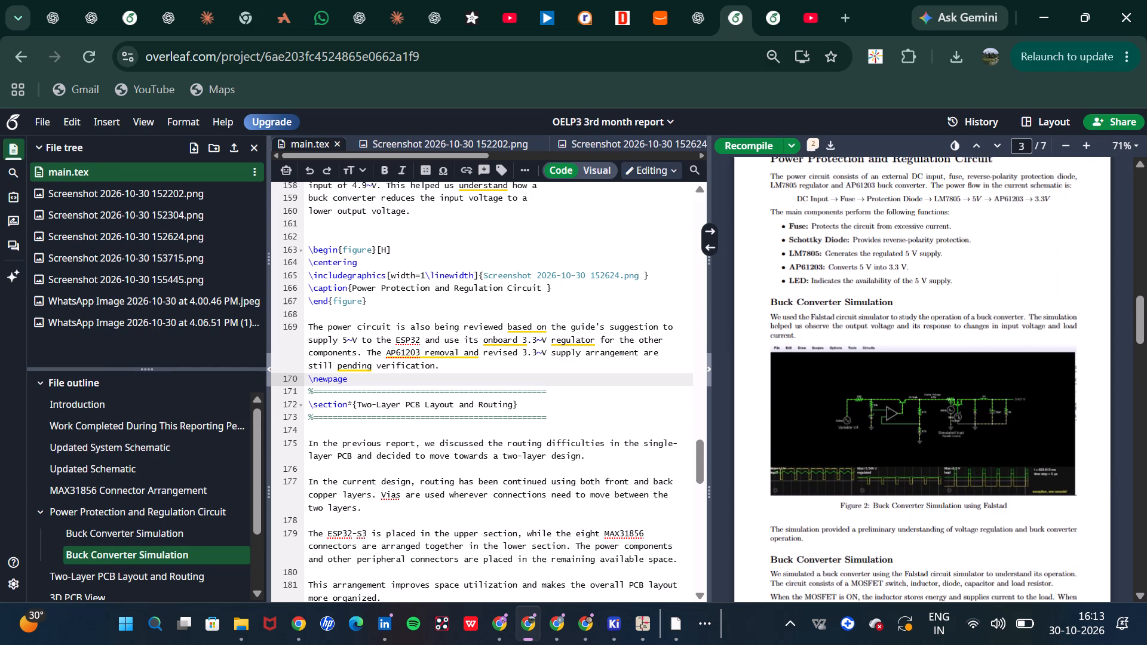
{"action": "scroll", "coordinate": [884, 441], "scroll_direction": "up", "scroll_amount": 1}
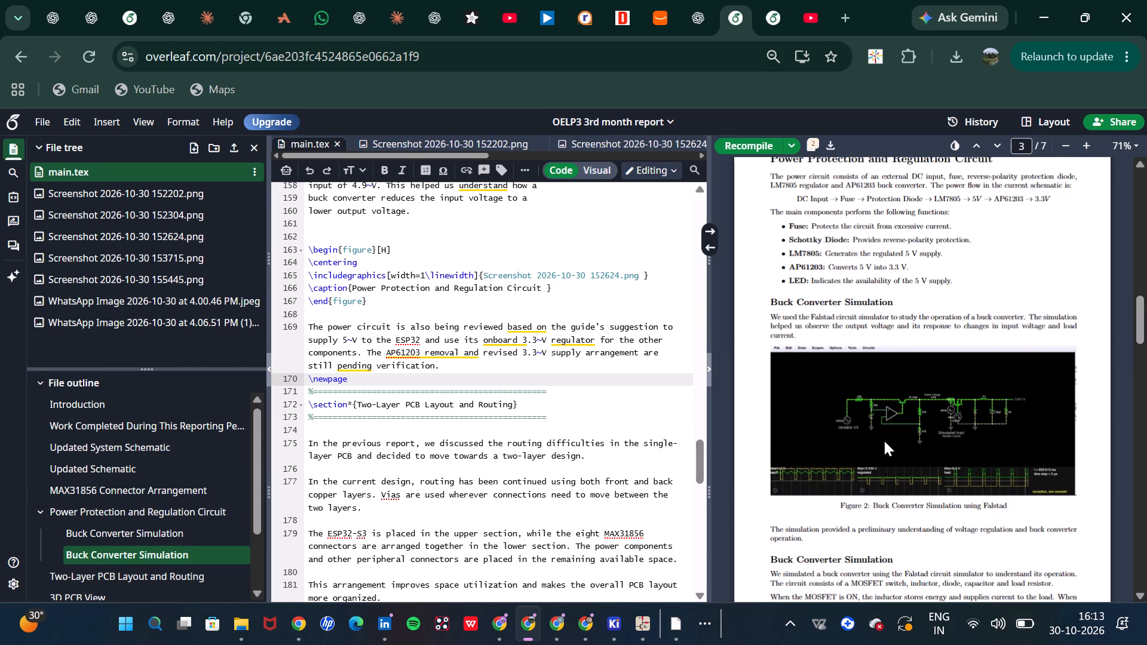
{"action": "scroll", "coordinate": [984, 413], "scroll_direction": "down", "scroll_amount": 2}
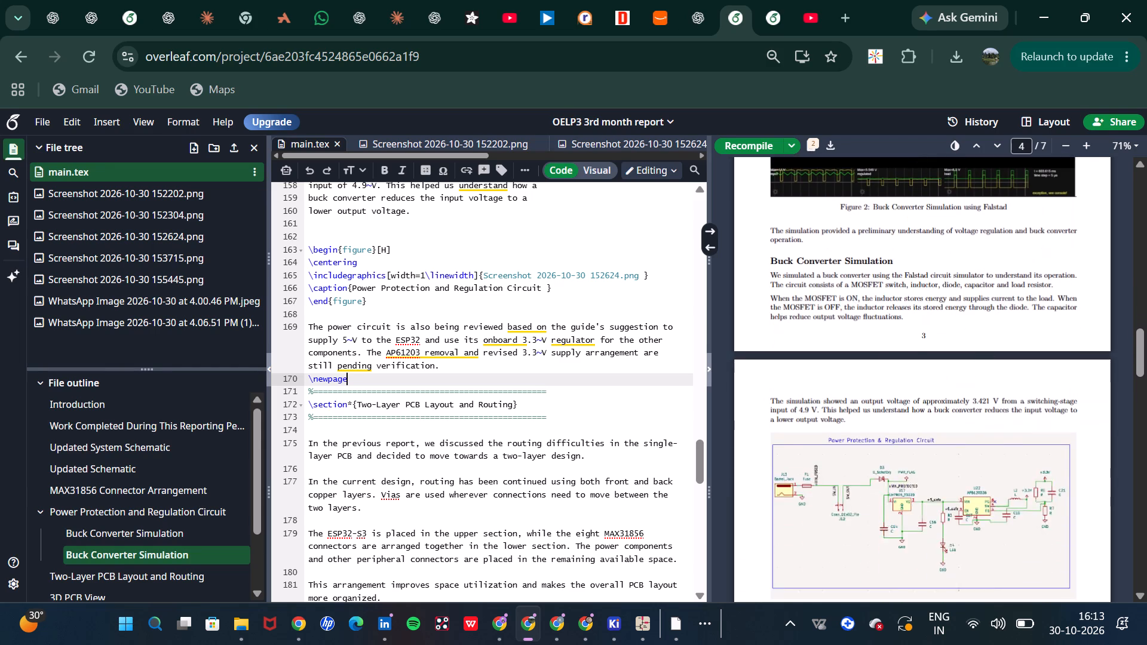
{"action": "scroll", "coordinate": [982, 414], "scroll_direction": "down", "scroll_amount": 1}
{"action": "scroll", "coordinate": [982, 414], "scroll_direction": "up", "scroll_amount": 4}
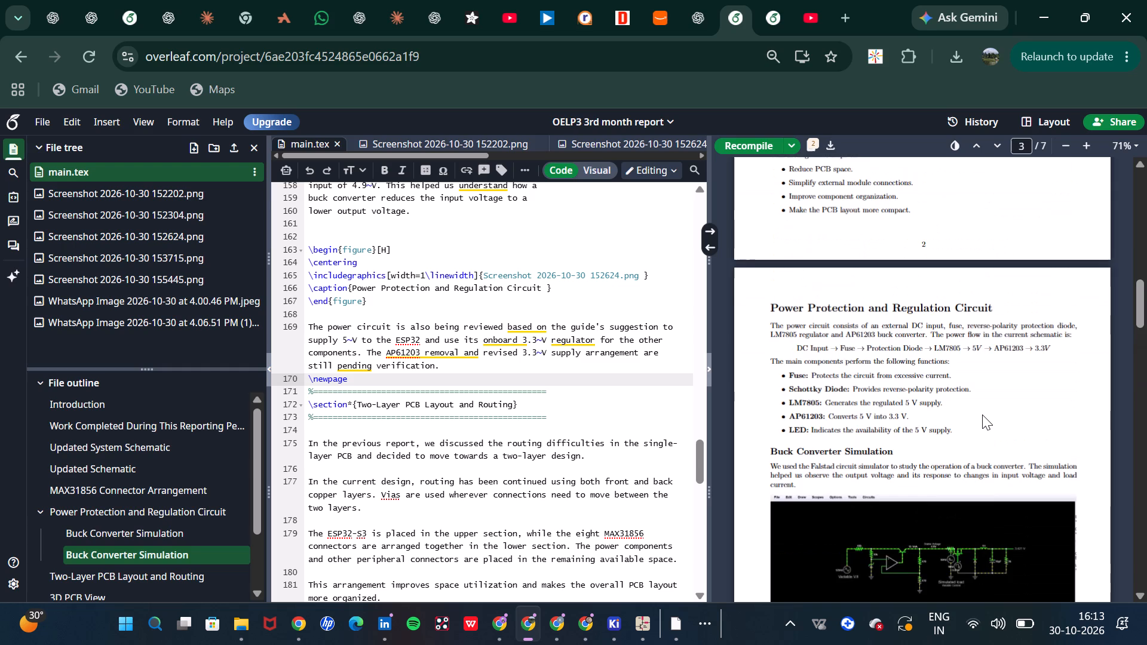
{"action": "scroll", "coordinate": [982, 414], "scroll_direction": "up", "scroll_amount": 3}
{"action": "scroll", "coordinate": [982, 414], "scroll_direction": "down", "scroll_amount": 7}
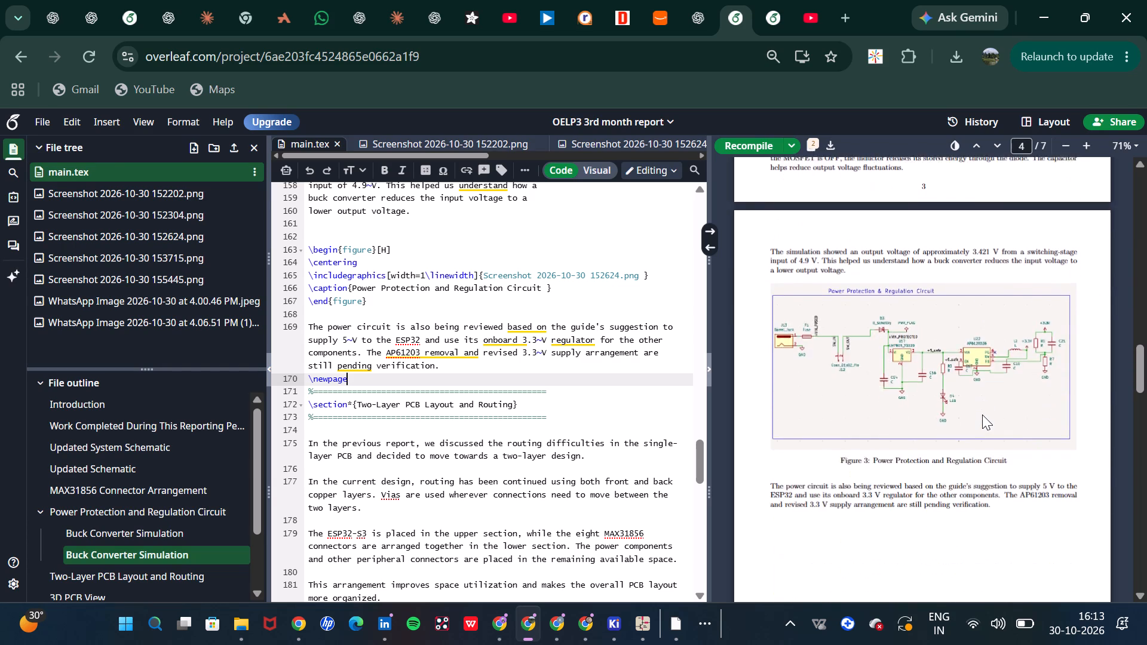
{"action": "scroll", "coordinate": [982, 414], "scroll_direction": "up", "scroll_amount": 7}
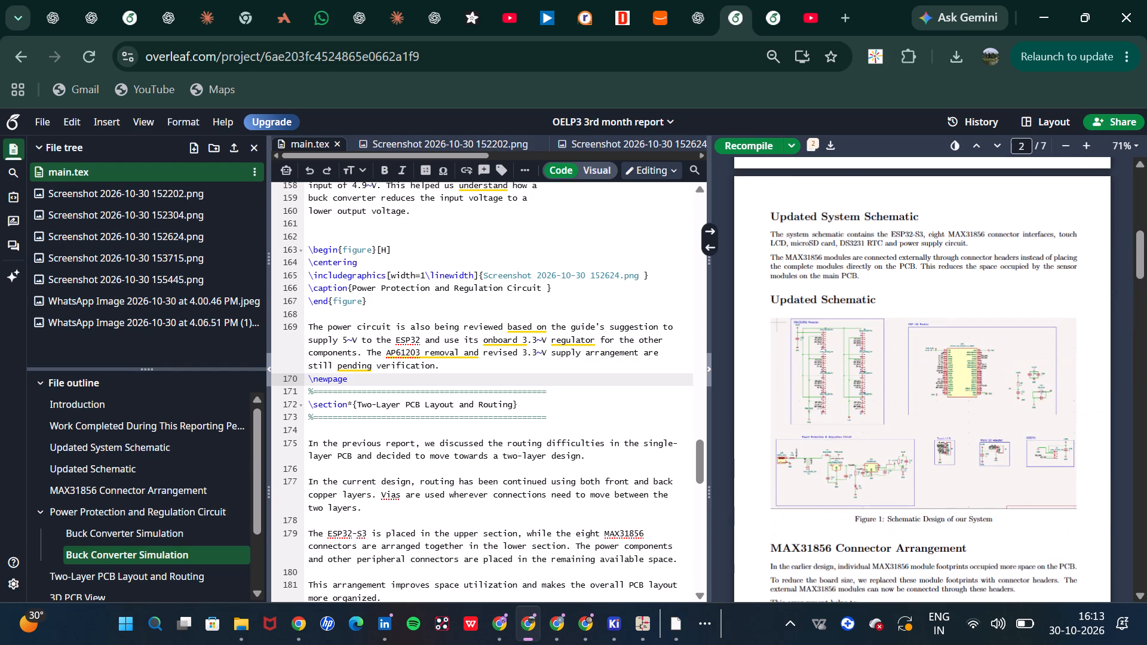
{"action": "scroll", "coordinate": [982, 414], "scroll_direction": "down", "scroll_amount": 3}
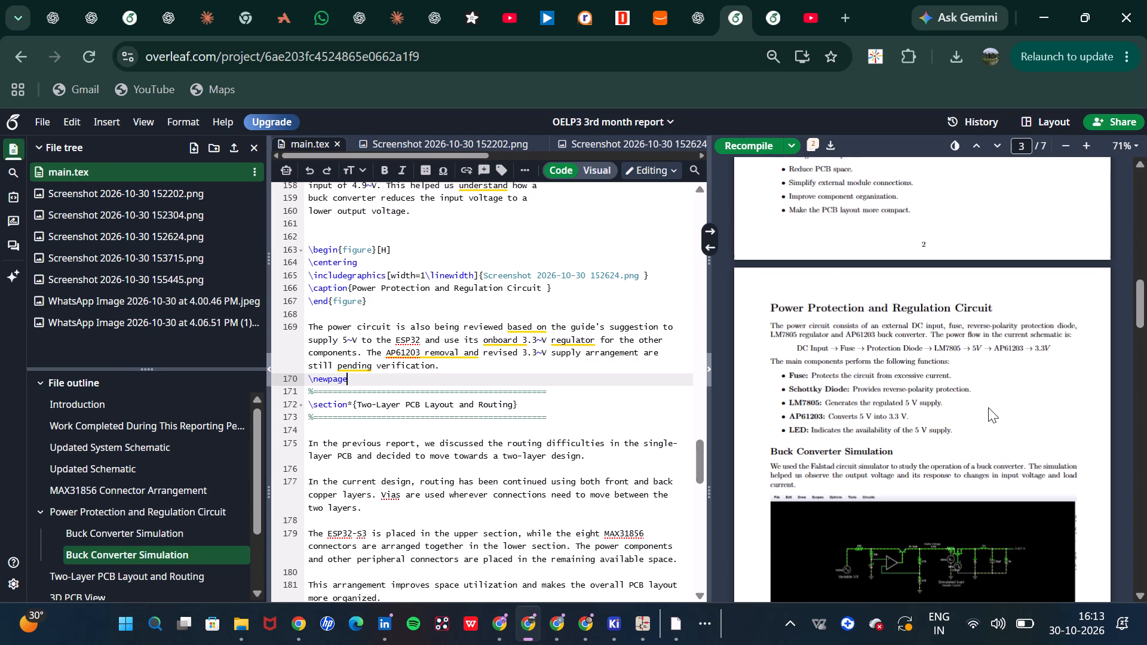
{"action": "scroll", "coordinate": [988, 407], "scroll_direction": "down", "scroll_amount": 4}
{"action": "scroll", "coordinate": [988, 407], "scroll_direction": "up", "scroll_amount": 5}
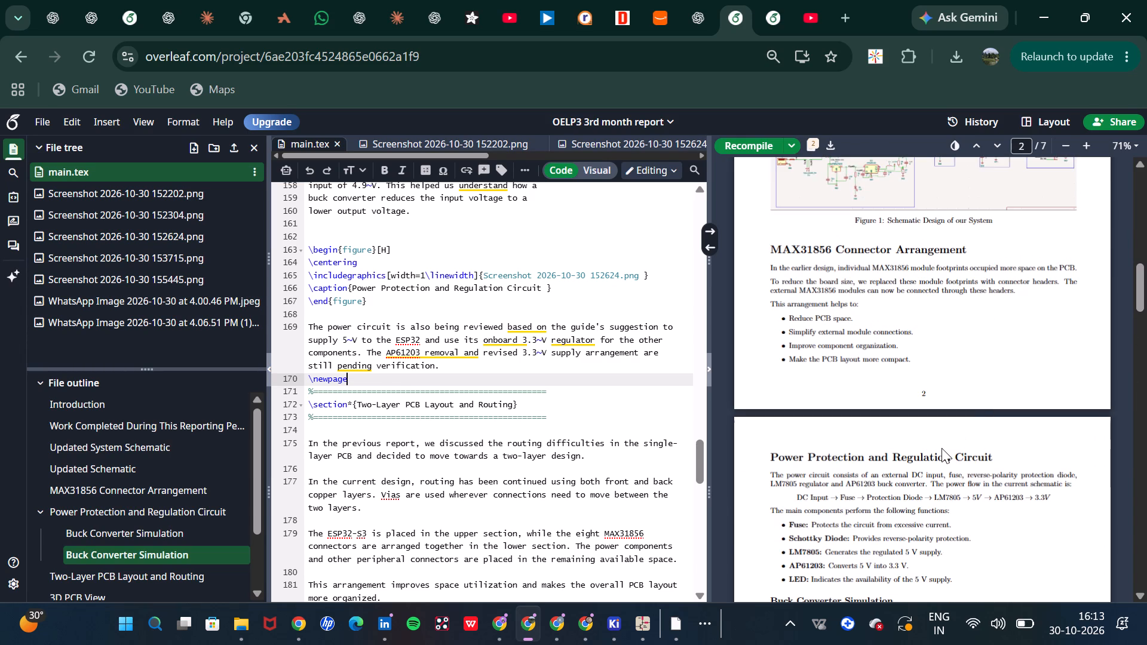
{"action": "triple_click", "coordinate": [912, 579]}
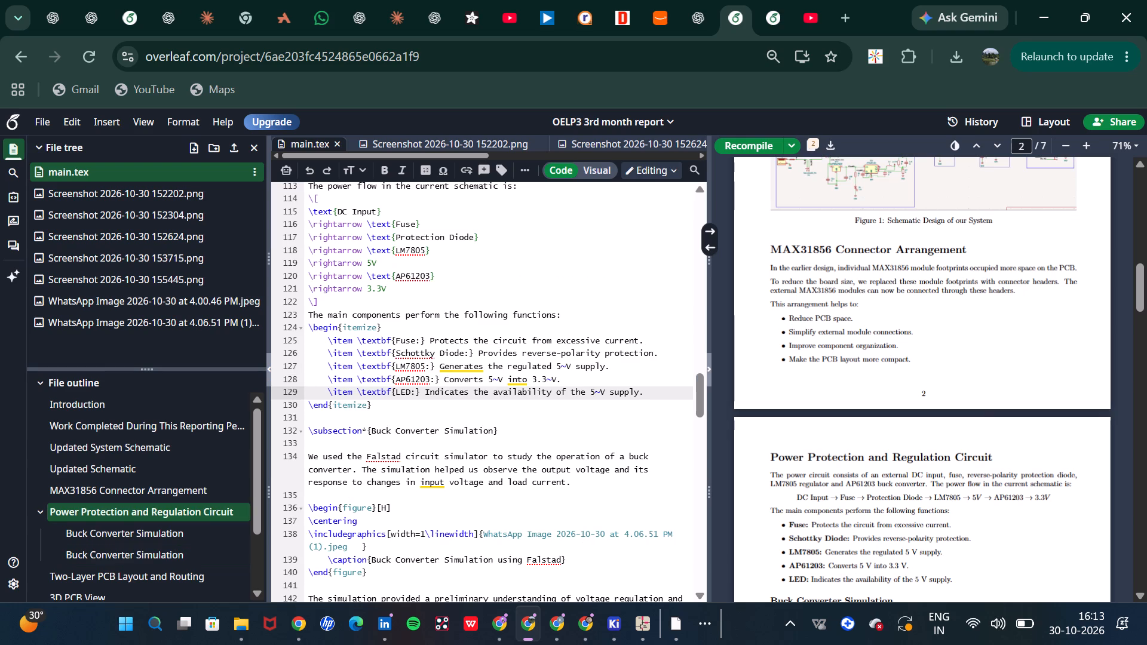
{"action": "left_click_drag", "start_coordinate": [390, 408], "coordinate": [331, 223]}
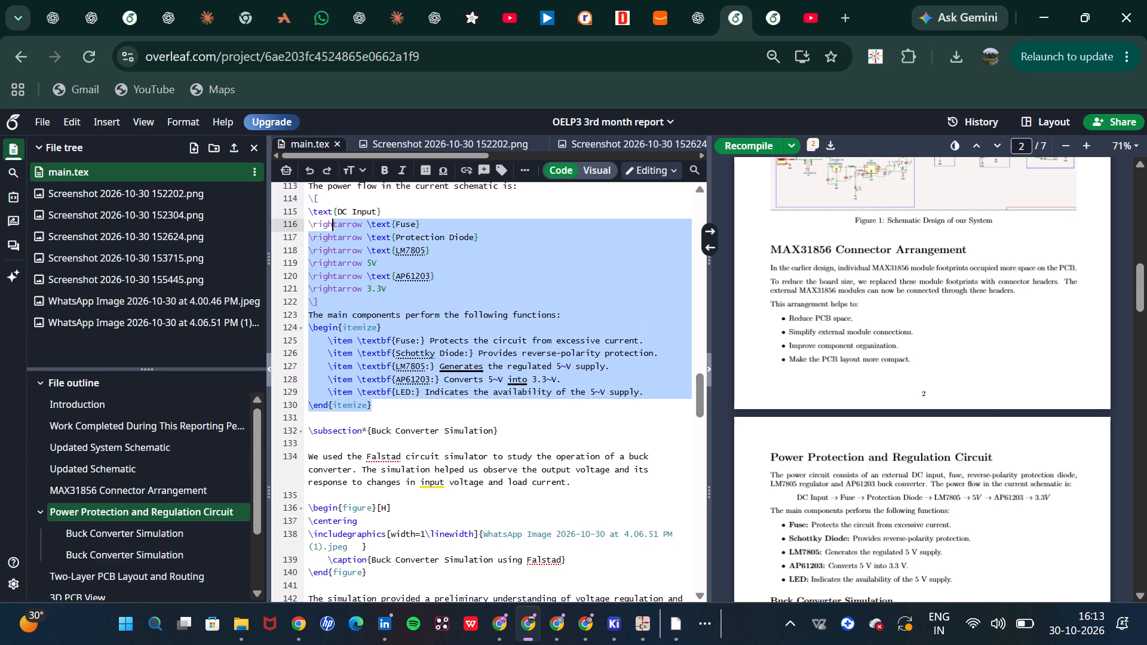
{"action": "left_click_drag", "start_coordinate": [331, 223], "coordinate": [309, 281]}
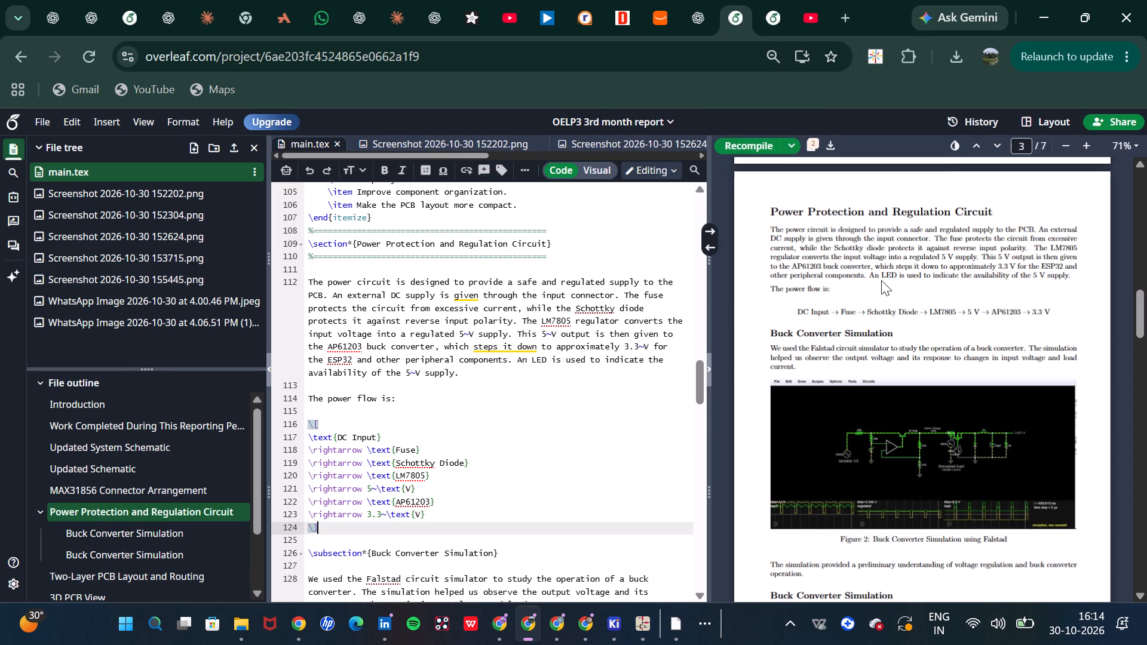
{"action": "key", "text": "ctrl+z"}
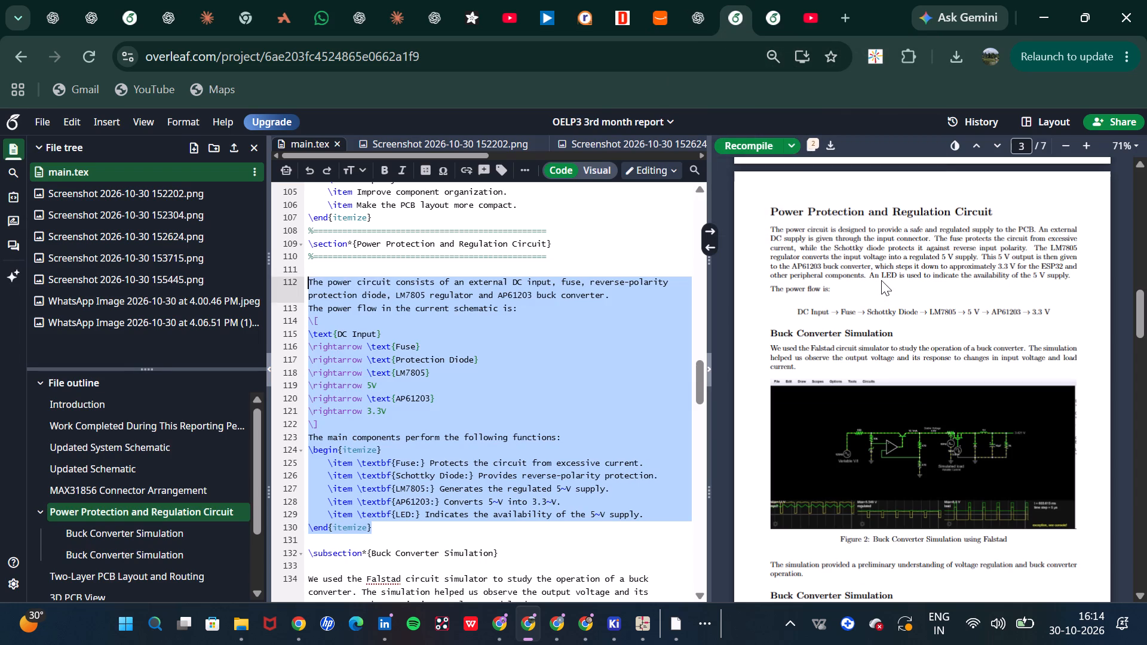
{"action": "key", "text": "ctrl+s"}
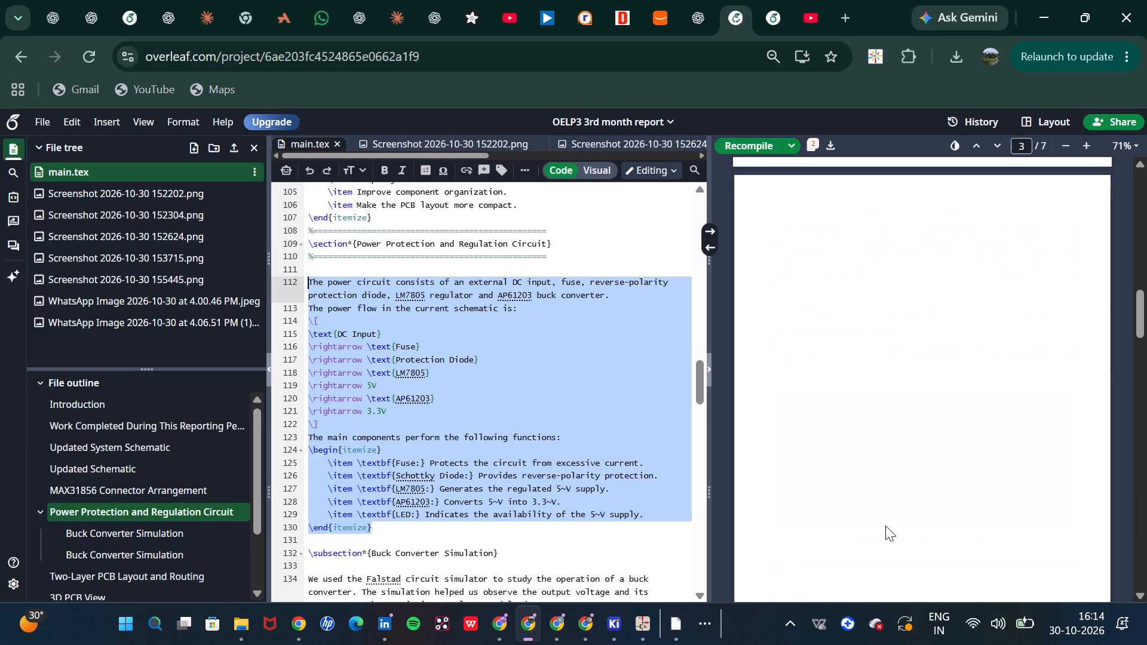
{"action": "left_click", "coordinate": [910, 351]}
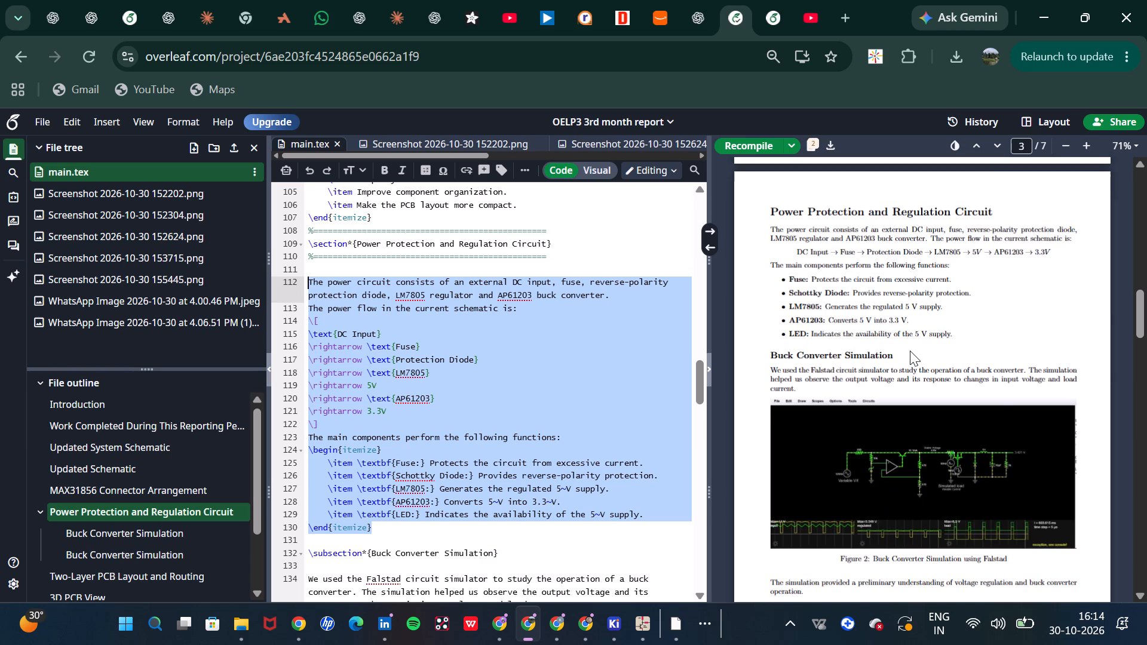
Review the recompiled report pages for layout and content, from the MAX31856 Connector Arrangement section to the mentor feedback page.
{"action": "scroll", "coordinate": [910, 351], "scroll_direction": "down", "scroll_amount": 5}
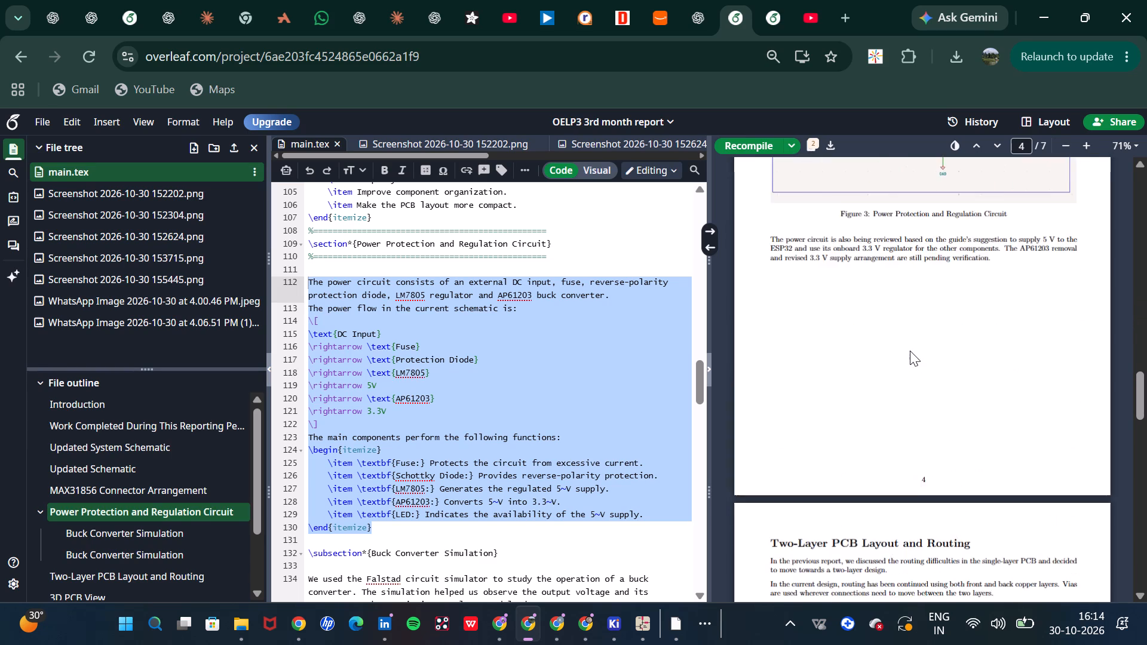
{"action": "scroll", "coordinate": [910, 351], "scroll_direction": "down", "scroll_amount": 5}
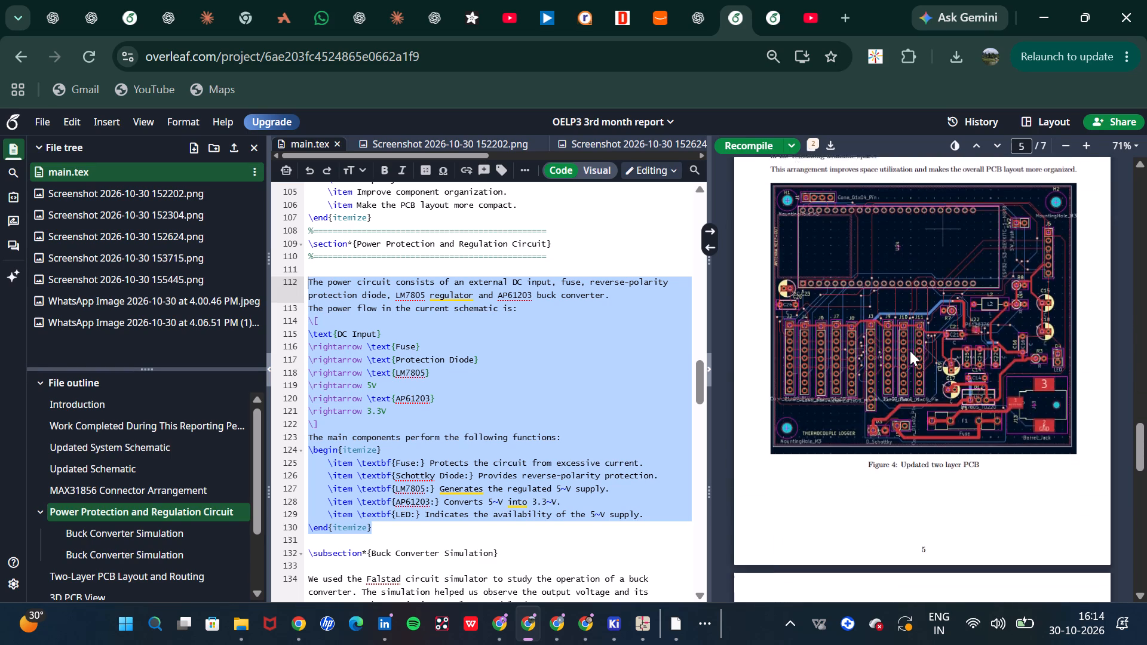
{"action": "scroll", "coordinate": [910, 351], "scroll_direction": "down", "scroll_amount": 5}
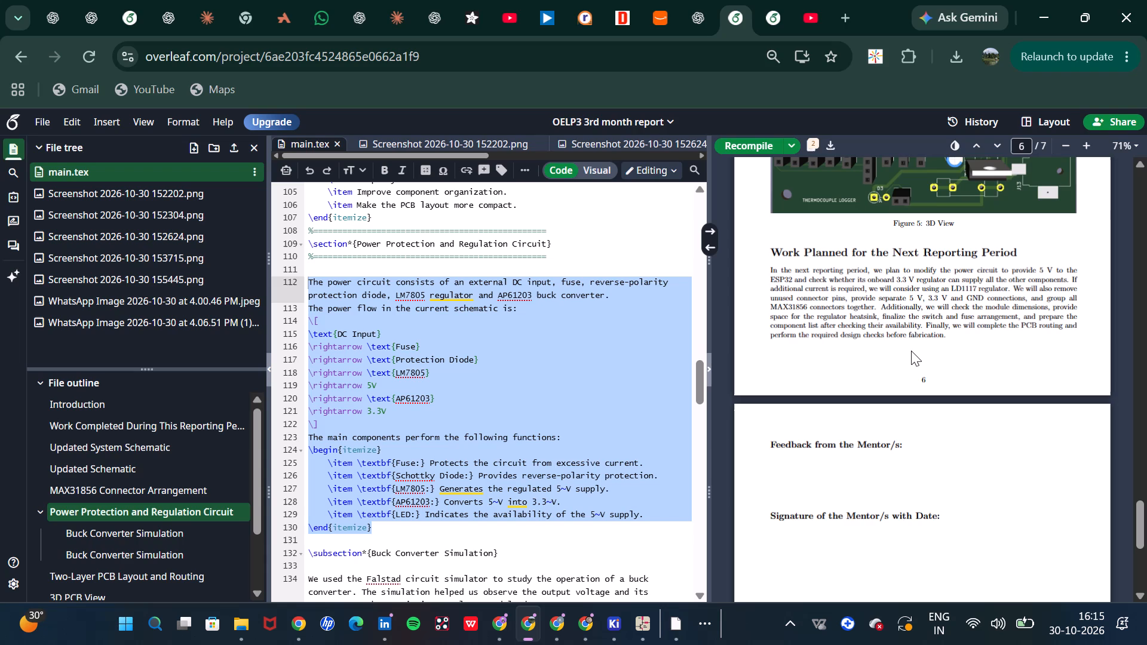
{"action": "scroll", "coordinate": [911, 351], "scroll_direction": "up", "scroll_amount": 7}
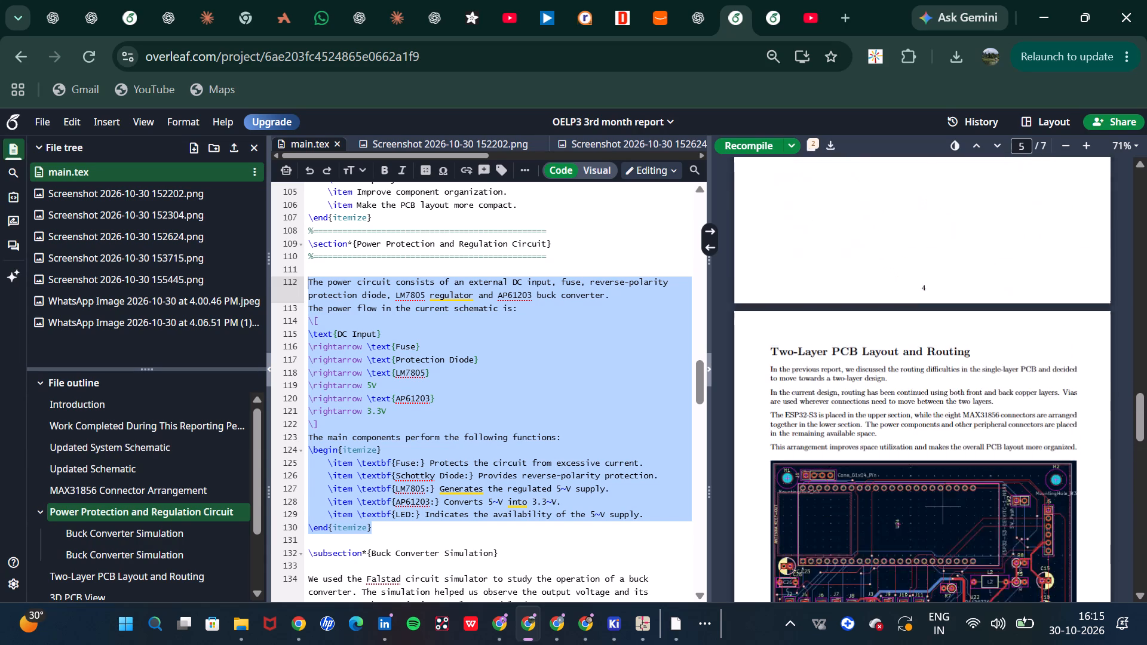
{"action": "scroll", "coordinate": [911, 351], "scroll_direction": "up", "scroll_amount": 8}
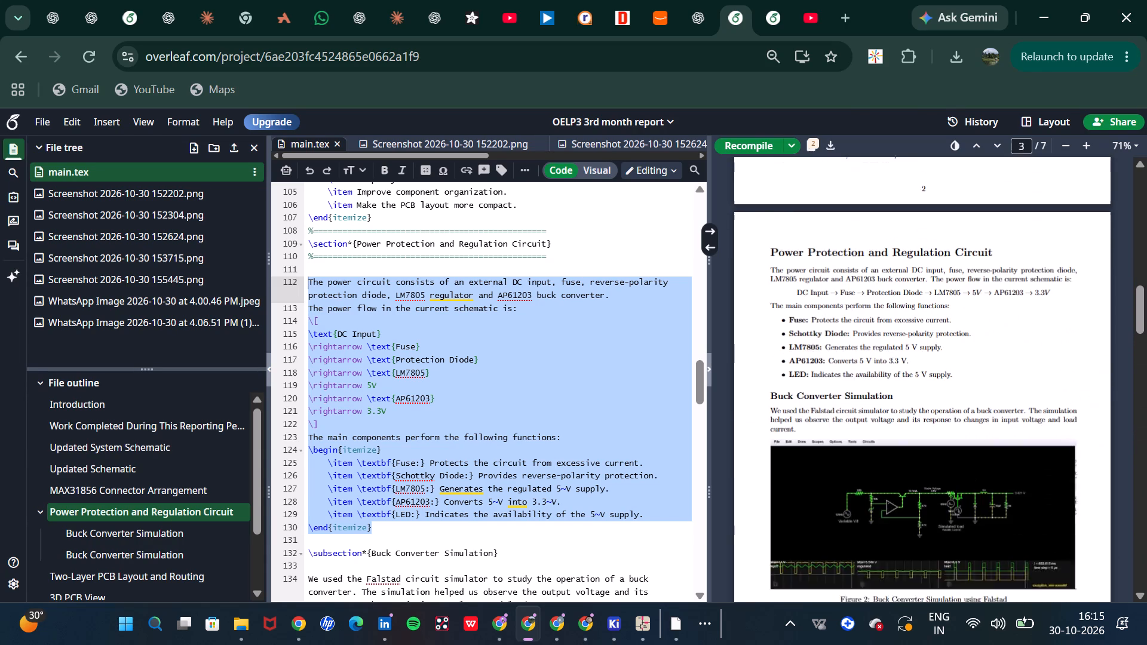
{"action": "scroll", "coordinate": [911, 351], "scroll_direction": "up", "scroll_amount": 2}
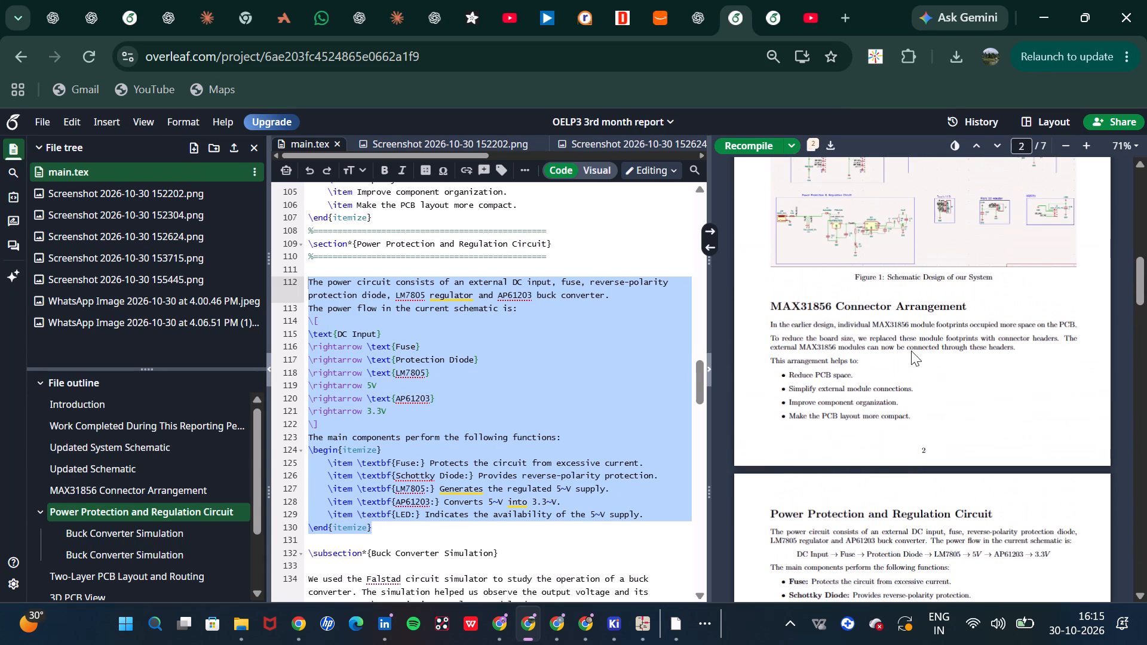
{"action": "scroll", "coordinate": [912, 351], "scroll_direction": "down", "scroll_amount": 7}
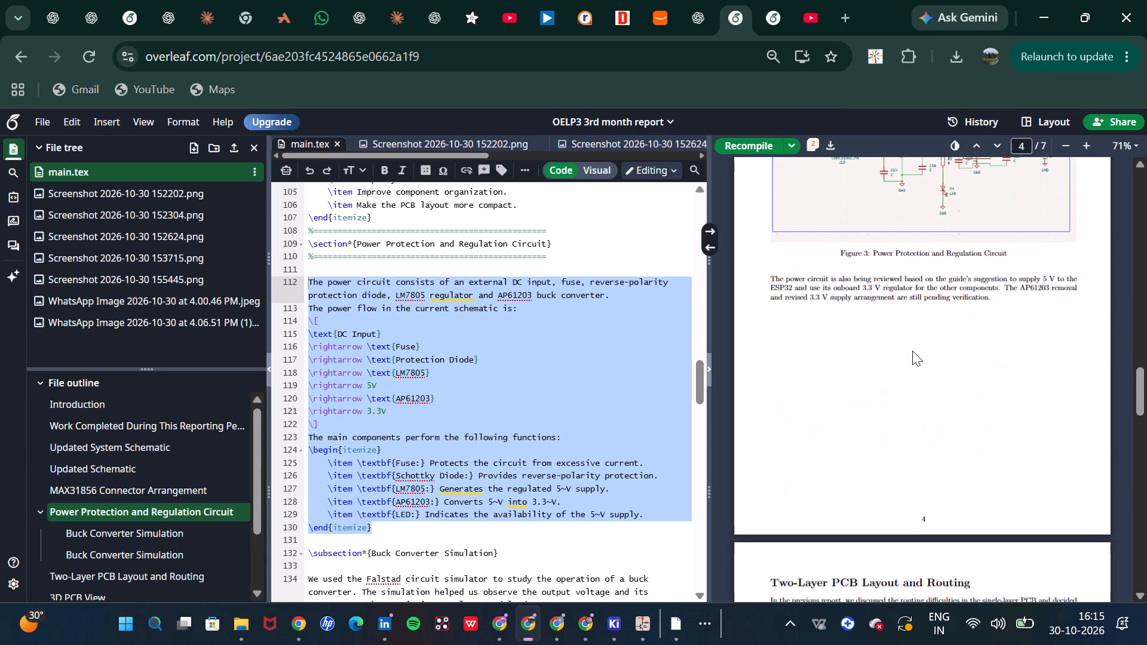
{"action": "scroll", "coordinate": [912, 351], "scroll_direction": "down", "scroll_amount": 1}
{"action": "scroll", "coordinate": [912, 351], "scroll_direction": "up", "scroll_amount": 5}
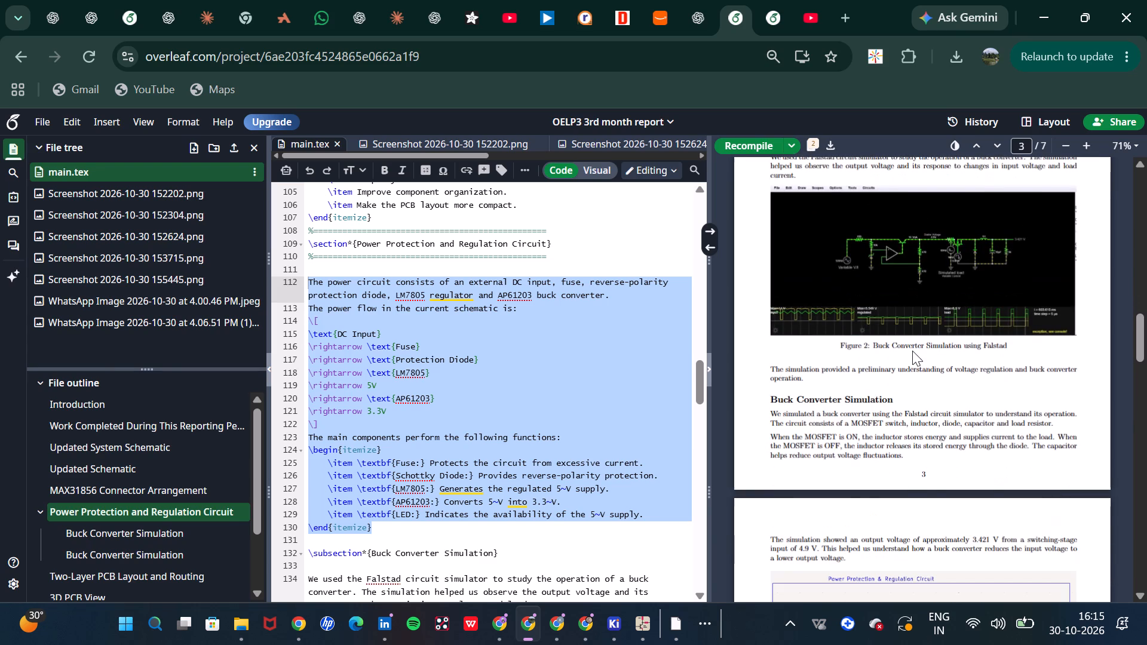
Delete the second, duplicate Buck Converter Simulation subsection heading below the Falstad simulation figure and recompile.
{"action": "triple_click", "coordinate": [864, 406]}
{"action": "left_click", "coordinate": [864, 406]}
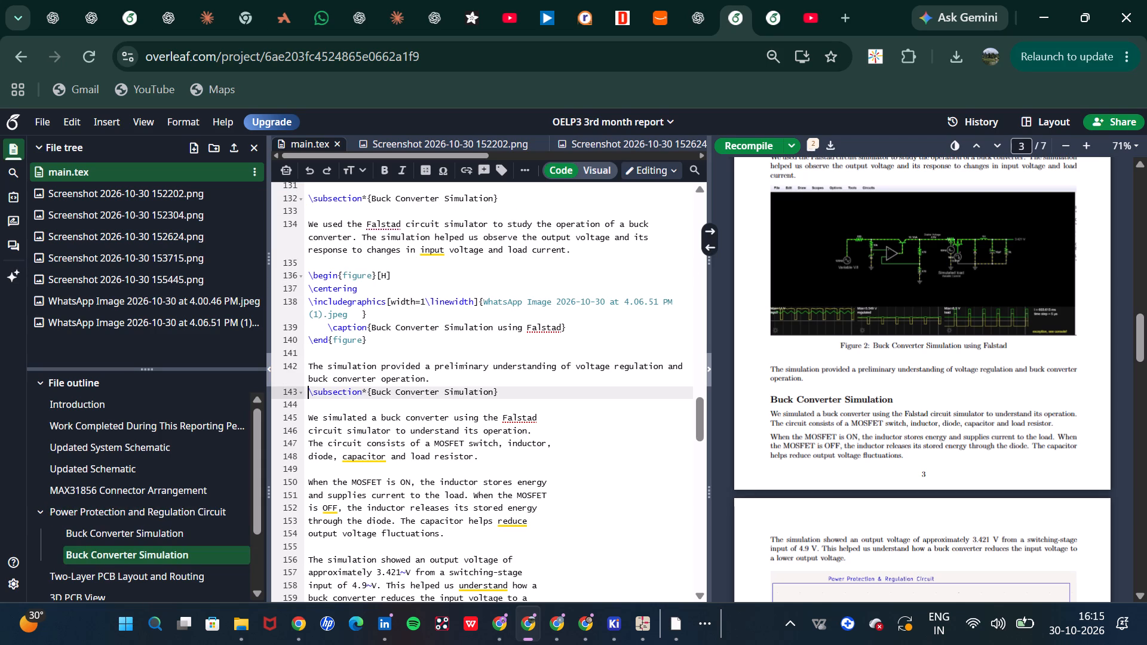
{"action": "left_click_drag", "start_coordinate": [502, 394], "coordinate": [293, 389]}
{"action": "key", "text": "BackSpace"}
{"action": "key", "text": "BackSpace"}
{"action": "key", "text": "ctrl+s"}
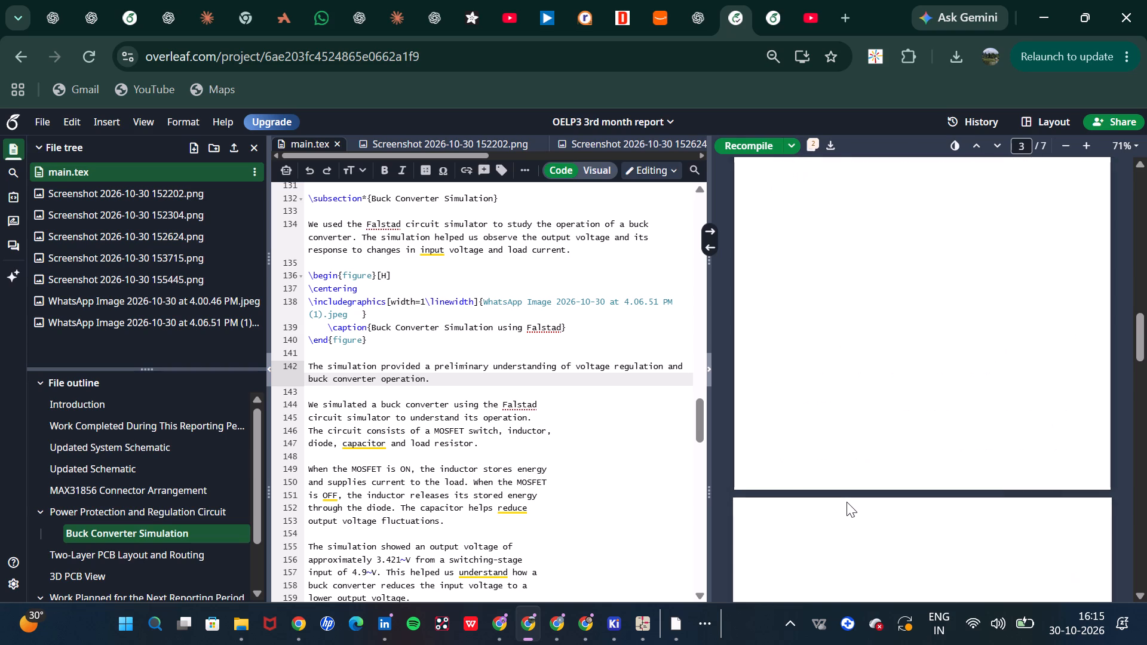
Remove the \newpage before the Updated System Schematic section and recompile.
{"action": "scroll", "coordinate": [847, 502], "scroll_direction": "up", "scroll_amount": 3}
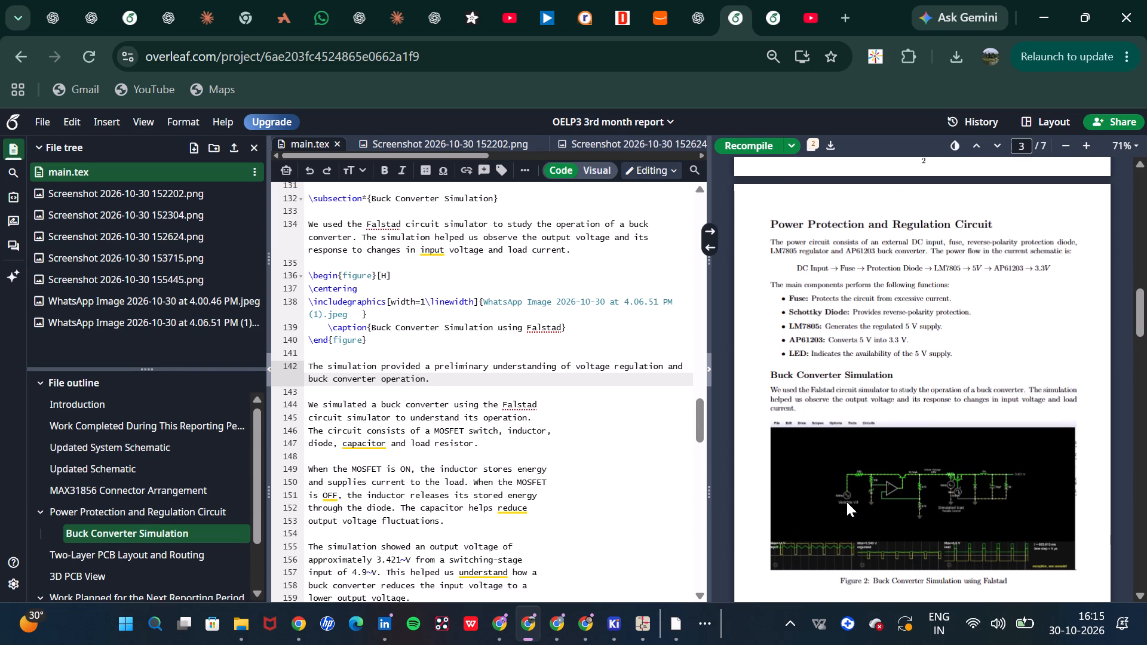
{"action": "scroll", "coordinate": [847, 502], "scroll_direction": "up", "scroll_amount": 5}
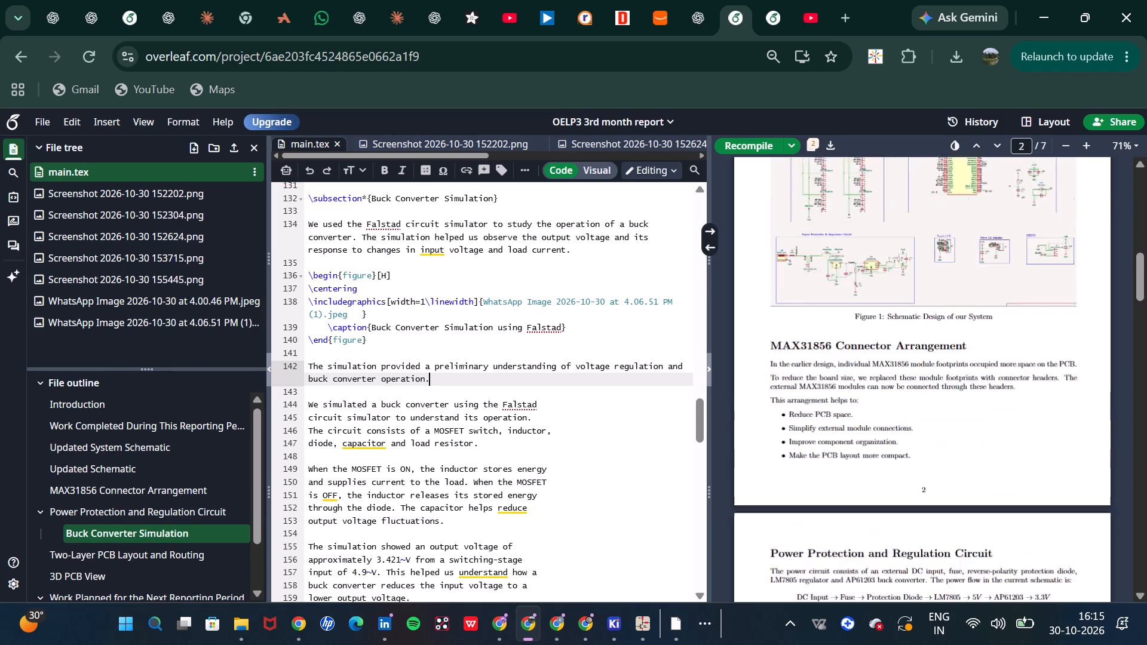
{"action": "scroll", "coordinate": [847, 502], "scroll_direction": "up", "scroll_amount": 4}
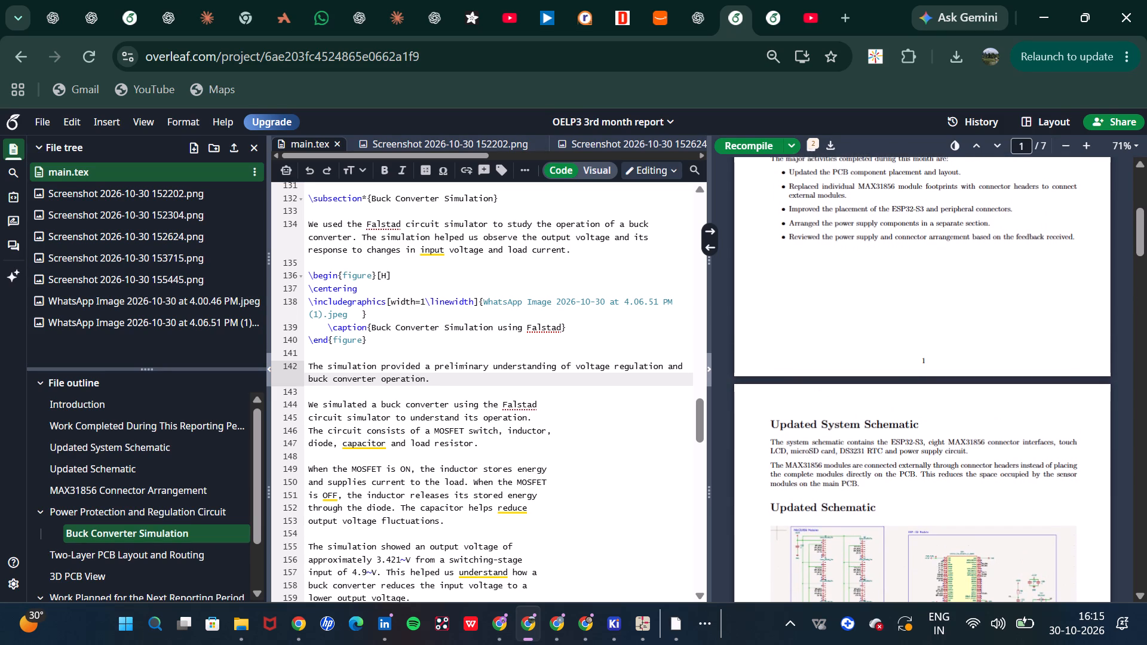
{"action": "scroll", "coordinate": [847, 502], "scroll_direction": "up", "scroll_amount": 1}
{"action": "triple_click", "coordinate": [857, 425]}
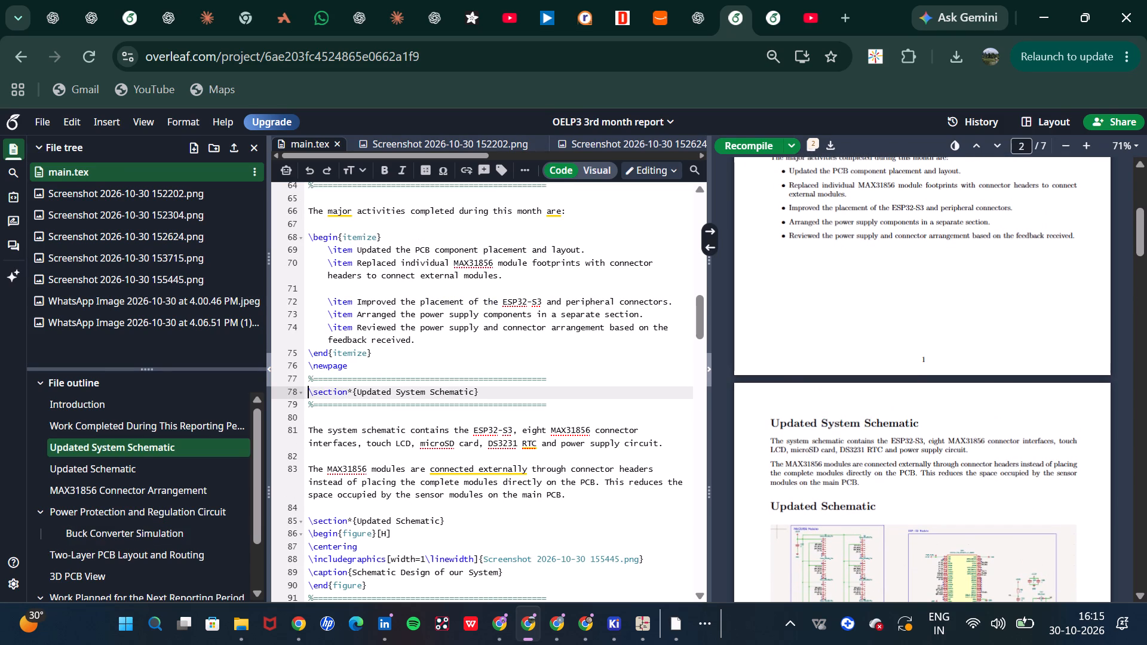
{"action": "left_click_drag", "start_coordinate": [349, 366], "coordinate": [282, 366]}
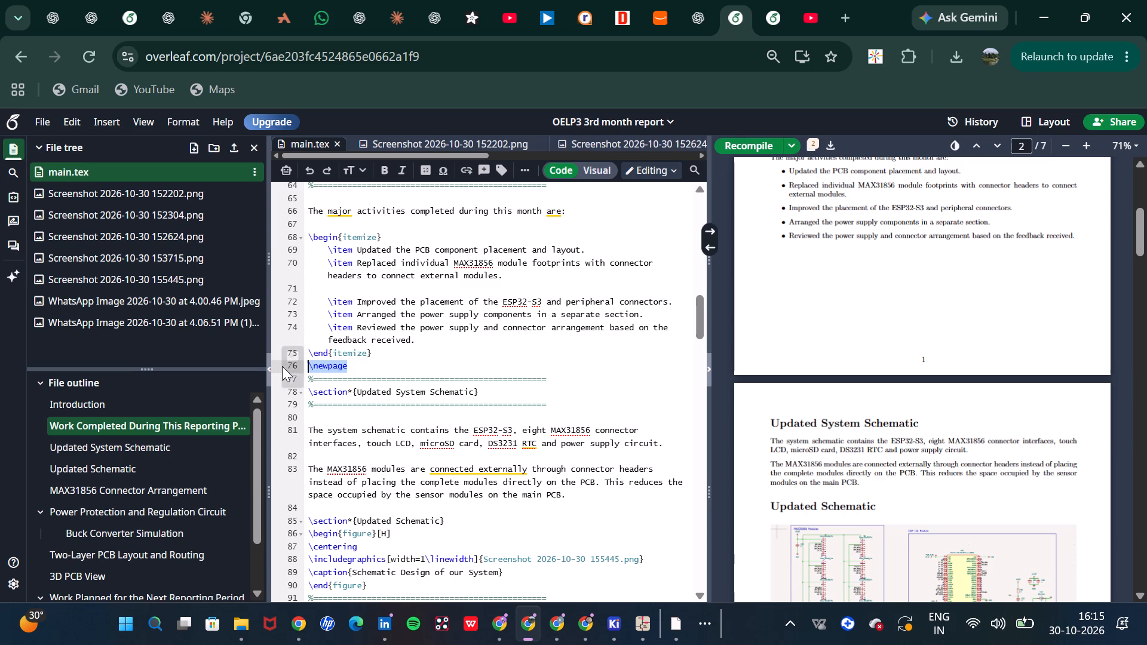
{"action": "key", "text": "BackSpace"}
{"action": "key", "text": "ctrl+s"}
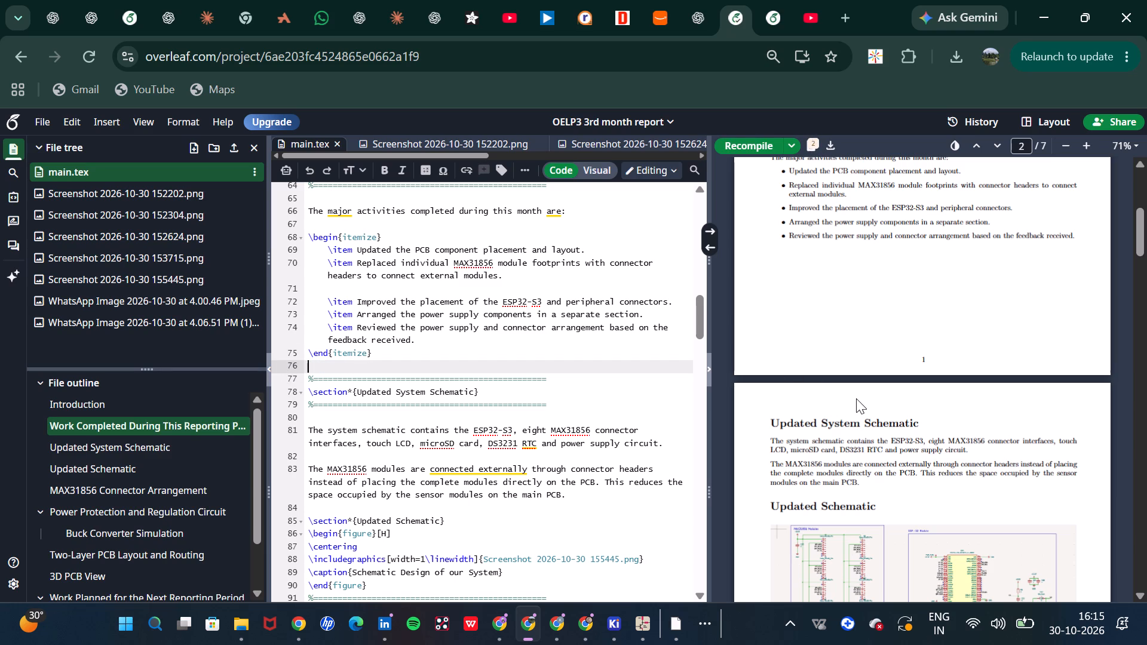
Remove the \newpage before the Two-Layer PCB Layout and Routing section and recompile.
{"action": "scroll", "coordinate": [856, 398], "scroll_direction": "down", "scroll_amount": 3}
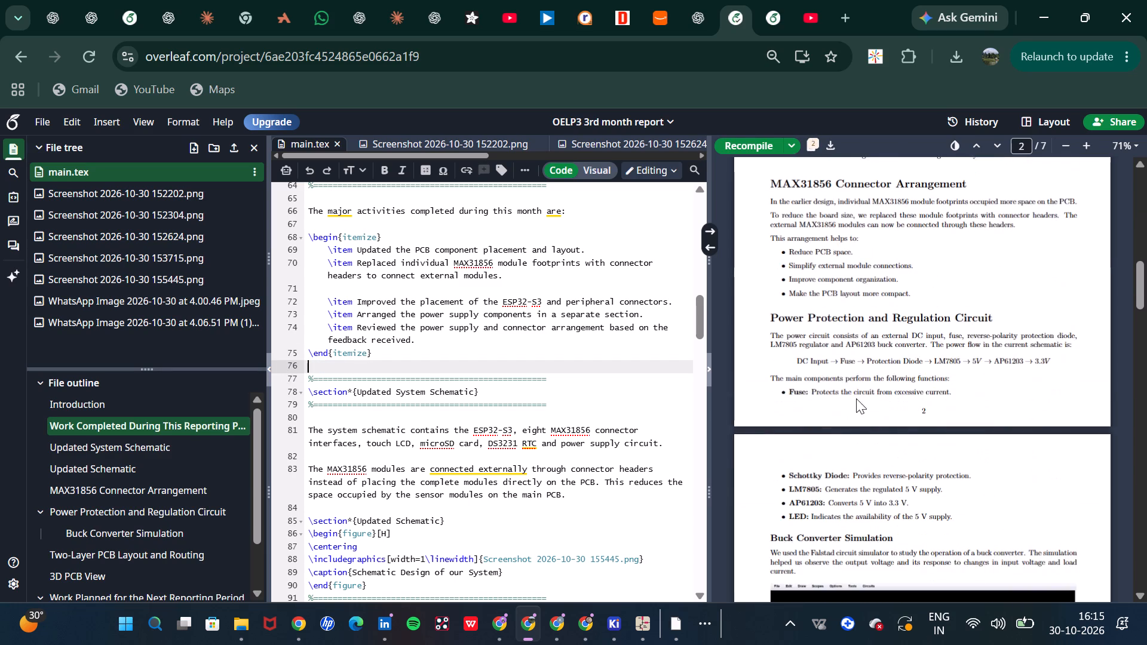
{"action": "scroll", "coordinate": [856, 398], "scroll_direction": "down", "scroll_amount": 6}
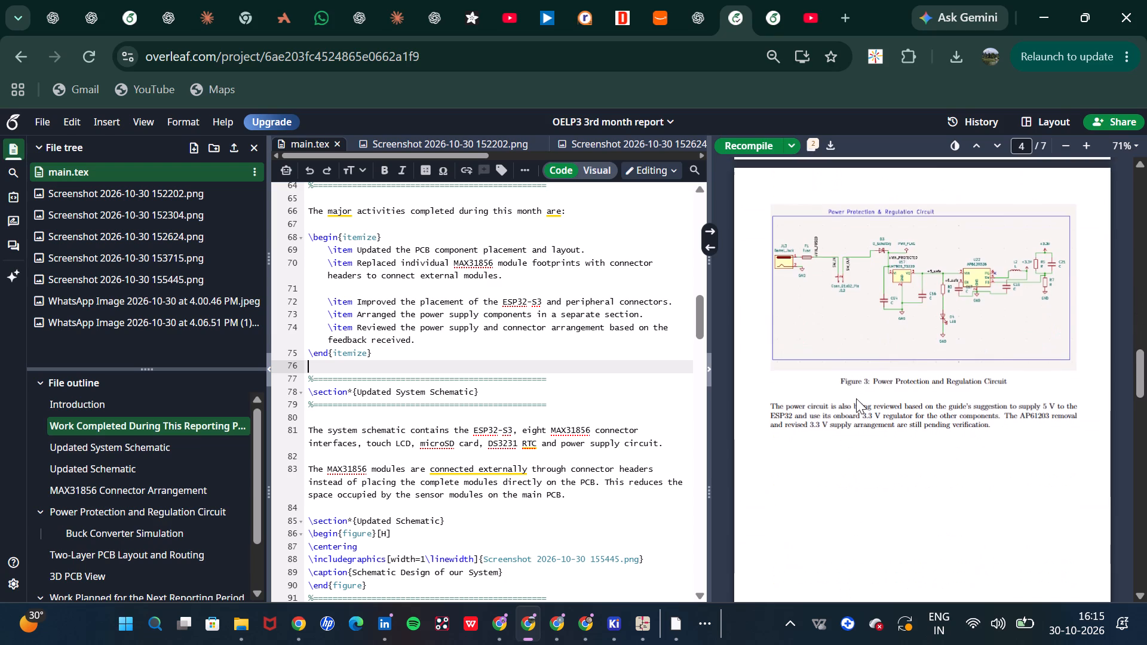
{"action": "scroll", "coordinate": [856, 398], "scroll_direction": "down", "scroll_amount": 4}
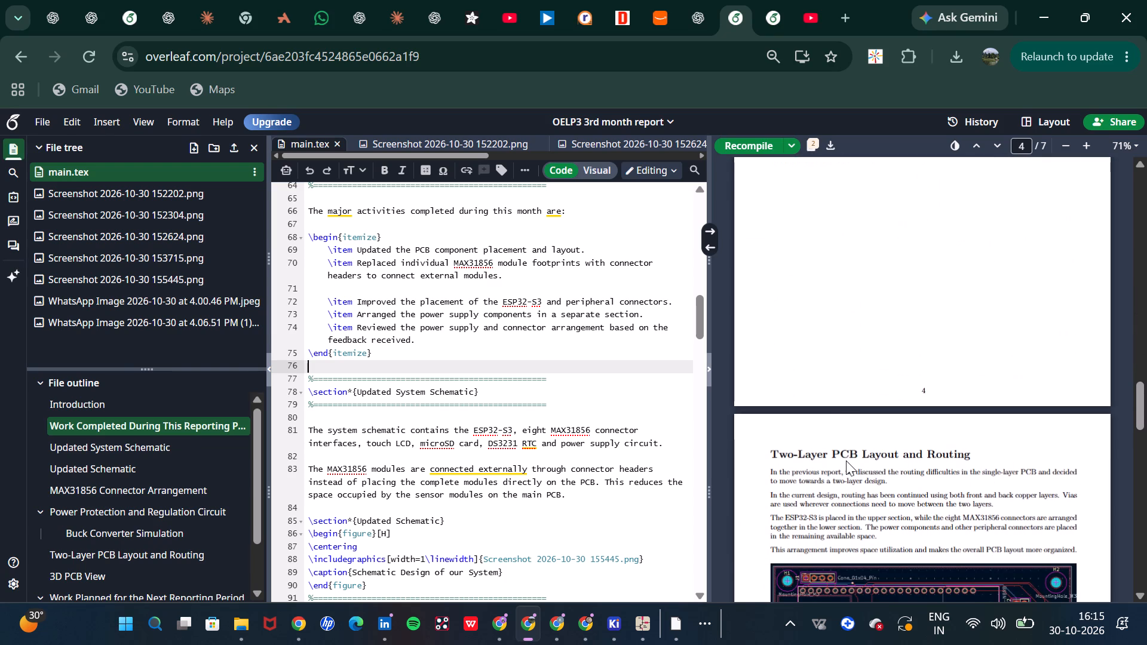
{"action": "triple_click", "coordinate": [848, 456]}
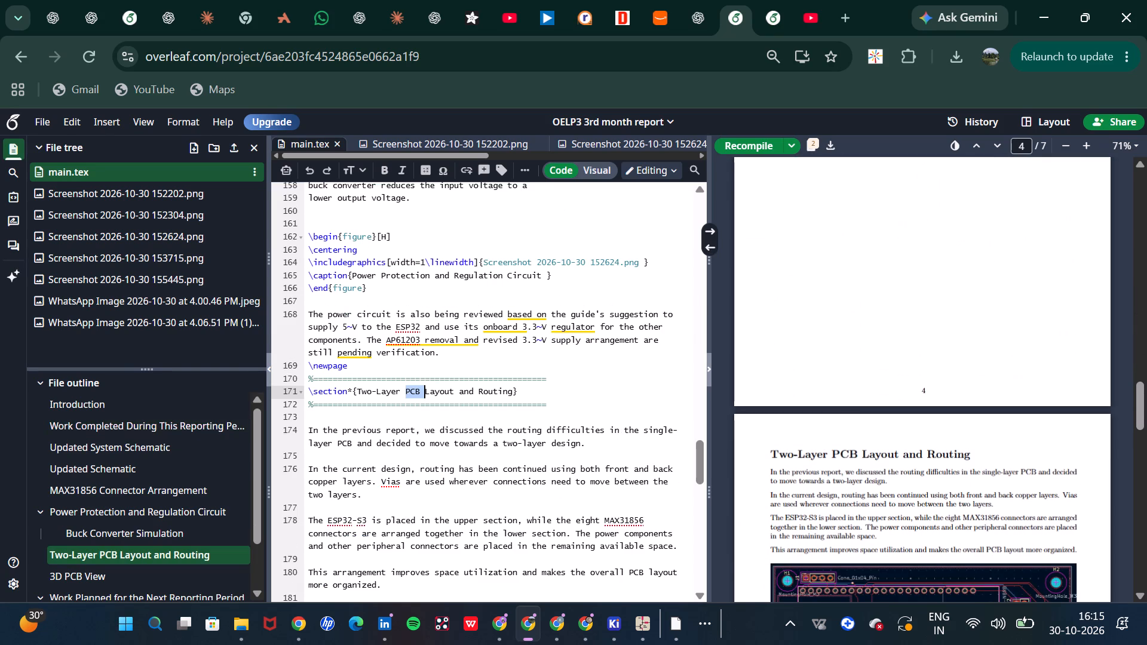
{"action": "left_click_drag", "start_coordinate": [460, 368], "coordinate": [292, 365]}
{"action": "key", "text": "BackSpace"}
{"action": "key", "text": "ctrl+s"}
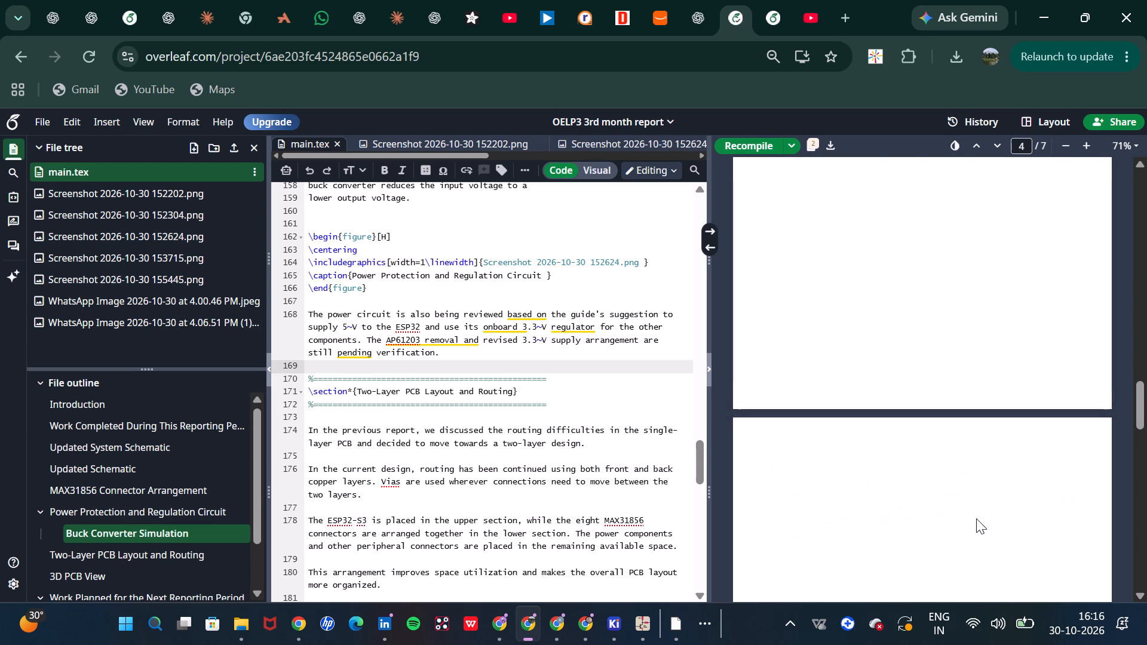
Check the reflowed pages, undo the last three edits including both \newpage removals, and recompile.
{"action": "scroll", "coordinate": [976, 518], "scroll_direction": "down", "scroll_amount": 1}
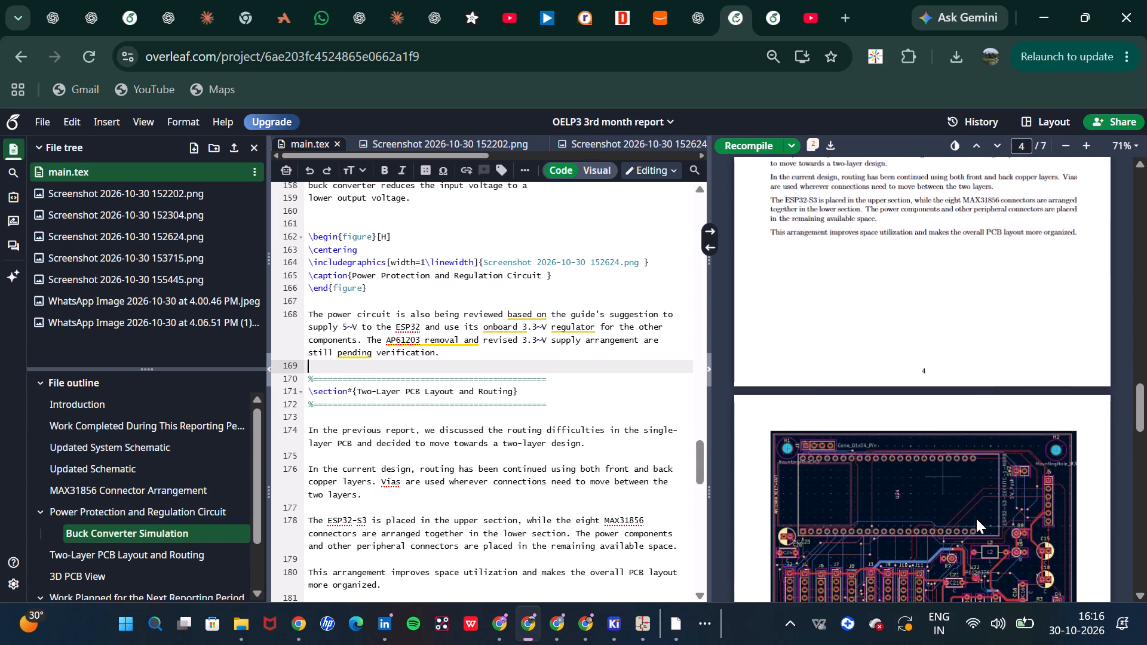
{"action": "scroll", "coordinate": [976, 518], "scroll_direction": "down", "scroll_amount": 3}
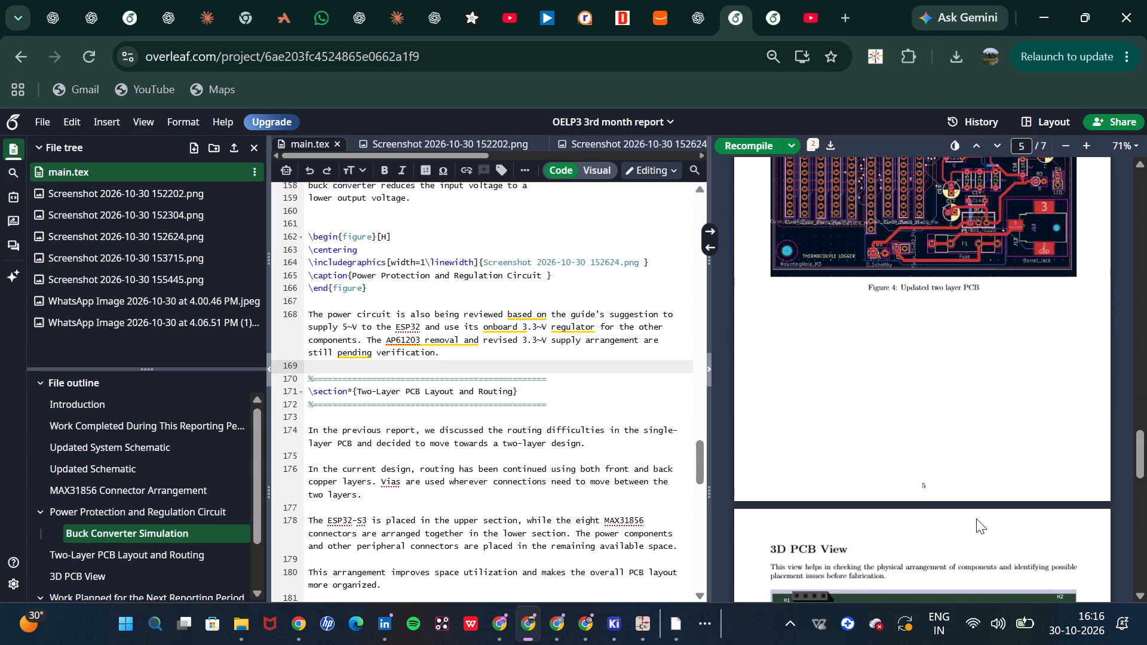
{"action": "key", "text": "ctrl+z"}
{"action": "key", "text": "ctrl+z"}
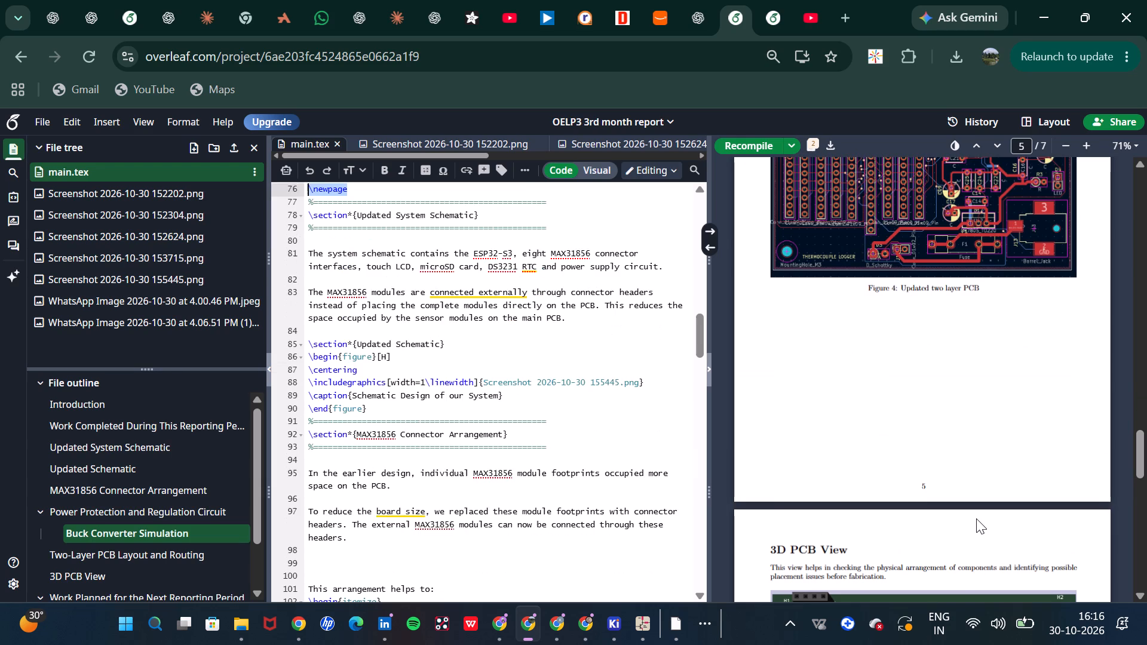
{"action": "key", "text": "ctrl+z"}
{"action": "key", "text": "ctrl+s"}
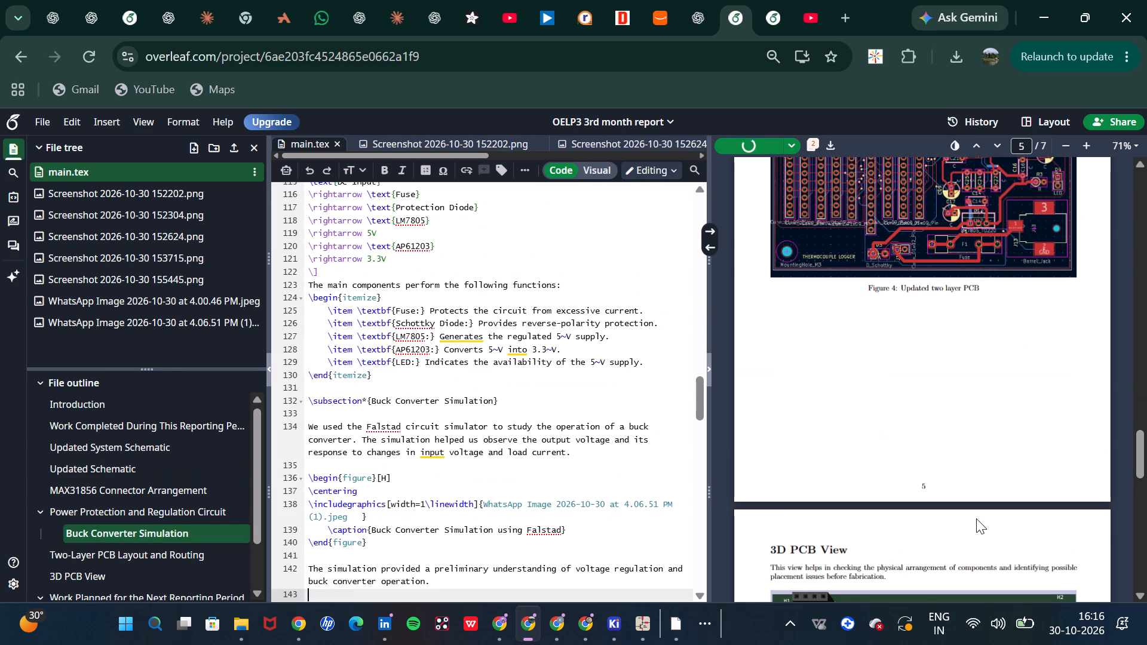
Check the recompiled page layout from the 3D PCB View section back to the MAX31856 Connector Arrangement section.
{"action": "scroll", "coordinate": [602, 454], "scroll_direction": "down", "scroll_amount": 1}
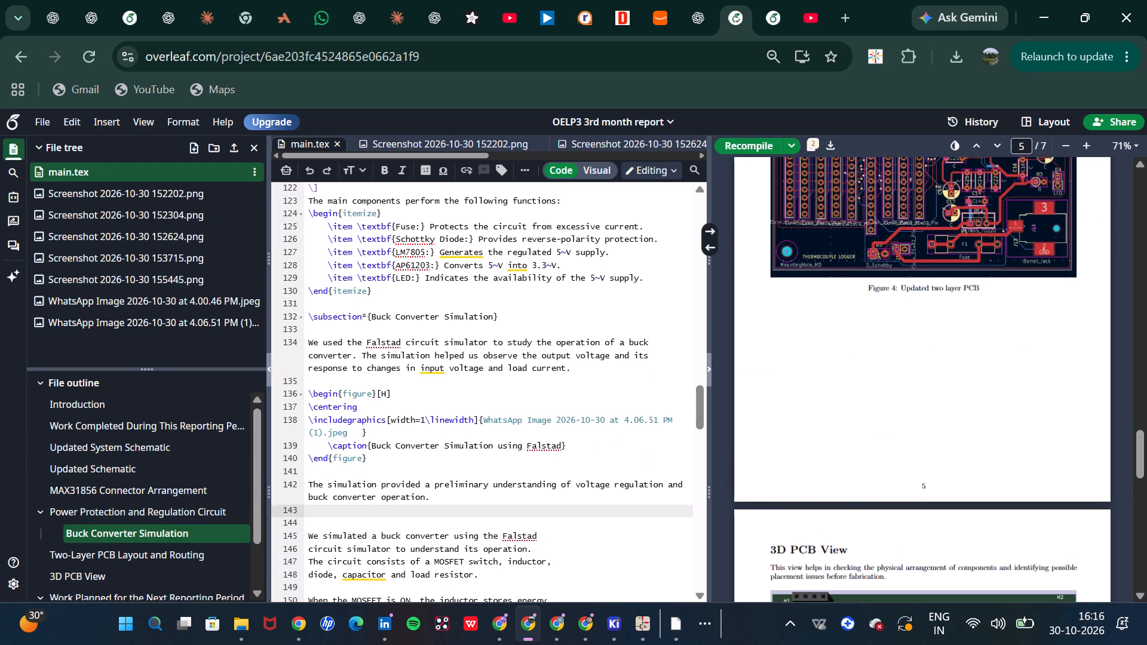
{"action": "scroll", "coordinate": [602, 454], "scroll_direction": "down", "scroll_amount": 1}
{"action": "scroll", "coordinate": [836, 422], "scroll_direction": "up", "scroll_amount": 6}
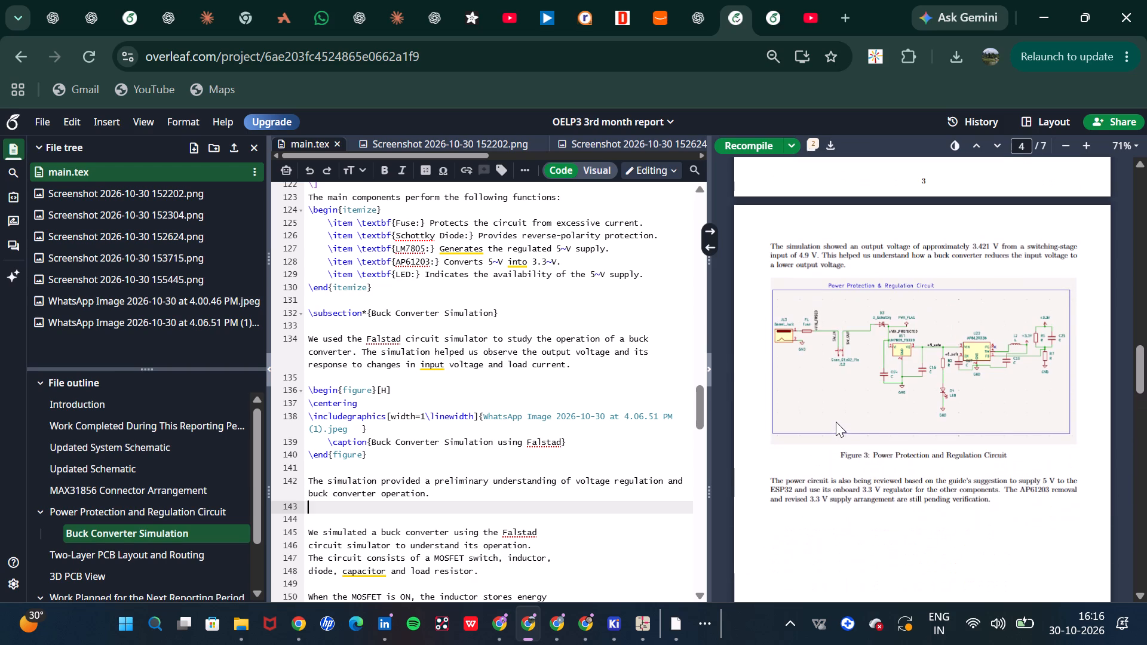
{"action": "scroll", "coordinate": [836, 422], "scroll_direction": "up", "scroll_amount": 1}
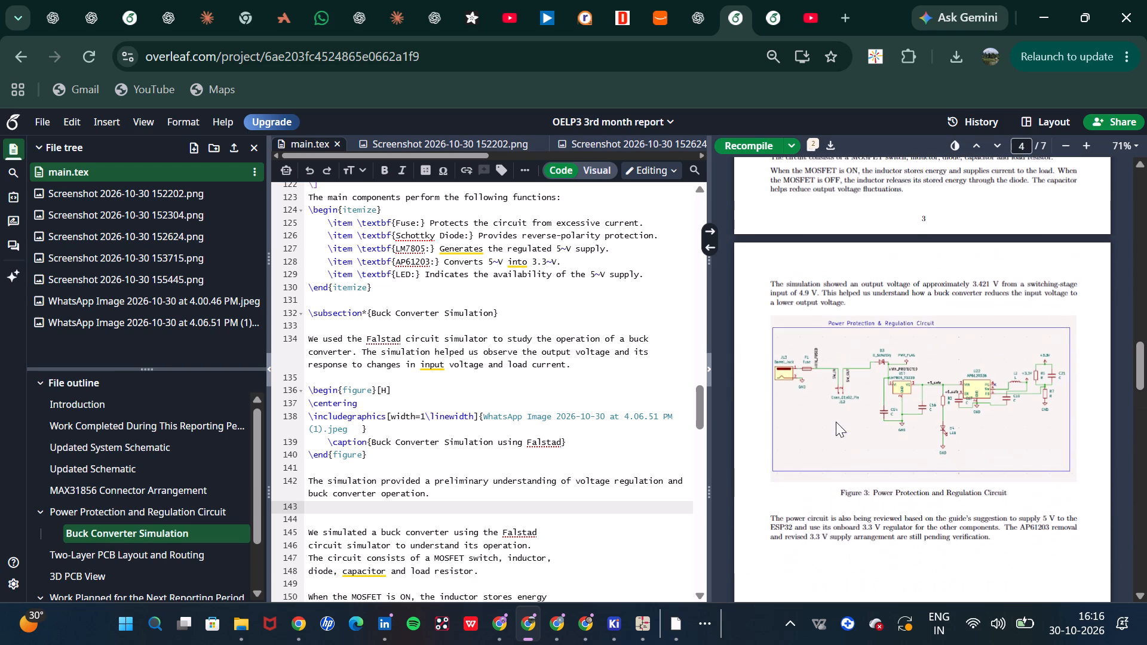
{"action": "scroll", "coordinate": [836, 422], "scroll_direction": "up", "scroll_amount": 2}
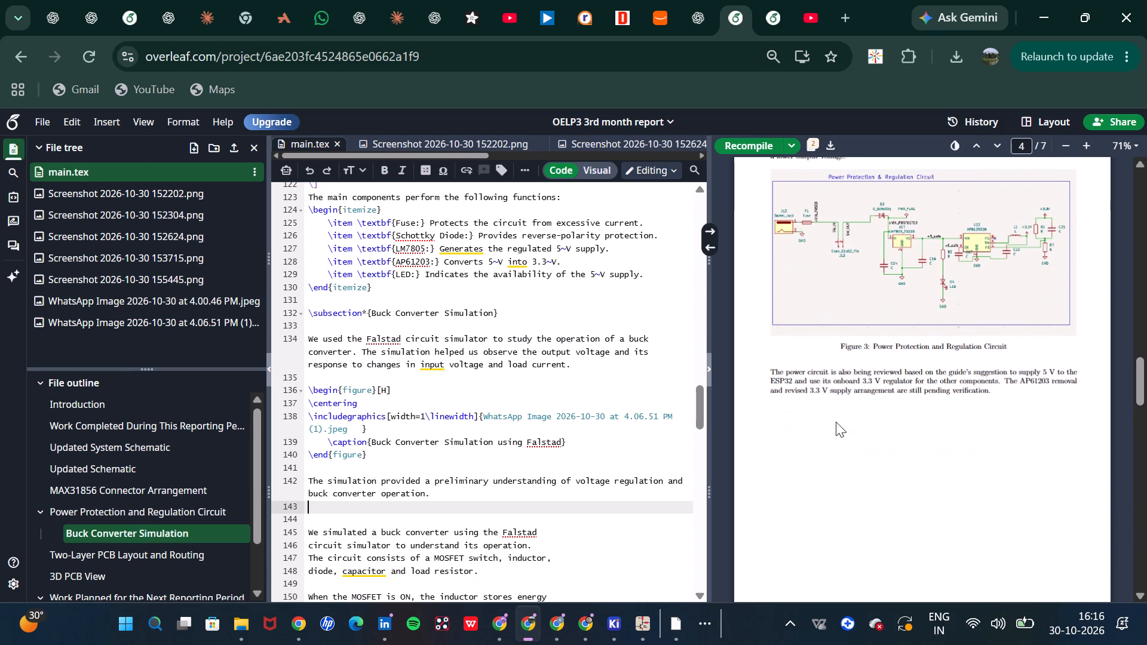
{"action": "scroll", "coordinate": [836, 422], "scroll_direction": "up", "scroll_amount": 3}
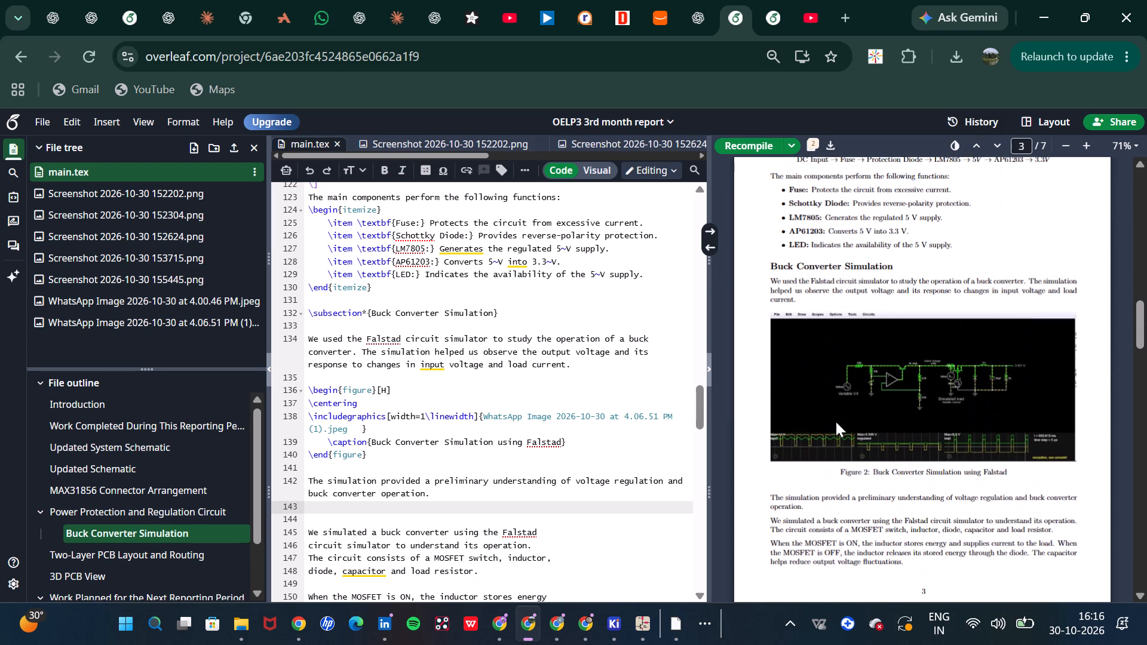
{"action": "scroll", "coordinate": [836, 422], "scroll_direction": "up", "scroll_amount": 3}
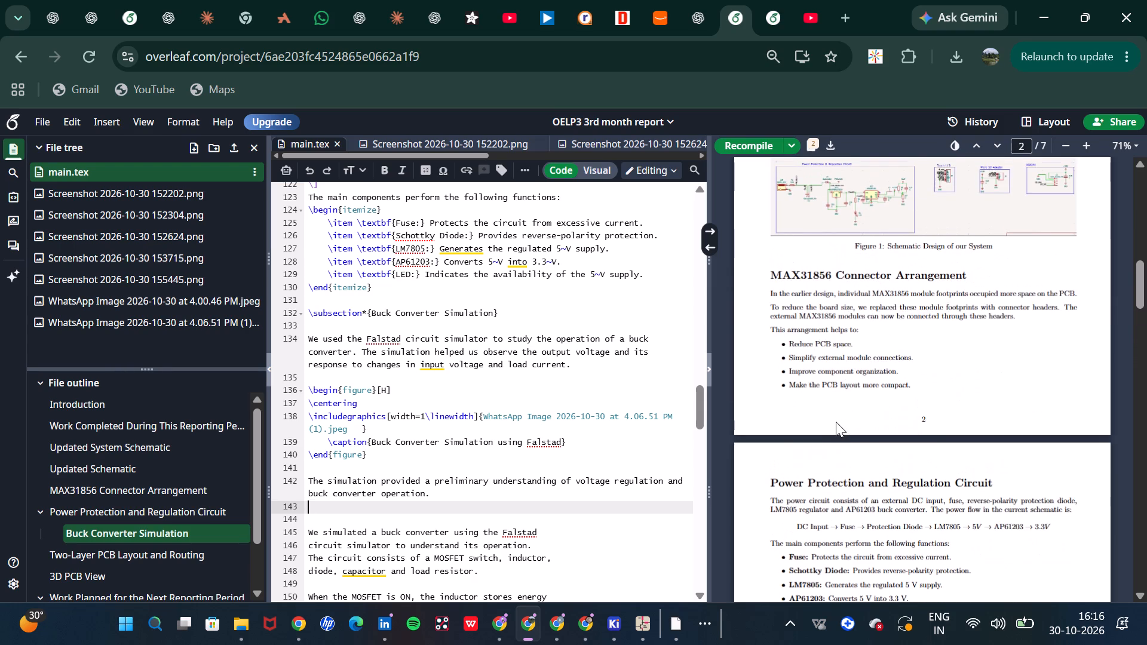
Check the compiled page layout between the Work Completed During This Reporting Period page and the Two-Layer PCB Layout and Routing page.
{"action": "scroll", "coordinate": [836, 422], "scroll_direction": "up", "scroll_amount": 5}
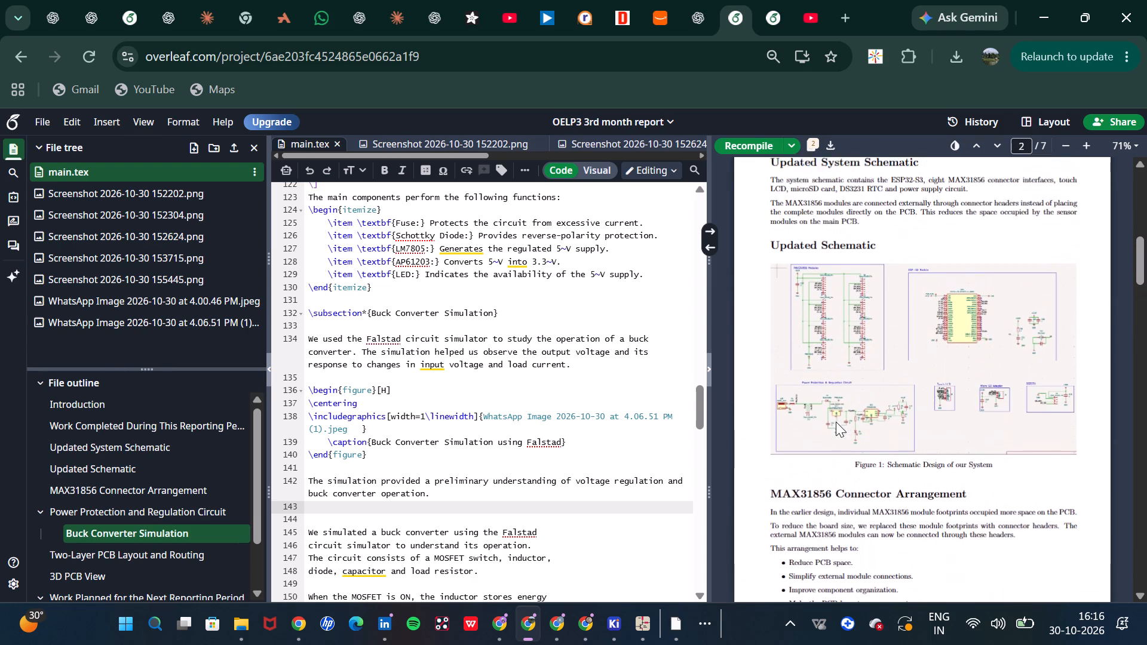
{"action": "scroll", "coordinate": [836, 422], "scroll_direction": "up", "scroll_amount": 4}
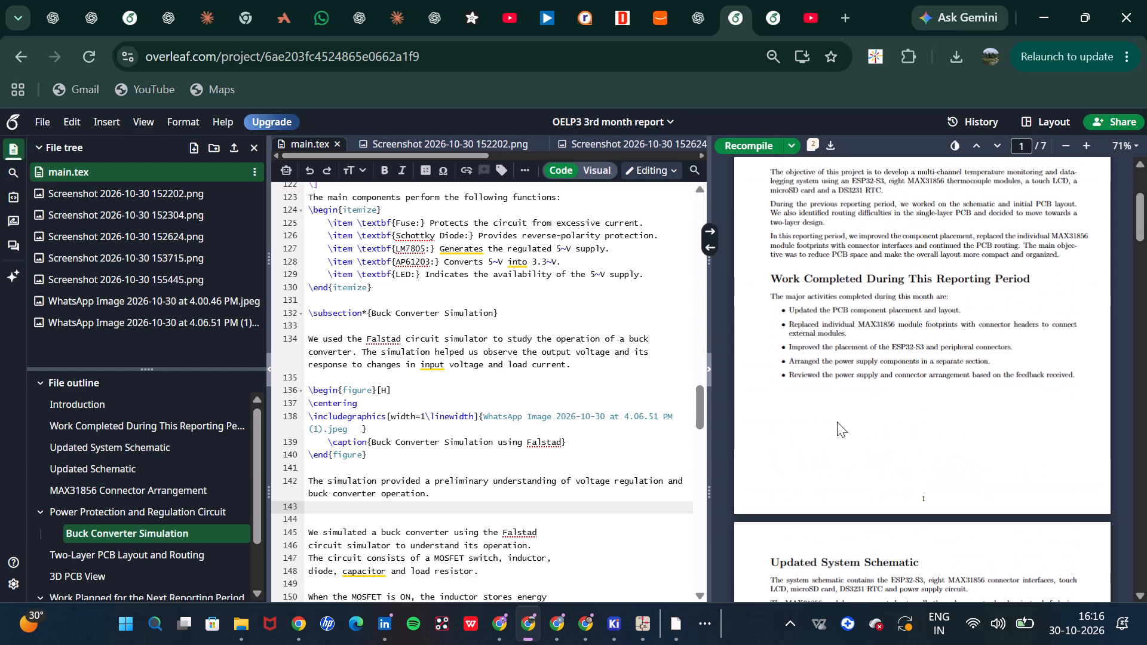
{"action": "scroll", "coordinate": [837, 422], "scroll_direction": "up", "scroll_amount": 2}
{"action": "scroll", "coordinate": [837, 422], "scroll_direction": "down", "scroll_amount": 3}
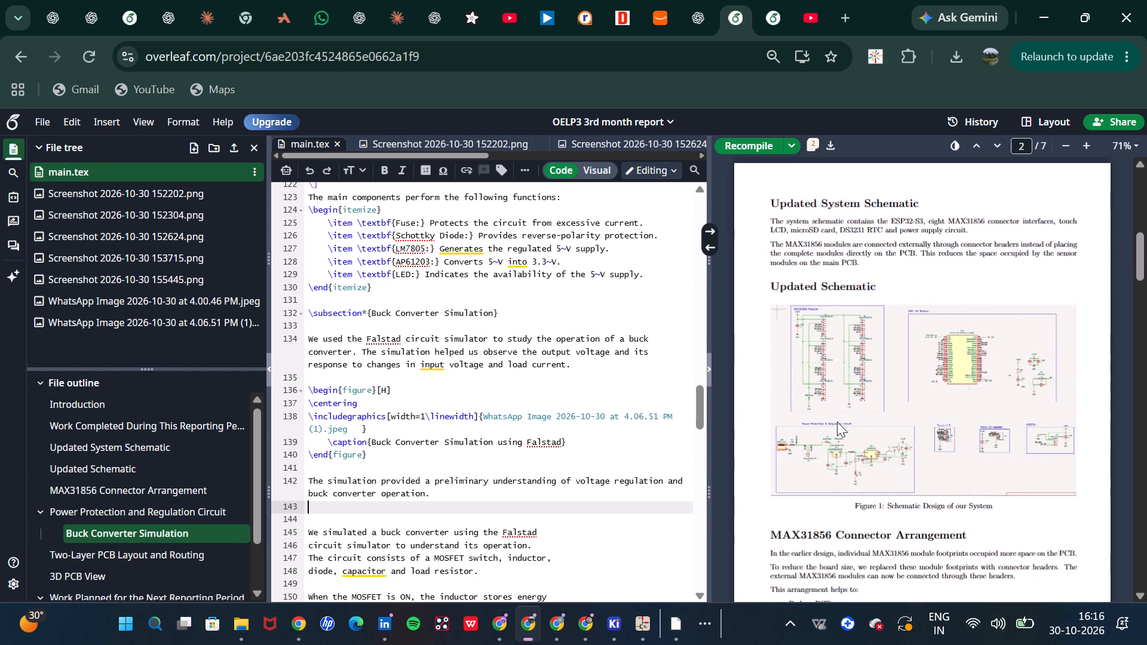
{"action": "scroll", "coordinate": [837, 422], "scroll_direction": "down", "scroll_amount": 8}
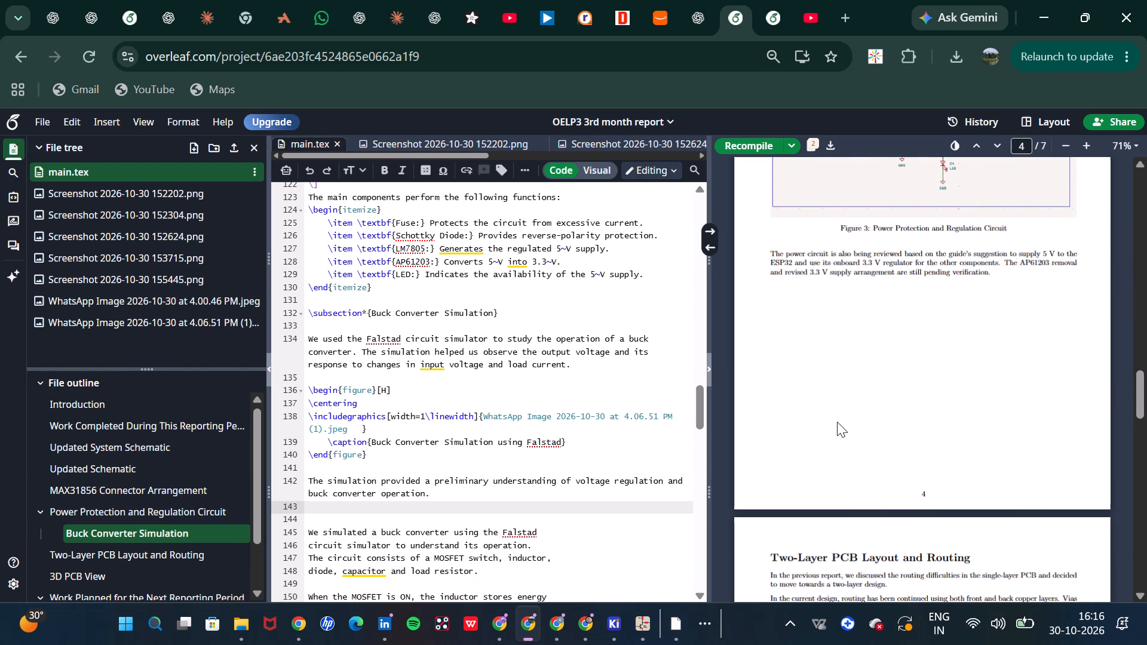
{"action": "scroll", "coordinate": [837, 422], "scroll_direction": "down", "scroll_amount": 2}
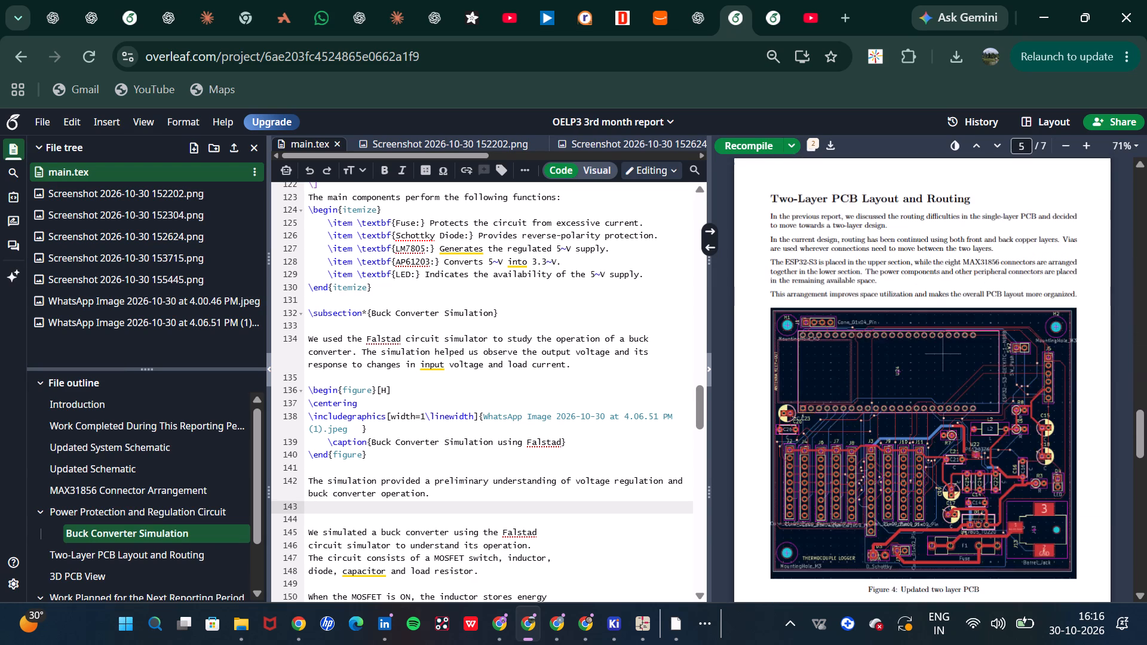
{"action": "scroll", "coordinate": [837, 422], "scroll_direction": "down", "scroll_amount": 1}
{"action": "scroll", "coordinate": [837, 422], "scroll_direction": "up", "scroll_amount": 1}
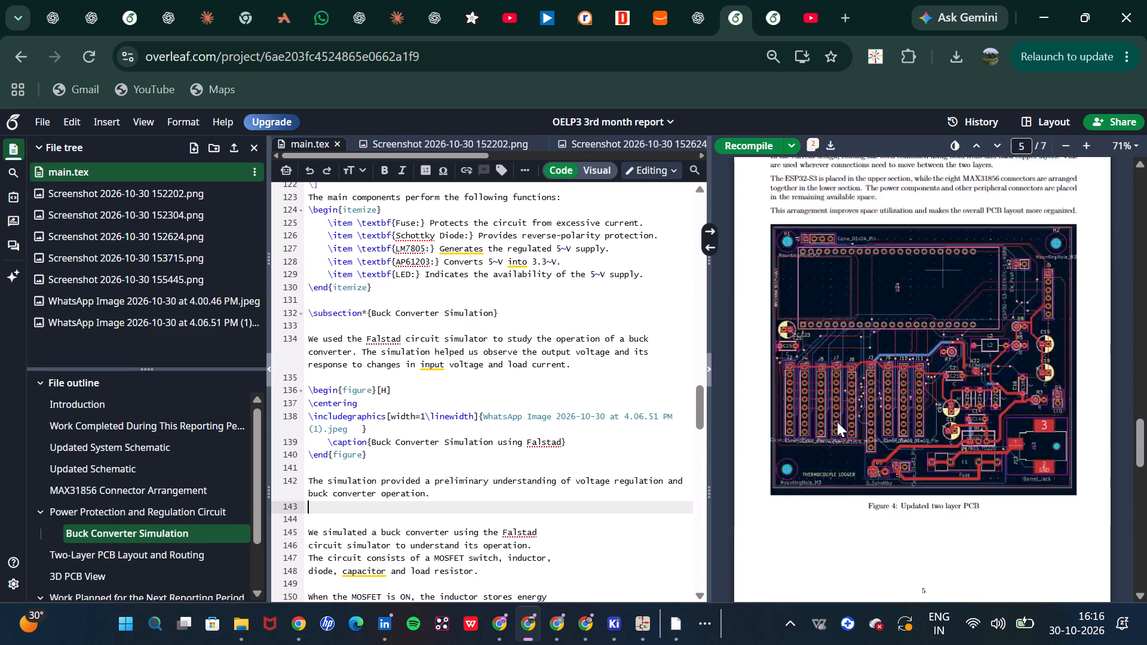
{"action": "scroll", "coordinate": [837, 422], "scroll_direction": "up", "scroll_amount": 2}
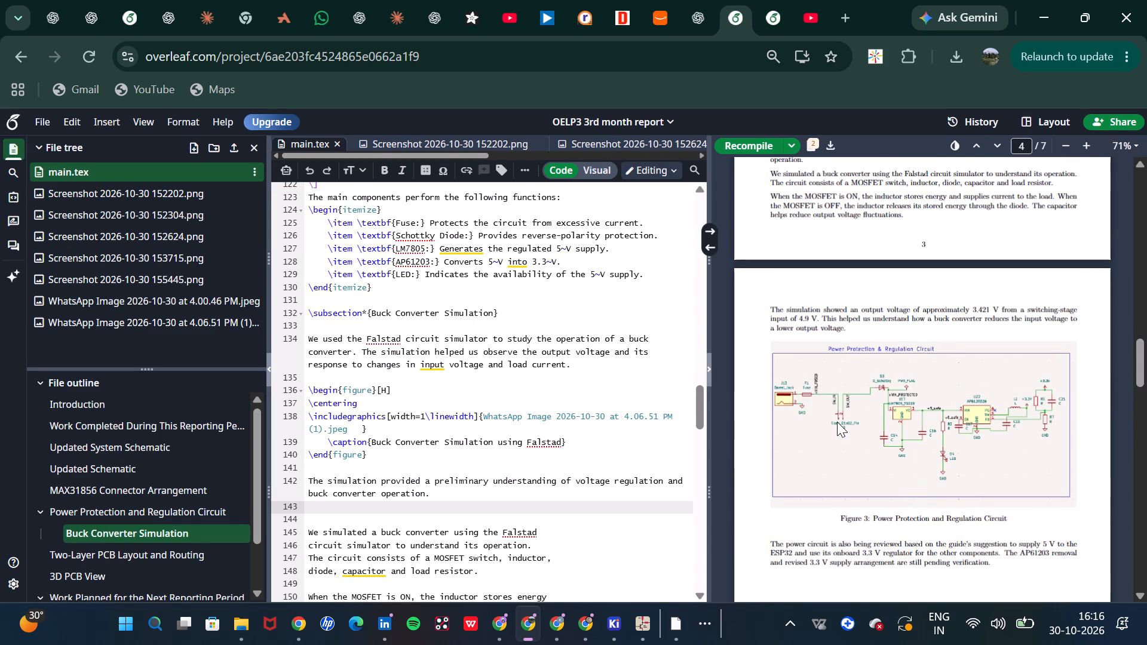
{"action": "scroll", "coordinate": [837, 422], "scroll_direction": "up", "scroll_amount": 8}
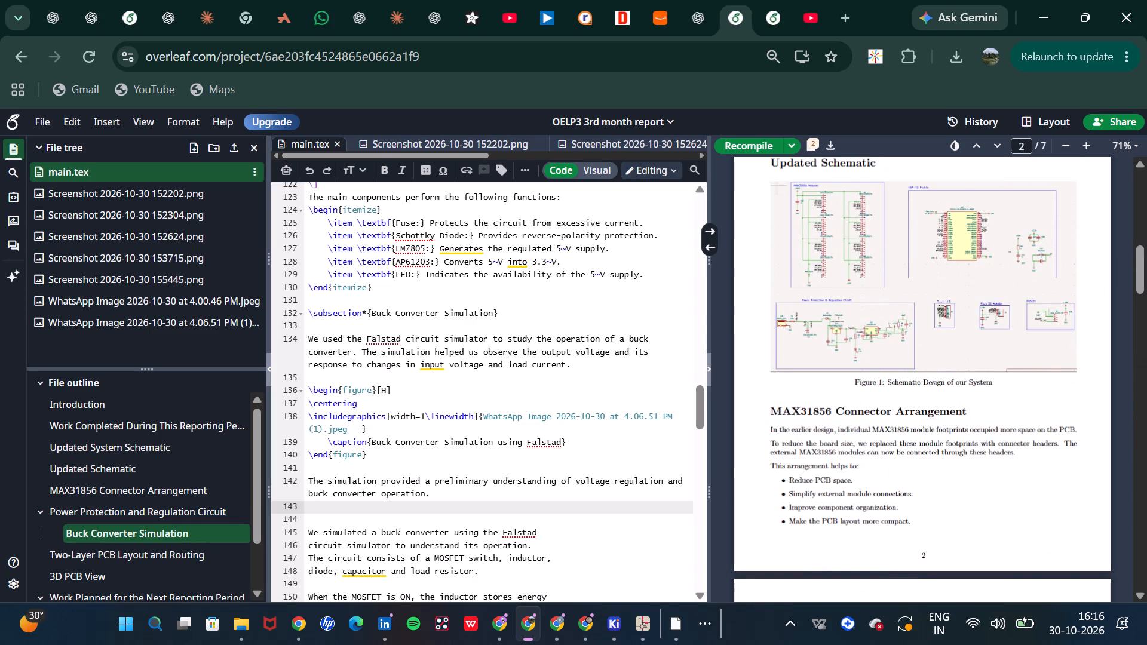
Review the compiled report from the MAX31856 Connector Arrangement section through to the mentor feedback and signature page.
{"action": "scroll", "coordinate": [837, 422], "scroll_direction": "down", "scroll_amount": 2}
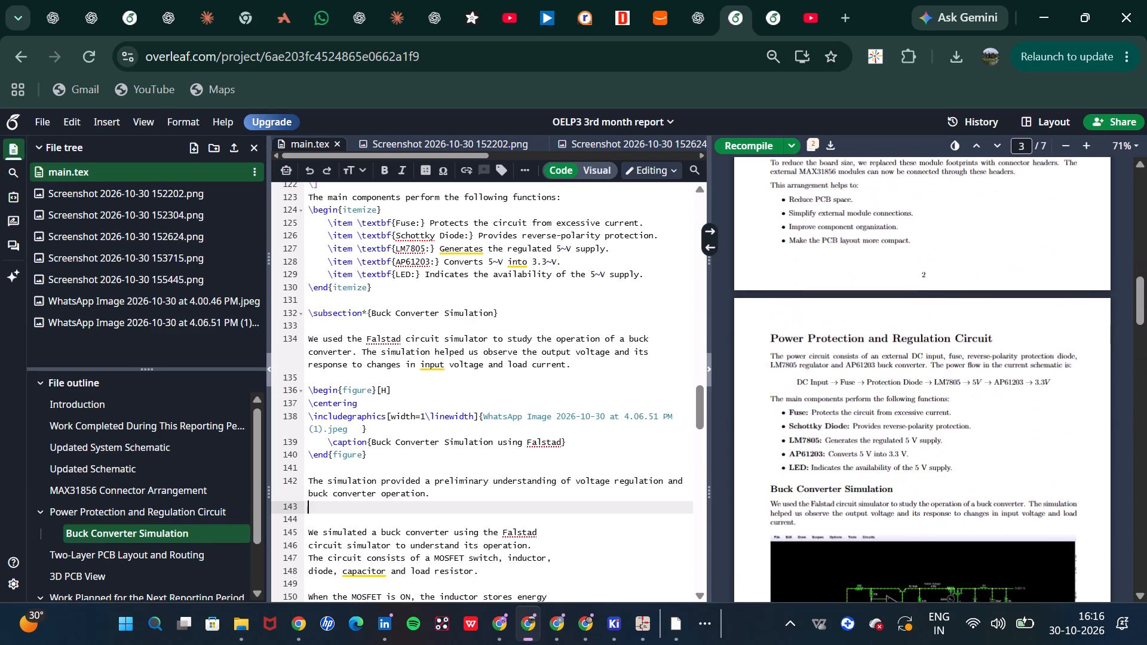
{"action": "scroll", "coordinate": [837, 422], "scroll_direction": "down", "scroll_amount": 3}
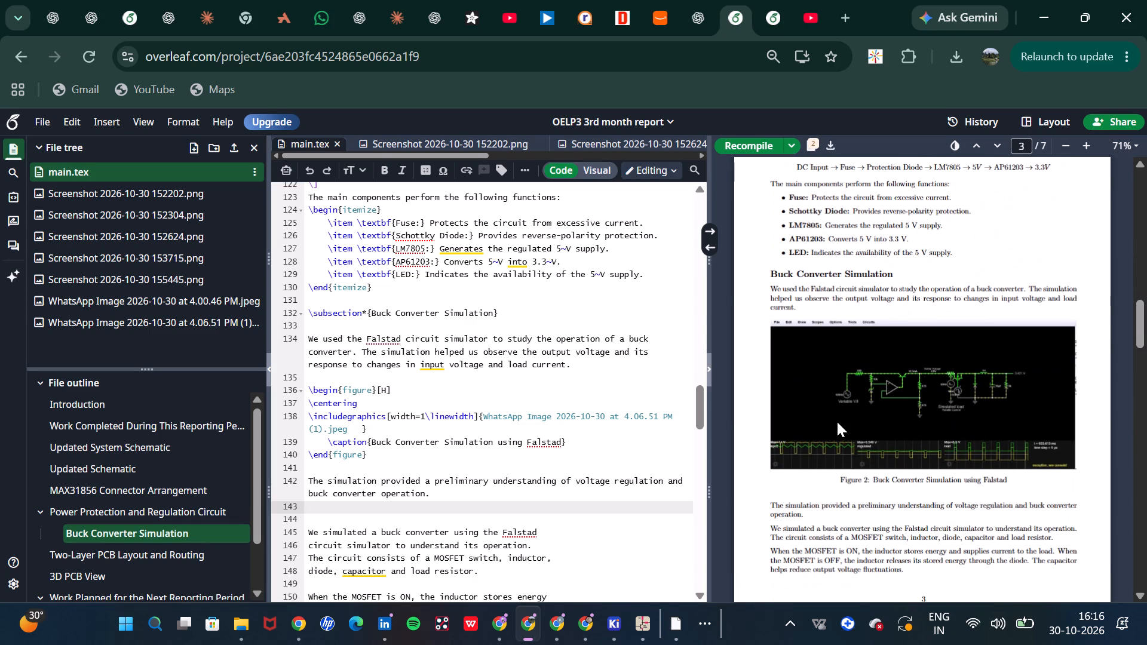
{"action": "scroll", "coordinate": [837, 422], "scroll_direction": "down", "scroll_amount": 2}
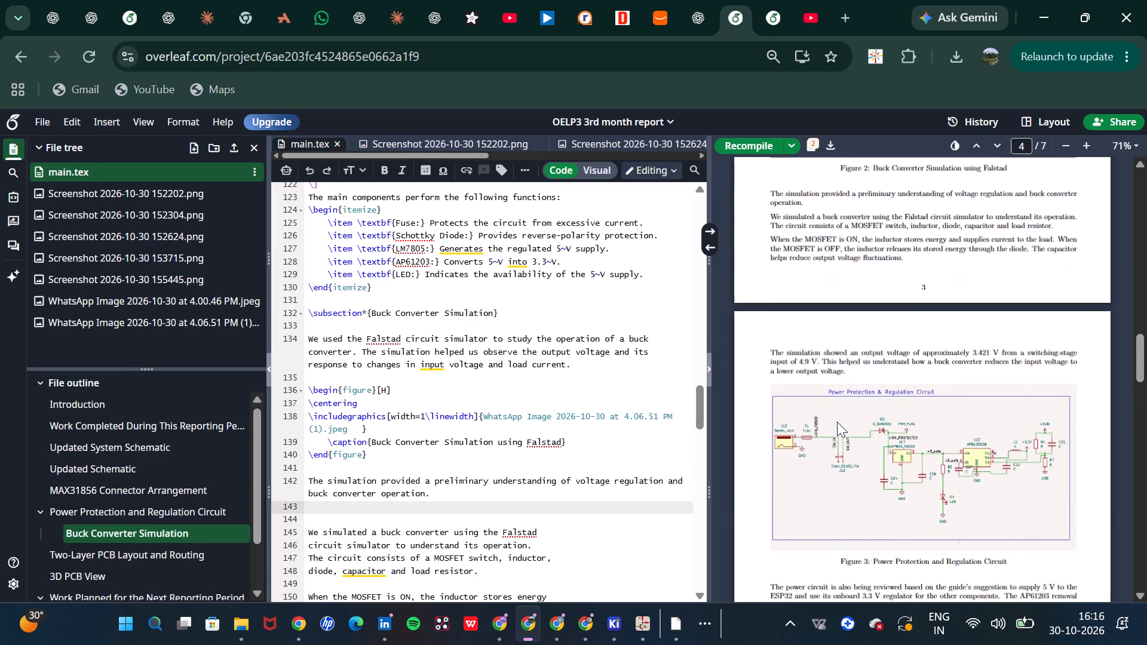
{"action": "scroll", "coordinate": [837, 422], "scroll_direction": "down", "scroll_amount": 8}
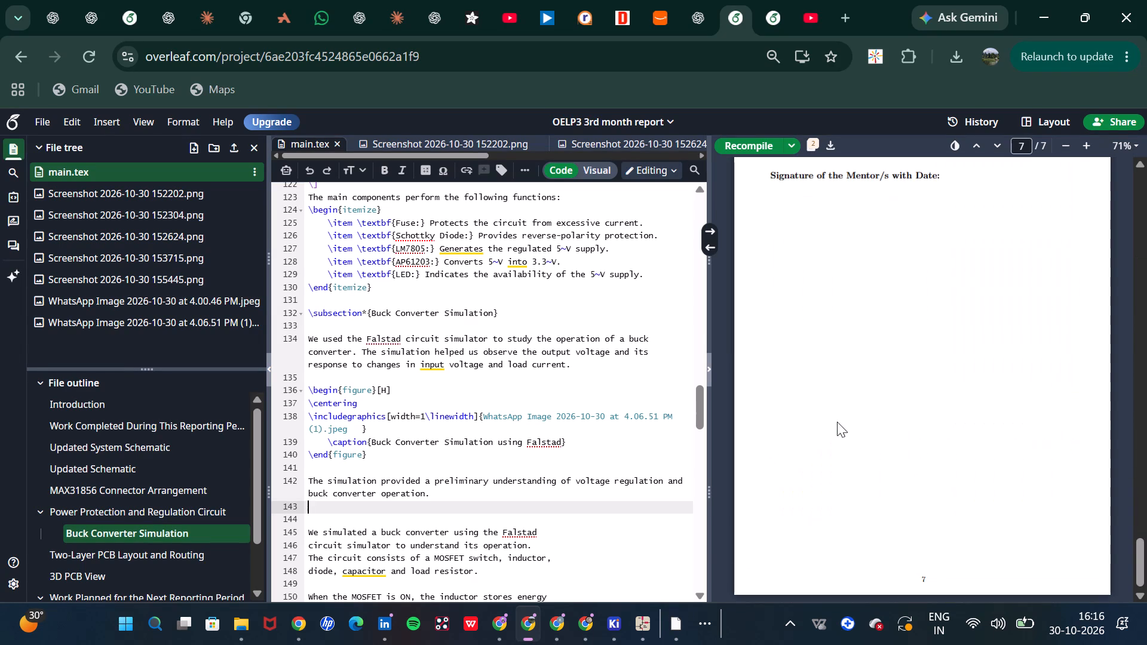
{"action": "scroll", "coordinate": [837, 422], "scroll_direction": "up", "scroll_amount": 2}
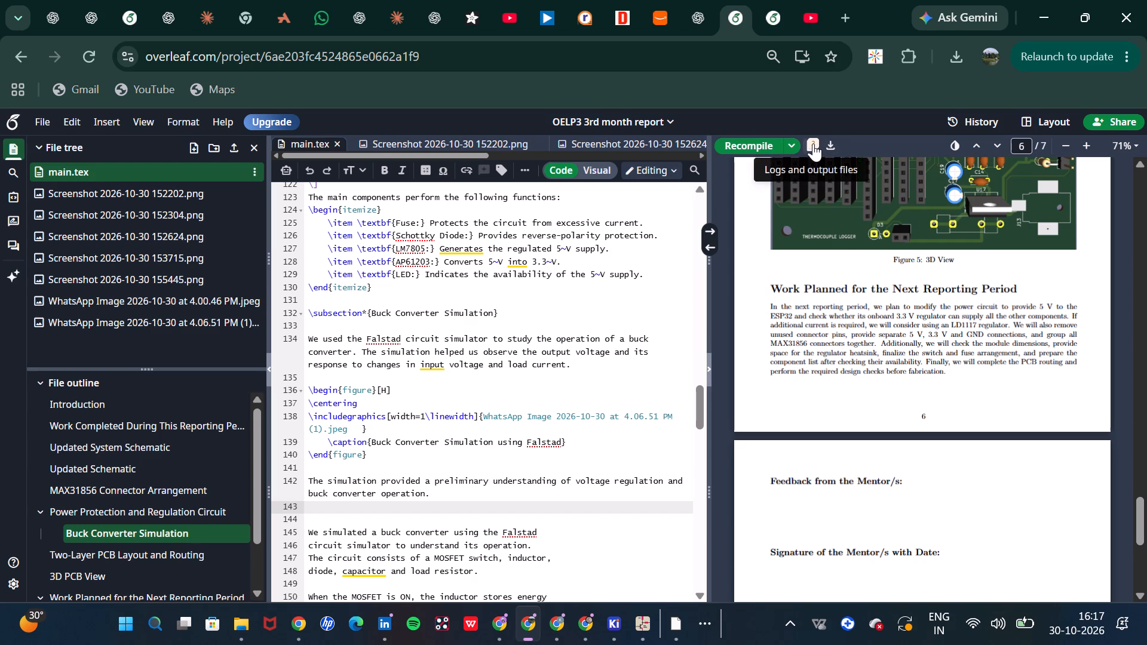
{"action": "scroll", "coordinate": [870, 355], "scroll_direction": "down", "scroll_amount": 2}
{"action": "scroll", "coordinate": [870, 355], "scroll_direction": "up", "scroll_amount": 2}
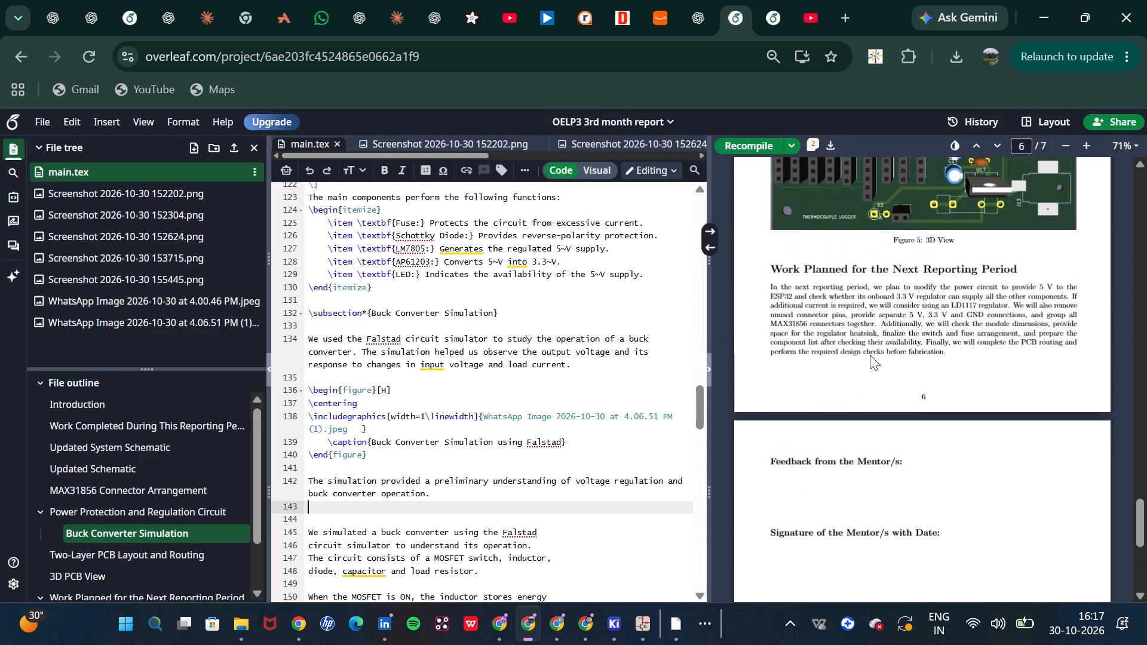
Examine the page breaks and figure placement across the 3D PCB View, Two-Layer PCB Layout and Power Protection circuit pages.
{"action": "scroll", "coordinate": [870, 355], "scroll_direction": "up", "scroll_amount": 1}
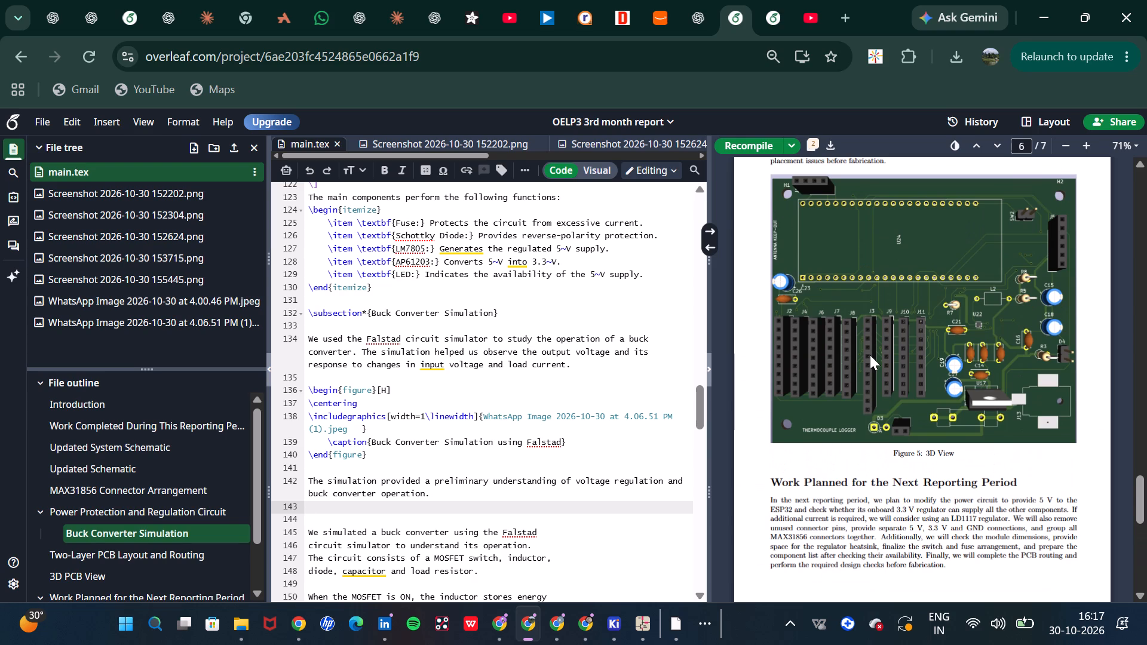
{"action": "scroll", "coordinate": [870, 355], "scroll_direction": "up", "scroll_amount": 3}
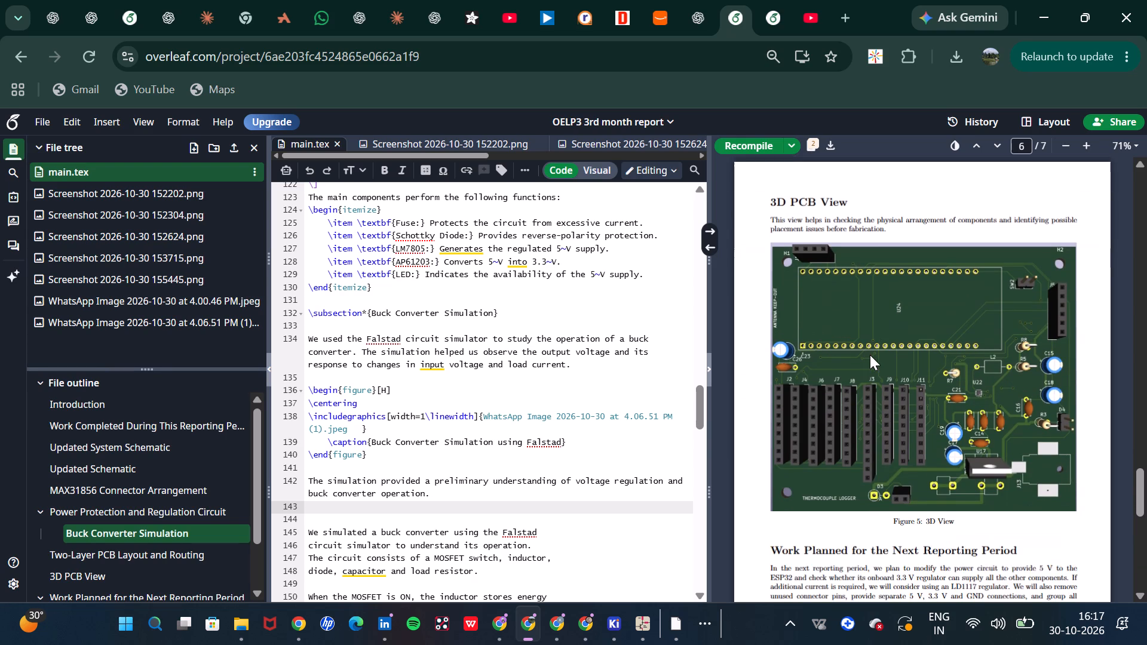
{"action": "scroll", "coordinate": [870, 355], "scroll_direction": "up", "scroll_amount": 8}
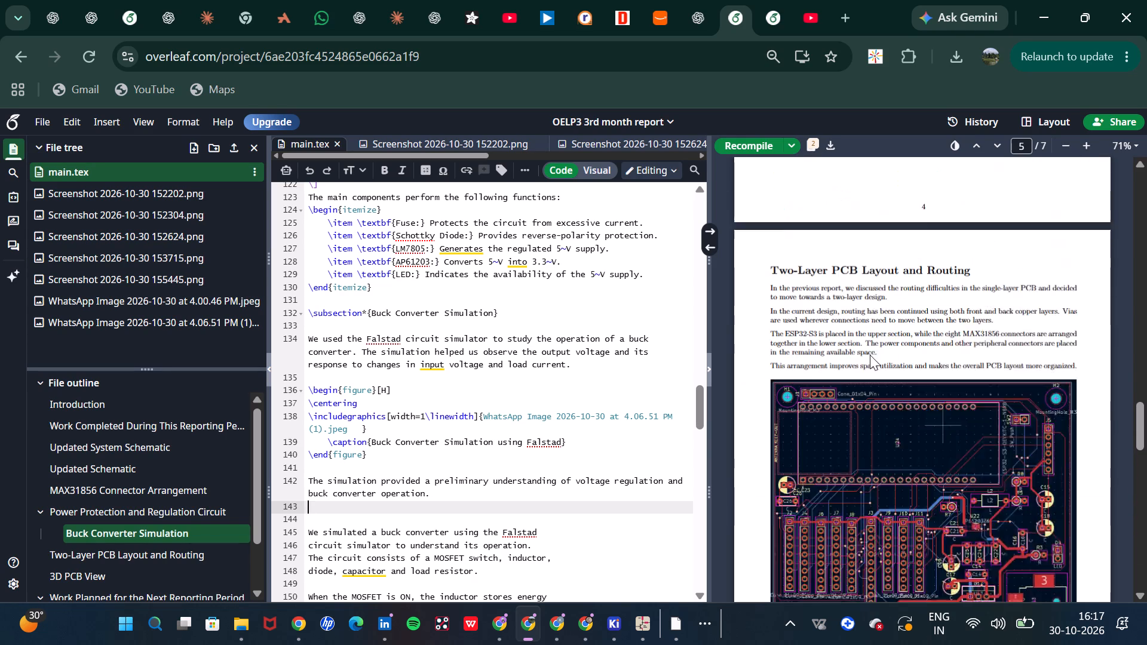
{"action": "scroll", "coordinate": [870, 355], "scroll_direction": "up", "scroll_amount": 4}
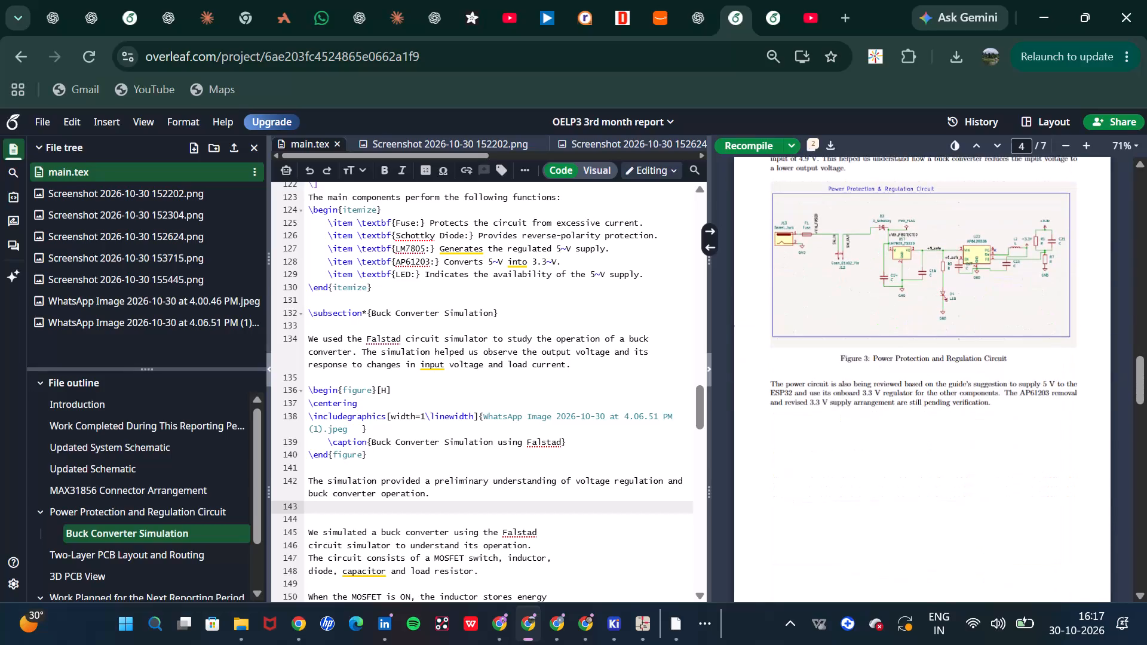
{"action": "scroll", "coordinate": [871, 355], "scroll_direction": "down", "scroll_amount": 3}
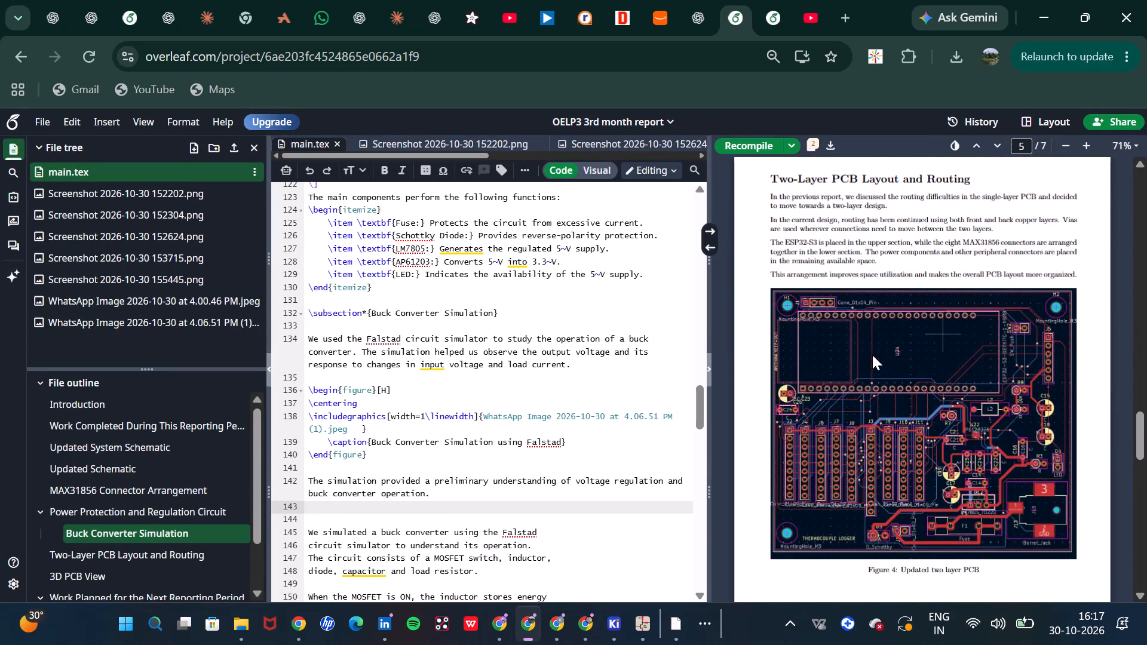
{"action": "scroll", "coordinate": [872, 355], "scroll_direction": "down", "scroll_amount": 2}
{"action": "scroll", "coordinate": [872, 355], "scroll_direction": "up", "scroll_amount": 4}
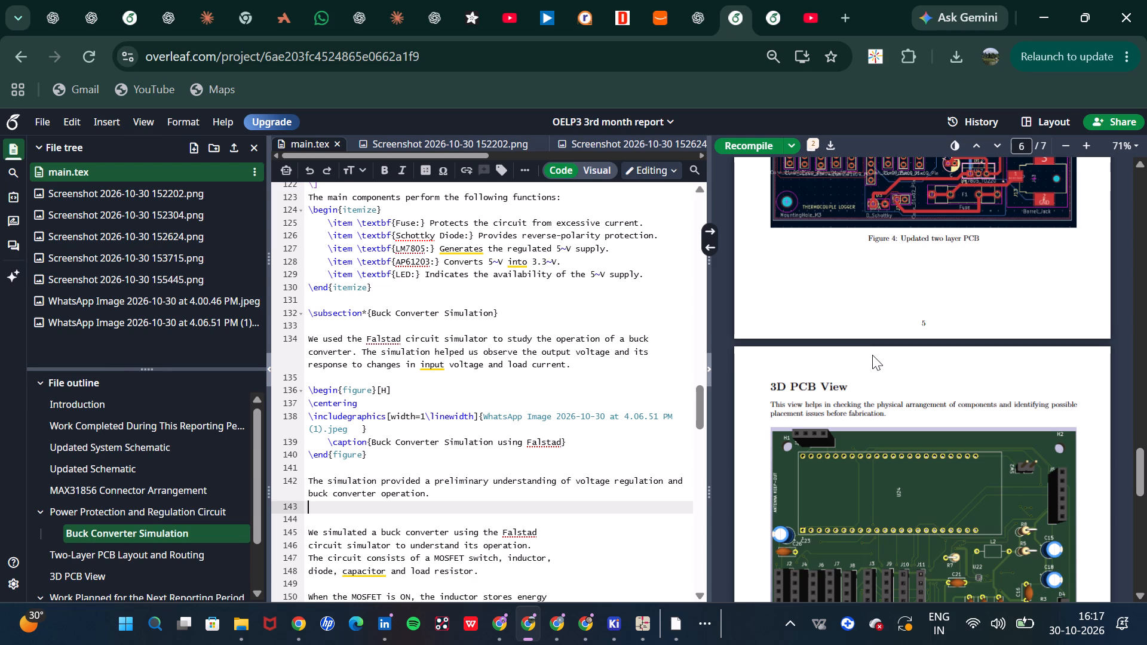
{"action": "scroll", "coordinate": [881, 371], "scroll_direction": "up", "scroll_amount": 4}
{"action": "scroll", "coordinate": [881, 371], "scroll_direction": "down", "scroll_amount": 2}
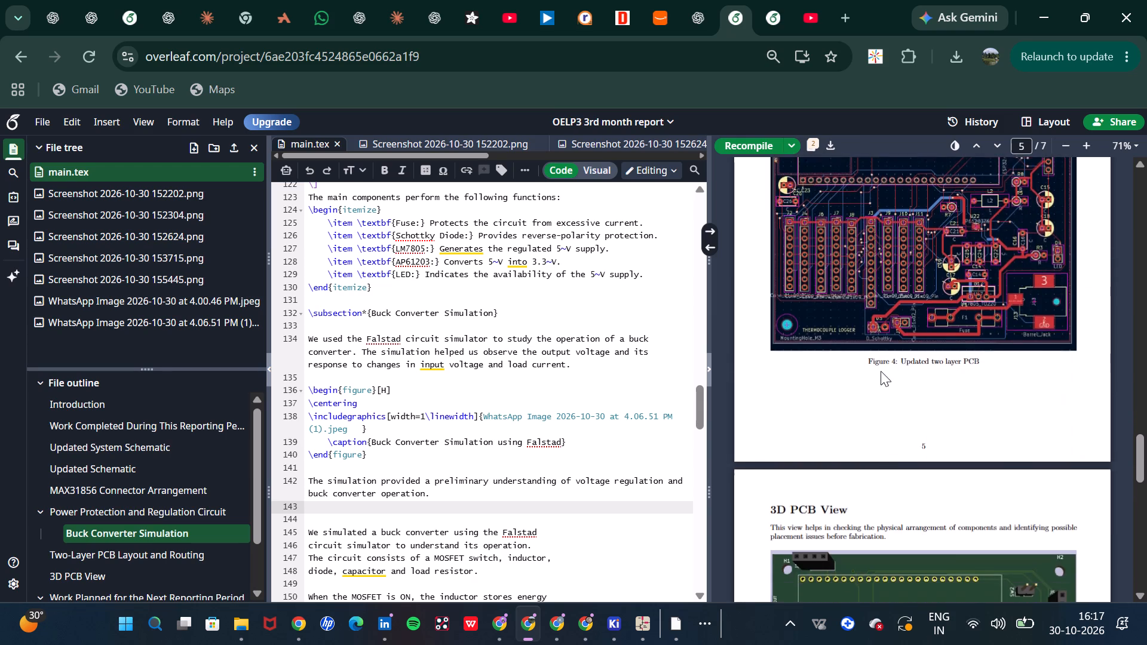
{"action": "scroll", "coordinate": [881, 371], "scroll_direction": "down", "scroll_amount": 5}
{"action": "scroll", "coordinate": [881, 371], "scroll_direction": "up", "scroll_amount": 6}
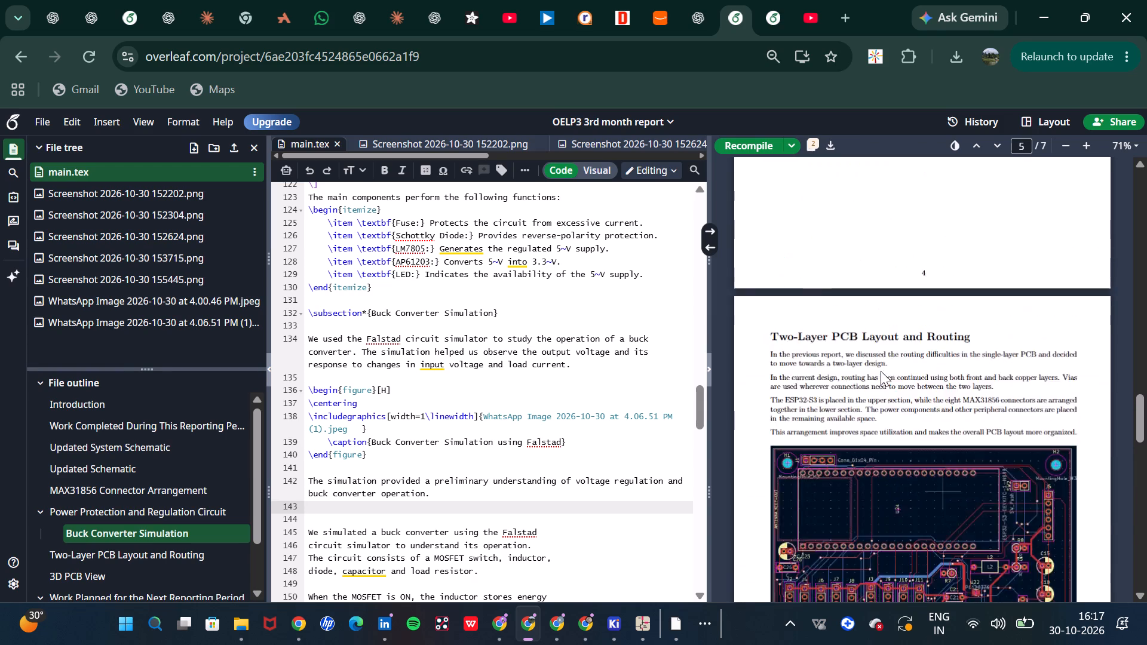
Examine the Buck Converter Simulation and power circuit pages, and review the layout back to the report's first page.
{"action": "scroll", "coordinate": [881, 371], "scroll_direction": "up", "scroll_amount": 5}
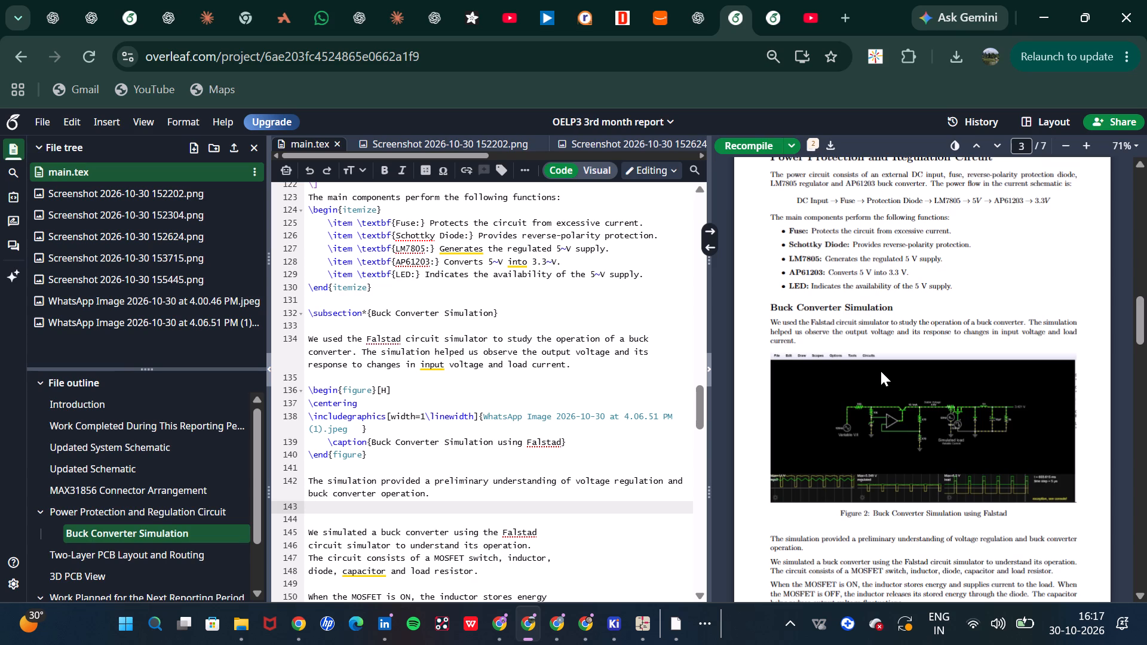
{"action": "scroll", "coordinate": [881, 371], "scroll_direction": "down", "scroll_amount": 2}
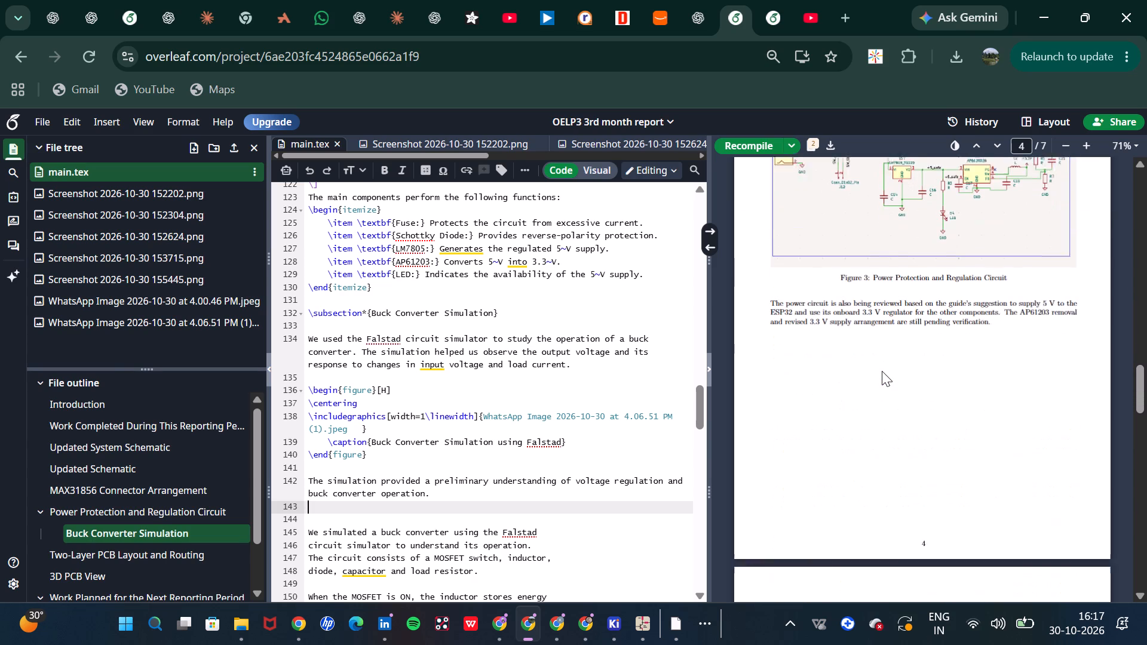
{"action": "scroll", "coordinate": [882, 371], "scroll_direction": "down", "scroll_amount": 2}
{"action": "scroll", "coordinate": [882, 371], "scroll_direction": "up", "scroll_amount": 4}
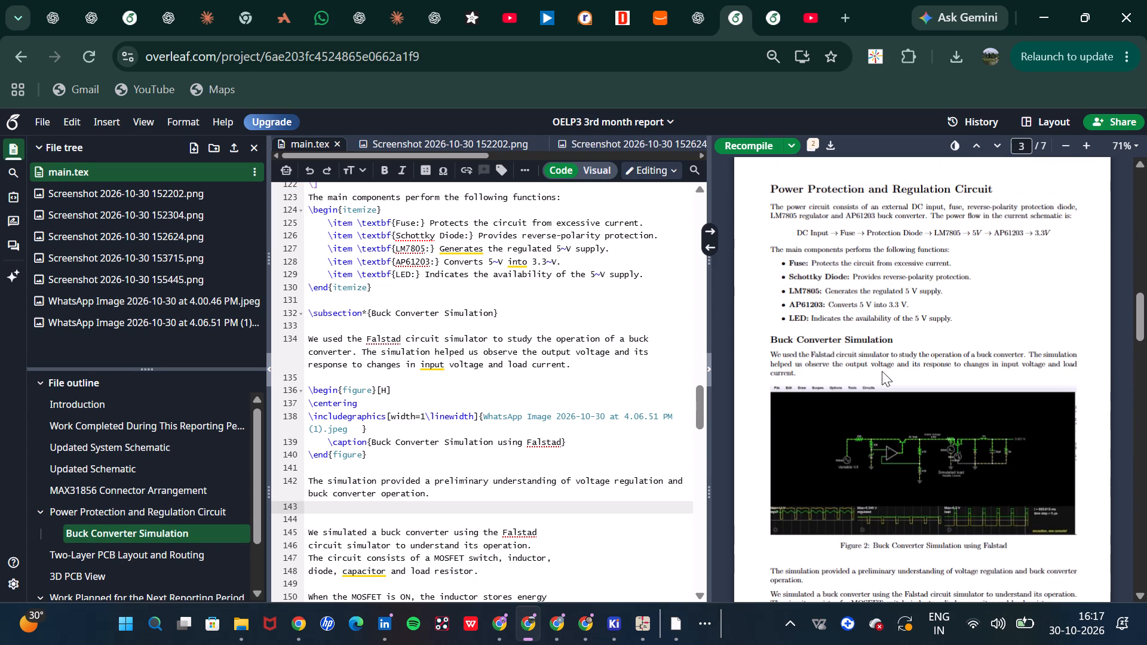
{"action": "scroll", "coordinate": [882, 371], "scroll_direction": "up", "scroll_amount": 3}
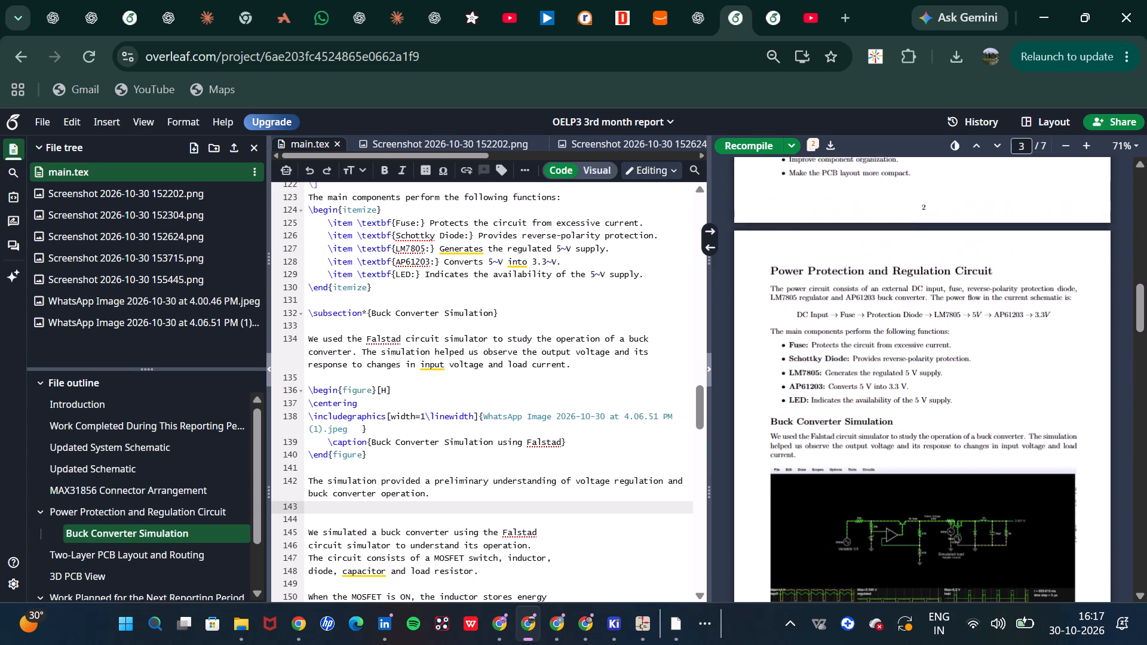
{"action": "scroll", "coordinate": [882, 371], "scroll_direction": "up", "scroll_amount": 1}
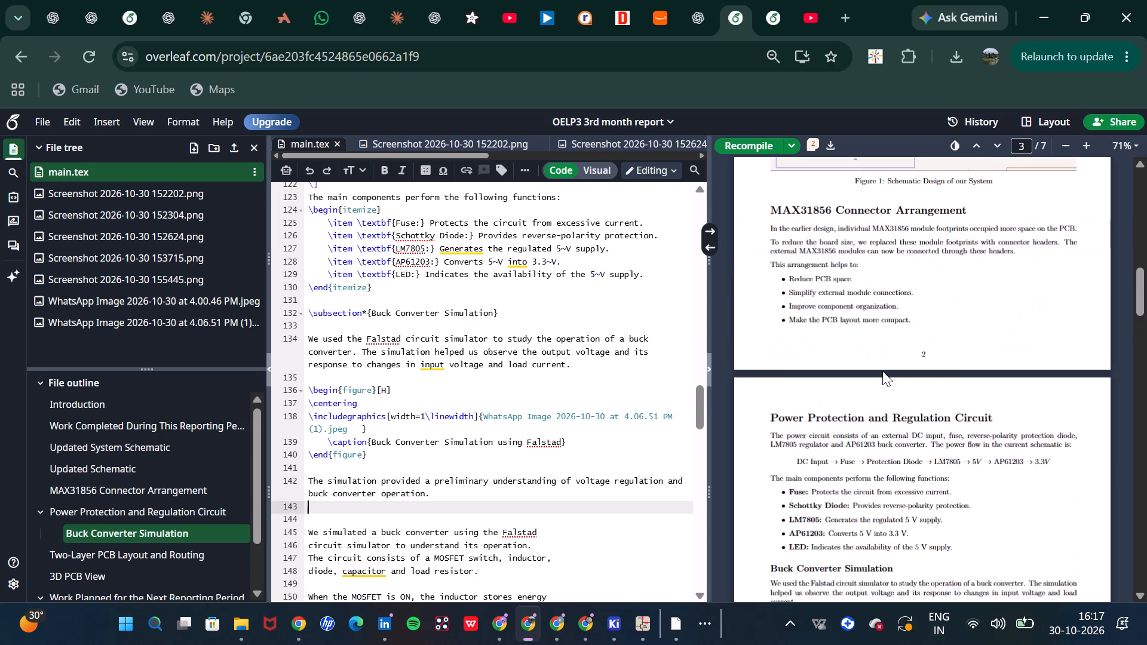
{"action": "scroll", "coordinate": [882, 371], "scroll_direction": "up", "scroll_amount": 4}
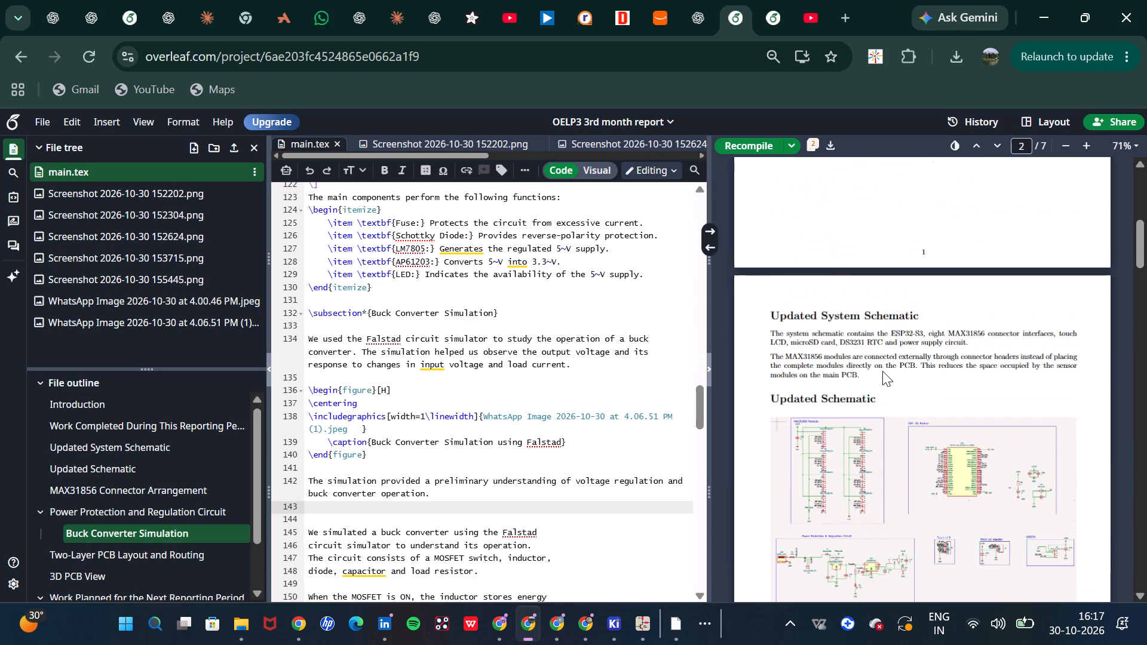
{"action": "scroll", "coordinate": [882, 371], "scroll_direction": "up", "scroll_amount": 1}
Check the page layout again from the first page forward to the Two-Layer PCB Layout and Routing section.
{"action": "scroll", "coordinate": [882, 371], "scroll_direction": "down", "scroll_amount": 1}
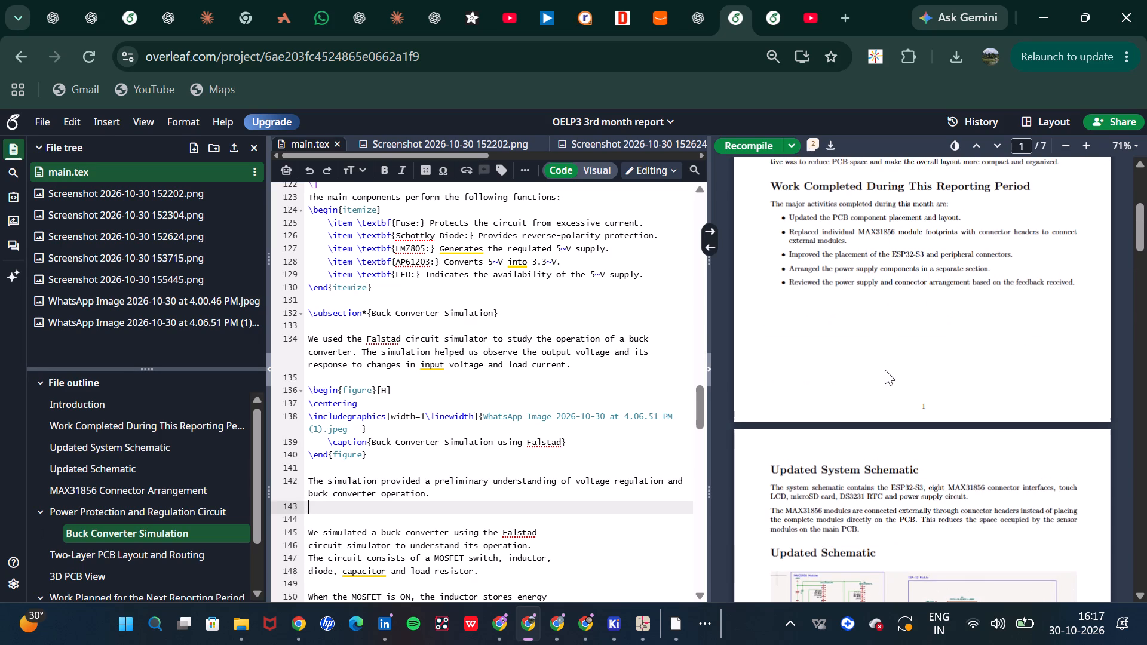
{"action": "scroll", "coordinate": [885, 370], "scroll_direction": "down", "scroll_amount": 4}
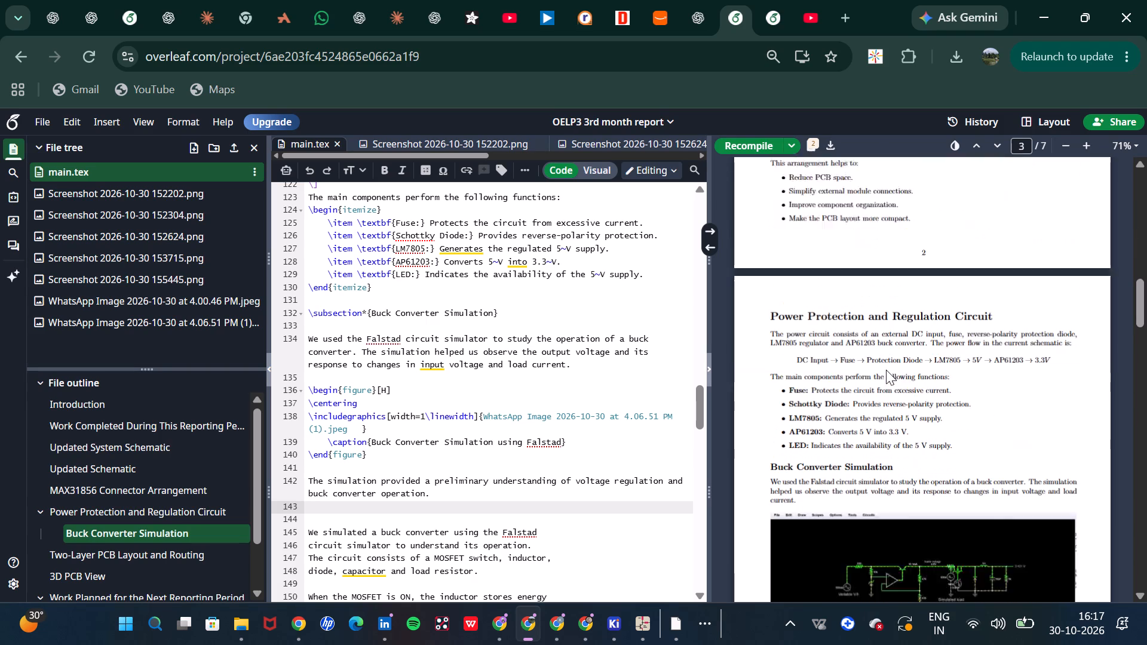
{"action": "scroll", "coordinate": [886, 370], "scroll_direction": "down", "scroll_amount": 4}
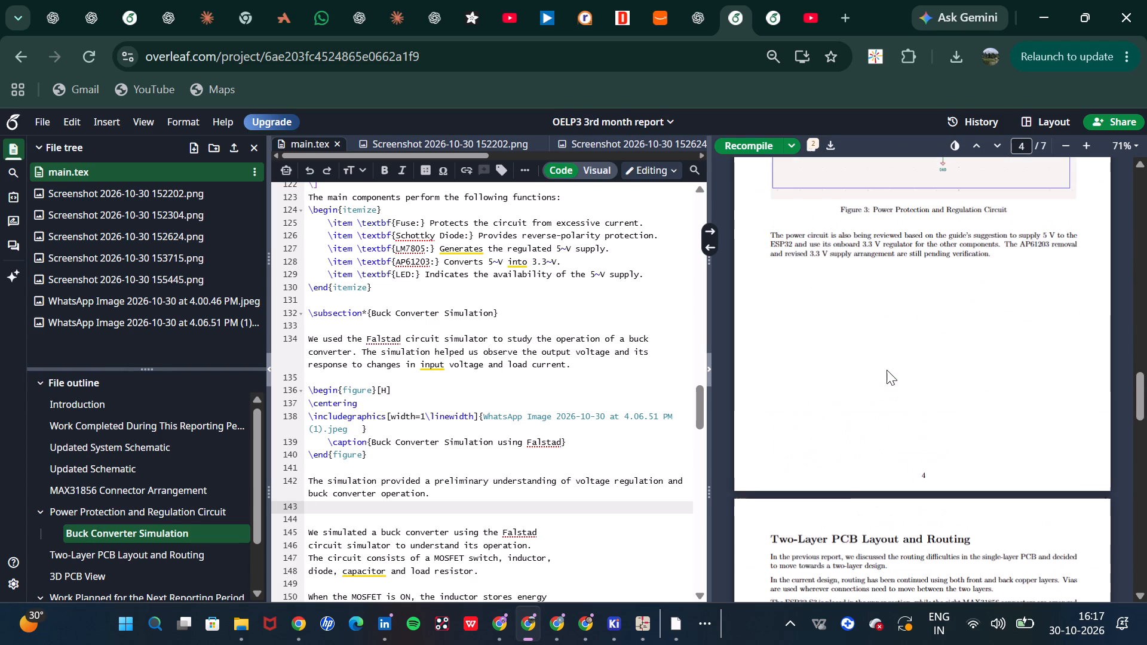
{"action": "scroll", "coordinate": [887, 370], "scroll_direction": "down", "scroll_amount": 2}
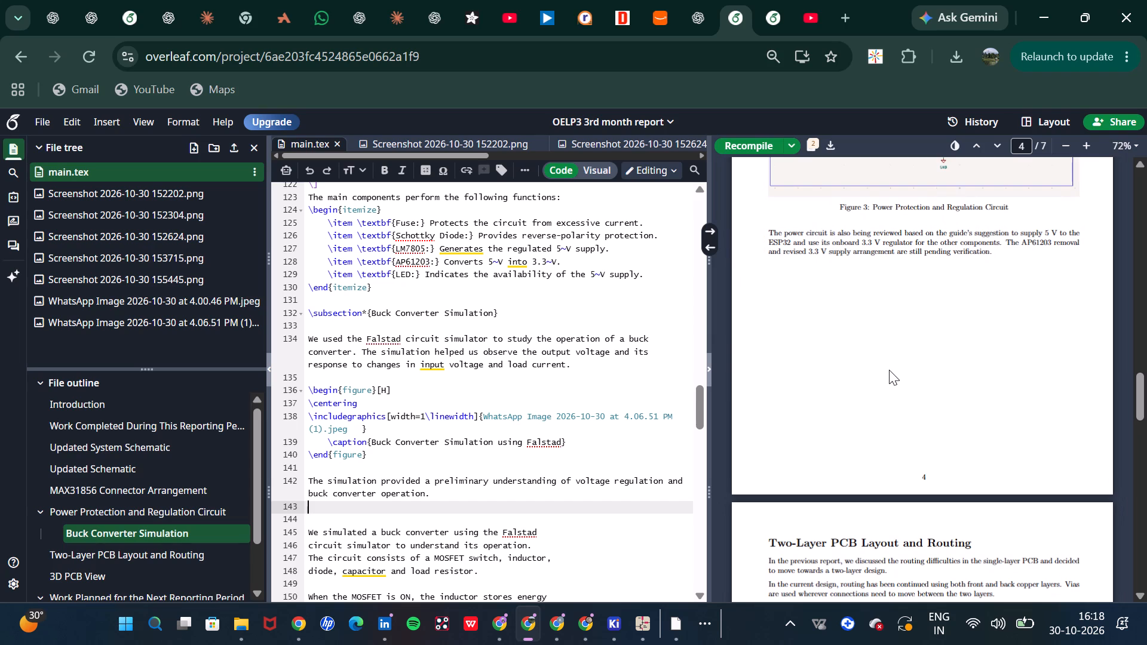
{"action": "scroll", "coordinate": [815, 297], "scroll_direction": "down", "scroll_amount": 2}
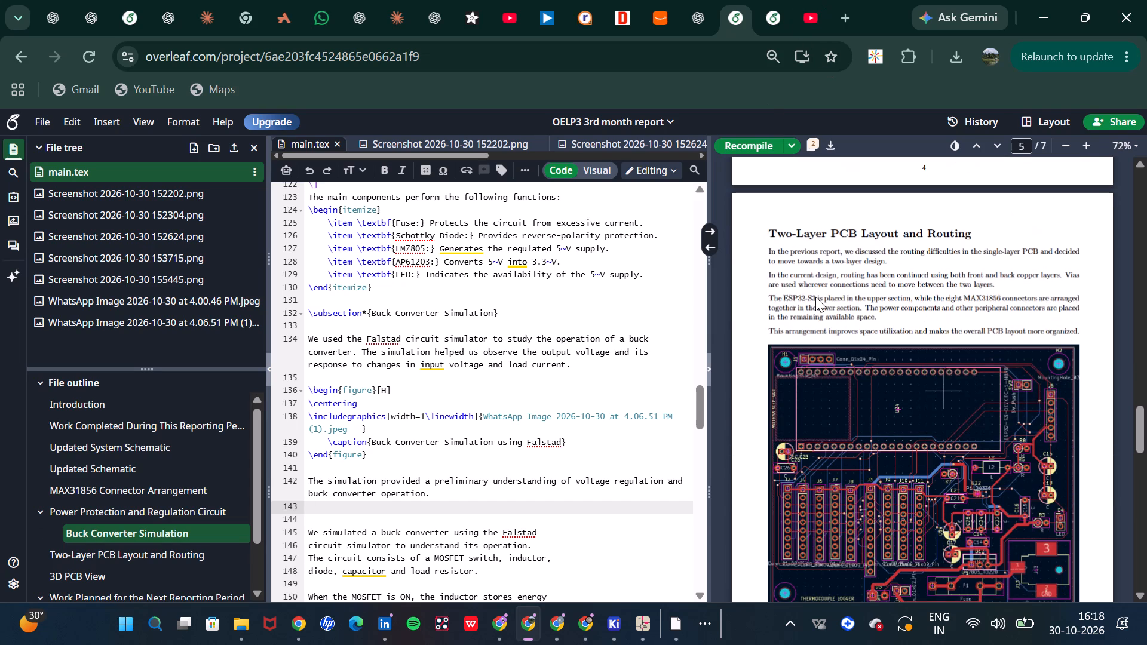
{"action": "scroll", "coordinate": [815, 297], "scroll_direction": "down", "scroll_amount": 1}
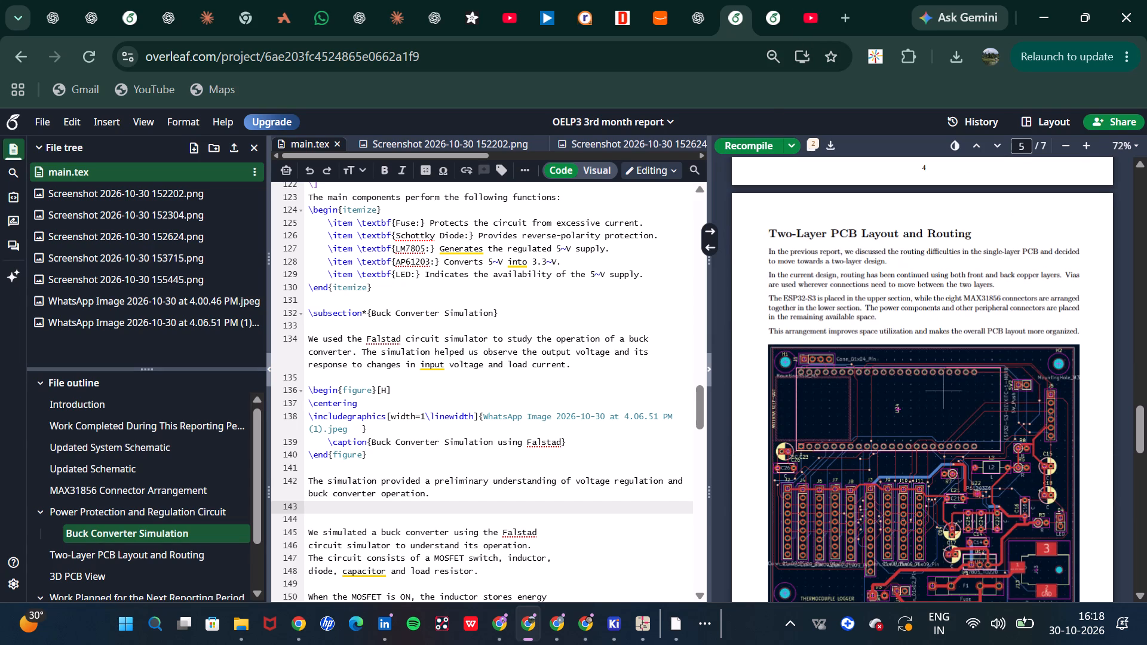
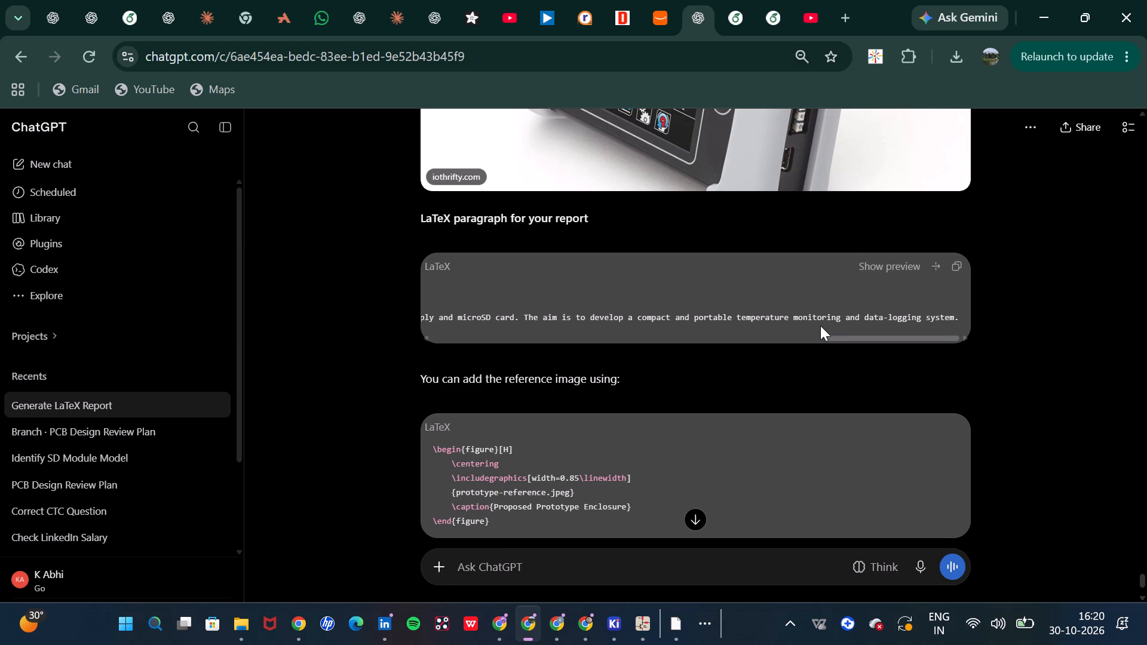
{"action": "left_click", "coordinate": [956, 262]}
In the Overleaf report, paste the copied Proposed Prototype Design section just above the Power Protection and Regulation Circuit figure.
{"action": "double_click", "coordinate": [731, 0]}
{"action": "scroll", "coordinate": [843, 318], "scroll_direction": "up", "scroll_amount": 3}
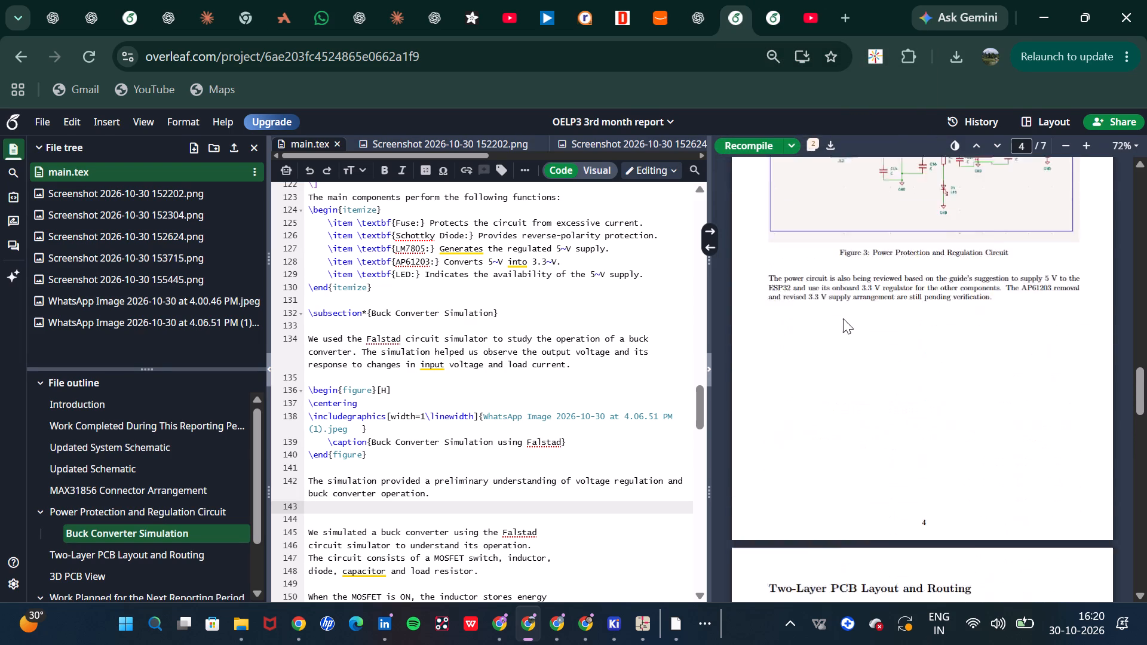
{"action": "double_click", "coordinate": [847, 383]}
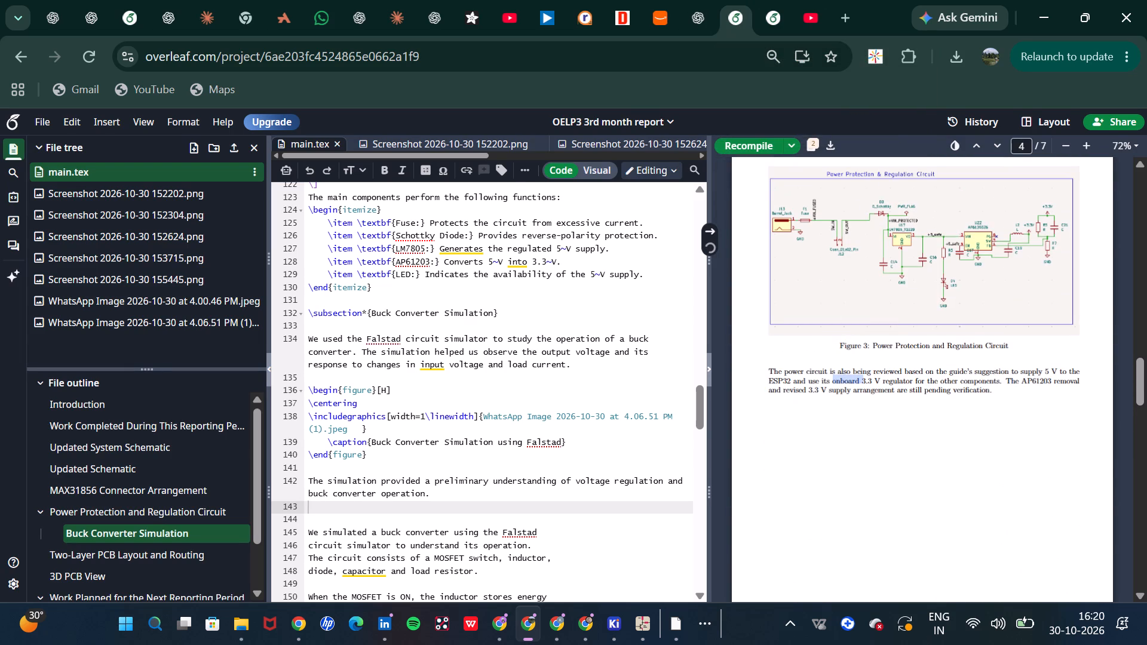
{"action": "scroll", "coordinate": [424, 455], "scroll_direction": "down", "scroll_amount": 2}
{"action": "scroll", "coordinate": [424, 455], "scroll_direction": "up", "scroll_amount": 1}
{"action": "scroll", "coordinate": [424, 455], "scroll_direction": "down", "scroll_amount": 2}
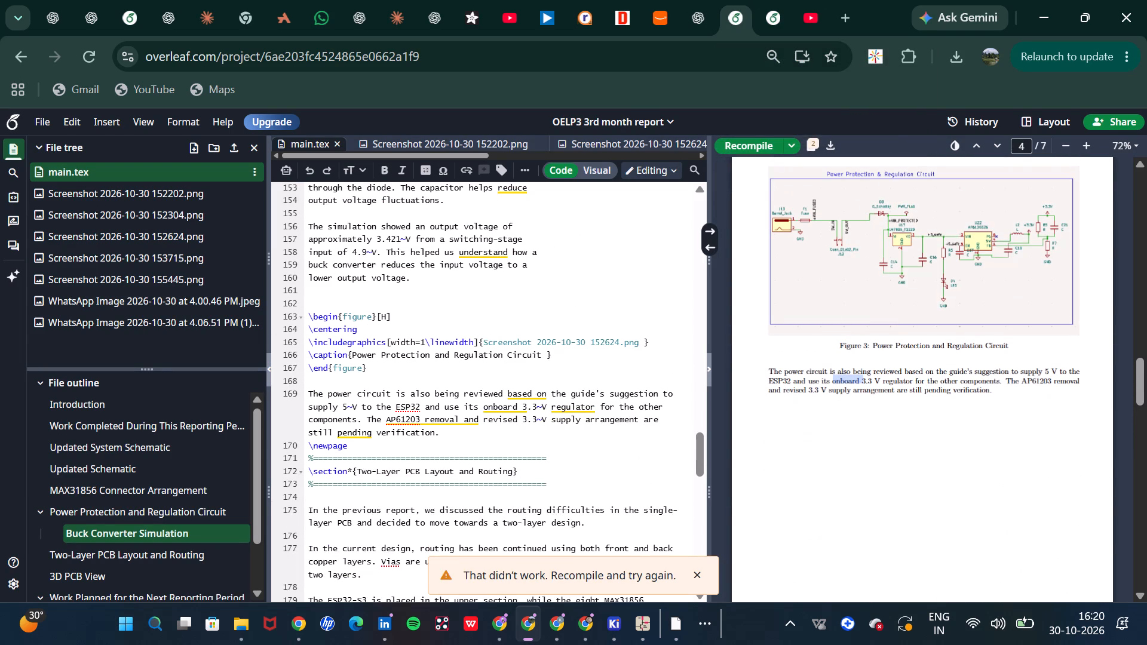
{"action": "left_click", "coordinate": [437, 306]}
{"action": "key", "text": "ctrl+v"}
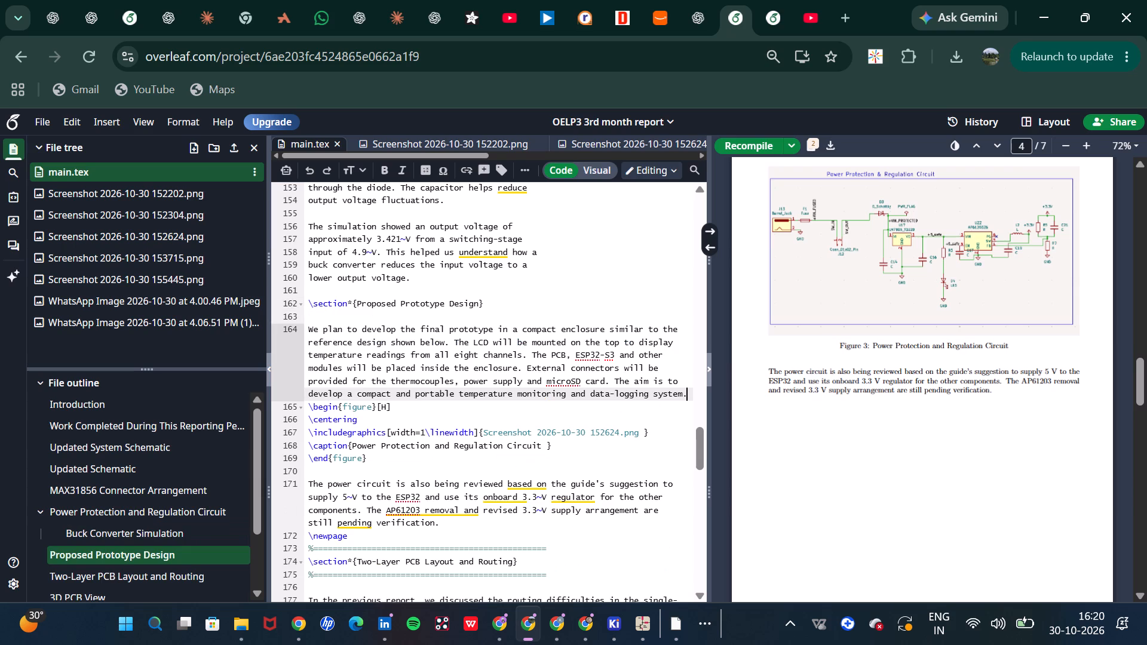
Shorten the pasted section heading to "Prototype Design" and recompile the report.
{"action": "left_click_drag", "start_coordinate": [397, 303], "coordinate": [358, 303]}
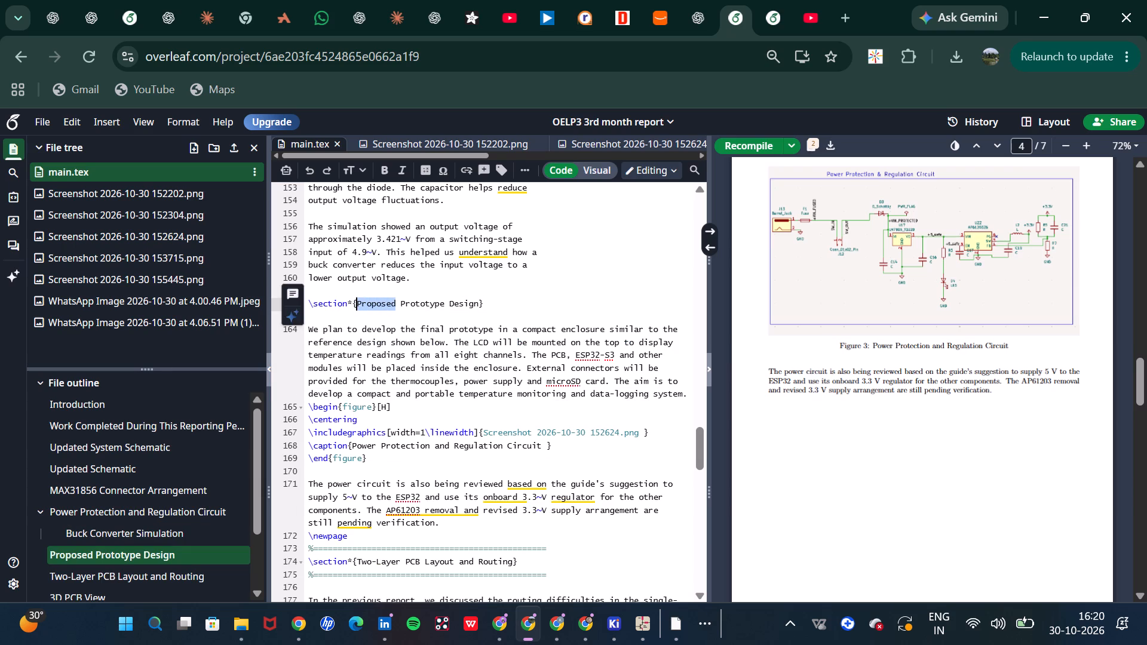
{"action": "key", "text": "BackSpace"}
{"action": "left_click", "coordinate": [407, 302]}
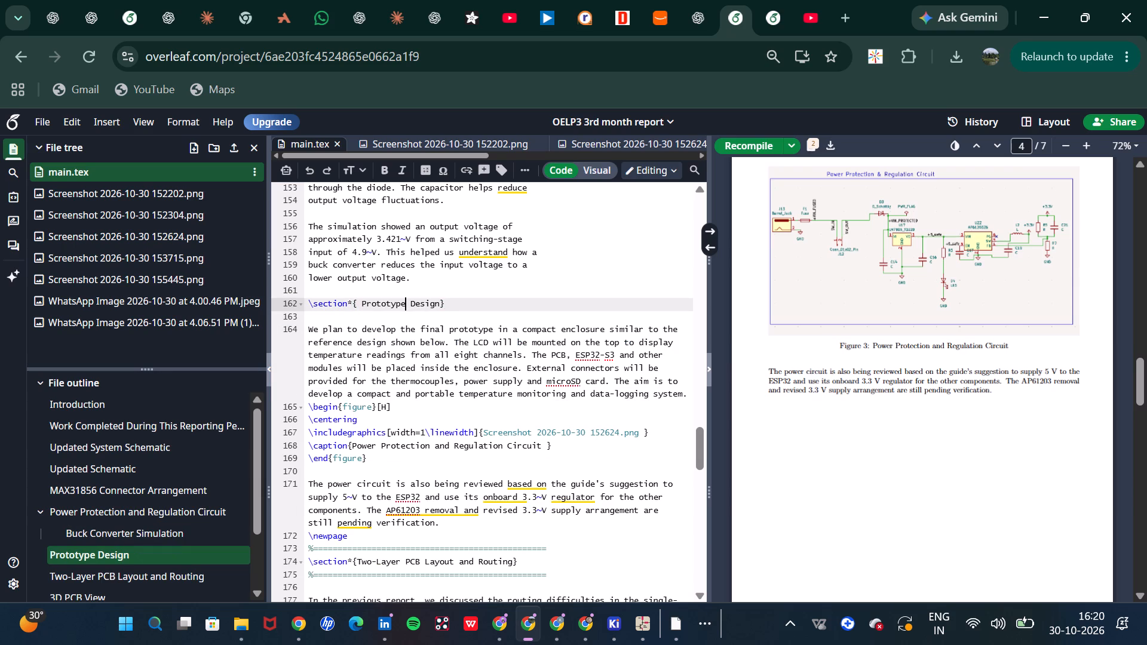
{"action": "key", "text": "space"}
{"action": "type", "text": "i"}
{"action": "key", "text": "BackSpace"}
{"action": "key", "text": "ctrl+s"}
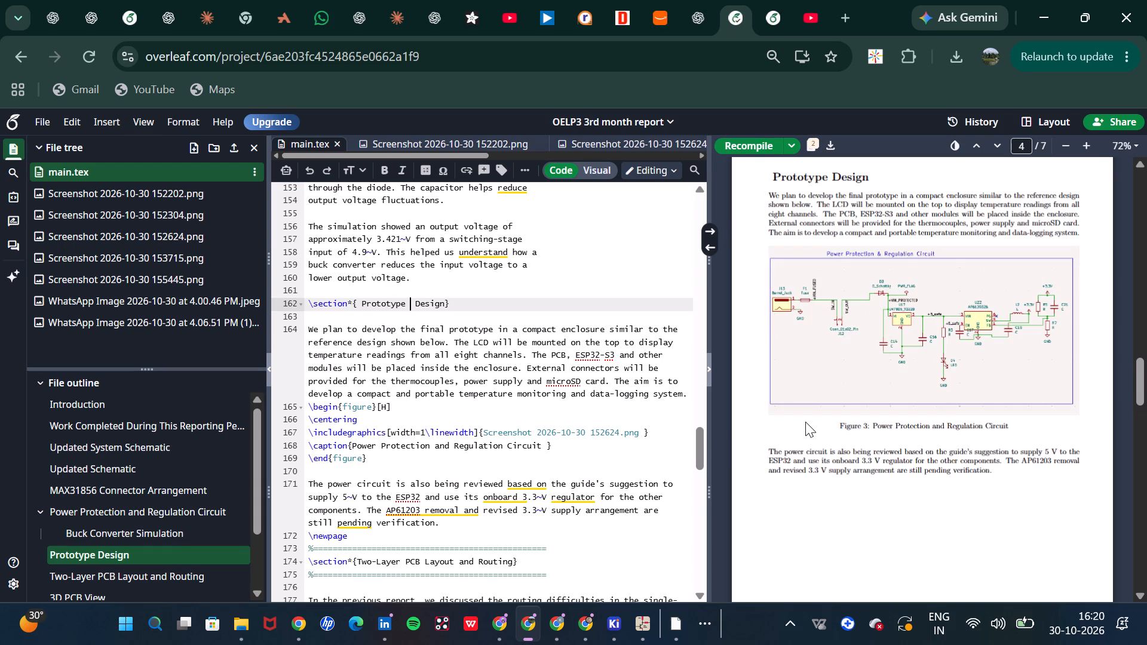
Move the Prototype Design section below the power circuit review paragraph, replacing the \newpage command before Two-Layer PCB Layout and Routing.
{"action": "scroll", "coordinate": [805, 422], "scroll_direction": "down", "scroll_amount": 2}
{"action": "scroll", "coordinate": [805, 422], "scroll_direction": "up", "scroll_amount": 4}
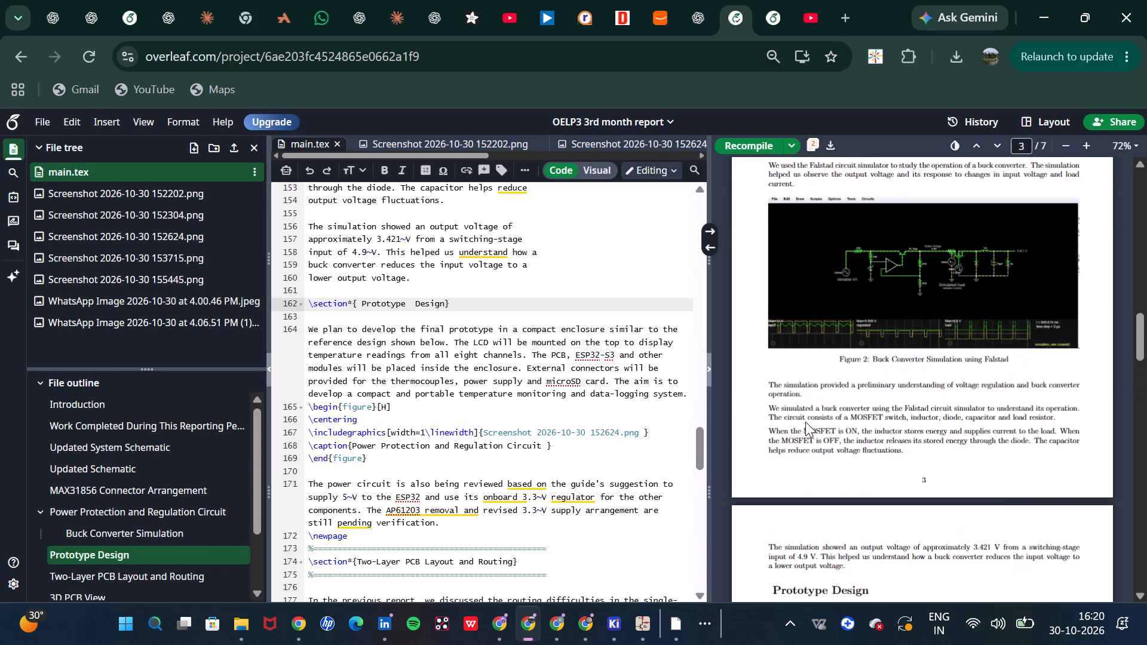
{"action": "scroll", "coordinate": [805, 422], "scroll_direction": "down", "scroll_amount": 2}
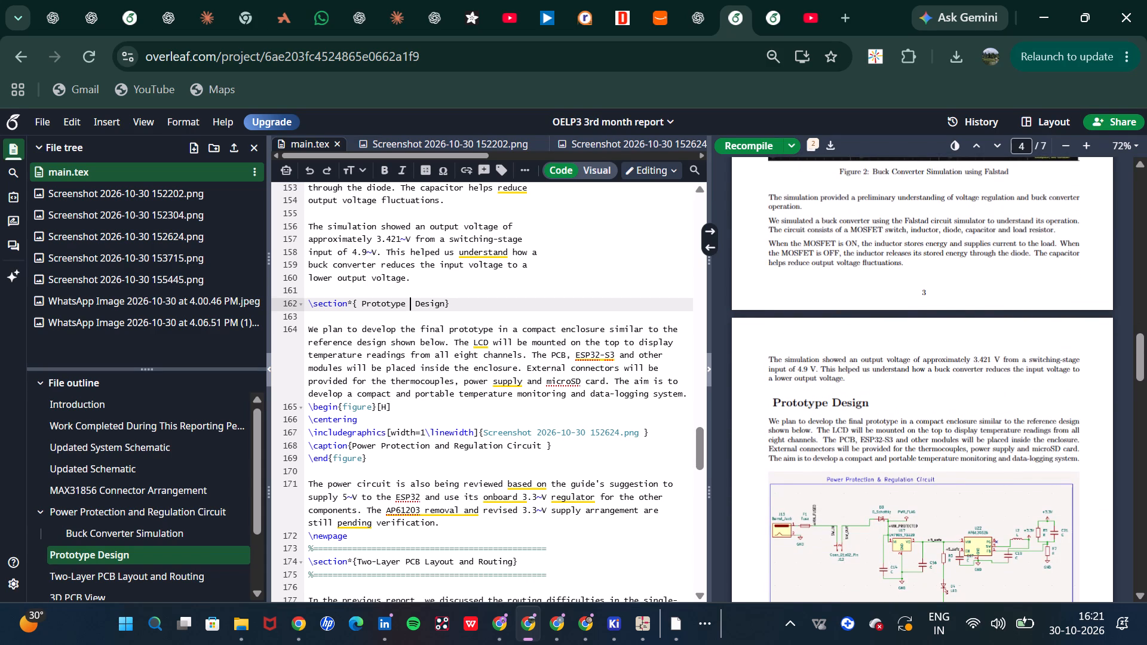
{"action": "left_click_drag", "start_coordinate": [687, 391], "coordinate": [314, 312]}
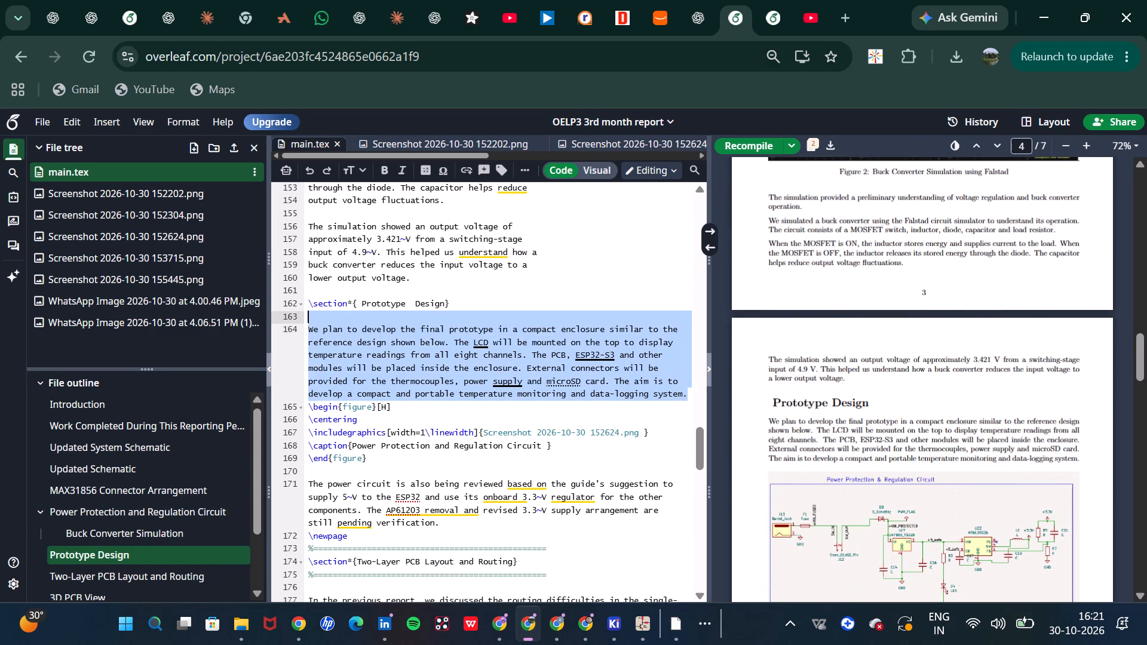
{"action": "left_click_drag", "start_coordinate": [314, 312], "coordinate": [310, 306]}
{"action": "key", "text": "ctrl+x"}
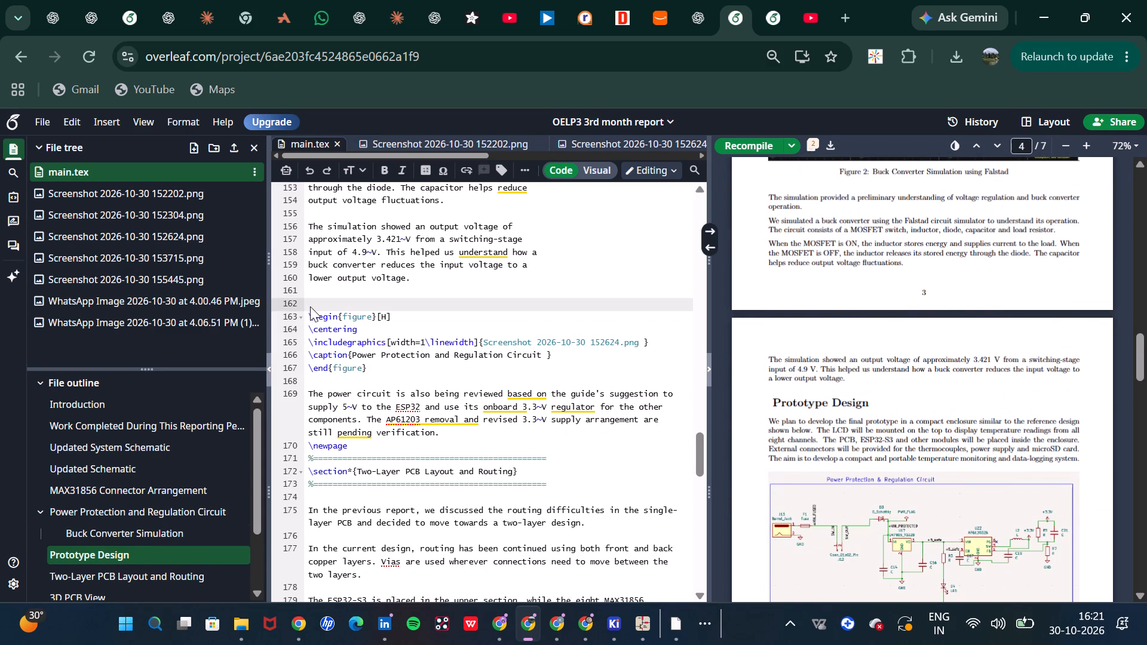
{"action": "left_click", "coordinate": [399, 452]}
{"action": "key", "text": "BackSpace"}
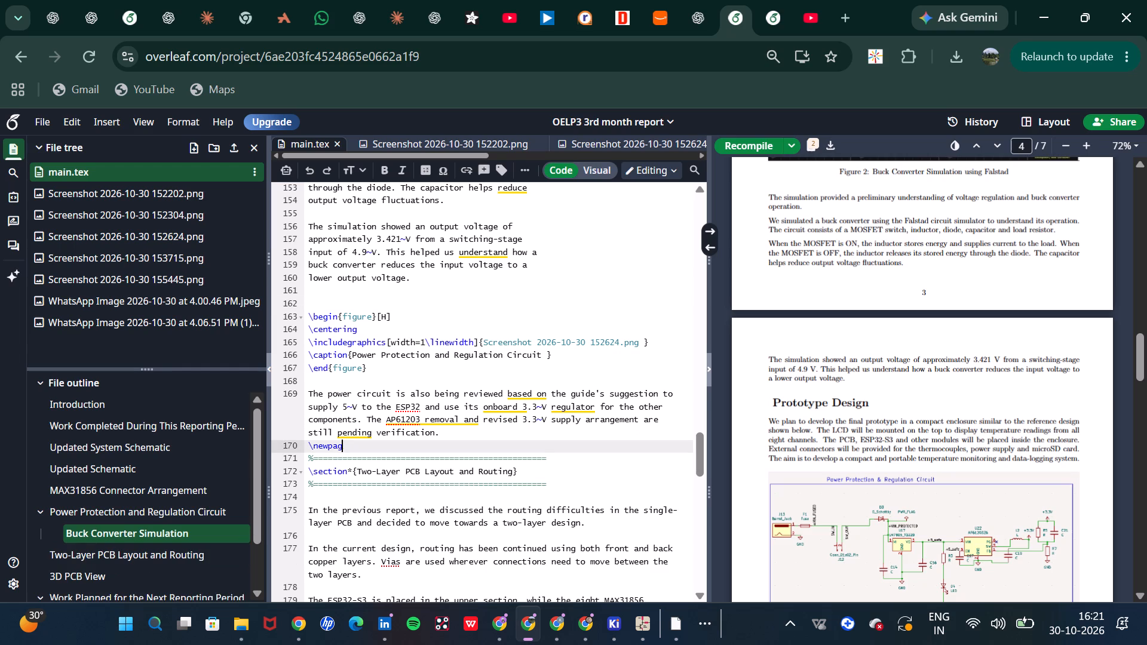
Replace the remaining \newpage text above Two-Layer PCB Layout and Routing with the copied Prototype Design section and recompile the report.
{"action": "key", "text": "BackSpace"}
{"action": "key", "text": "BackSpace"}
{"action": "key", "text": "BackSpace"}
{"action": "key", "text": "BackSpace"}
{"action": "key", "text": "BackSpace"}
{"action": "key", "text": "BackSpace"}
{"action": "key", "text": "BackSpace"}
{"action": "key", "text": "ctrl+v"}
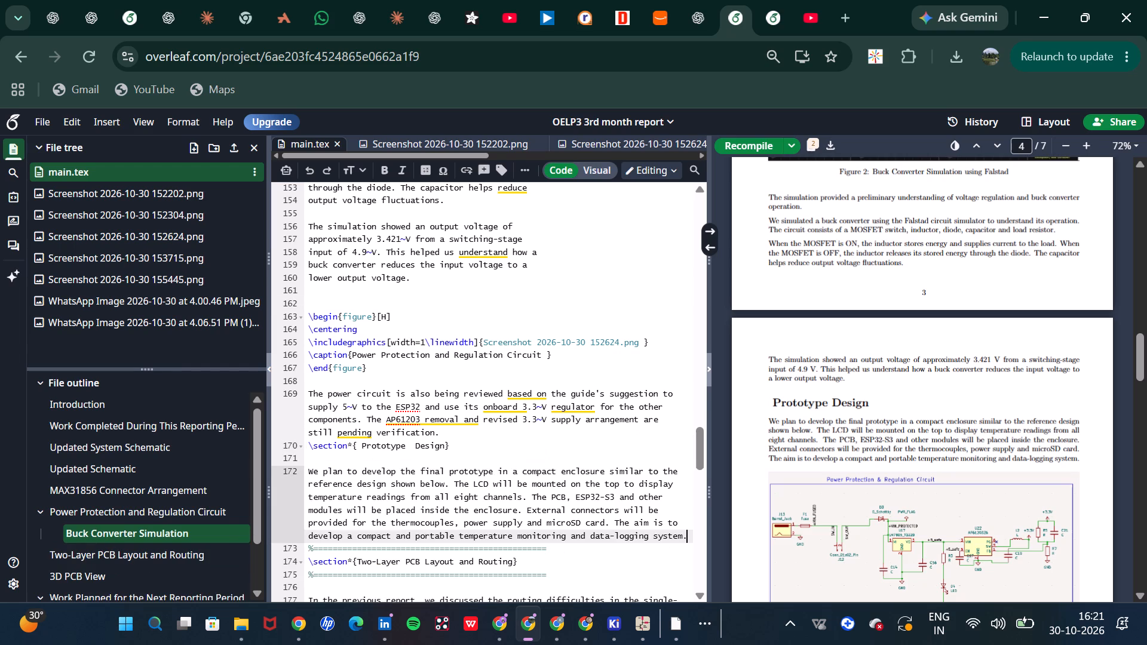
{"action": "key", "text": "ctrl+s"}
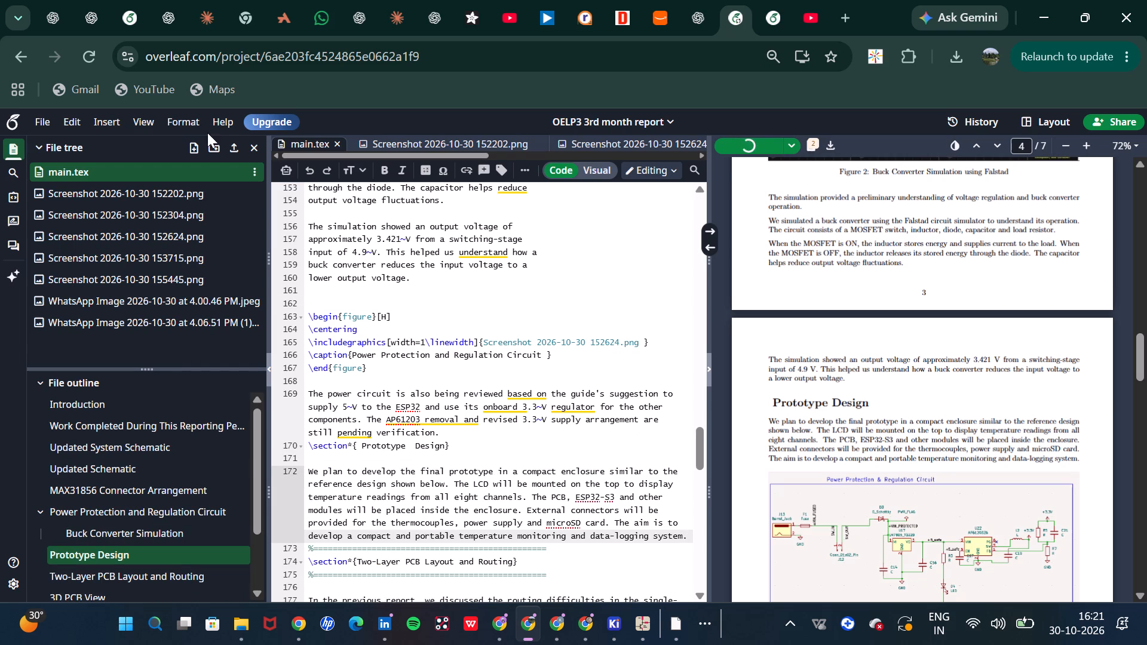
Upload the image "WhatsApp Image 2026-10-30 at 4.18.39 PM" from Downloads to the project files.
{"action": "double_click", "coordinate": [229, 138]}
{"action": "double_click", "coordinate": [231, 142]}
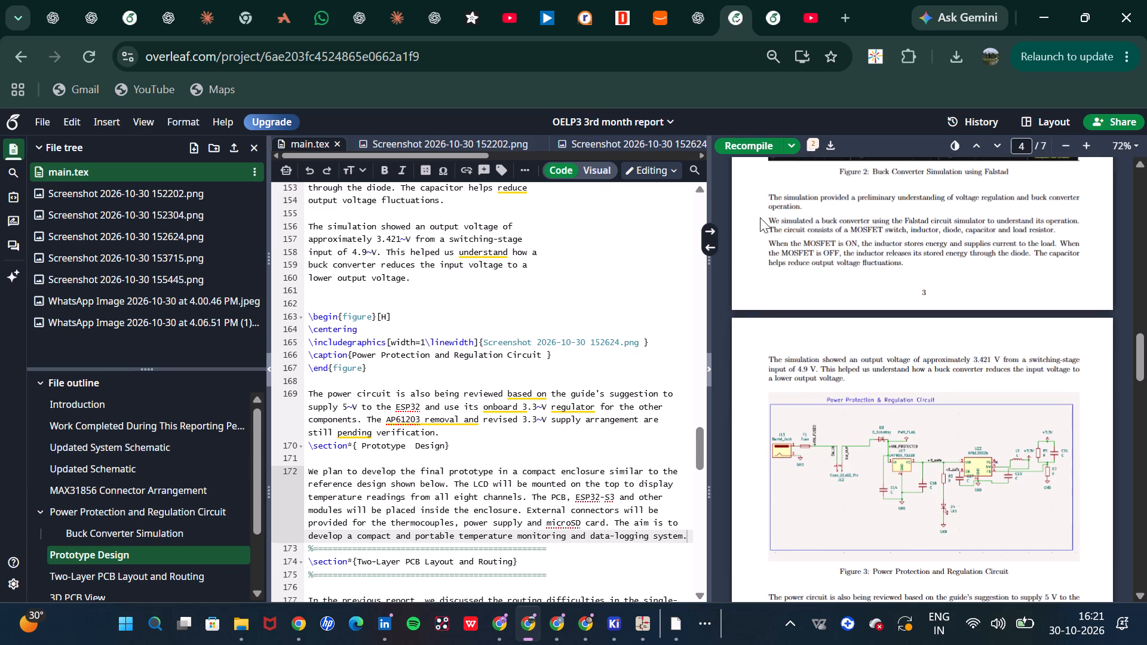
{"action": "double_click", "coordinate": [231, 148]}
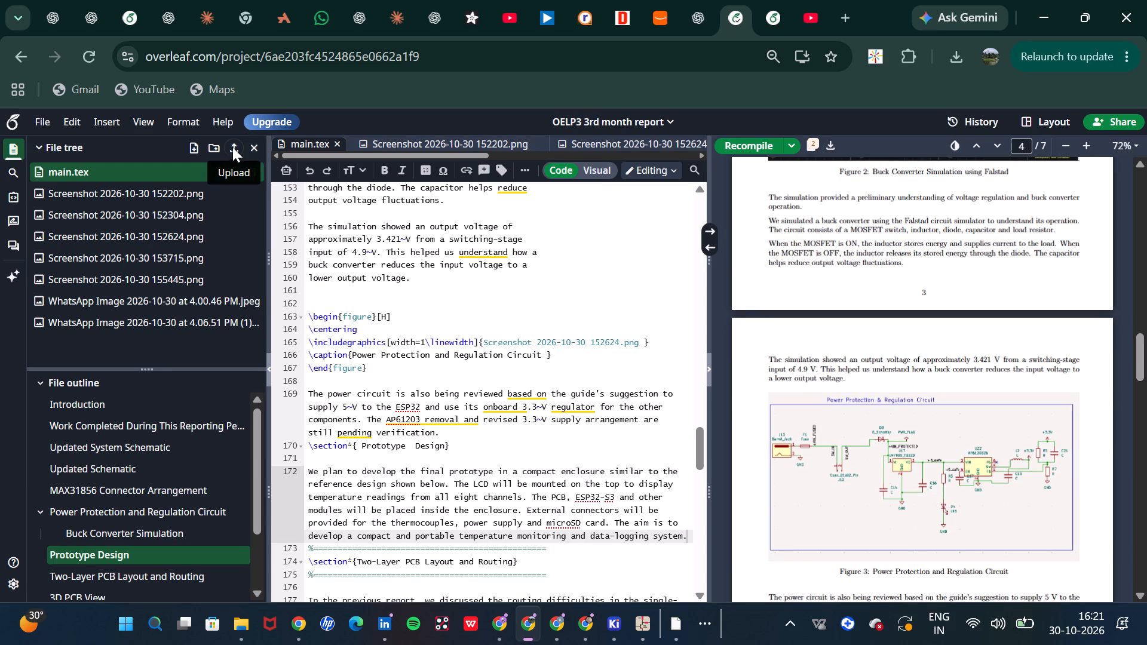
{"action": "left_click", "coordinate": [231, 155]}
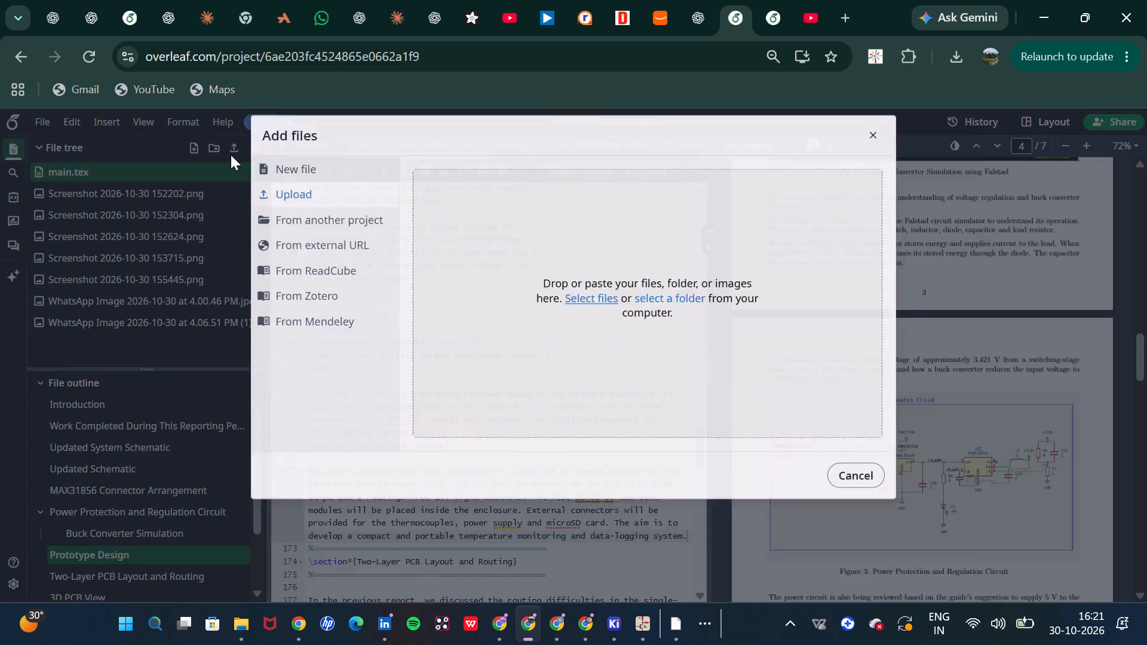
{"action": "left_click", "coordinate": [587, 315]}
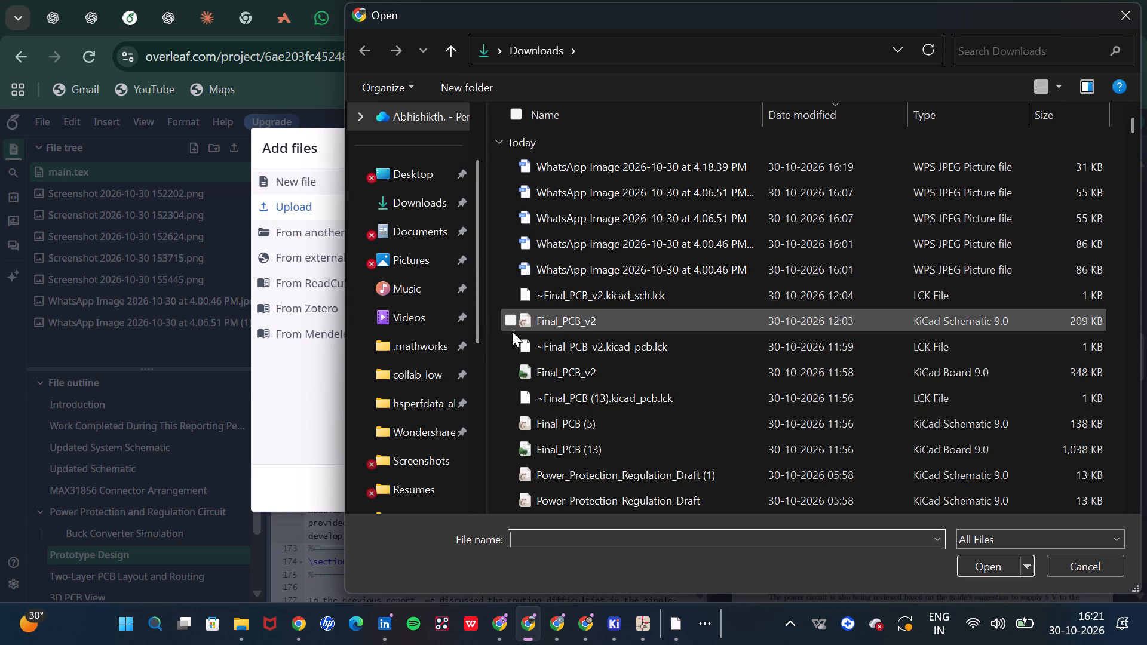
{"action": "scroll", "coordinate": [419, 236], "scroll_direction": "down", "scroll_amount": 1}
{"action": "scroll", "coordinate": [421, 228], "scroll_direction": "up", "scroll_amount": 1}
{"action": "left_click", "coordinate": [425, 204]}
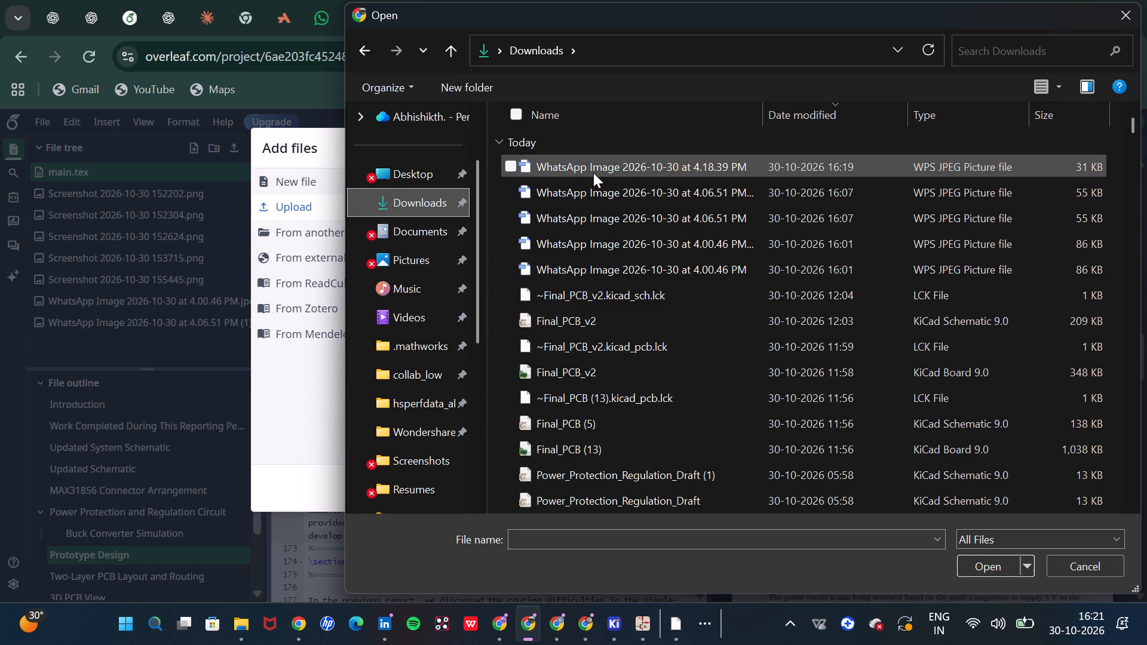
{"action": "left_click", "coordinate": [593, 173]}
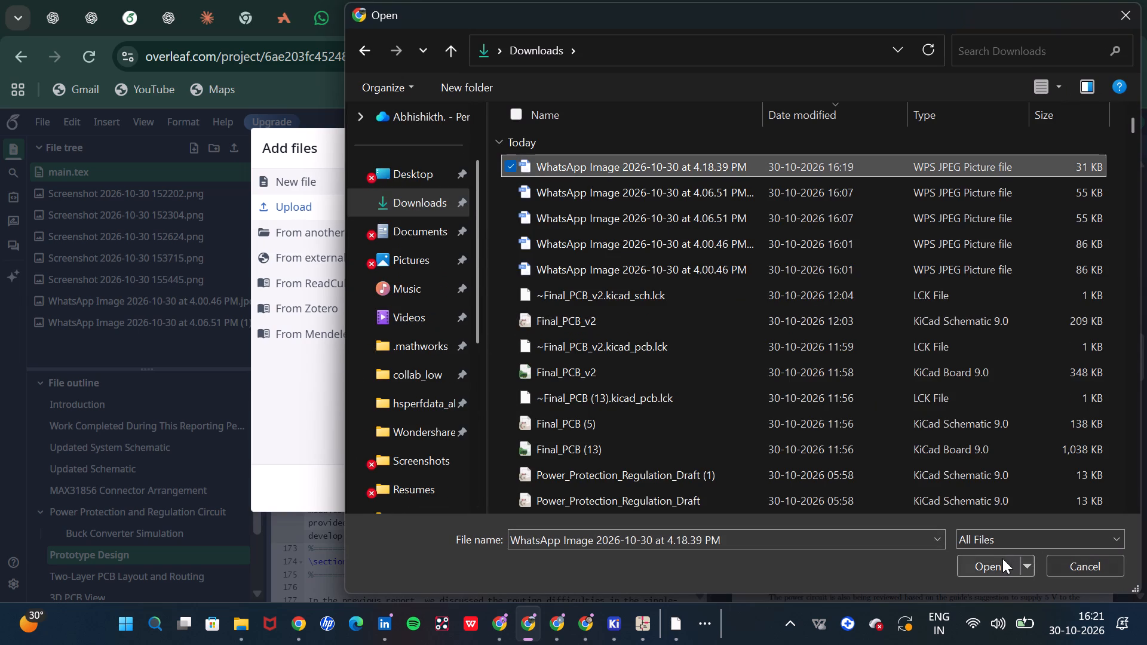
{"action": "left_click", "coordinate": [996, 560]}
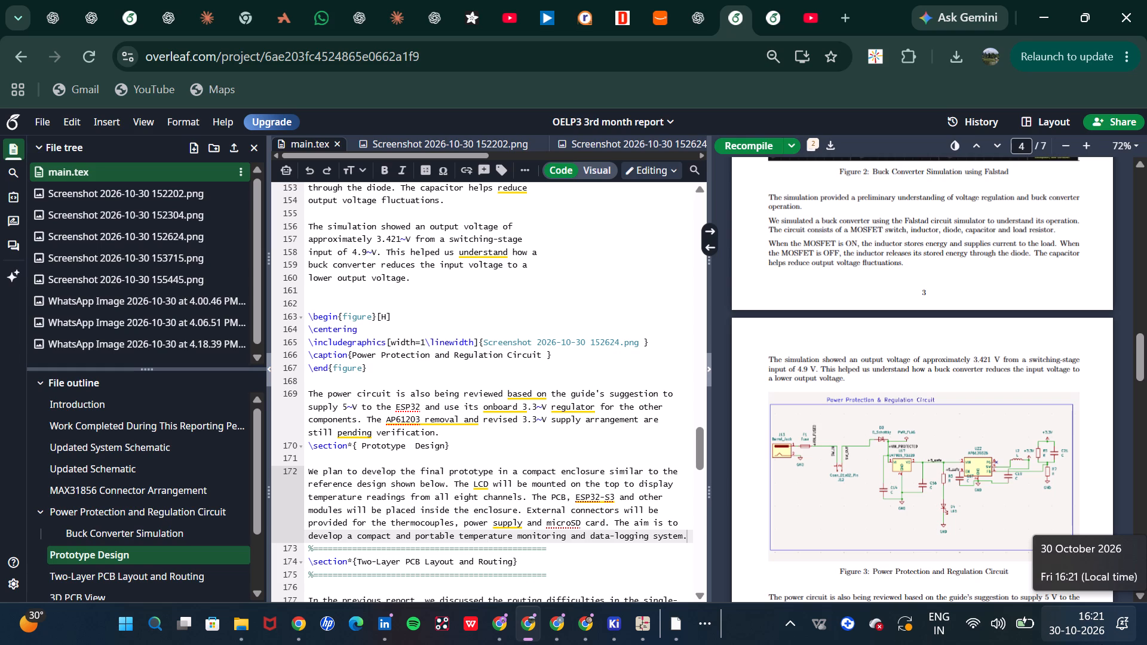
{"action": "scroll", "coordinate": [964, 327], "scroll_direction": "down", "scroll_amount": 2}
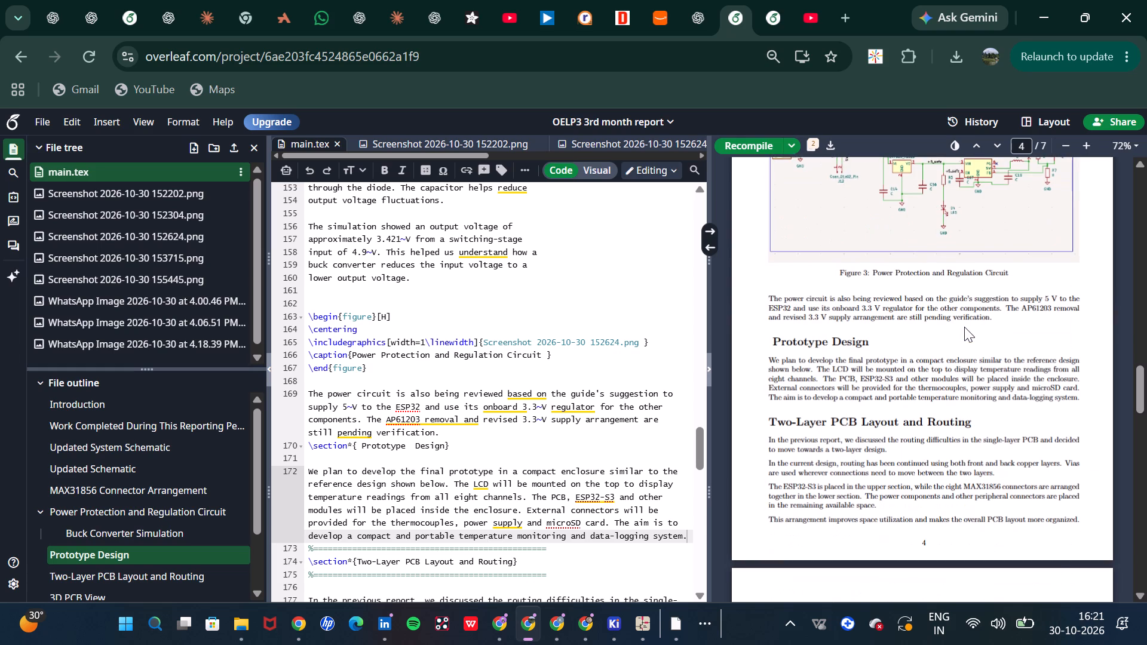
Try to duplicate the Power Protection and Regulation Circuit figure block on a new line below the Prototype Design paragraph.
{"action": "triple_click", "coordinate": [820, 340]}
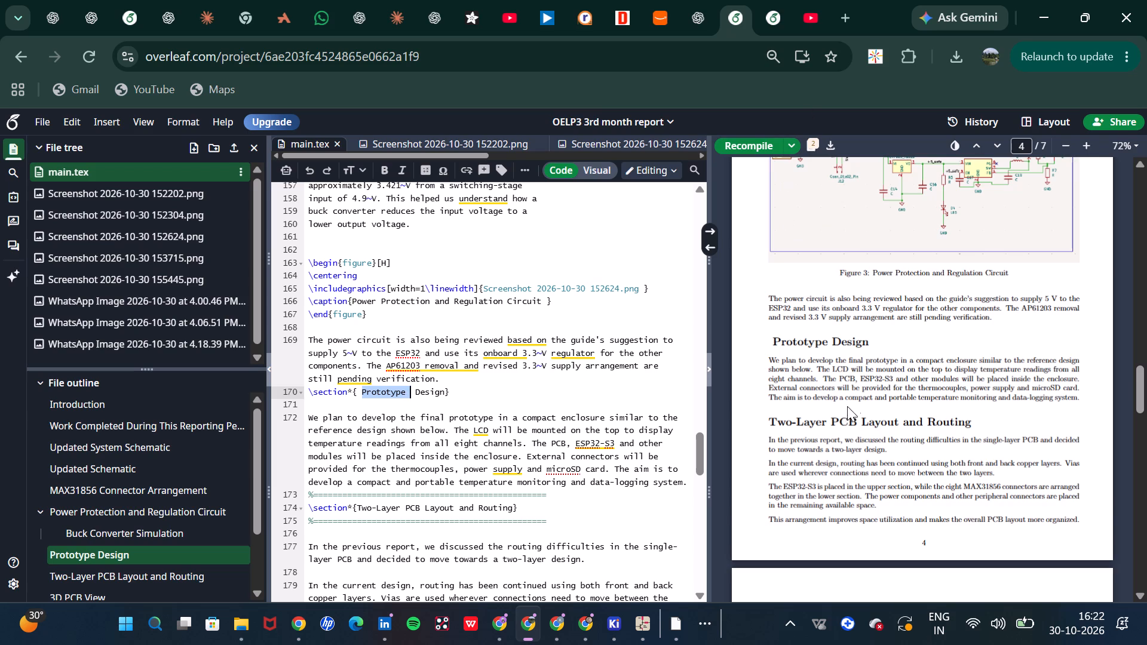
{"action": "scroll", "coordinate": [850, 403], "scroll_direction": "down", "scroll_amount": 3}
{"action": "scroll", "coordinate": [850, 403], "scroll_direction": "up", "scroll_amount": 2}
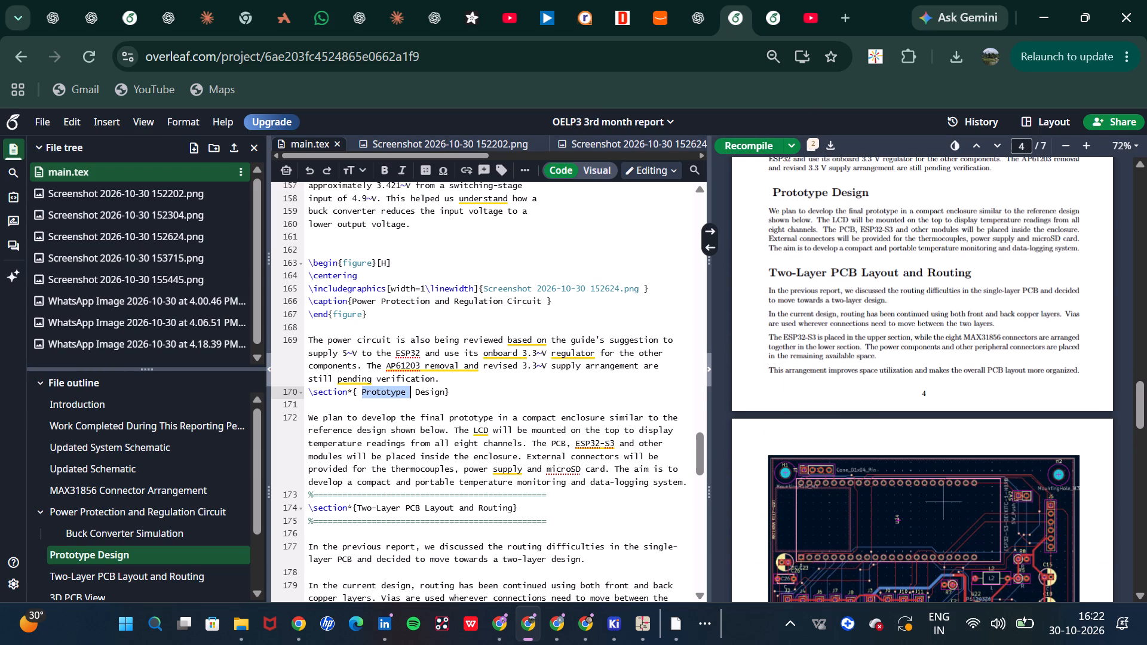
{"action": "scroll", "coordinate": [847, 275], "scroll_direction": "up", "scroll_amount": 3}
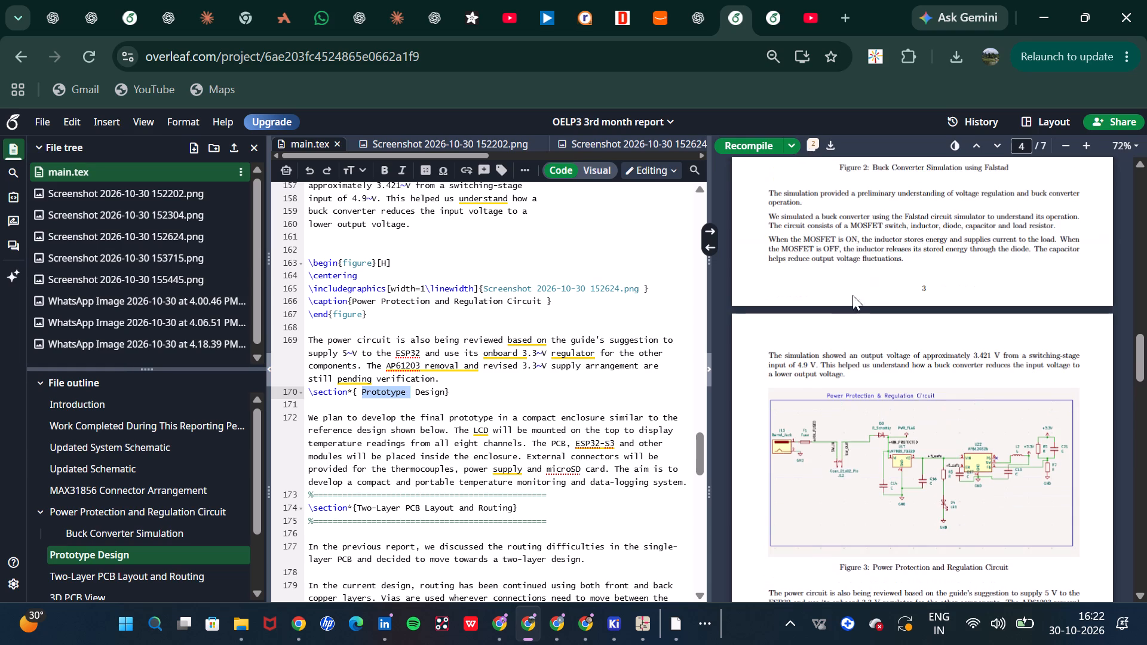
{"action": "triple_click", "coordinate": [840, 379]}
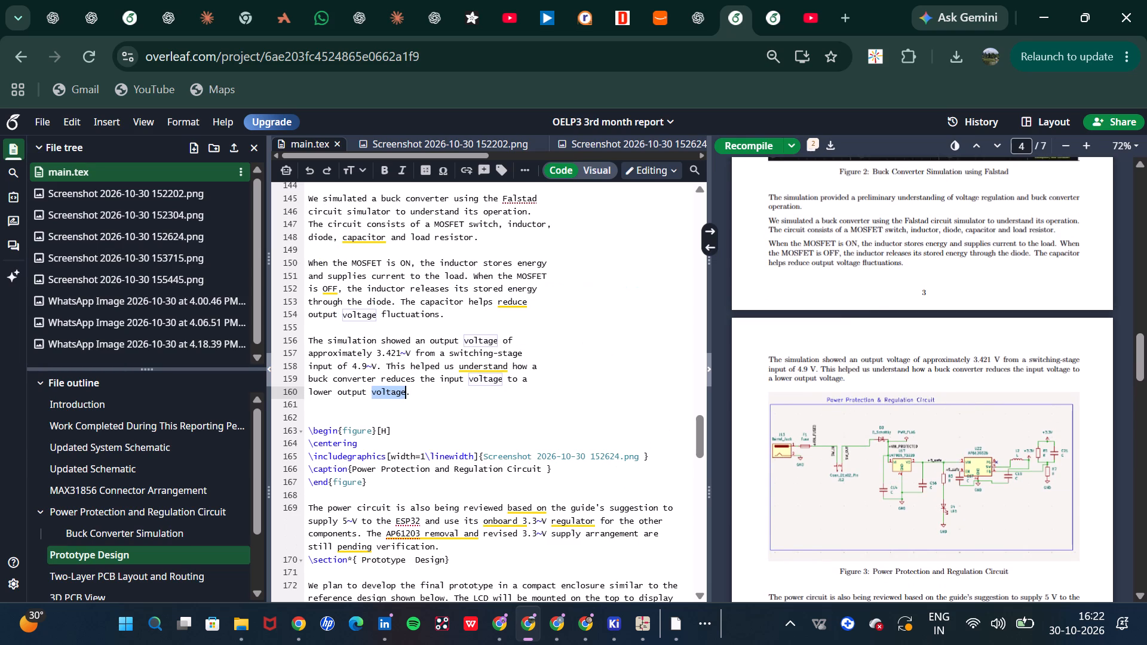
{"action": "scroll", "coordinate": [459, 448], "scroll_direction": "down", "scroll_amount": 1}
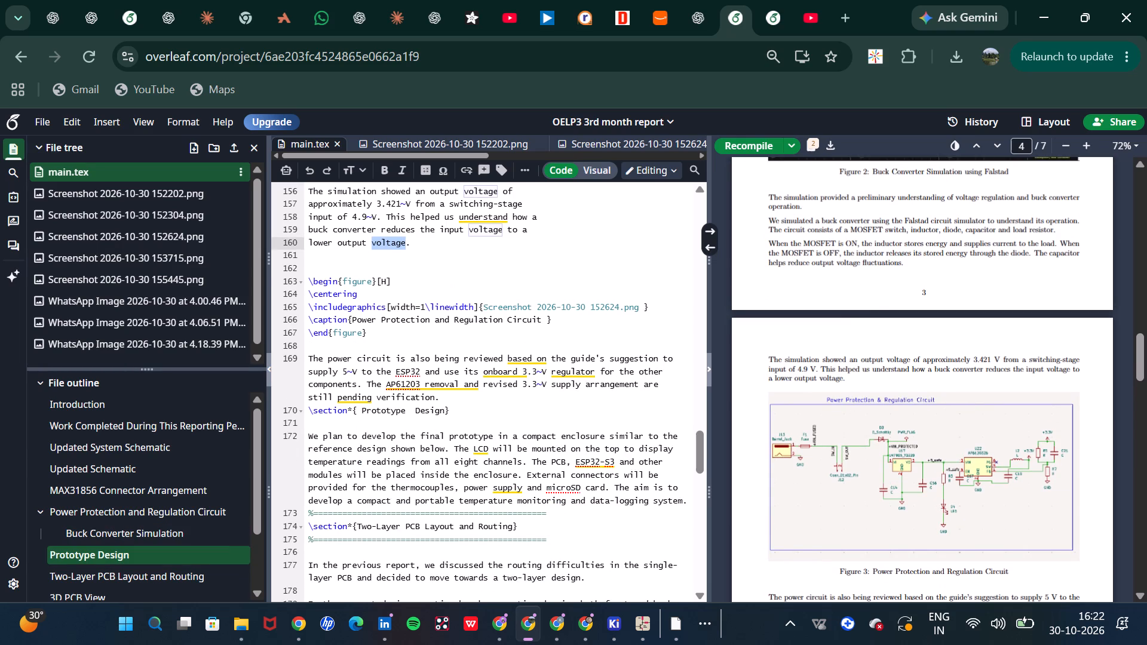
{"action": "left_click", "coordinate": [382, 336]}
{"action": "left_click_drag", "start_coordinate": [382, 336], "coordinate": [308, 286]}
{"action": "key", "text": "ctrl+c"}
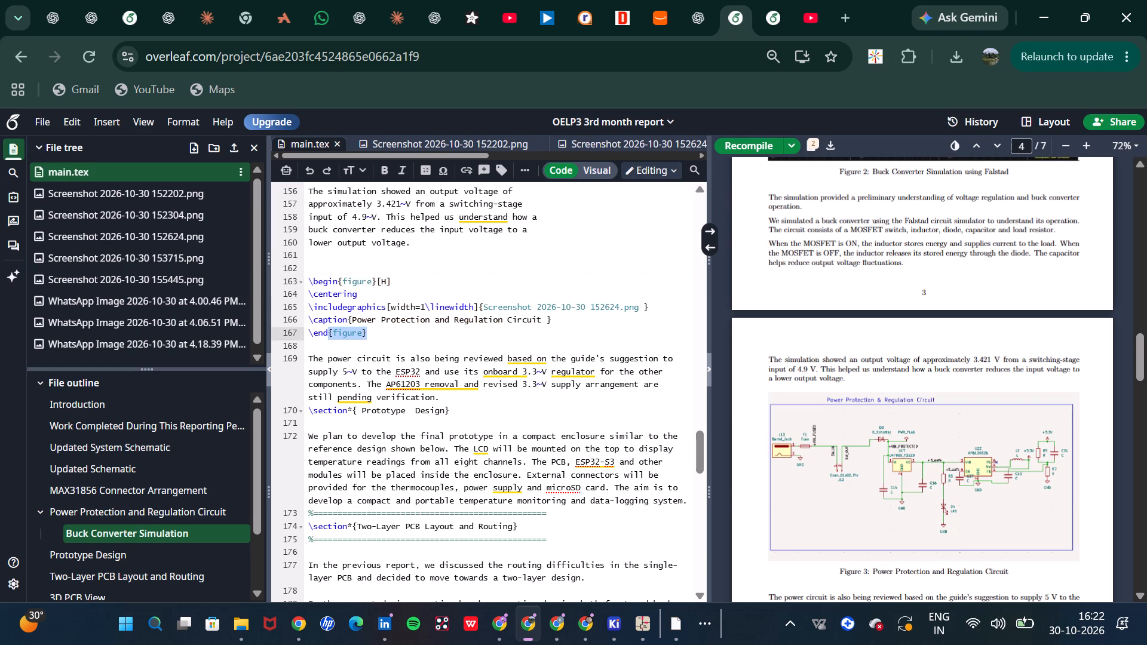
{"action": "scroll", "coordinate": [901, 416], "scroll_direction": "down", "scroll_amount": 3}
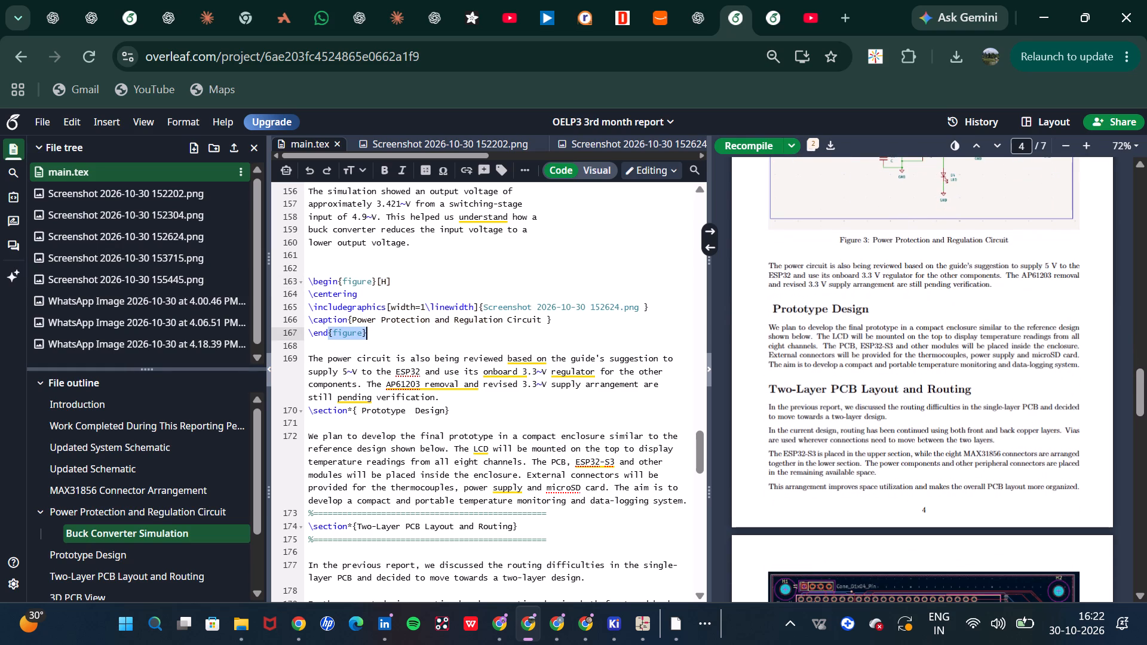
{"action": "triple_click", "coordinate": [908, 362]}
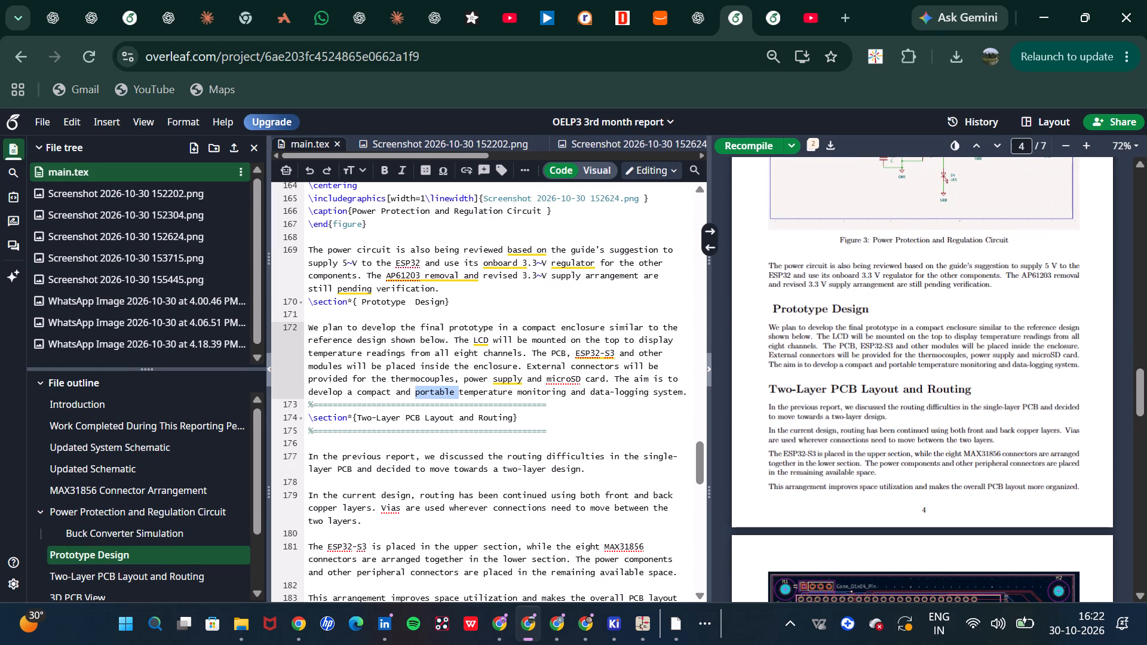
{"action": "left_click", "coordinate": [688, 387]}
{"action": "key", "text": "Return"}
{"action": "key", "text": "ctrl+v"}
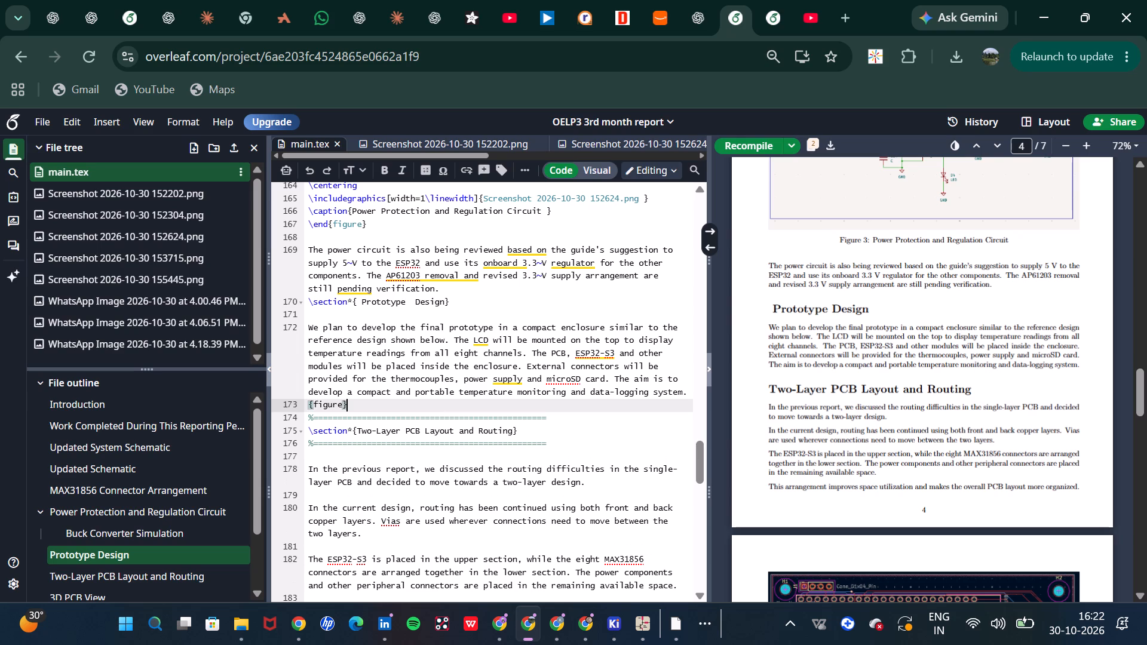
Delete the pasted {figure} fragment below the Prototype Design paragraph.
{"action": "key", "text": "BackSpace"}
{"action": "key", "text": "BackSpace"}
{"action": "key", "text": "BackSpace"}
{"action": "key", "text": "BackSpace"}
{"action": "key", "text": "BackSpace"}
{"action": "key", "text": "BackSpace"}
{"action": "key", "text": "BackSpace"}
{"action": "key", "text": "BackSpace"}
Duplicate the Power Protection and Regulation Circuit figure block onto the empty line below the Prototype Design paragraph.
{"action": "scroll", "coordinate": [688, 387], "scroll_direction": "up", "scroll_amount": 1}
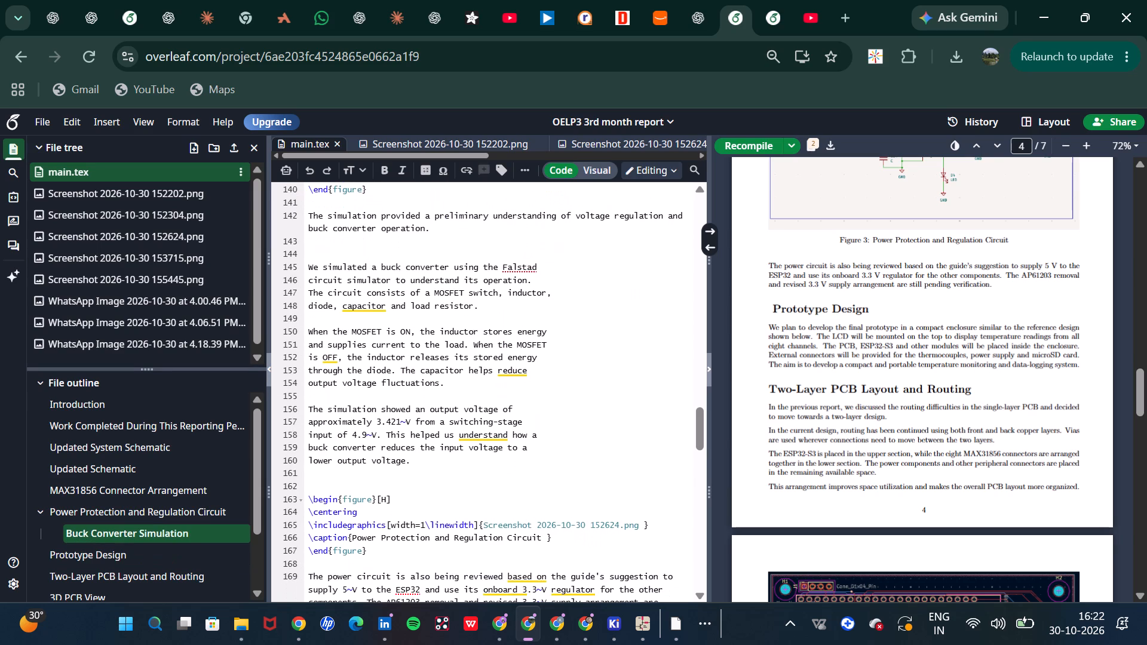
{"action": "scroll", "coordinate": [688, 387], "scroll_direction": "up", "scroll_amount": 1}
{"action": "left_click_drag", "start_coordinate": [371, 549], "coordinate": [303, 503]}
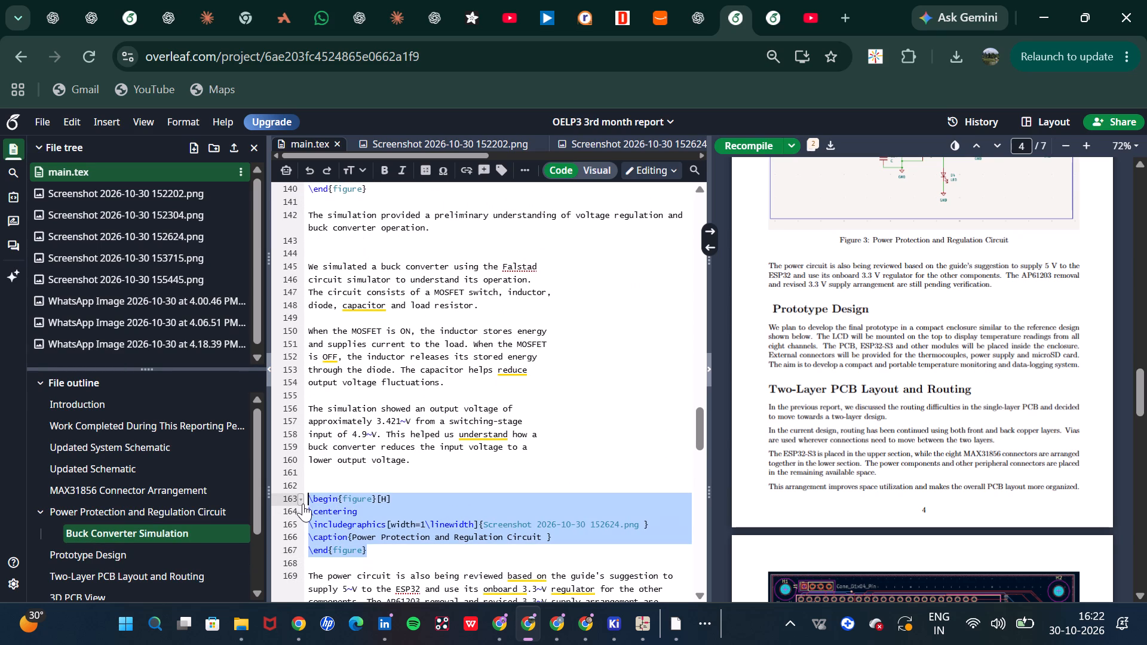
{"action": "left_click_drag", "start_coordinate": [303, 503], "coordinate": [302, 501]}
{"action": "key", "text": "ctrl+c"}
{"action": "scroll", "coordinate": [493, 502], "scroll_direction": "down", "scroll_amount": 1}
{"action": "left_click_drag", "start_coordinate": [493, 502], "coordinate": [619, 491]}
{"action": "triple_click", "coordinate": [819, 388]}
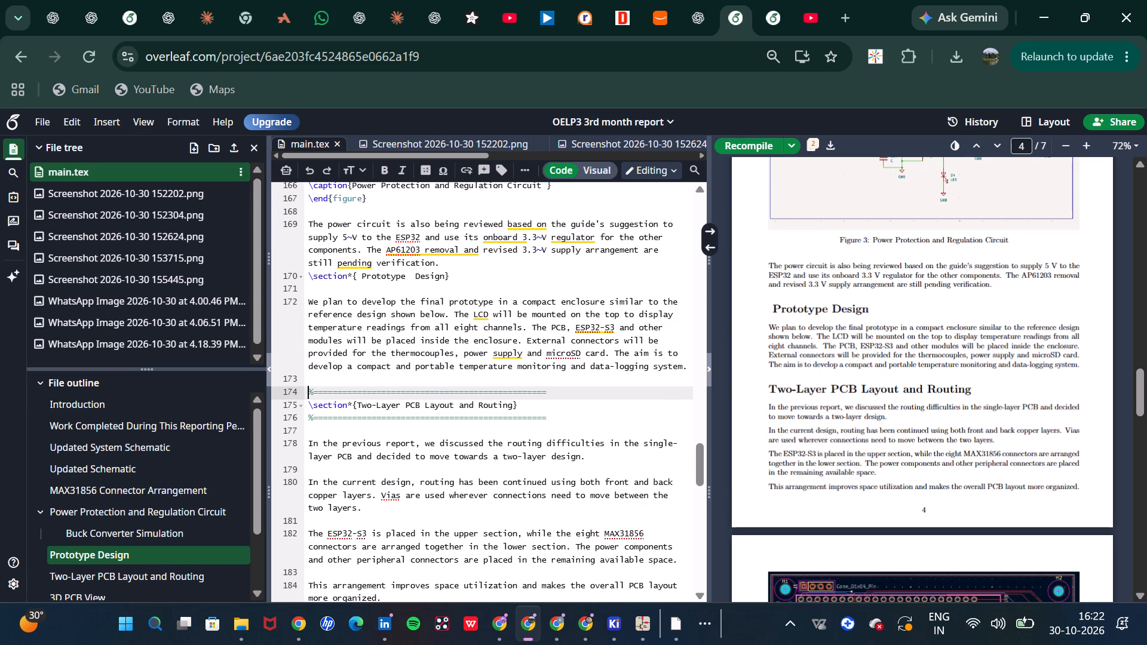
{"action": "left_click", "coordinate": [480, 388]}
{"action": "left_click", "coordinate": [480, 379]}
{"action": "key", "text": "ctrl+v"}
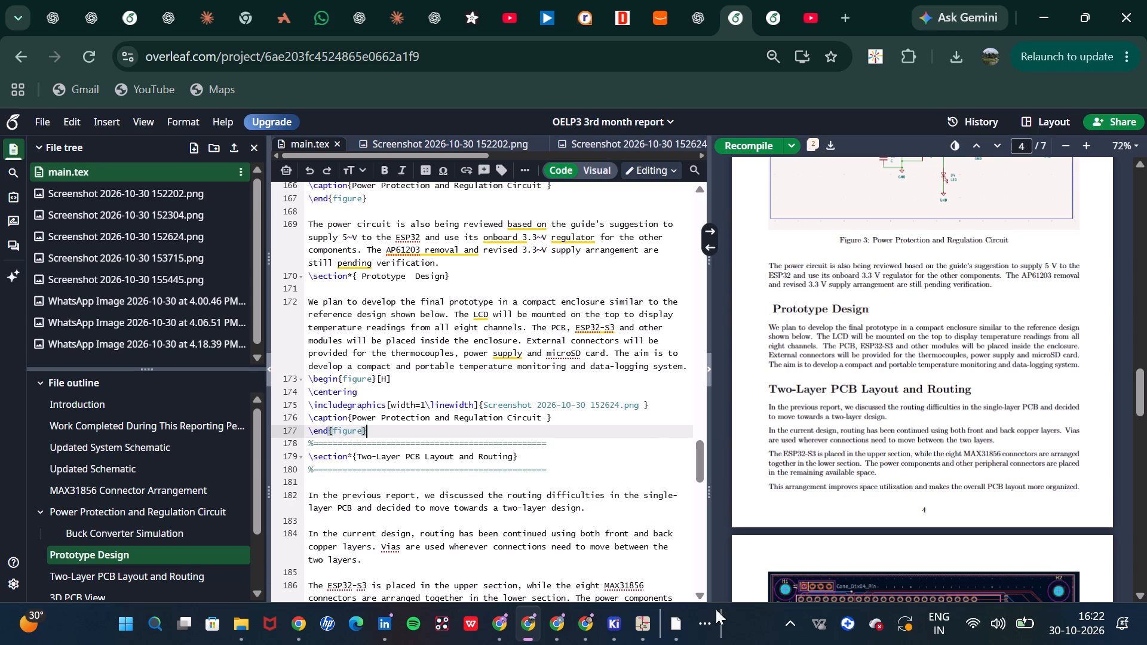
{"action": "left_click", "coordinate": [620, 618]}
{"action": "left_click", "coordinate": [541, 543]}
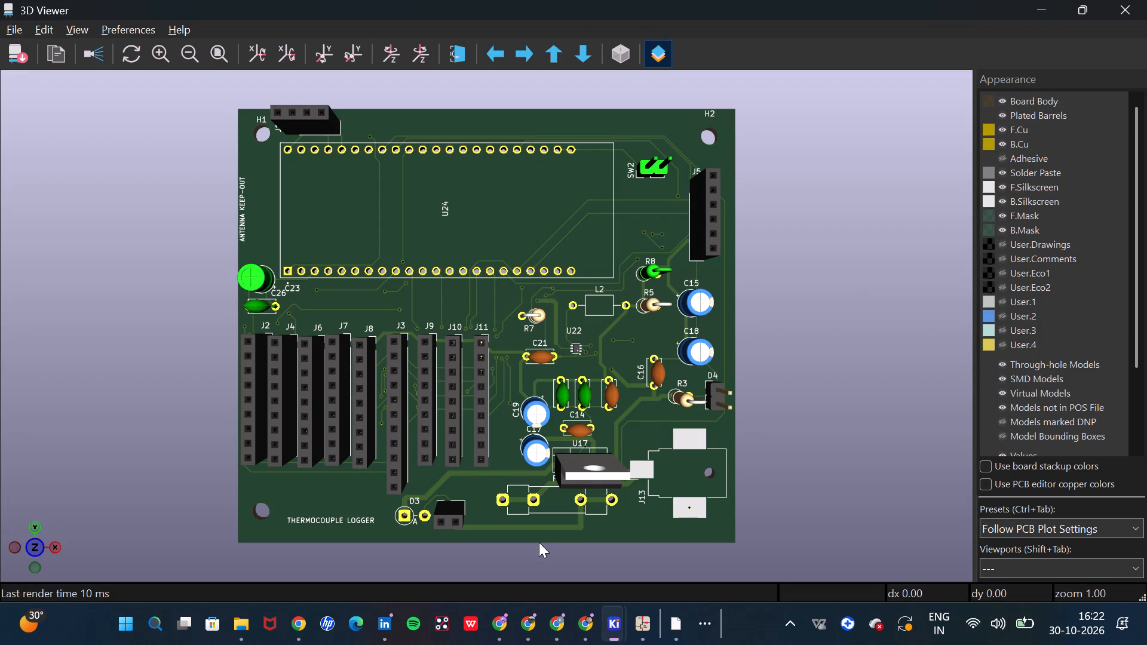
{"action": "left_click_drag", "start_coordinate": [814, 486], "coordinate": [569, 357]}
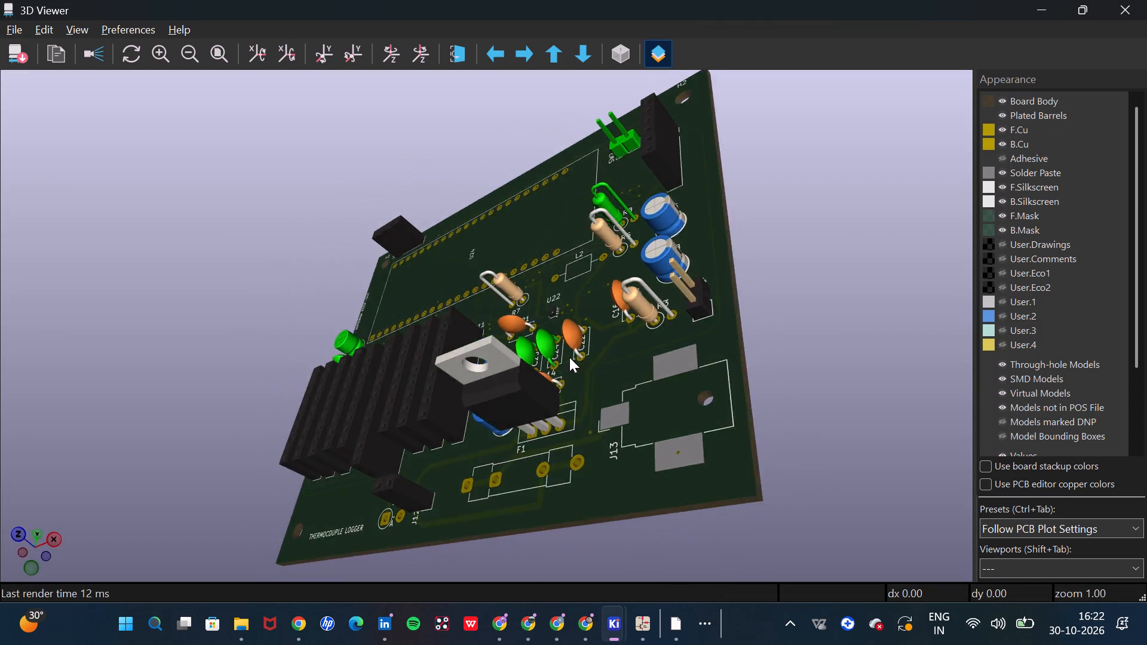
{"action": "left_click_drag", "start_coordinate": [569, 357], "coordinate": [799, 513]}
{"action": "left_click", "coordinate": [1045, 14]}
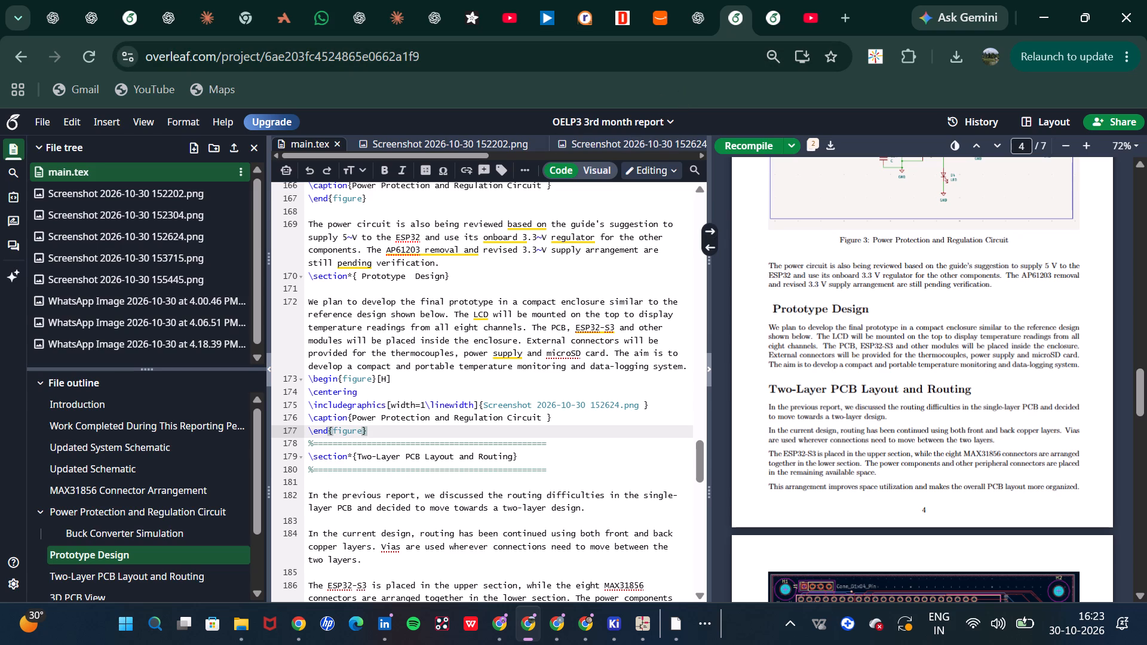
Point the duplicated figure's \includegraphics to "WhatsApp Image 2026-10-30 at 4.18.39 PM.jpeg".
{"action": "left_click", "coordinate": [487, 407]}
{"action": "key", "text": "BackSpace"}
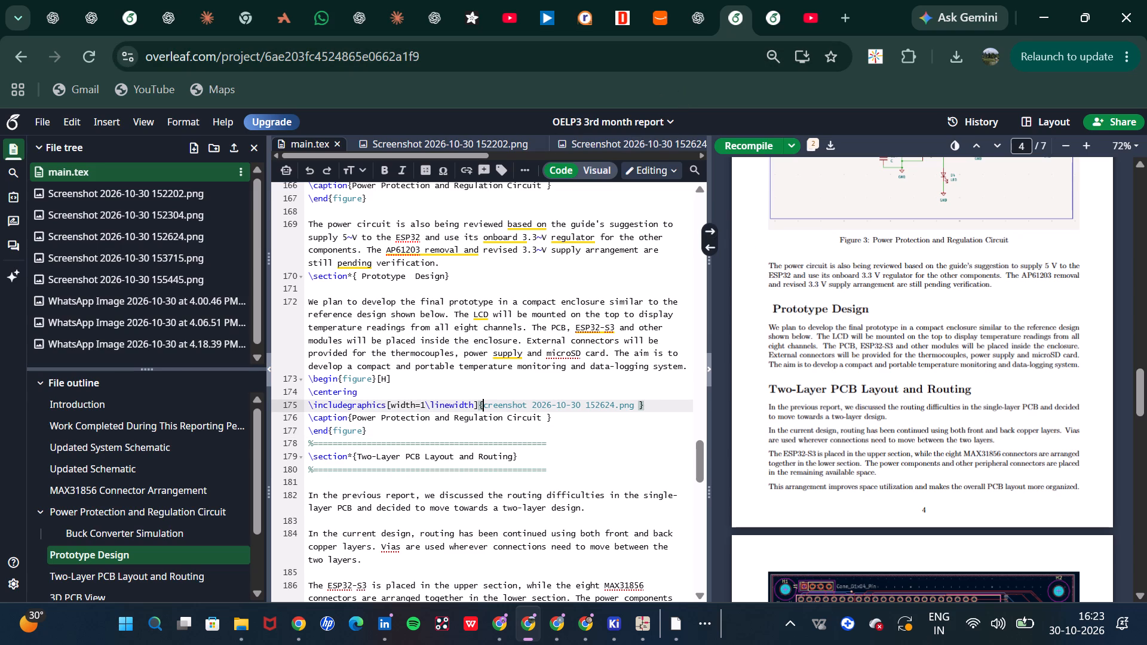
{"action": "key", "text": "w"}
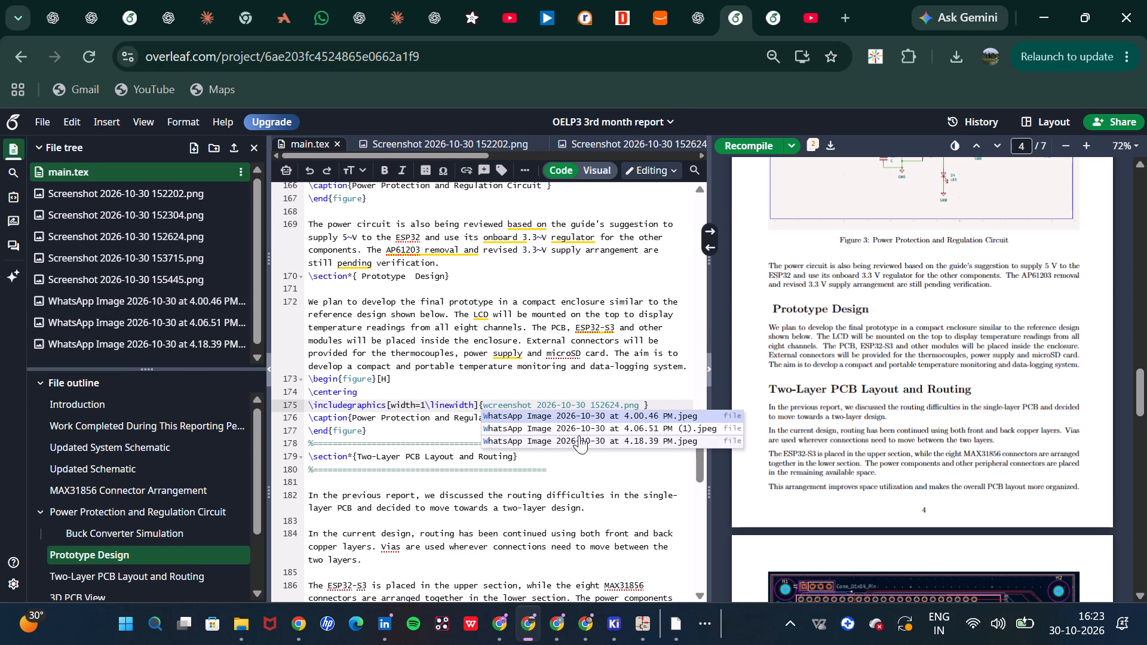
{"action": "left_click", "coordinate": [579, 436]}
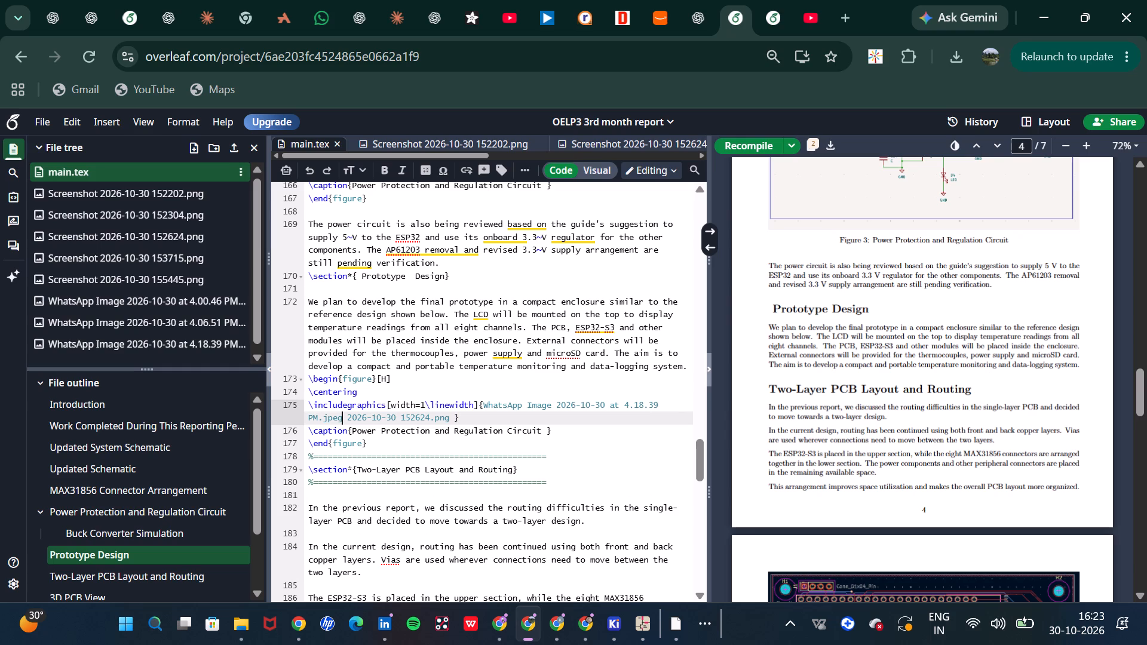
Replace the duplicated figure's caption with the text "Prototype Design" copied from the section heading.
{"action": "left_click_drag", "start_coordinate": [446, 277], "coordinate": [392, 275]}
{"action": "left_click_drag", "start_coordinate": [392, 275], "coordinate": [361, 275]}
{"action": "key", "text": "ctrl+c"}
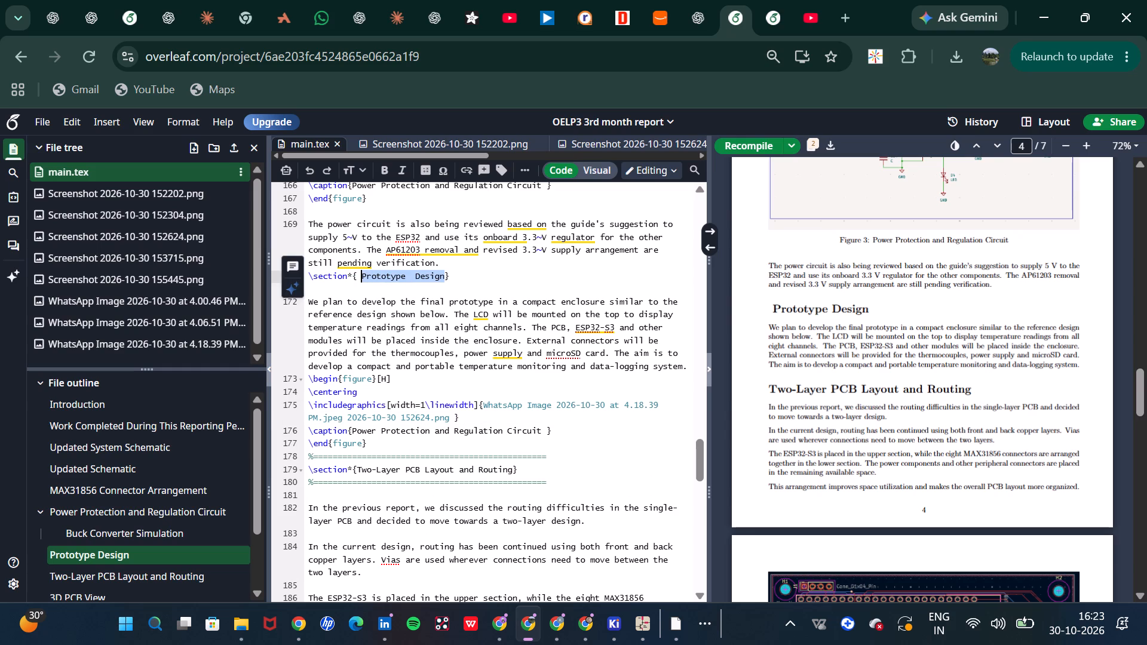
{"action": "left_click_drag", "start_coordinate": [540, 428], "coordinate": [352, 433]}
{"action": "key", "text": "ctrl+v"}
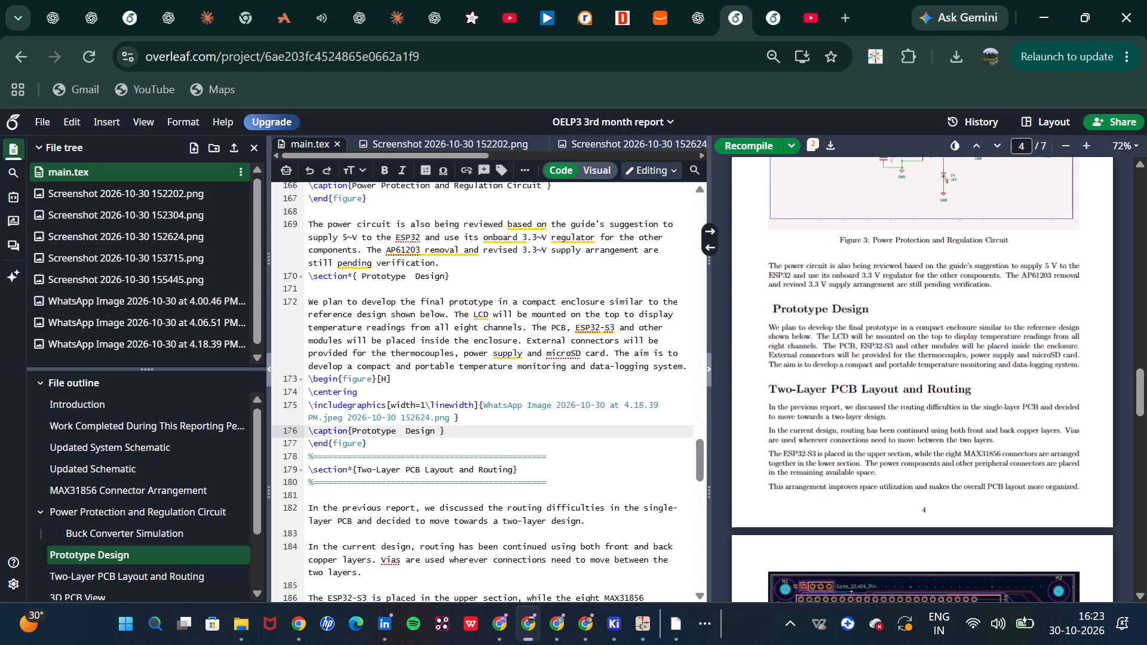
Remove the leftover "2026-10-30 152624.png" after the new image file name and recompile the report.
{"action": "left_click_drag", "start_coordinate": [447, 417], "coordinate": [350, 422]}
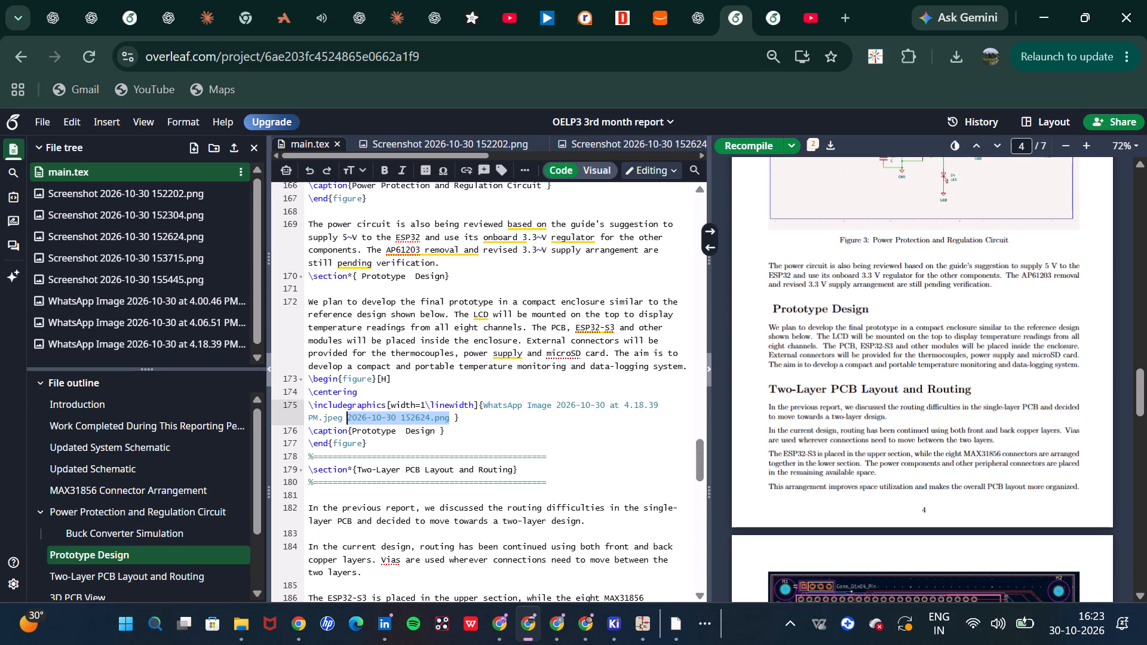
{"action": "left_click_drag", "start_coordinate": [350, 422], "coordinate": [349, 422]}
{"action": "key", "text": "BackSpace"}
{"action": "key", "text": "ctrl+s"}
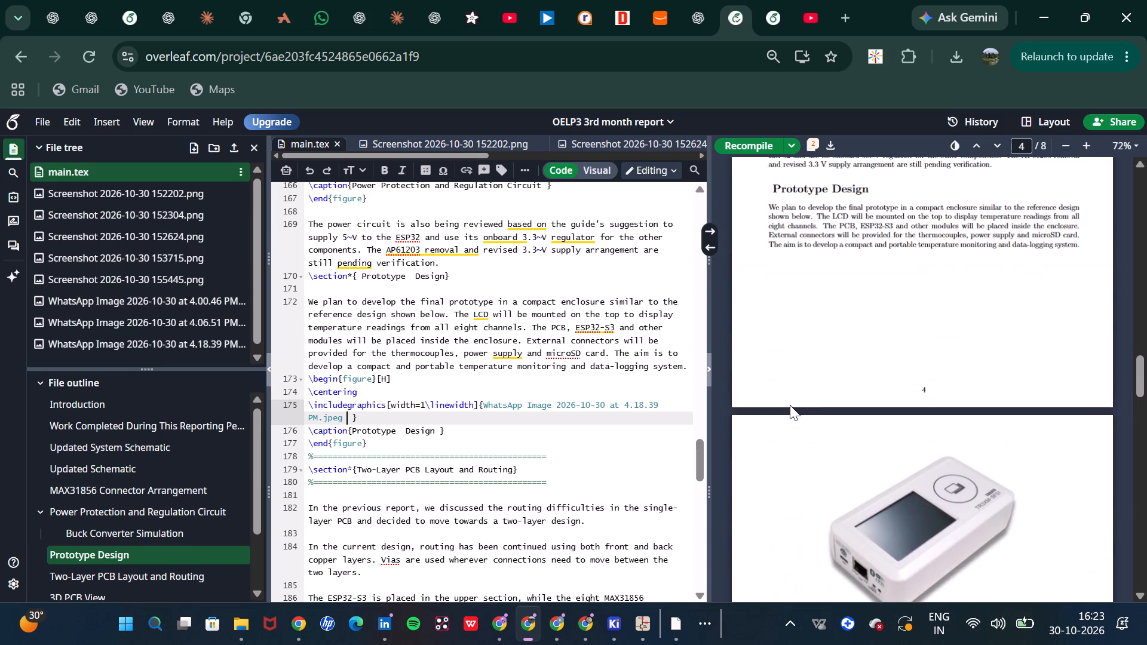
Review the compiled layout from the Buck Converter Simulation figure through the Prototype Design section and its image.
{"action": "scroll", "coordinate": [790, 405], "scroll_direction": "up", "scroll_amount": 5}
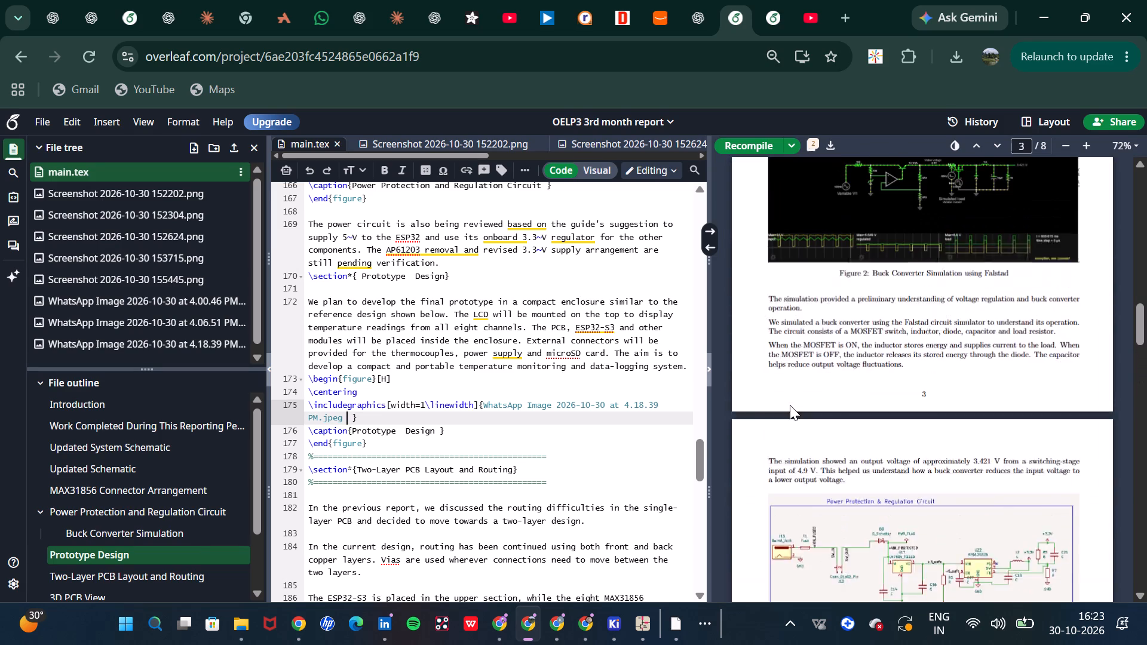
{"action": "scroll", "coordinate": [790, 405], "scroll_direction": "up", "scroll_amount": 1}
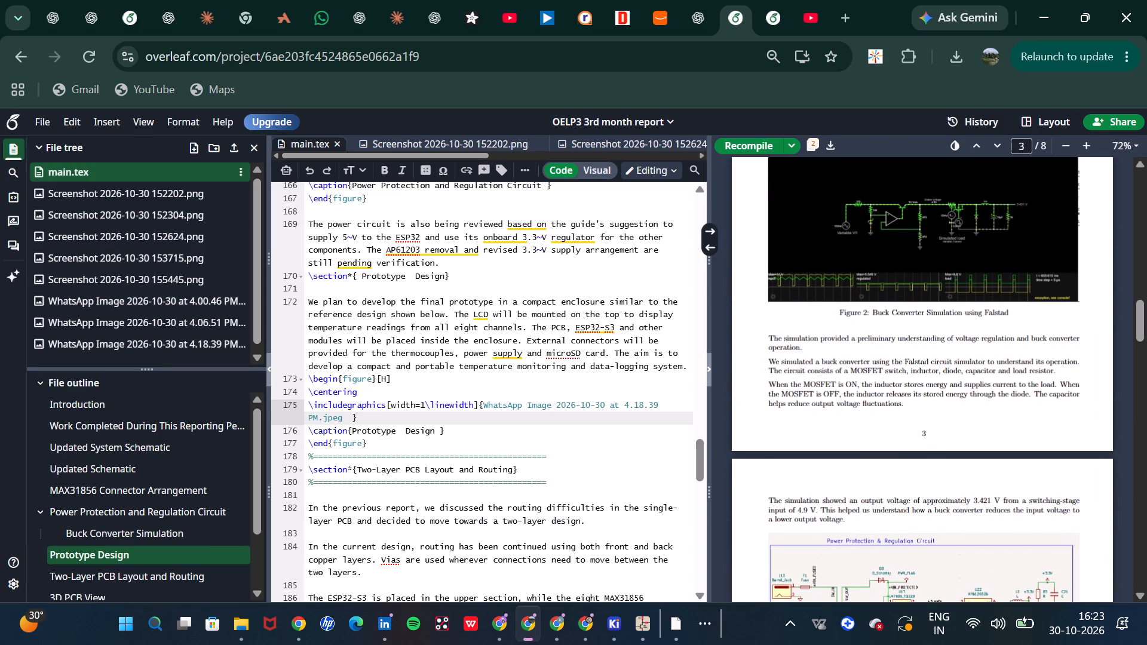
{"action": "triple_click", "coordinate": [797, 392]}
{"action": "left_click", "coordinate": [797, 392]}
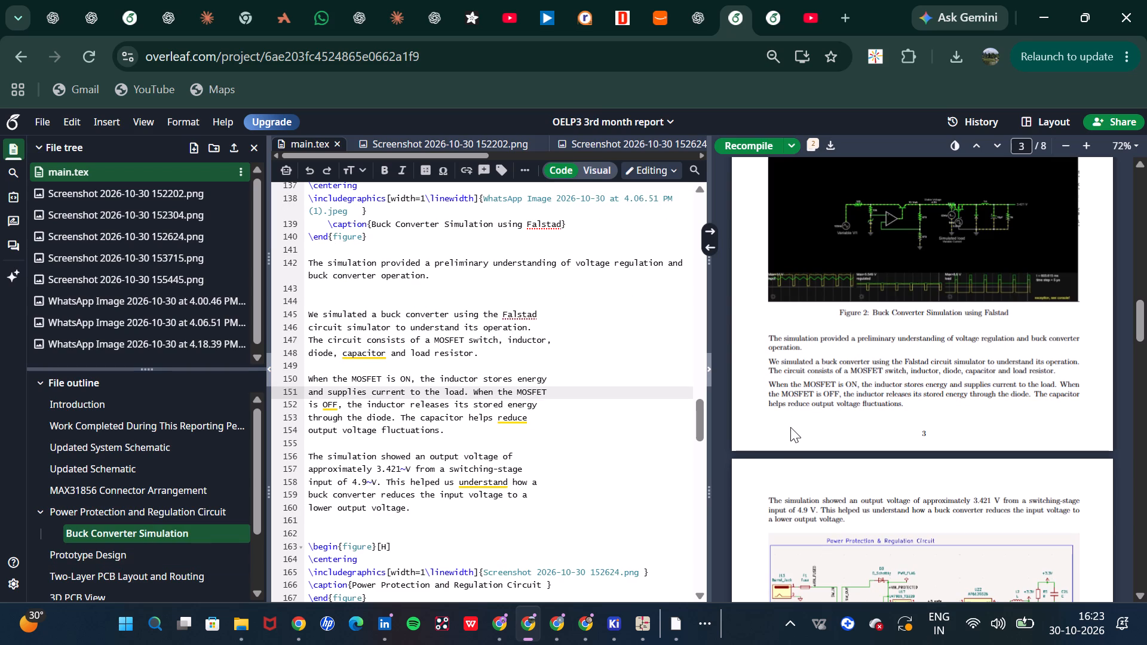
{"action": "scroll", "coordinate": [790, 427], "scroll_direction": "down", "scroll_amount": 4}
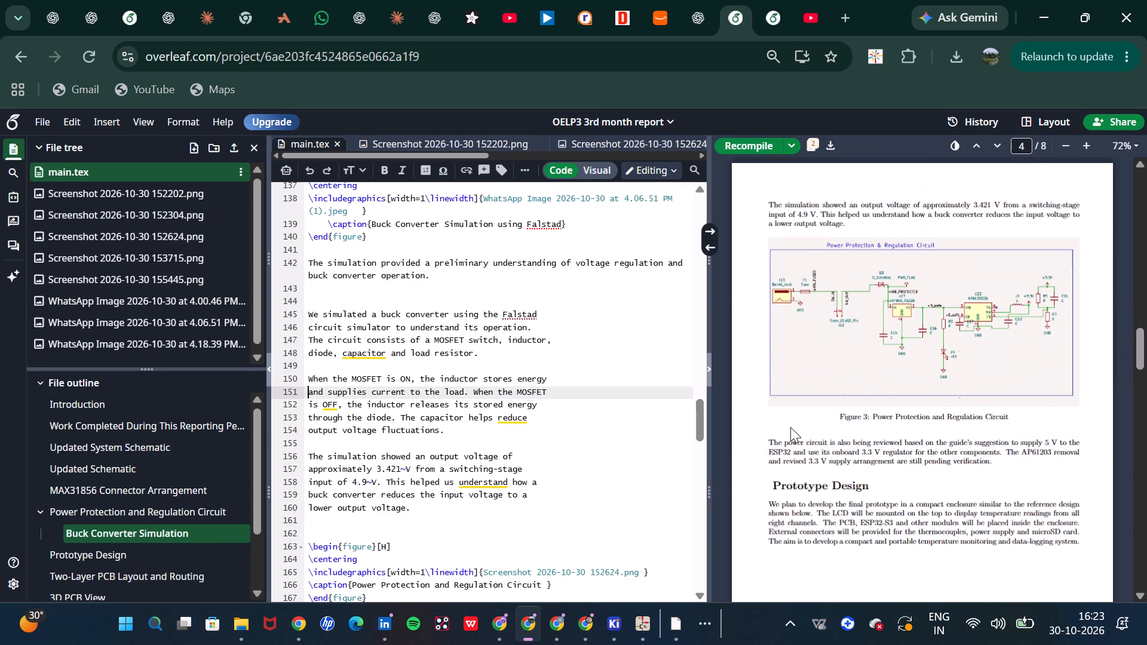
{"action": "scroll", "coordinate": [790, 427], "scroll_direction": "down", "scroll_amount": 3}
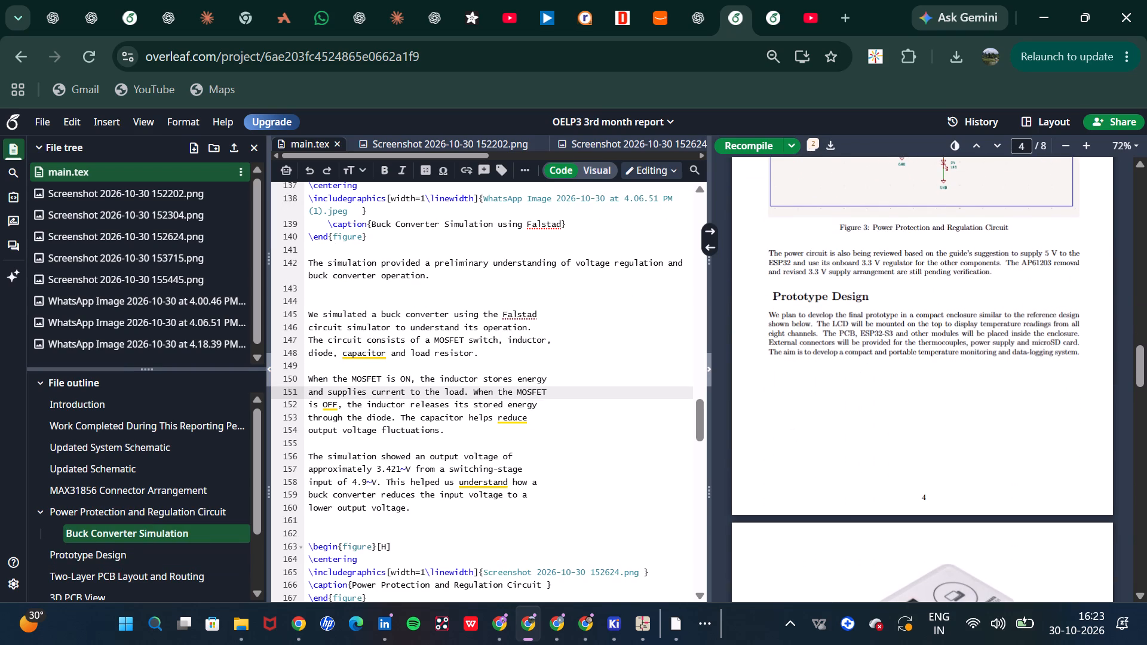
{"action": "triple_click", "coordinate": [869, 380]}
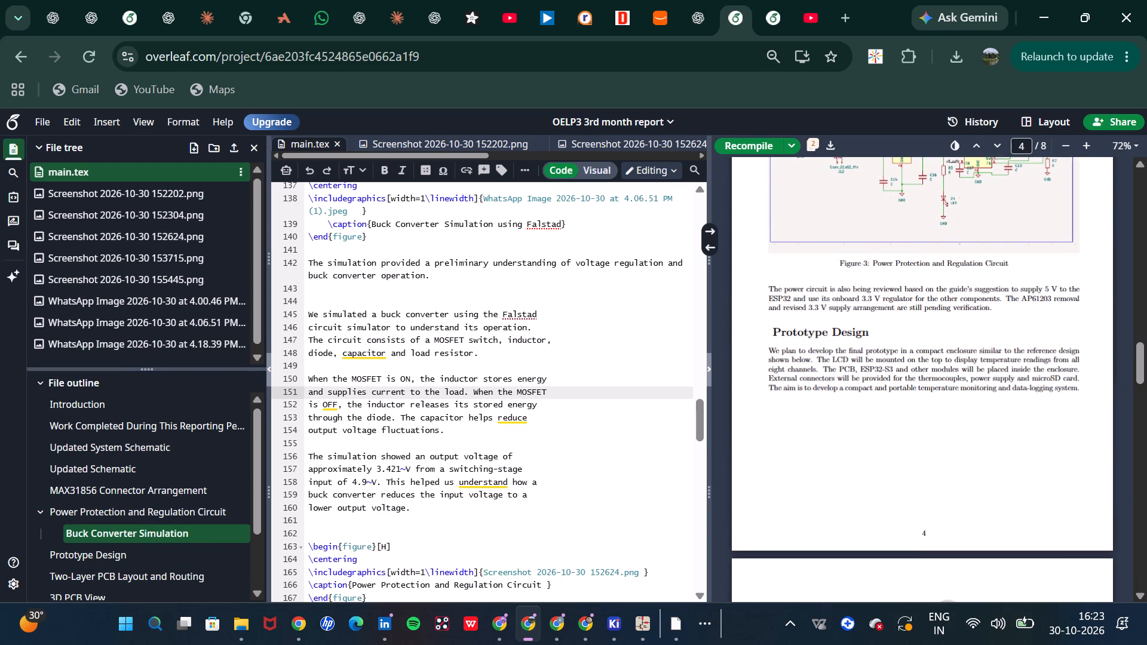
{"action": "scroll", "coordinate": [869, 380], "scroll_direction": "up", "scroll_amount": 5}
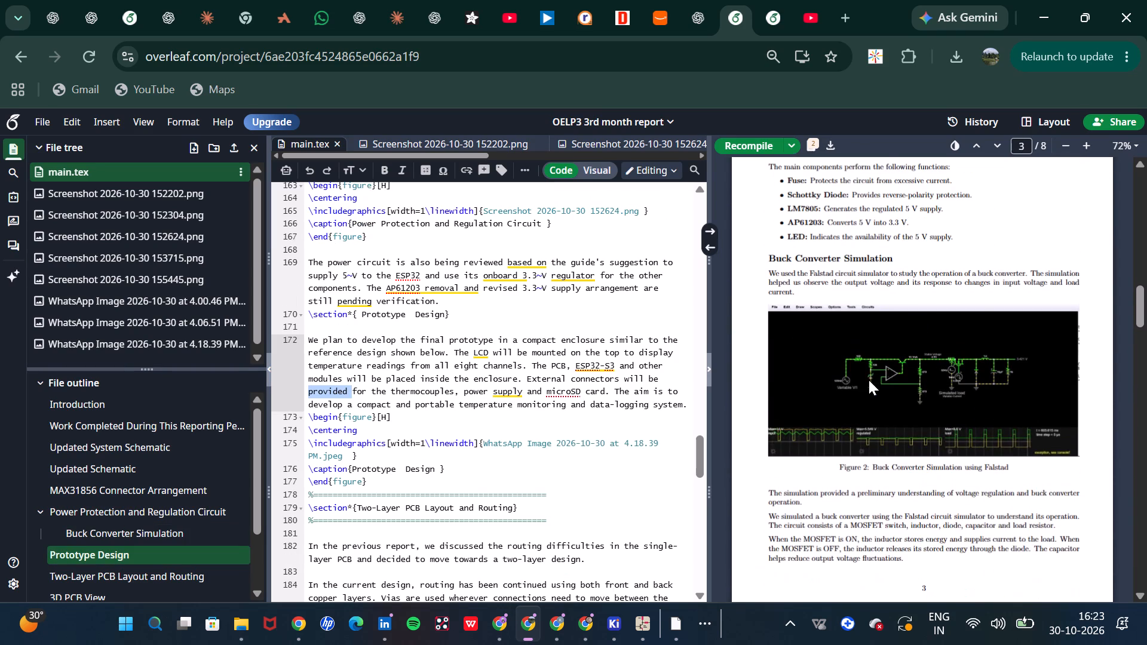
{"action": "scroll", "coordinate": [869, 380], "scroll_direction": "down", "scroll_amount": 2}
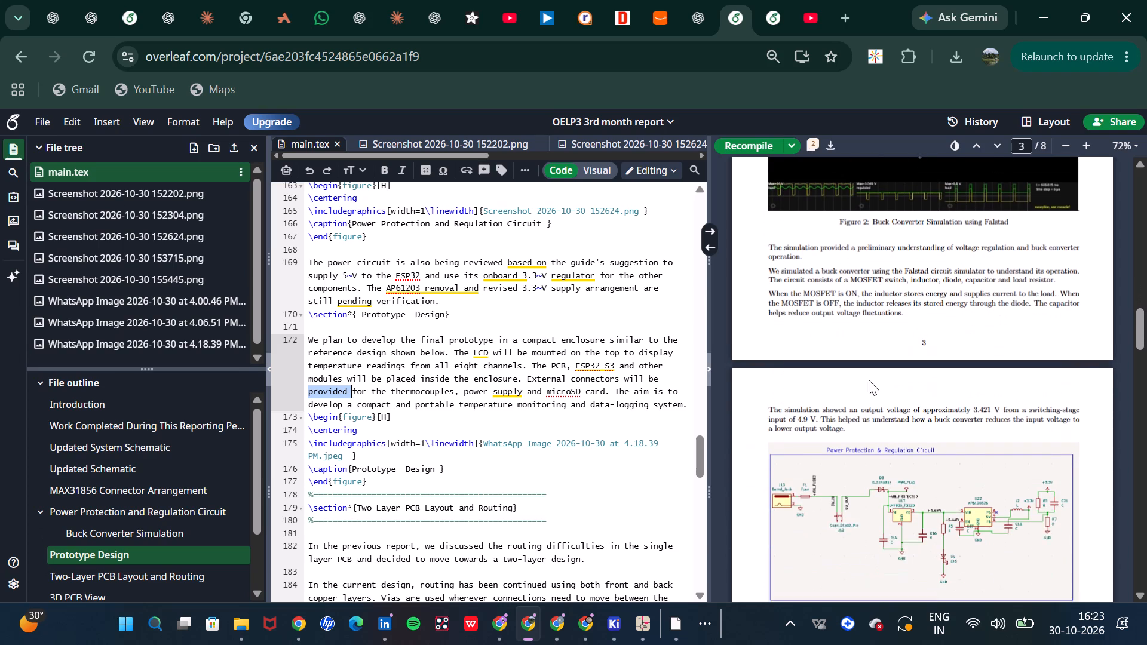
{"action": "scroll", "coordinate": [869, 380], "scroll_direction": "down", "scroll_amount": 3}
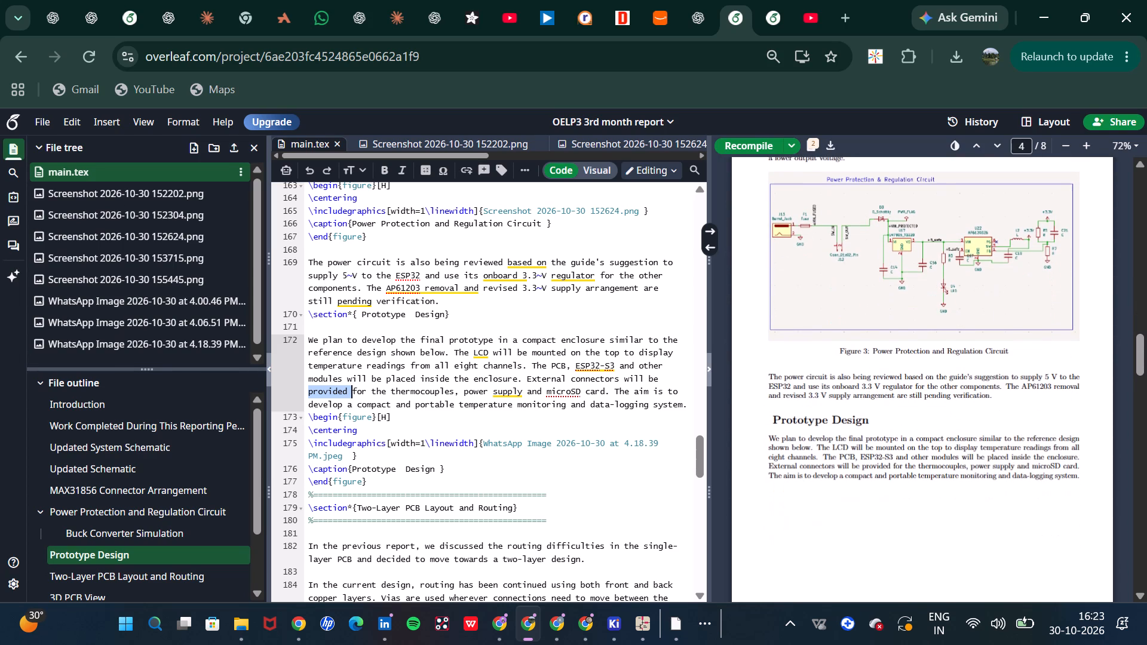
Set the Prototype Design image width to 0.6\linewidth and recompile the report.
{"action": "triple_click", "coordinate": [854, 454]}
{"action": "scroll", "coordinate": [854, 454], "scroll_direction": "down", "scroll_amount": 2}
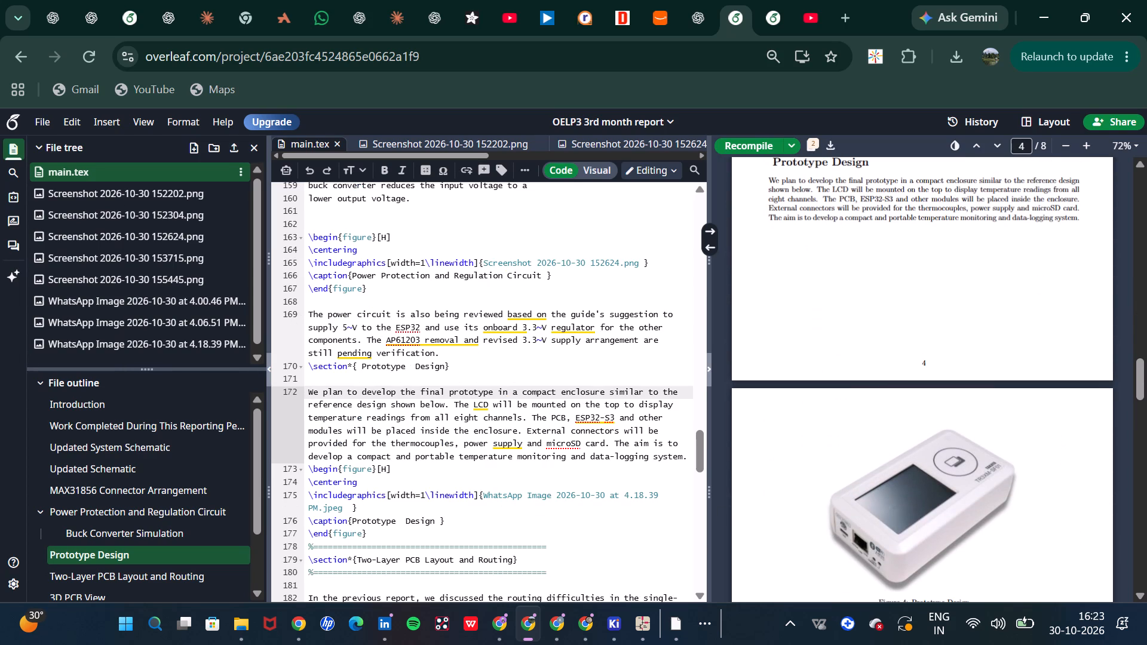
{"action": "left_click", "coordinate": [427, 494]}
{"action": "key", "text": "BackSpace"}
{"action": "type", "text": "0.6"}
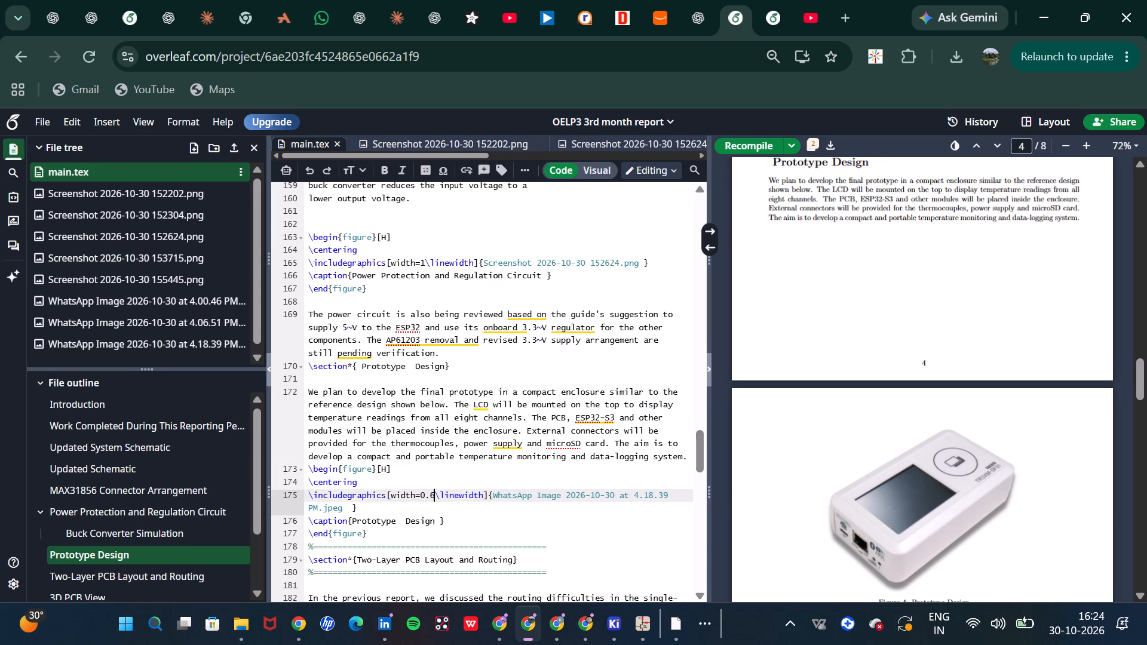
{"action": "key", "text": "ctrl+s"}
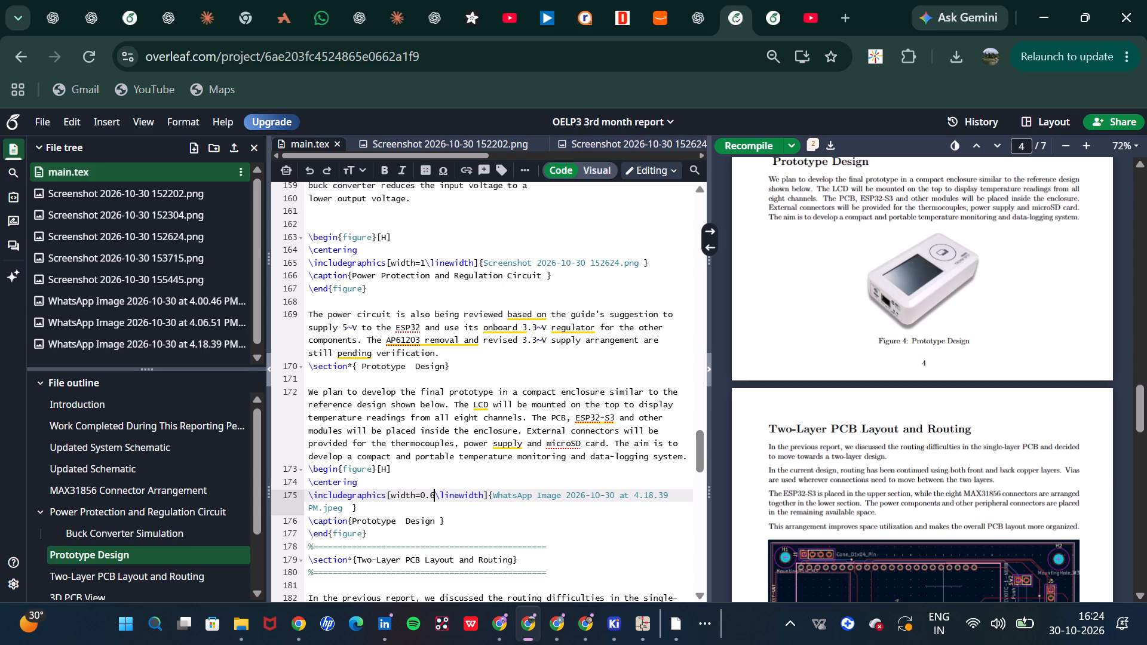
Review the recompiled pages from the Prototype Design figure back to the Buck Converter Simulation figure and locate that figure's caption in the source.
{"action": "scroll", "coordinate": [844, 457], "scroll_direction": "up", "scroll_amount": 1}
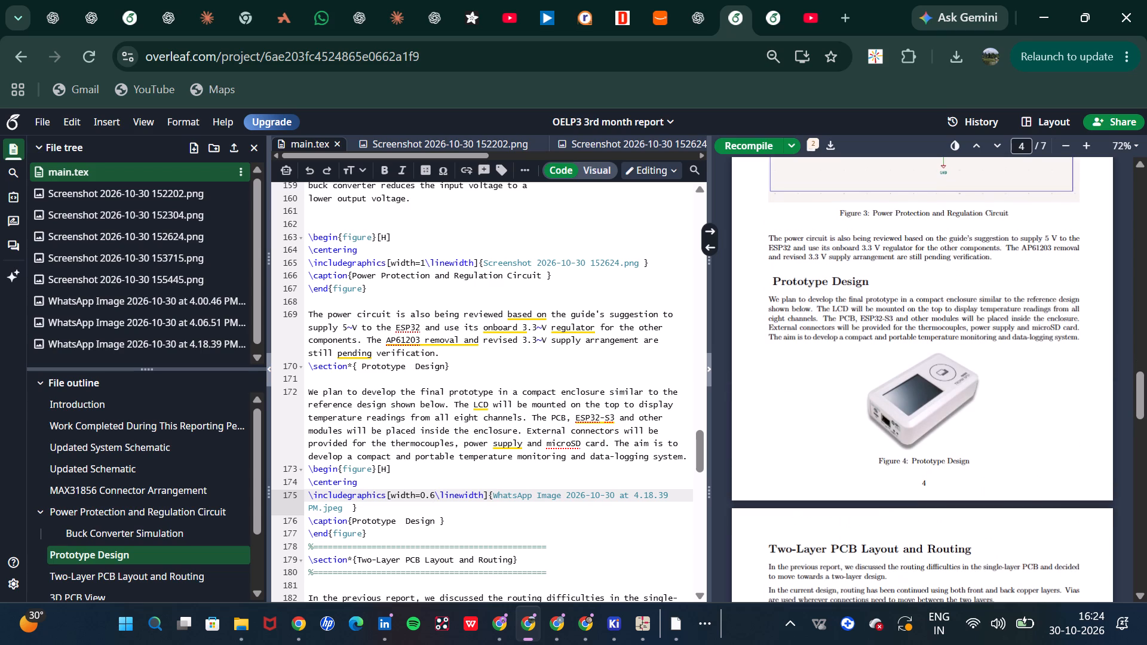
{"action": "scroll", "coordinate": [795, 278], "scroll_direction": "up", "scroll_amount": 1}
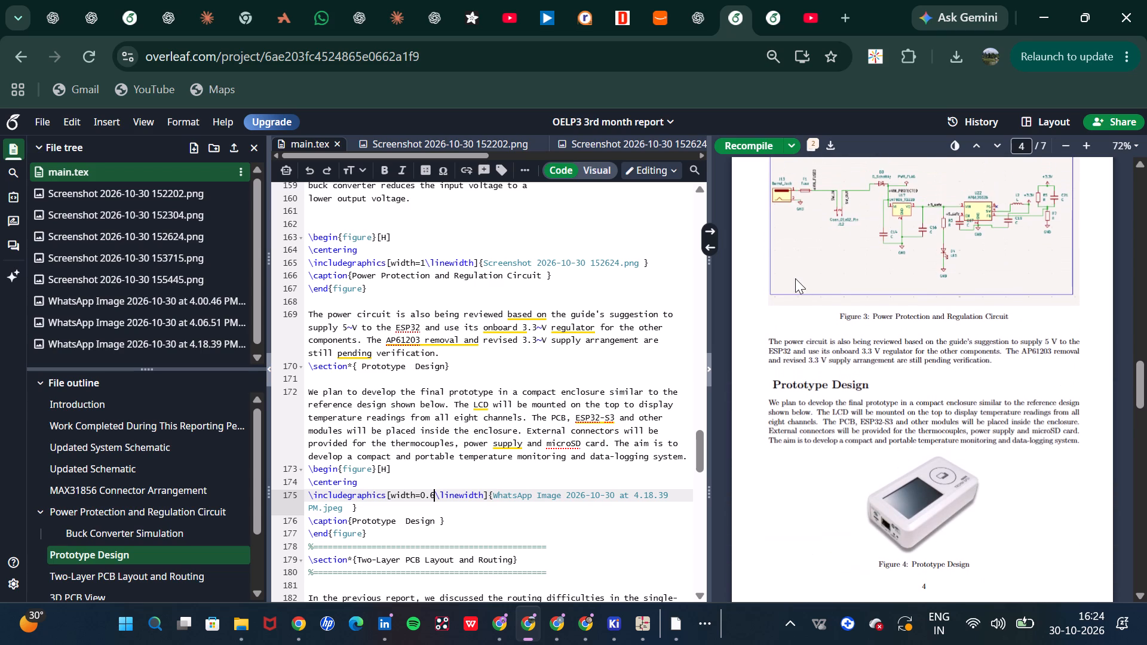
{"action": "scroll", "coordinate": [797, 386], "scroll_direction": "up", "scroll_amount": 1}
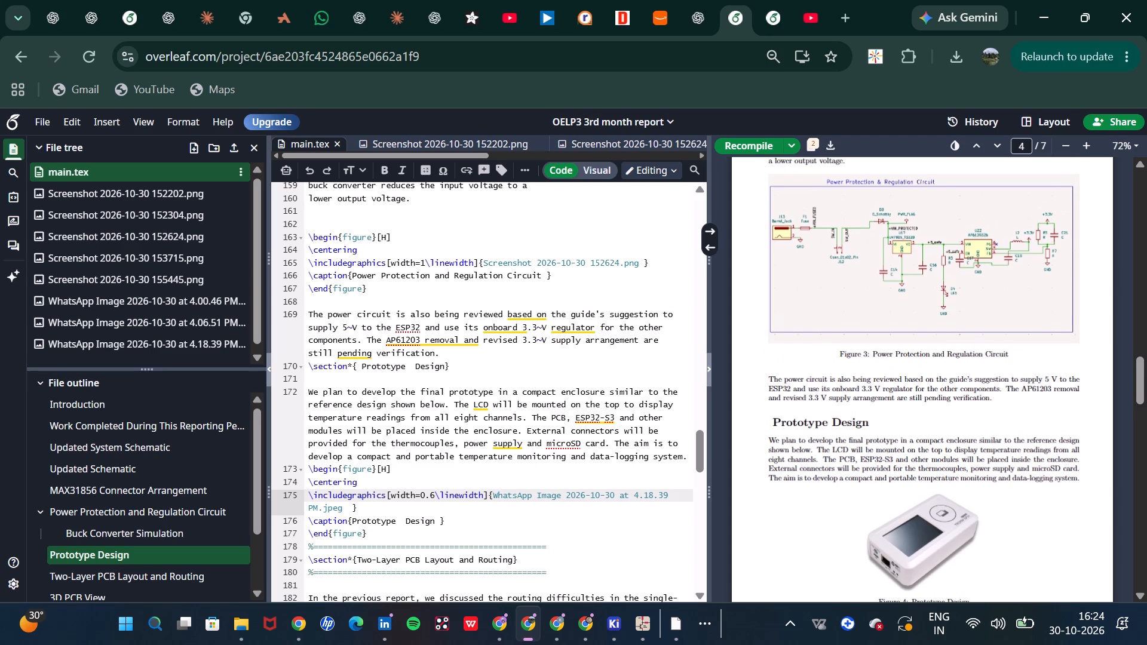
{"action": "triple_click", "coordinate": [797, 386]}
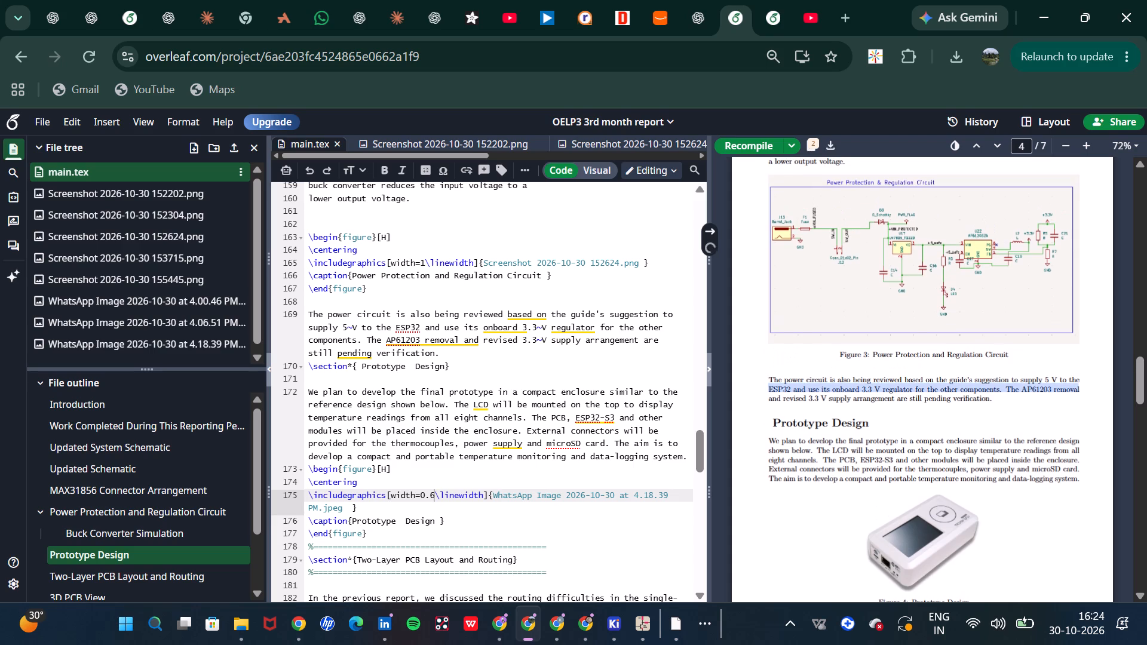
{"action": "scroll", "coordinate": [797, 386], "scroll_direction": "up", "scroll_amount": 2}
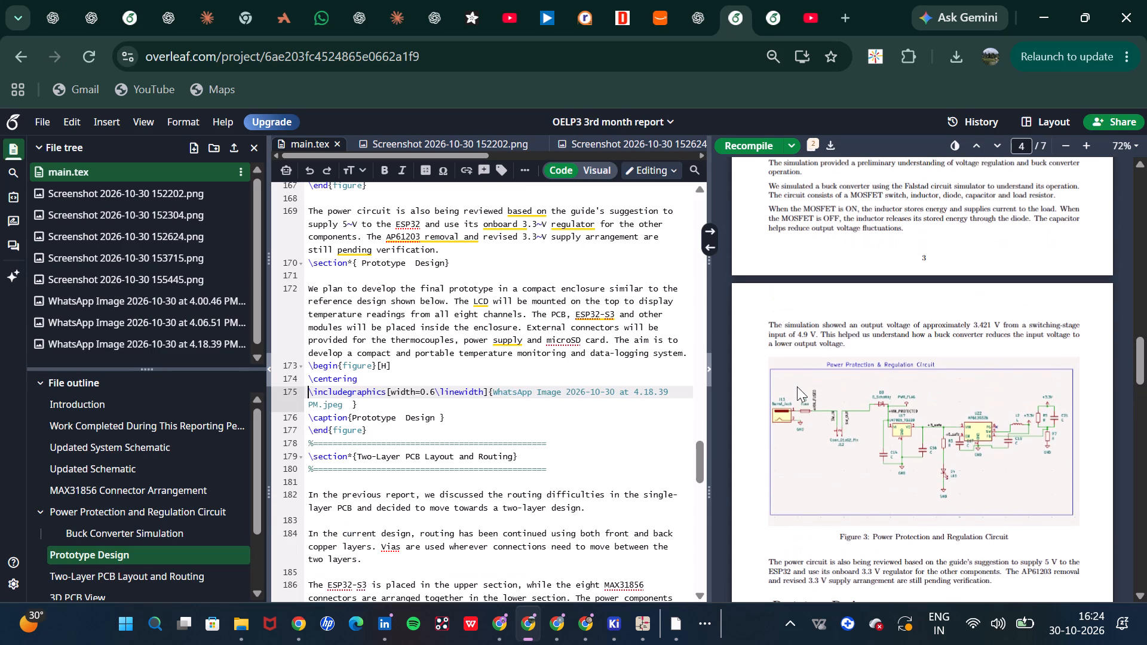
{"action": "scroll", "coordinate": [797, 386], "scroll_direction": "up", "scroll_amount": 2}
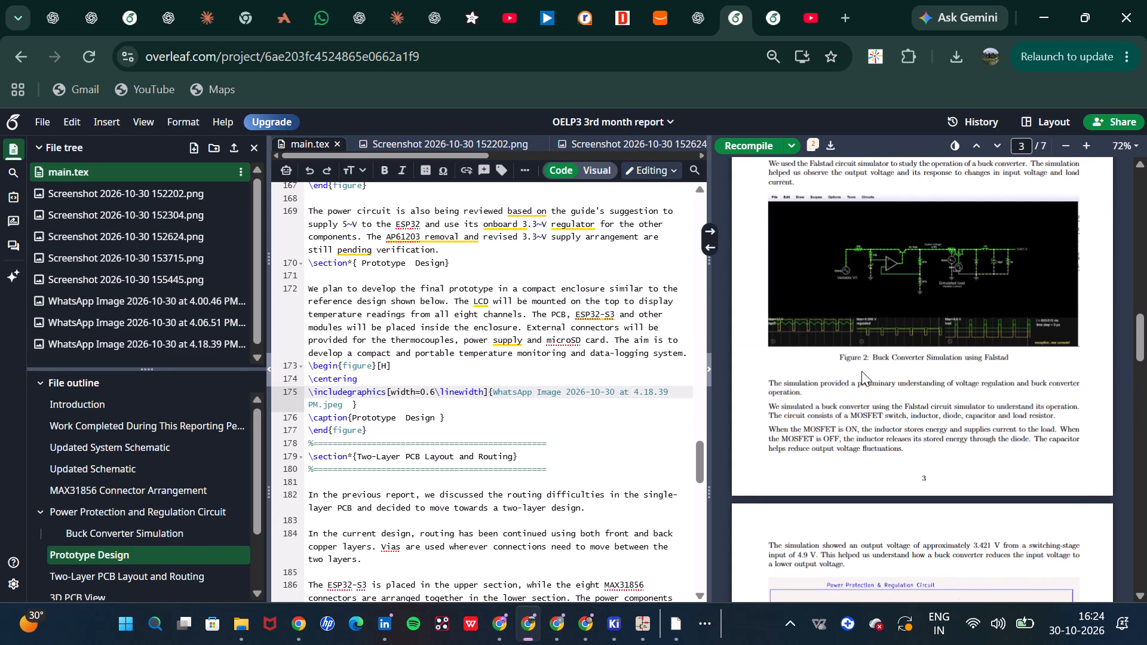
{"action": "triple_click", "coordinate": [869, 355]}
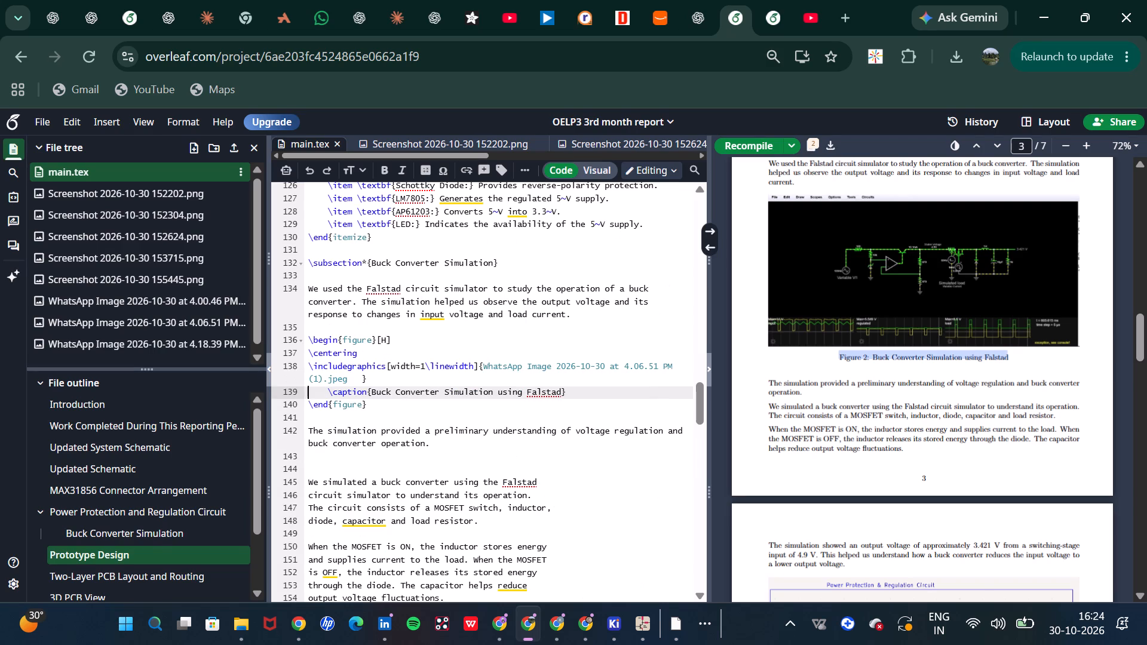
Set the Buck Converter Simulation image width to 0.7\linewidth and recompile the report.
{"action": "left_click", "coordinate": [425, 368]}
{"action": "key", "text": "BackSpace"}
{"action": "type", "text": "0."}
{"action": "key", "text": "7"}
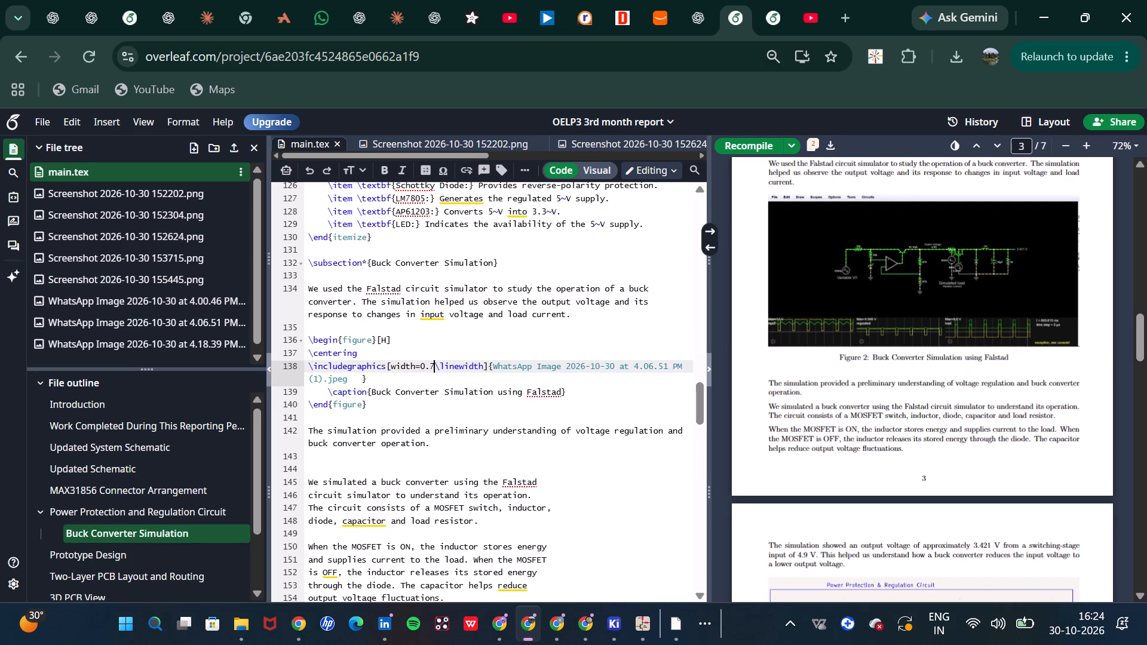
{"action": "key", "text": "ctrl+s"}
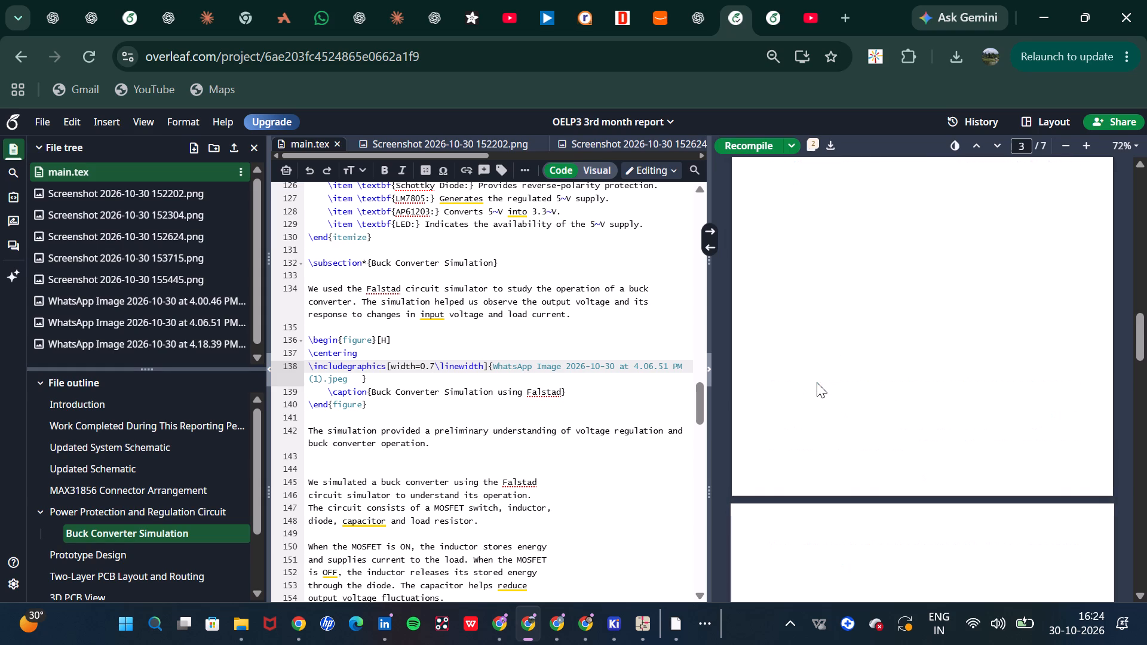
Set the Prototype Design image width to 0.8\linewidth and recompile the report.
{"action": "scroll", "coordinate": [817, 382], "scroll_direction": "down", "scroll_amount": 2}
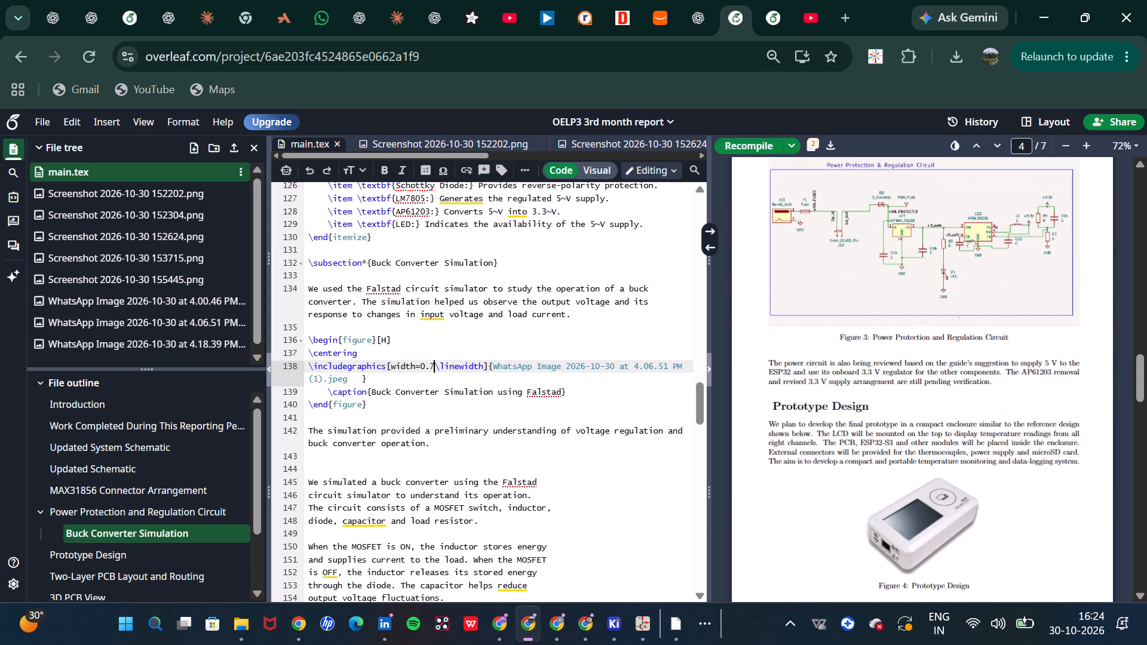
{"action": "scroll", "coordinate": [817, 382], "scroll_direction": "down", "scroll_amount": 2}
{"action": "triple_click", "coordinate": [837, 317]}
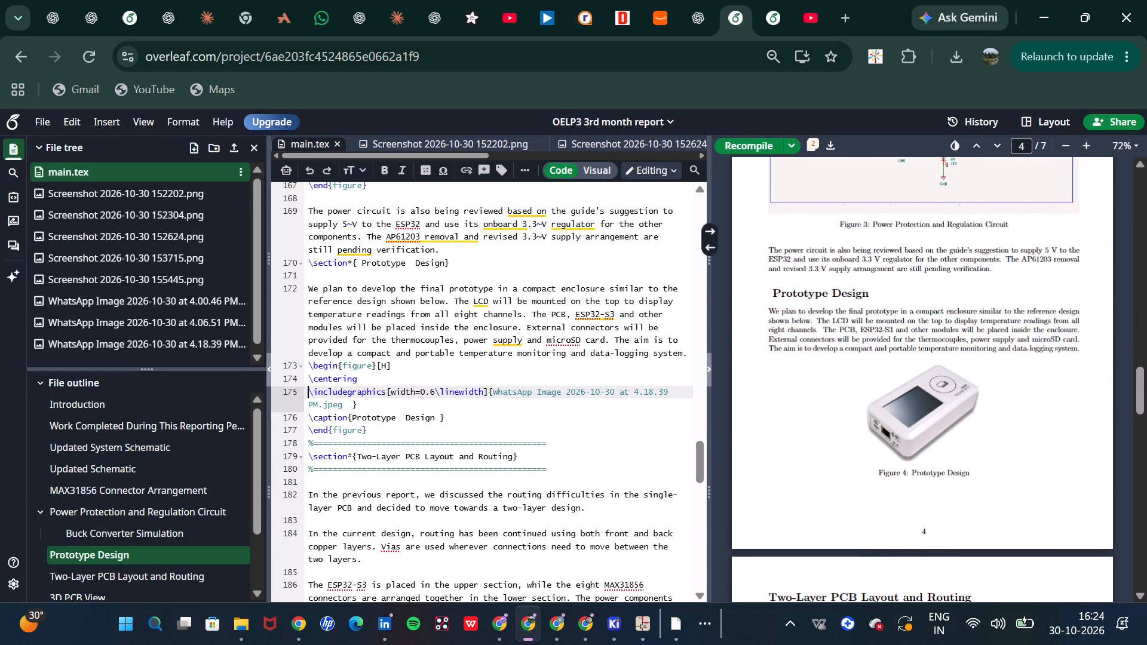
{"action": "left_click", "coordinate": [436, 397]}
{"action": "key", "text": "BackSpace"}
{"action": "key", "text": "8"}
{"action": "key", "text": "ctrl+s"}
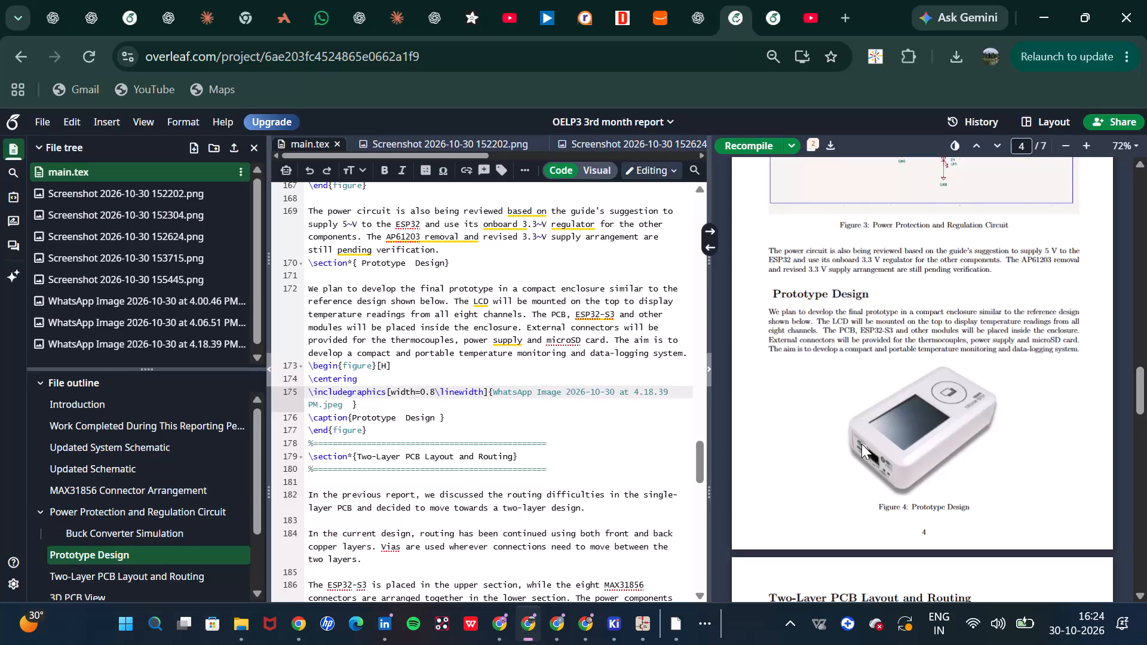
Review the recompiled layout from the Prototype Design figure to the last page and back through the PCB figures.
{"action": "scroll", "coordinate": [861, 444], "scroll_direction": "down", "scroll_amount": 3}
{"action": "scroll", "coordinate": [861, 444], "scroll_direction": "up", "scroll_amount": 1}
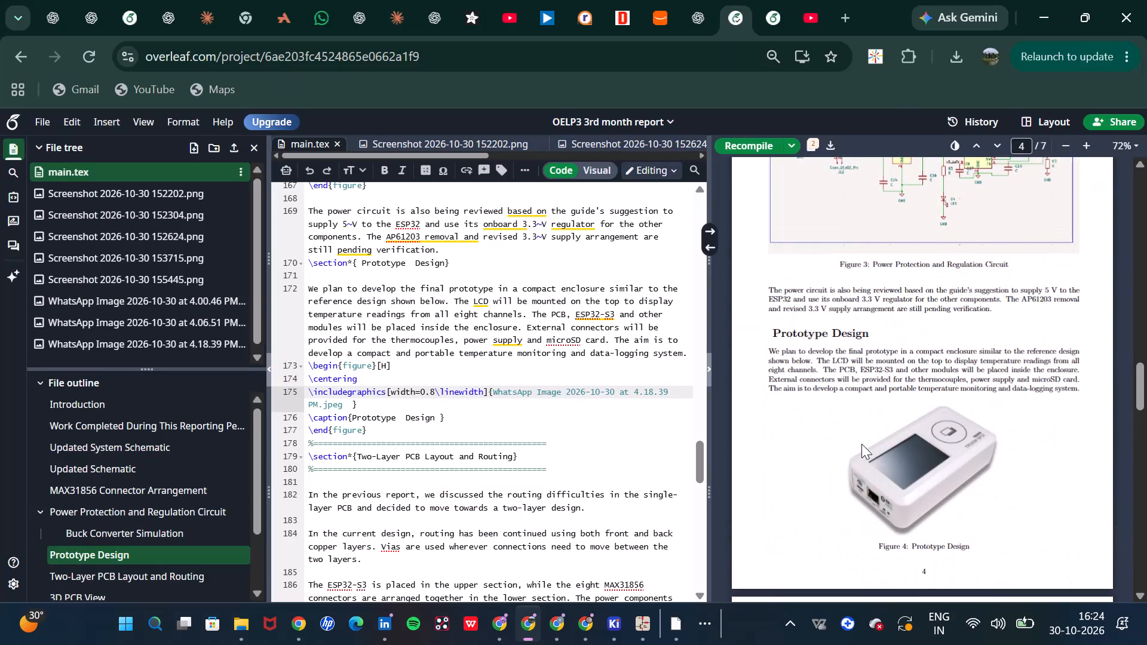
{"action": "scroll", "coordinate": [861, 444], "scroll_direction": "down", "scroll_amount": 2}
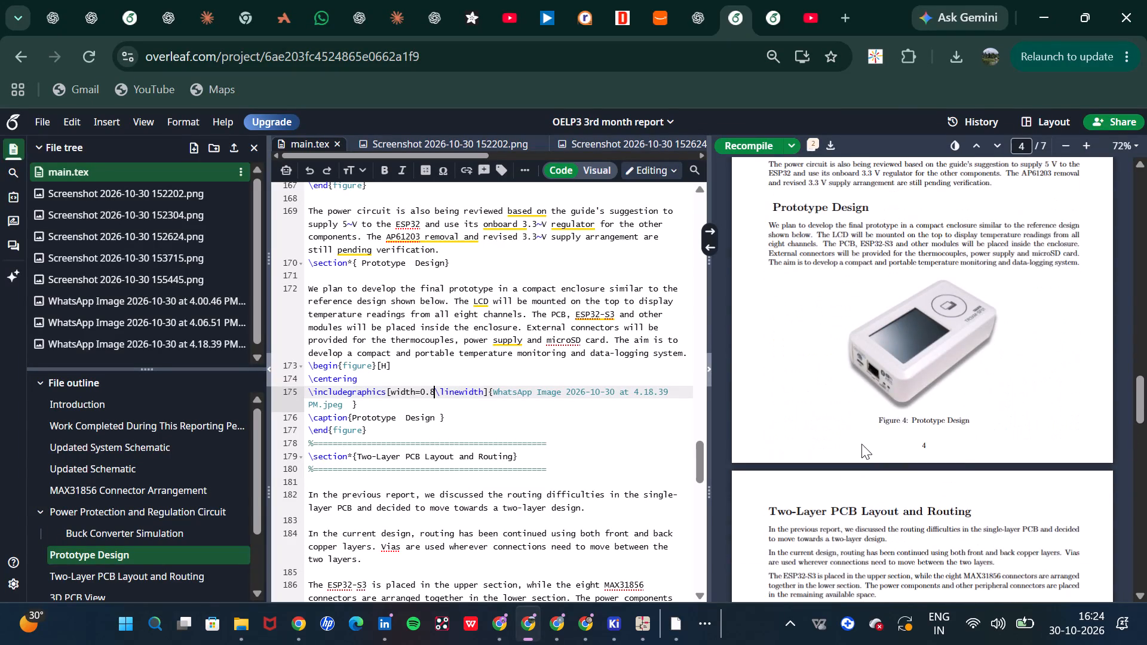
{"action": "scroll", "coordinate": [861, 444], "scroll_direction": "down", "scroll_amount": 8}
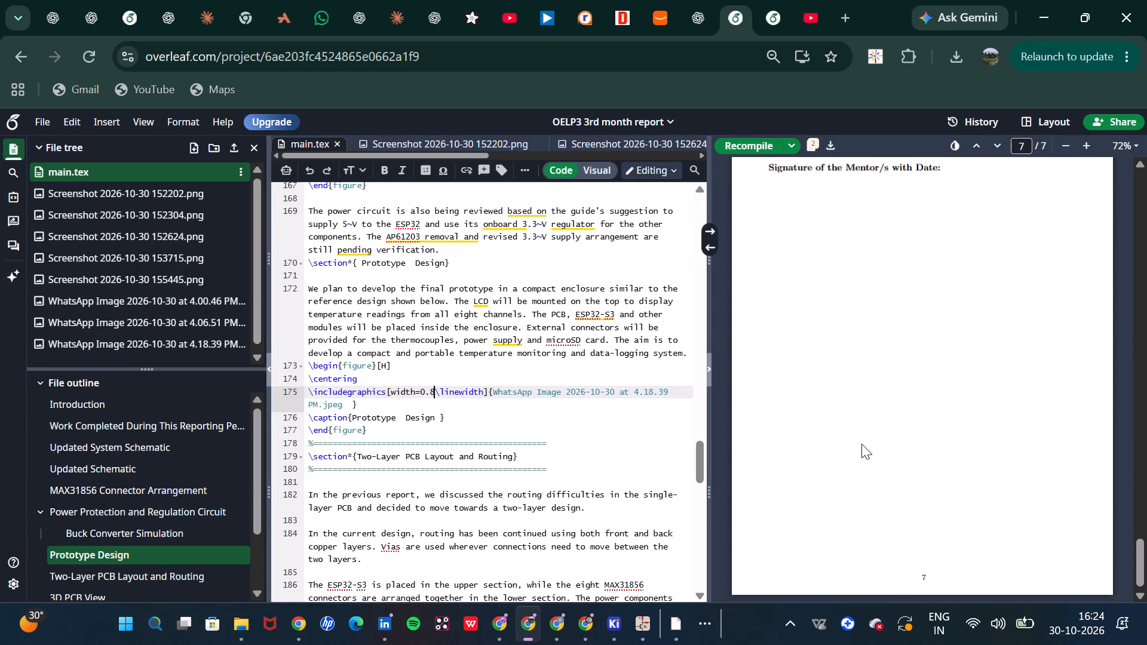
{"action": "scroll", "coordinate": [861, 444], "scroll_direction": "up", "scroll_amount": 4}
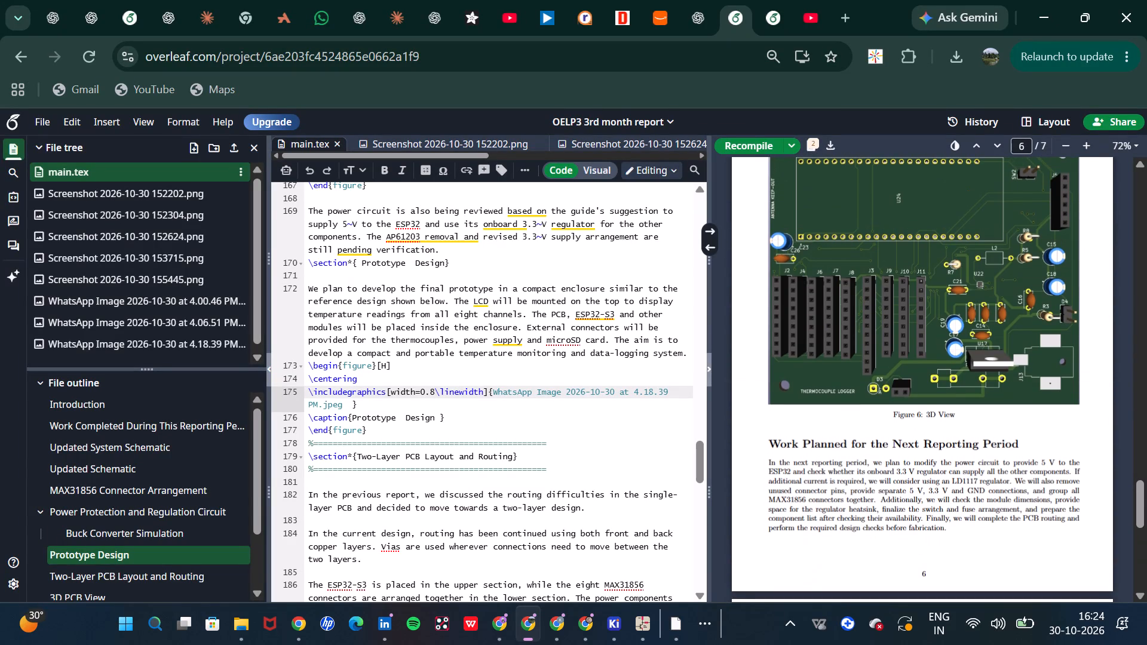
{"action": "scroll", "coordinate": [861, 444], "scroll_direction": "up", "scroll_amount": 4}
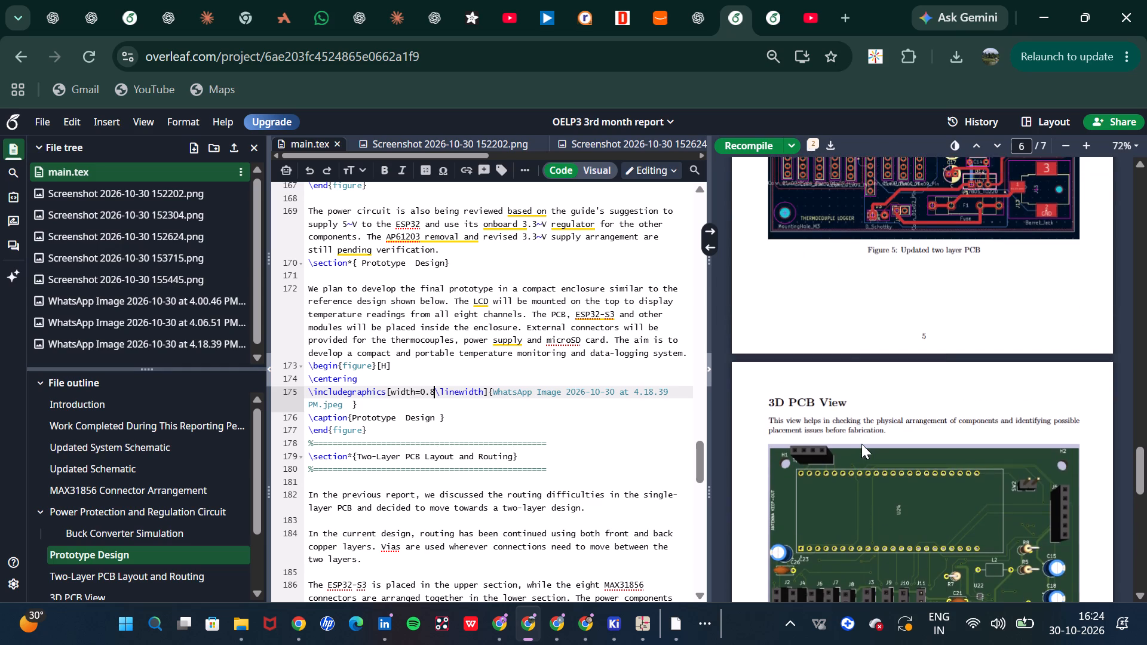
{"action": "scroll", "coordinate": [861, 444], "scroll_direction": "up", "scroll_amount": 1}
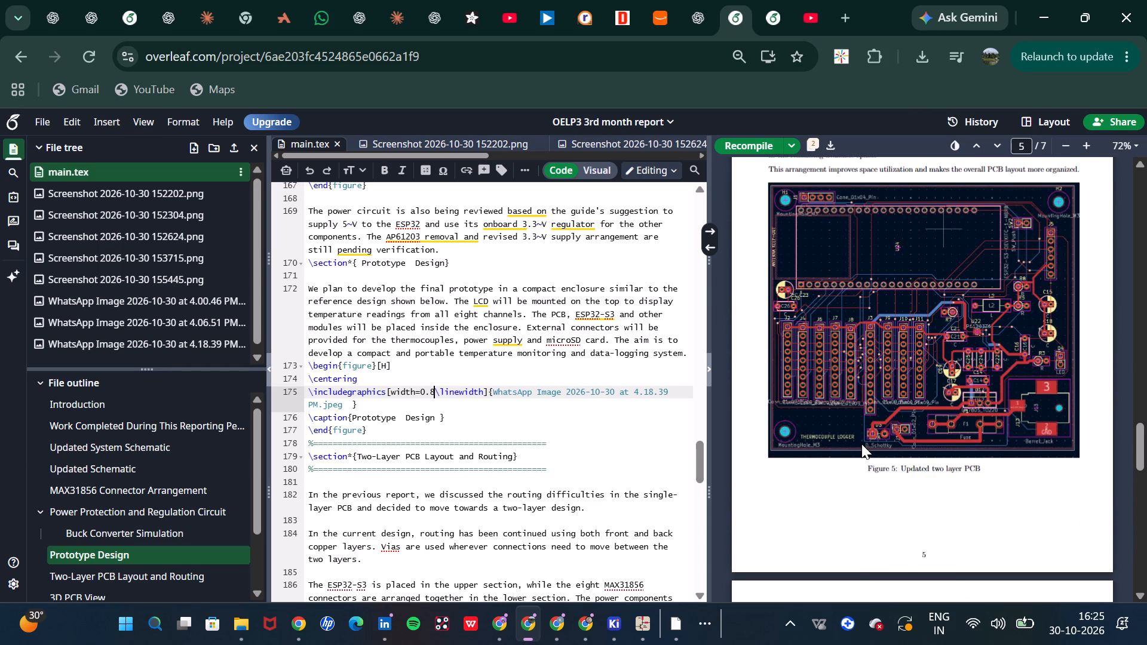
{"action": "left_click", "coordinate": [1031, 625]}
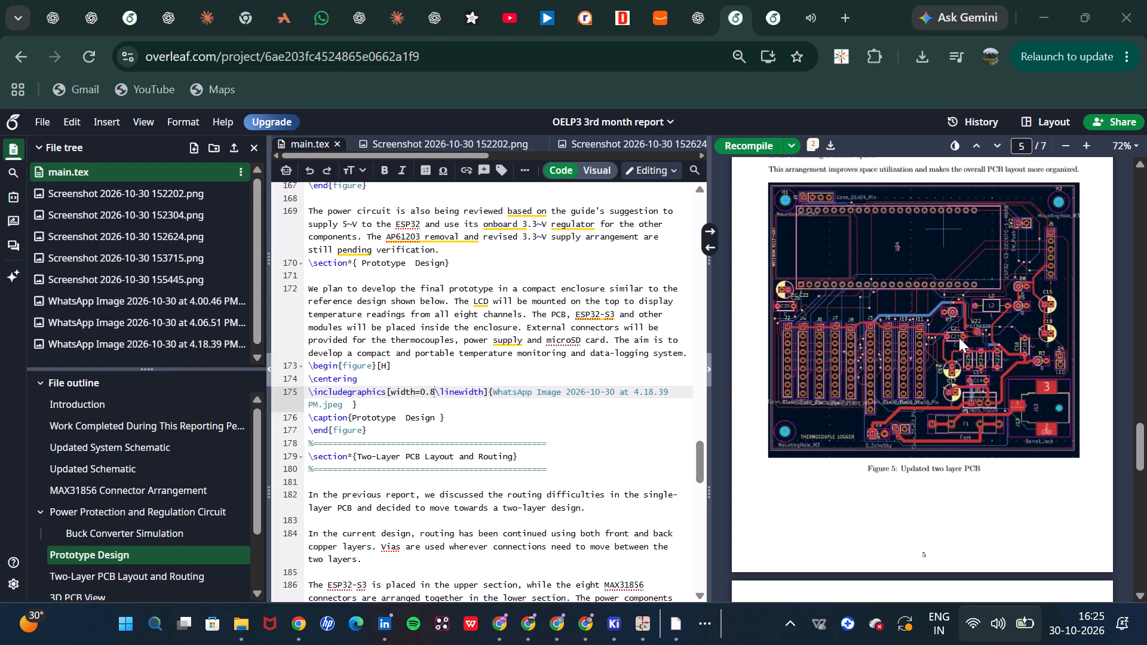
Switch to YouTube and pause the Nee Gunde Lona song video.
{"action": "double_click", "coordinate": [820, 11]}
{"action": "left_click", "coordinate": [621, 355]}
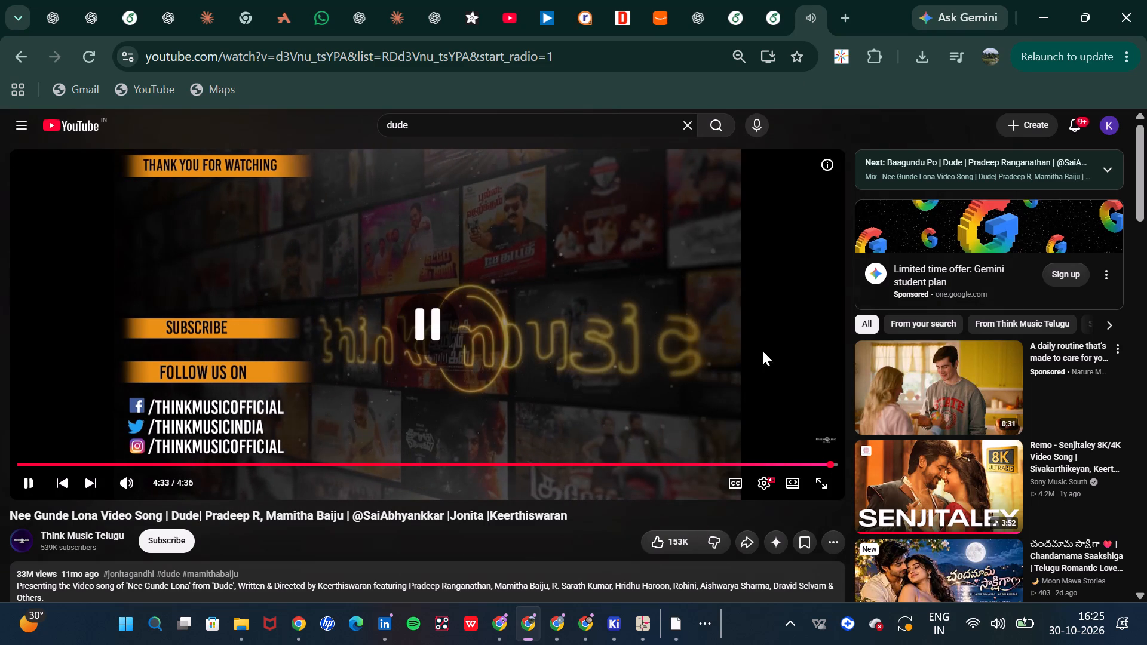
Turn off the computer's Bluetooth.
{"action": "left_click", "coordinate": [989, 609]}
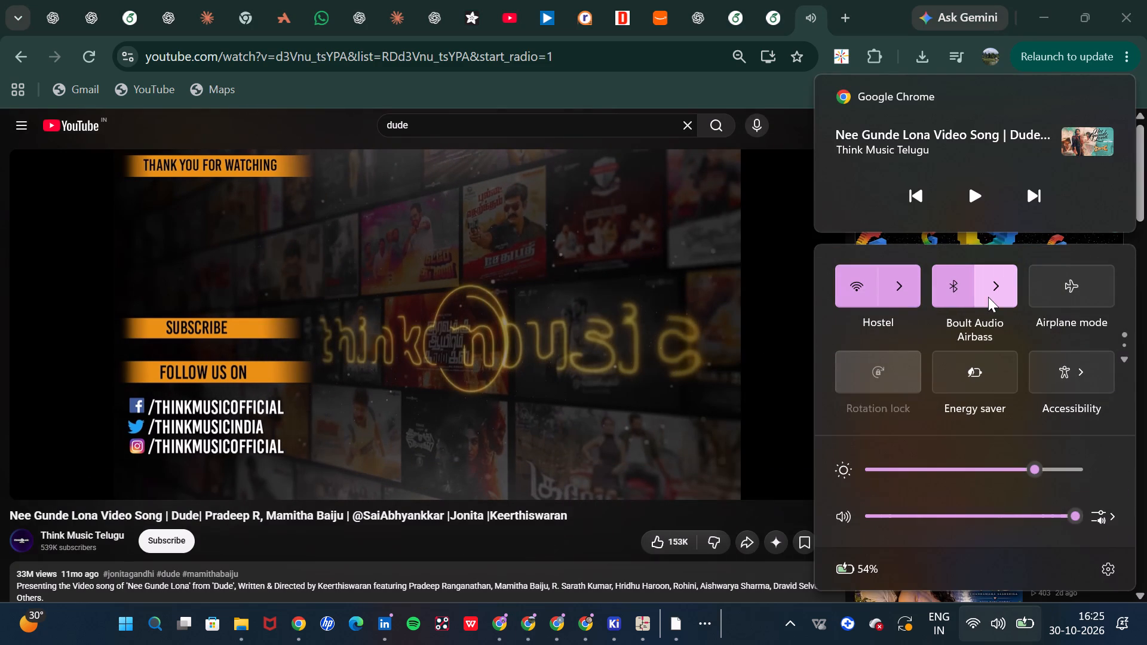
{"action": "left_click", "coordinate": [948, 285]}
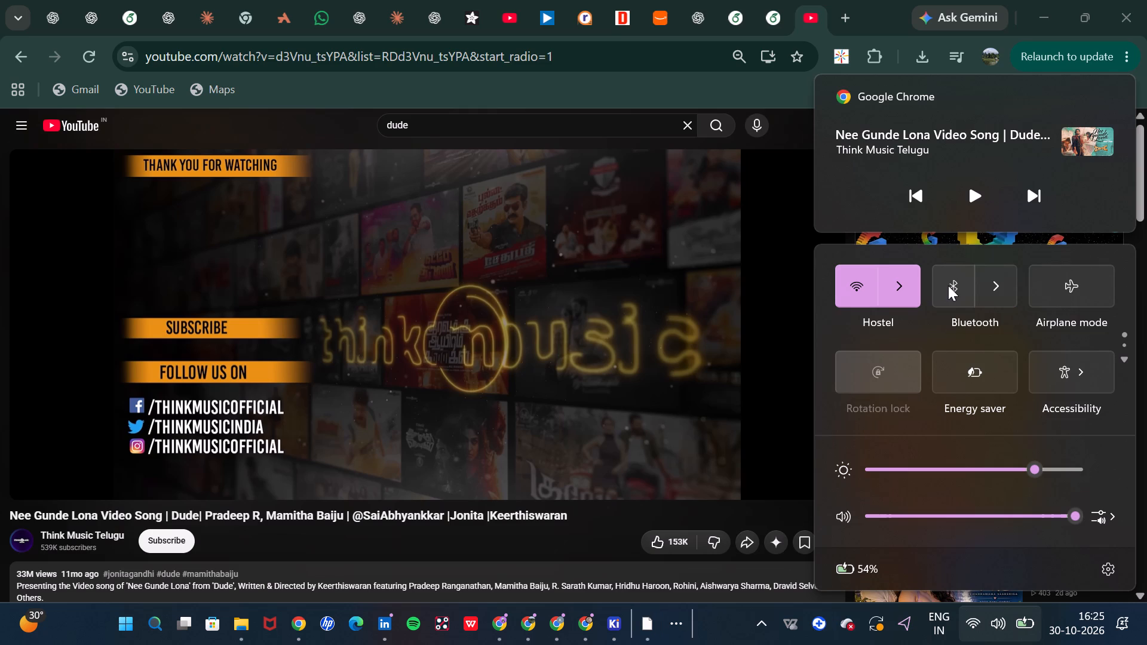
{"action": "left_click", "coordinate": [892, 19]}
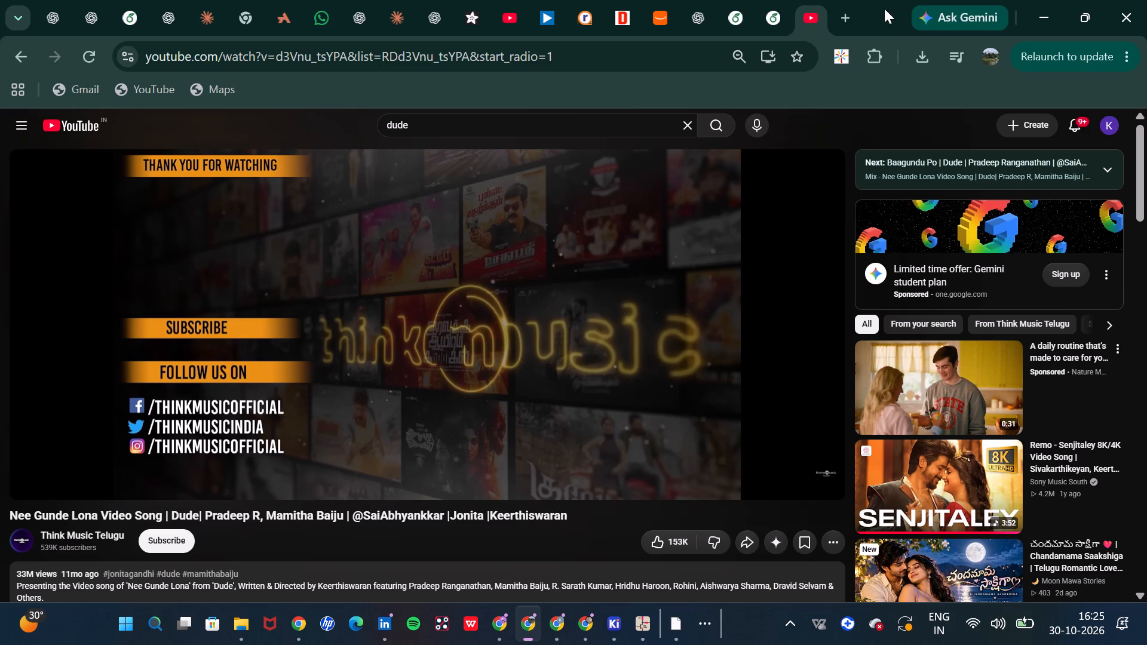
Return to the OELP3 report in Overleaf and check the Prototype Design figure in the compiled PDF.
{"action": "double_click", "coordinate": [723, 12]}
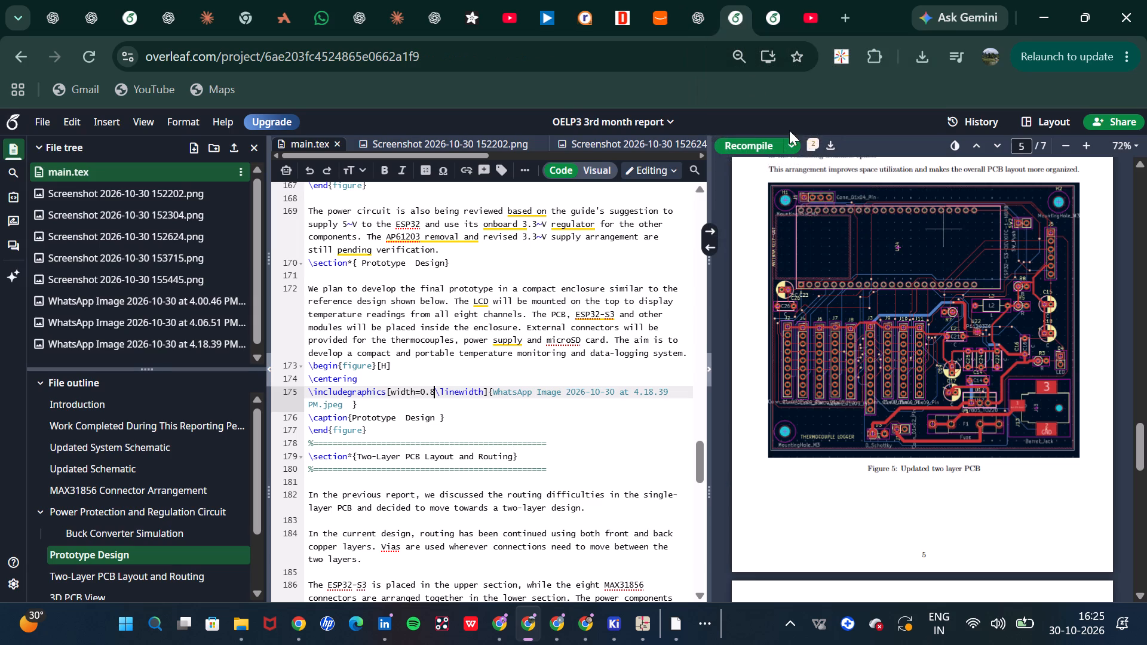
{"action": "scroll", "coordinate": [912, 306], "scroll_direction": "down", "scroll_amount": 2}
{"action": "scroll", "coordinate": [912, 306], "scroll_direction": "up", "scroll_amount": 5}
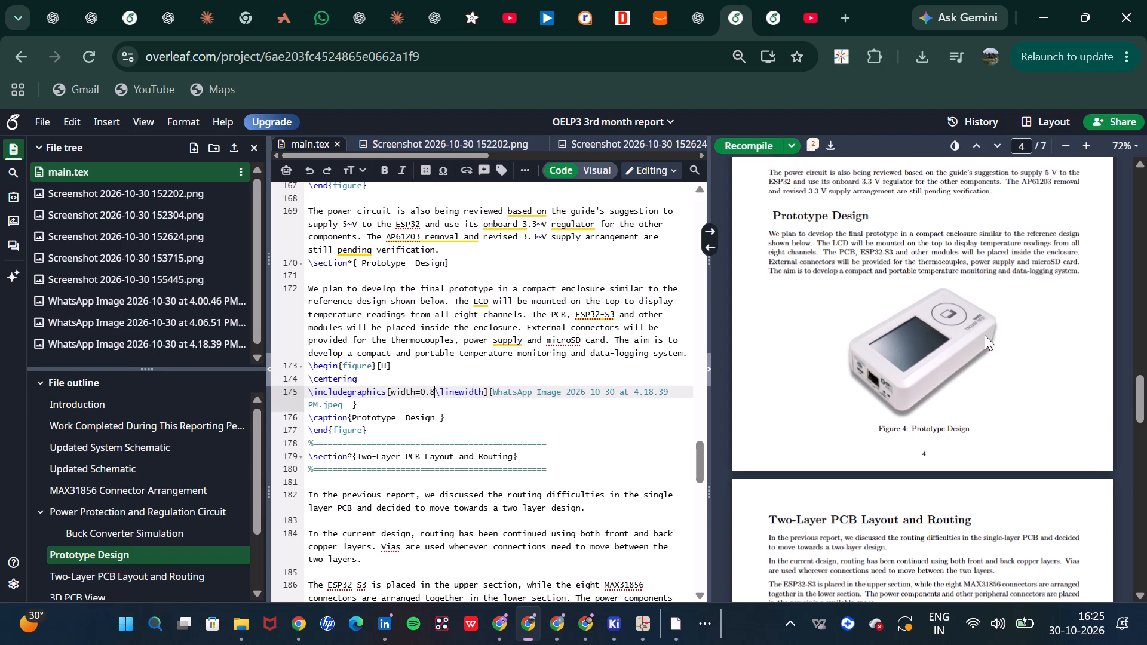
Remove the leading space from the Prototype Design section heading in the source and recompile the report.
{"action": "scroll", "coordinate": [985, 335], "scroll_direction": "down", "scroll_amount": 2}
{"action": "scroll", "coordinate": [985, 335], "scroll_direction": "up", "scroll_amount": 3}
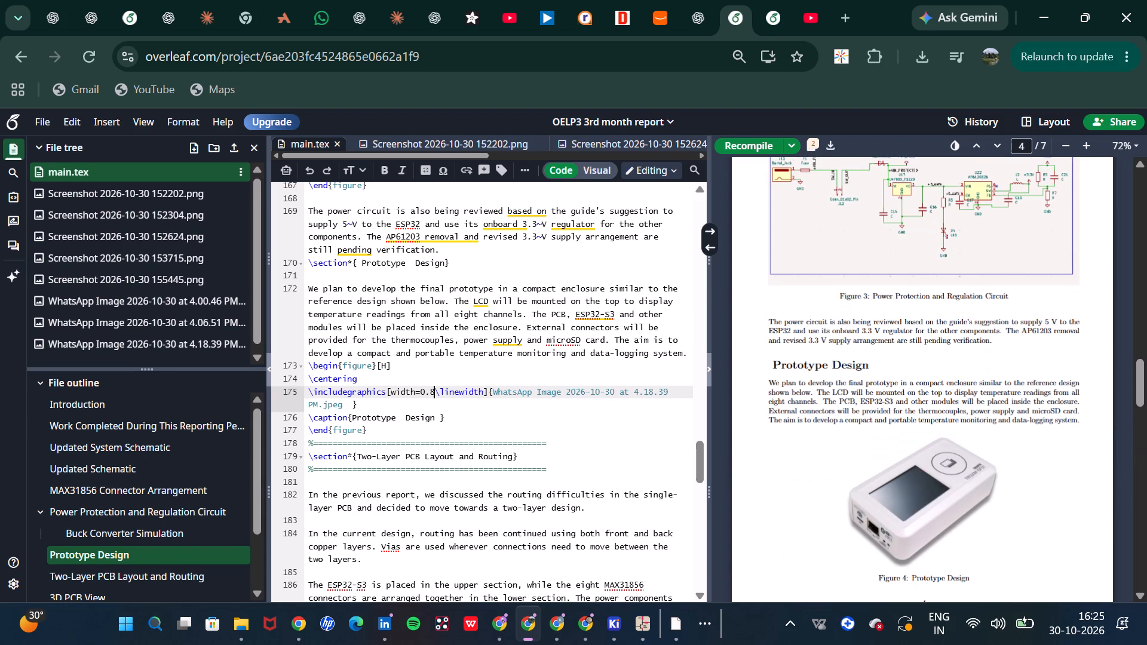
{"action": "triple_click", "coordinate": [861, 367]}
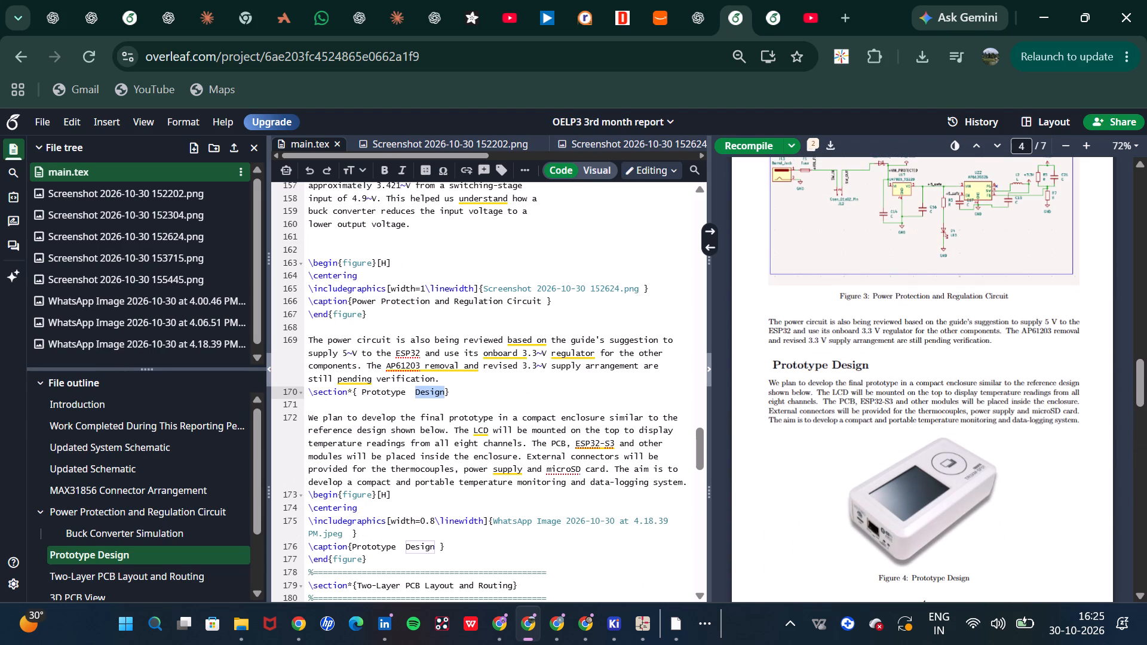
{"action": "left_click", "coordinate": [361, 394]}
{"action": "key", "text": "BackSpace"}
{"action": "key", "text": "ctrl+s"}
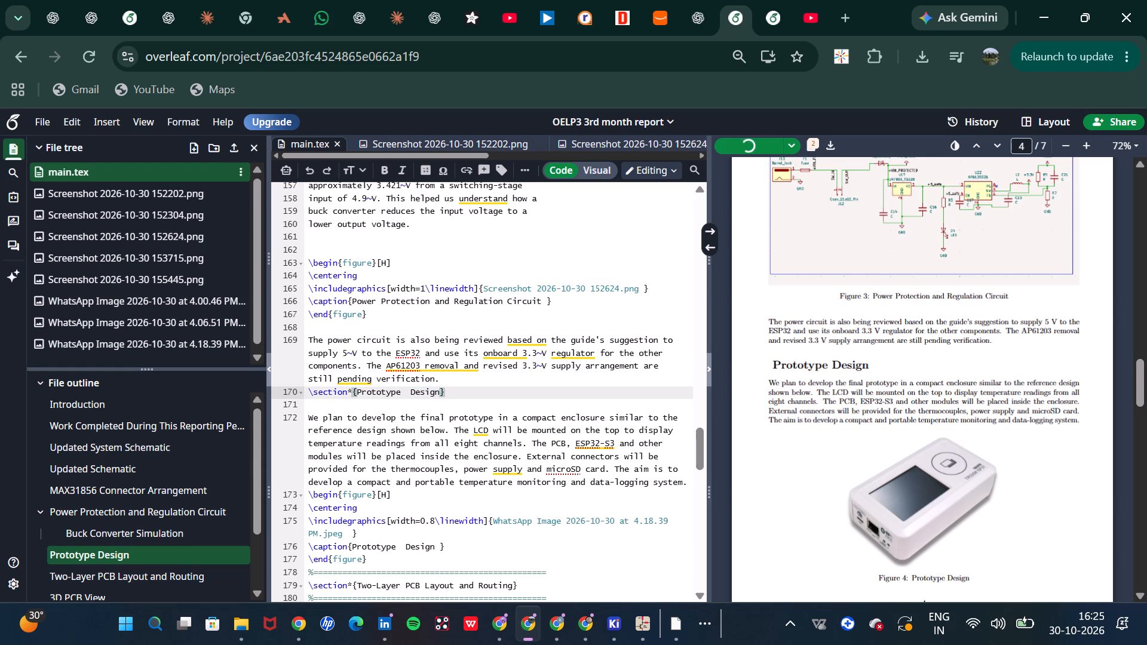
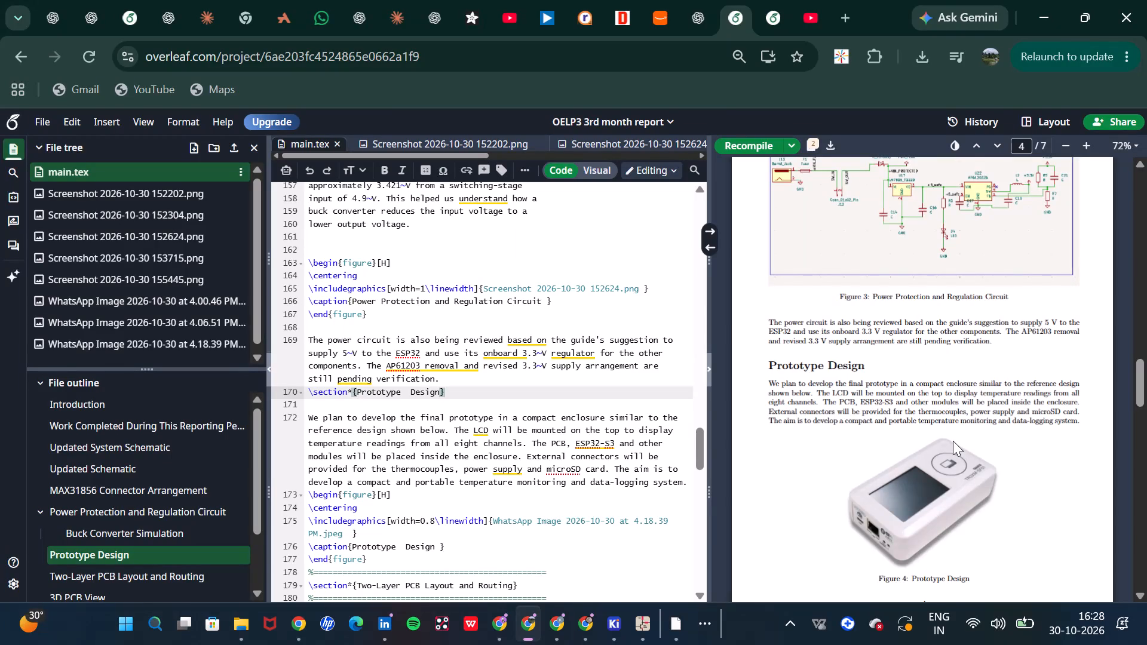
Review the recompiled report from the Prototype Design section through the 3D PCB View and back to the title page and Updated System Schematic.
{"action": "scroll", "coordinate": [952, 434], "scroll_direction": "down", "scroll_amount": 2}
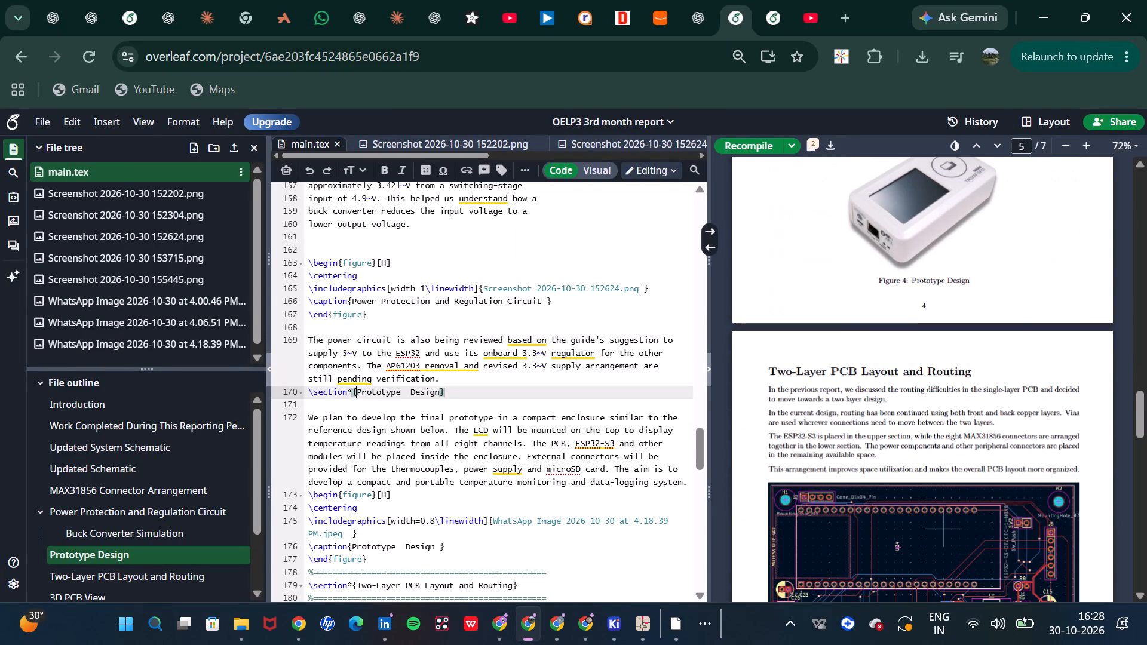
{"action": "scroll", "coordinate": [947, 424], "scroll_direction": "down", "scroll_amount": 2}
{"action": "scroll", "coordinate": [947, 424], "scroll_direction": "up", "scroll_amount": 4}
{"action": "scroll", "coordinate": [947, 424], "scroll_direction": "down", "scroll_amount": 7}
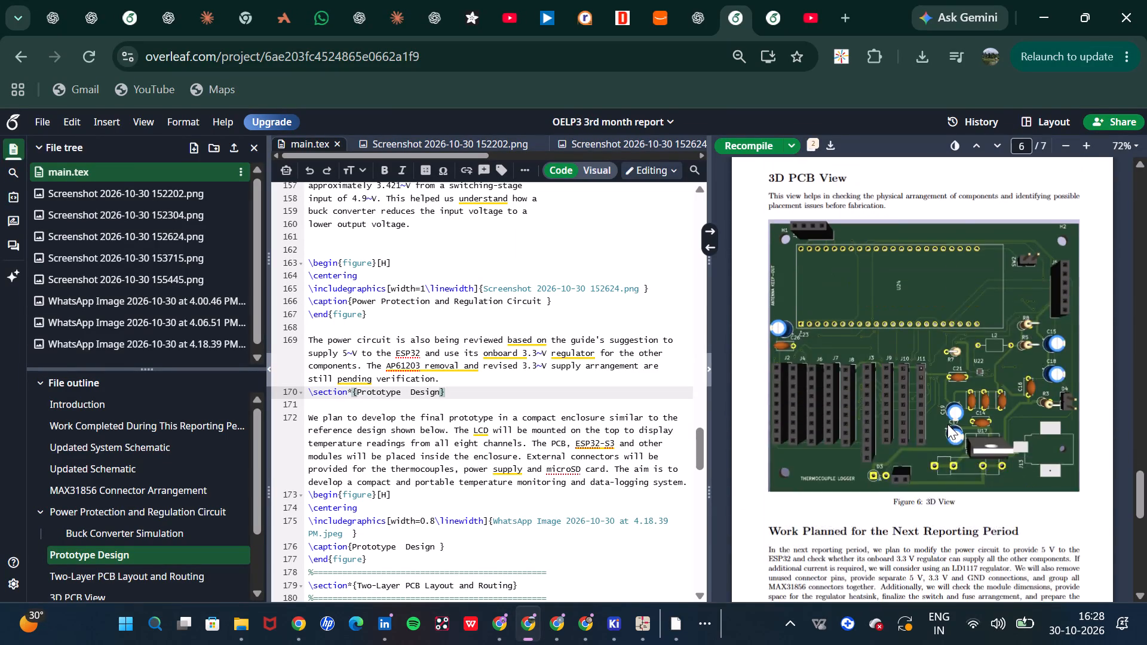
{"action": "scroll", "coordinate": [947, 424], "scroll_direction": "down", "scroll_amount": 4}
{"action": "scroll", "coordinate": [947, 424], "scroll_direction": "up", "scroll_amount": 10}
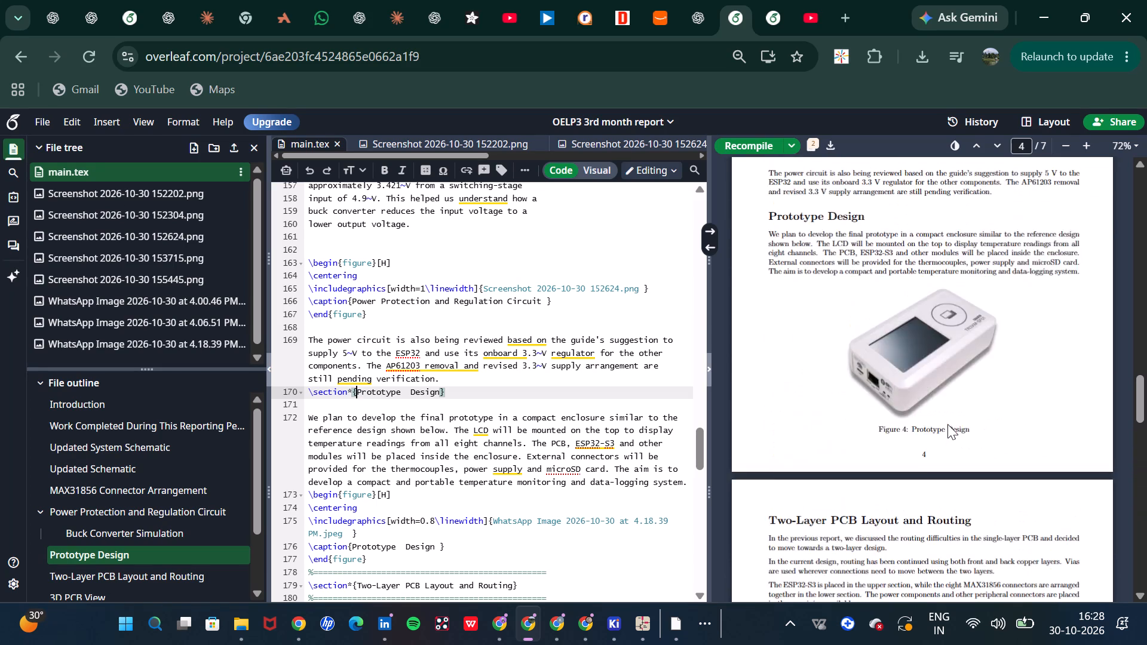
{"action": "scroll", "coordinate": [947, 424], "scroll_direction": "up", "scroll_amount": 7}
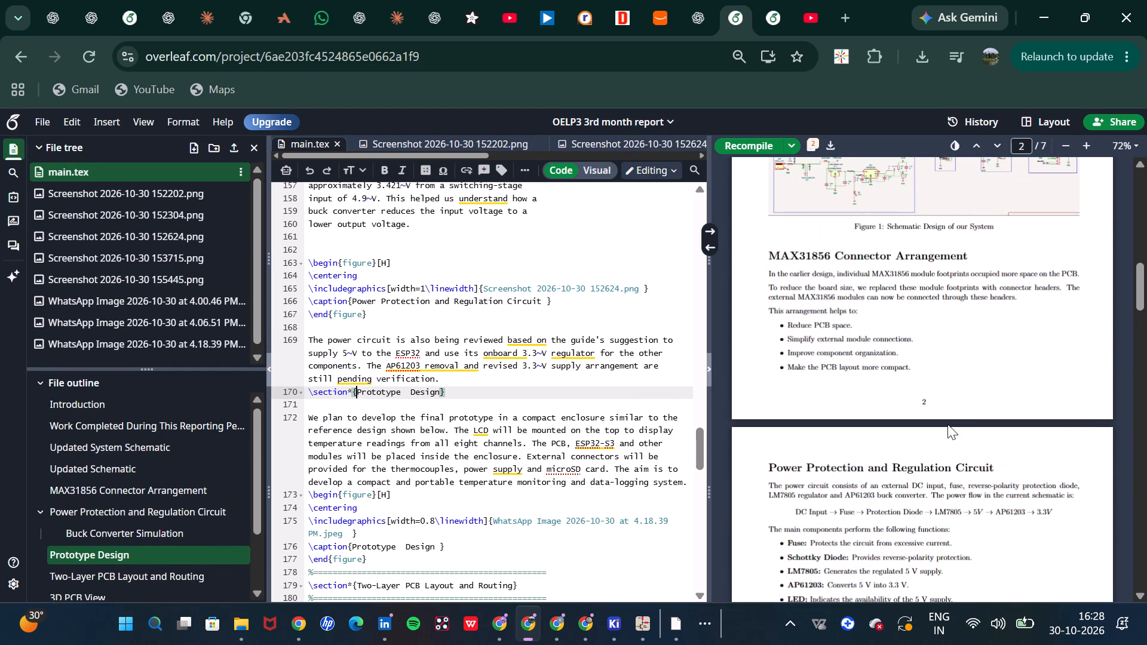
{"action": "scroll", "coordinate": [947, 424], "scroll_direction": "up", "scroll_amount": 7}
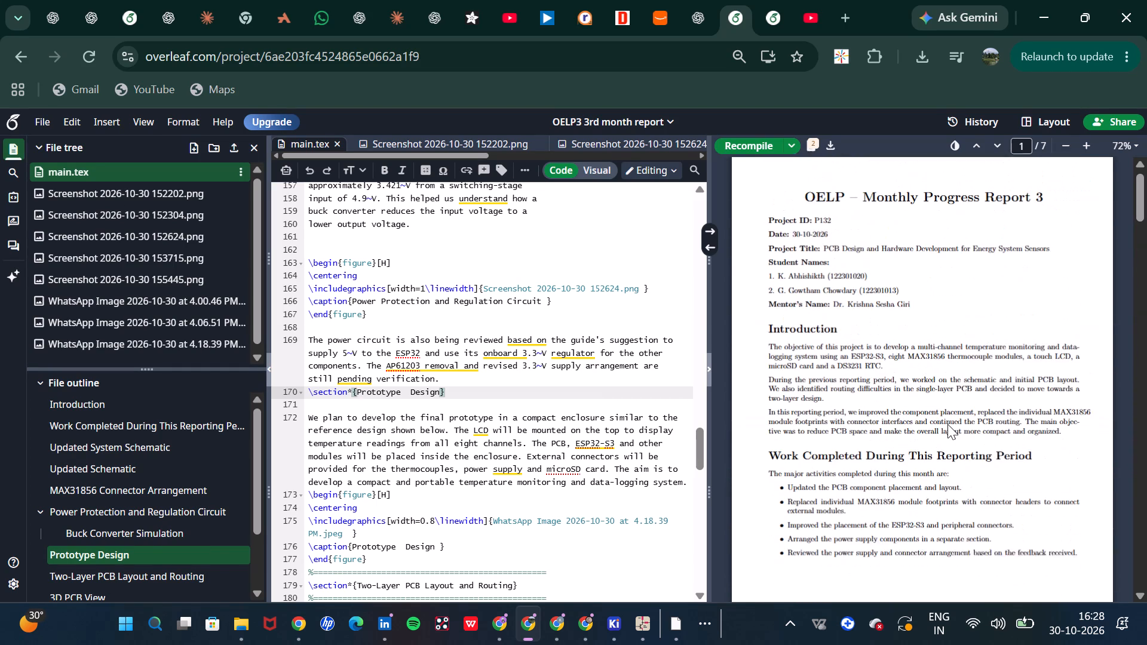
{"action": "scroll", "coordinate": [947, 424], "scroll_direction": "up", "scroll_amount": 4}
{"action": "scroll", "coordinate": [986, 306], "scroll_direction": "down", "scroll_amount": 3}
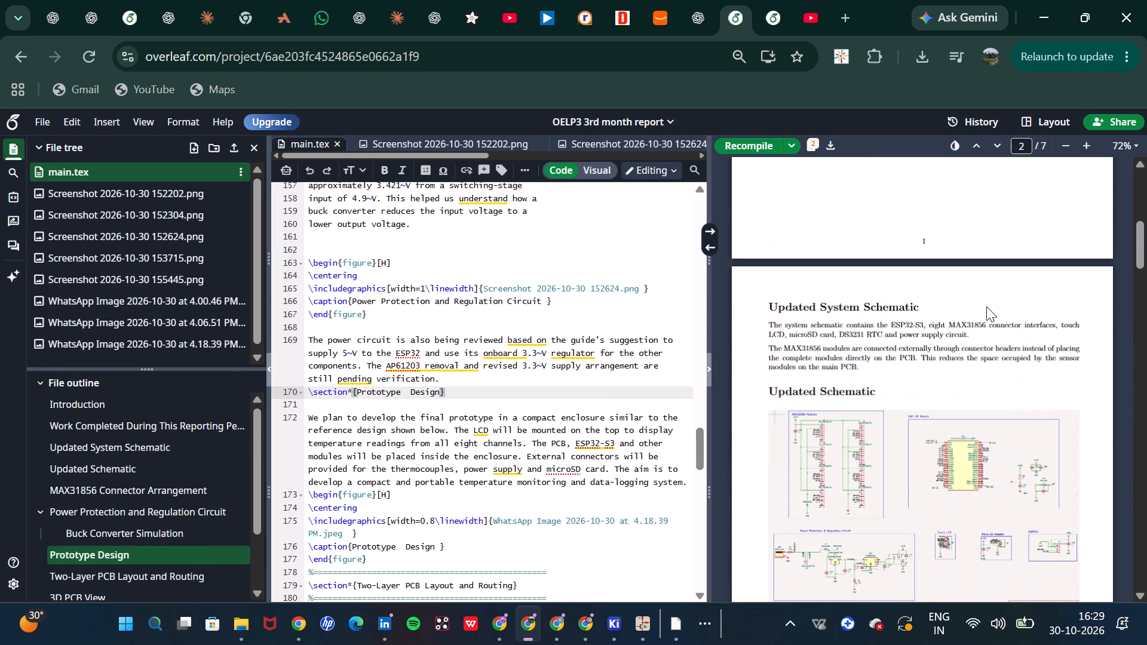
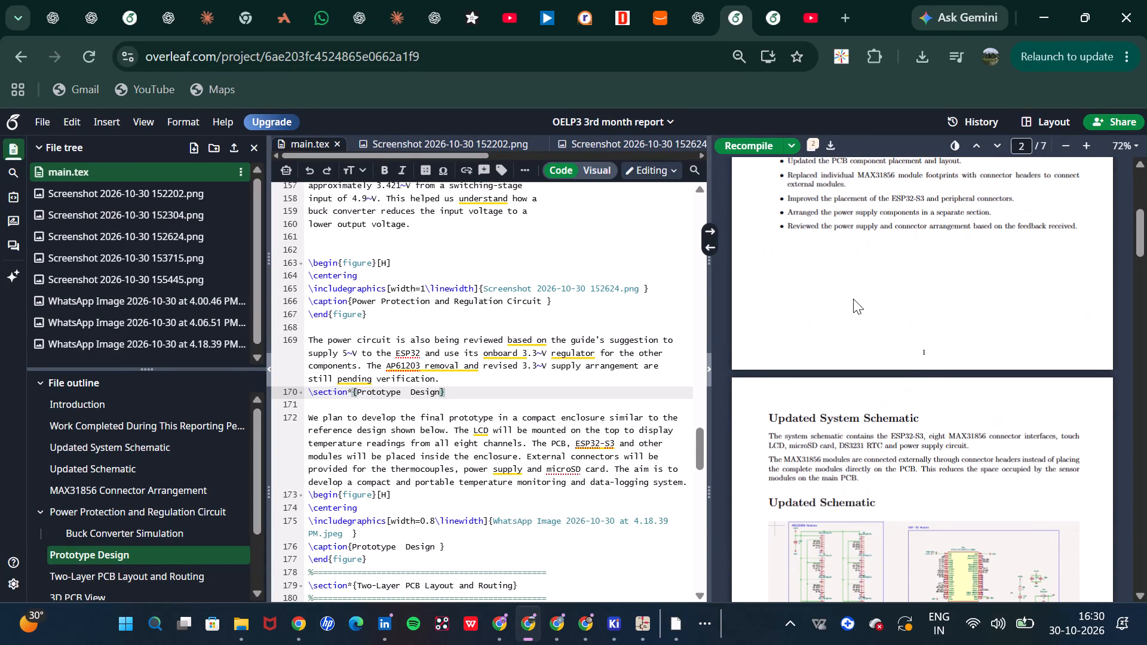
Check the recompiled report's layout from the Updated System Schematic section through the Power Protection and Regulation Circuit section.
{"action": "scroll", "coordinate": [853, 299], "scroll_direction": "down", "scroll_amount": 6}
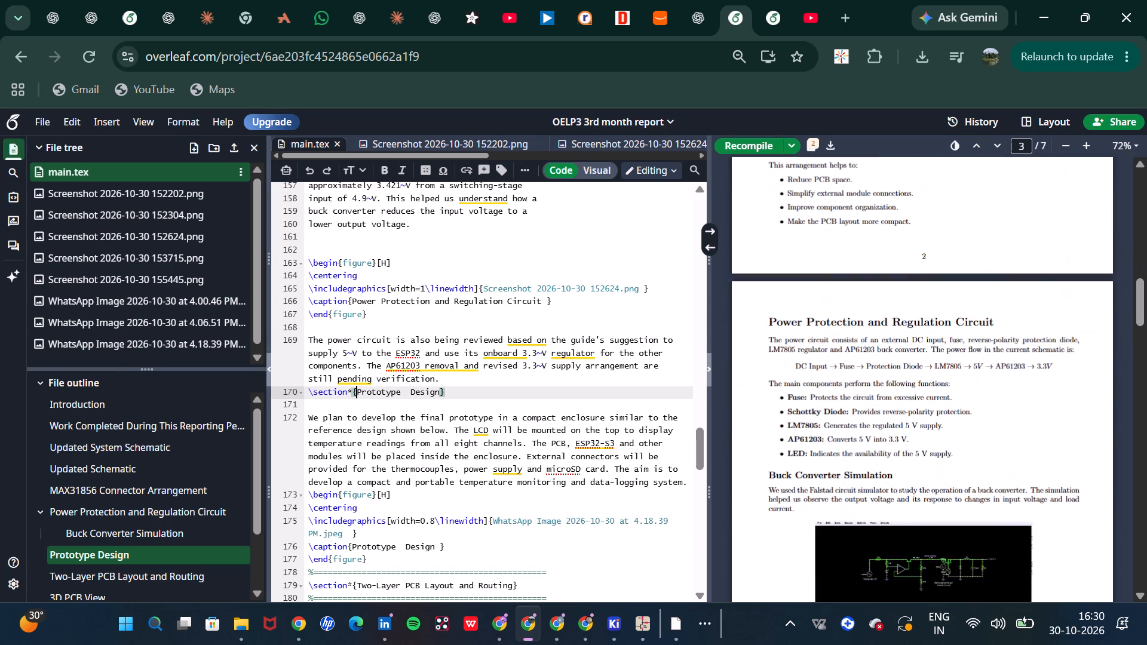
Review the recompiled report from the Power Protection section to the mentor feedback page and back up to the first page.
{"action": "scroll", "coordinate": [853, 299], "scroll_direction": "down", "scroll_amount": 7}
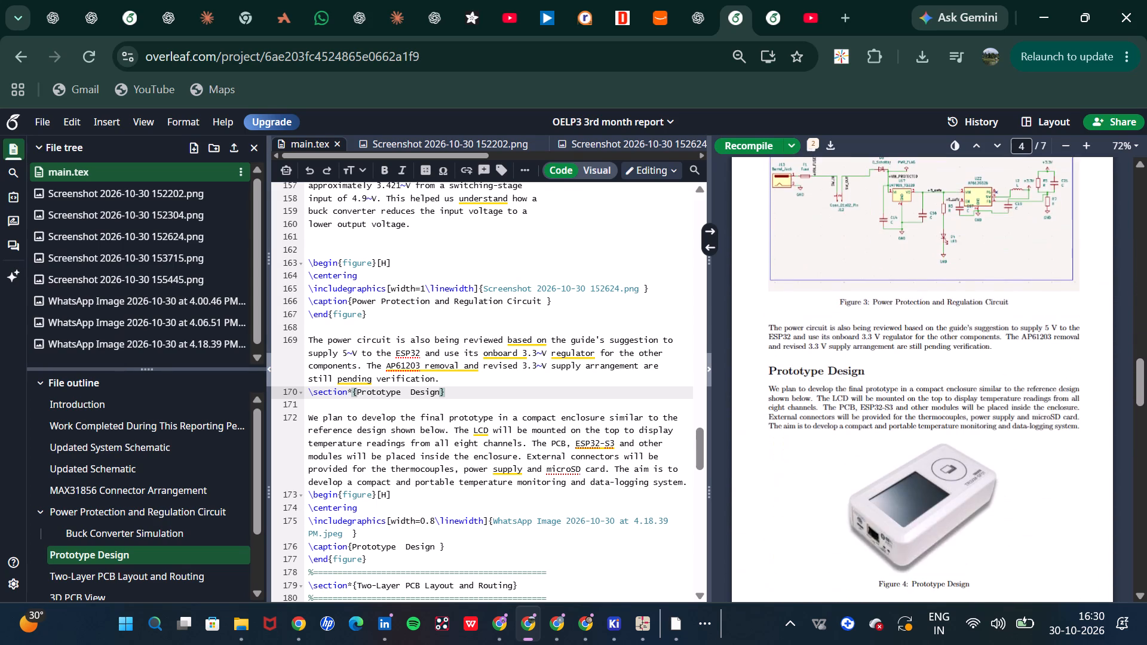
{"action": "scroll", "coordinate": [853, 299], "scroll_direction": "down", "scroll_amount": 4}
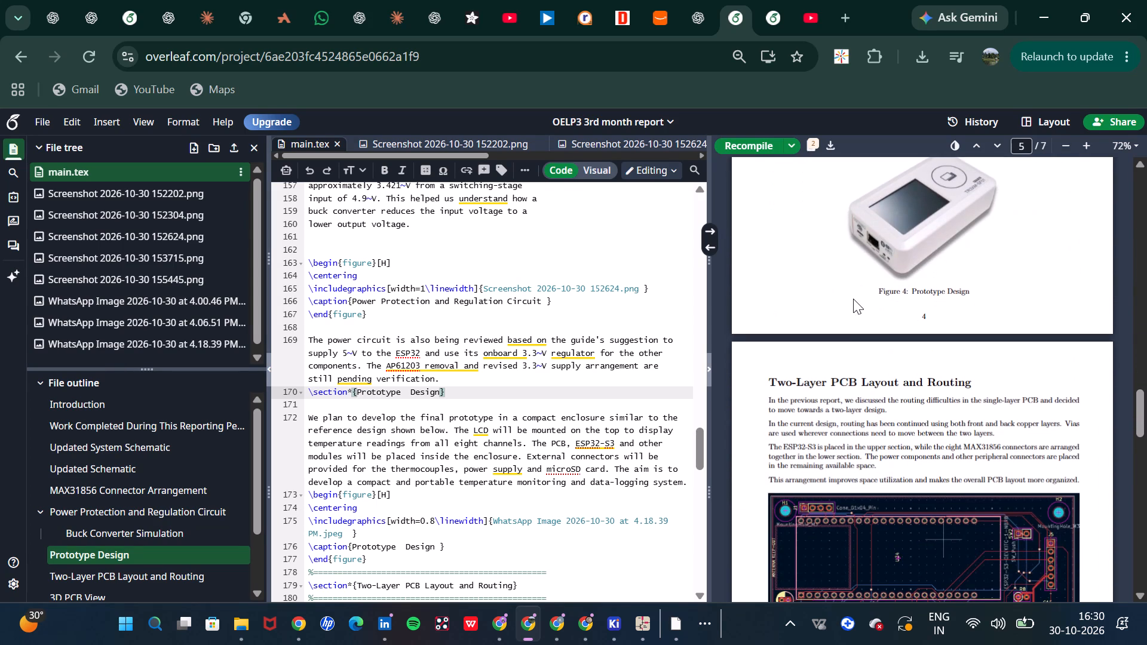
{"action": "scroll", "coordinate": [853, 299], "scroll_direction": "down", "scroll_amount": 6}
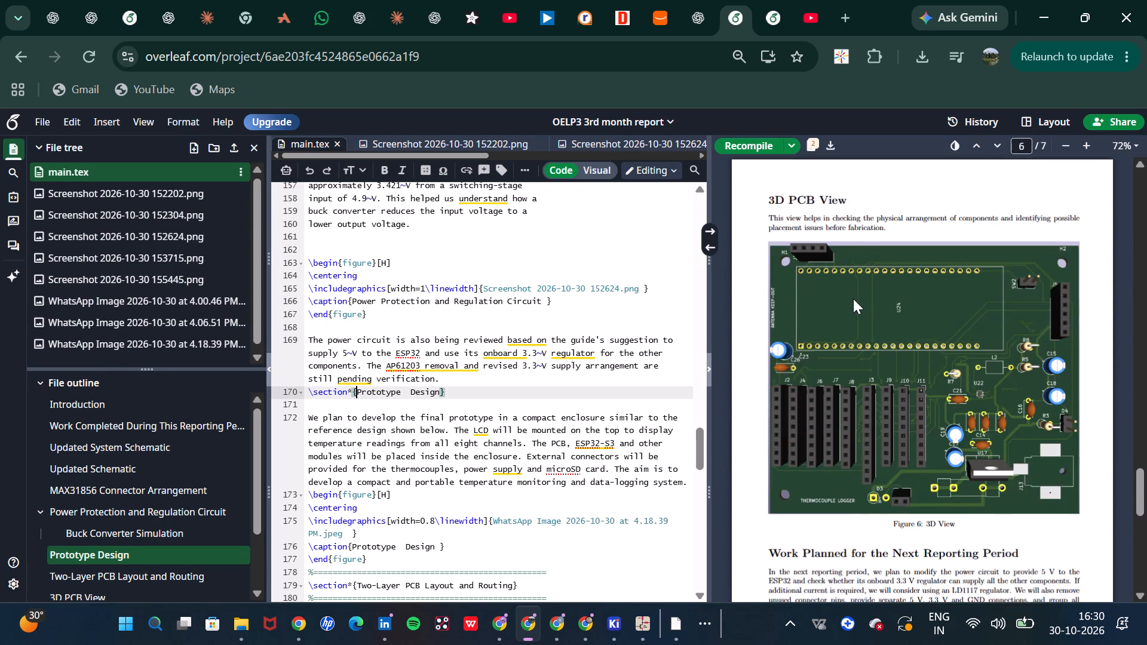
{"action": "scroll", "coordinate": [853, 299], "scroll_direction": "down", "scroll_amount": 3}
{"action": "scroll", "coordinate": [853, 299], "scroll_direction": "up", "scroll_amount": 15}
{"action": "scroll", "coordinate": [946, 340], "scroll_direction": "down", "scroll_amount": 13}
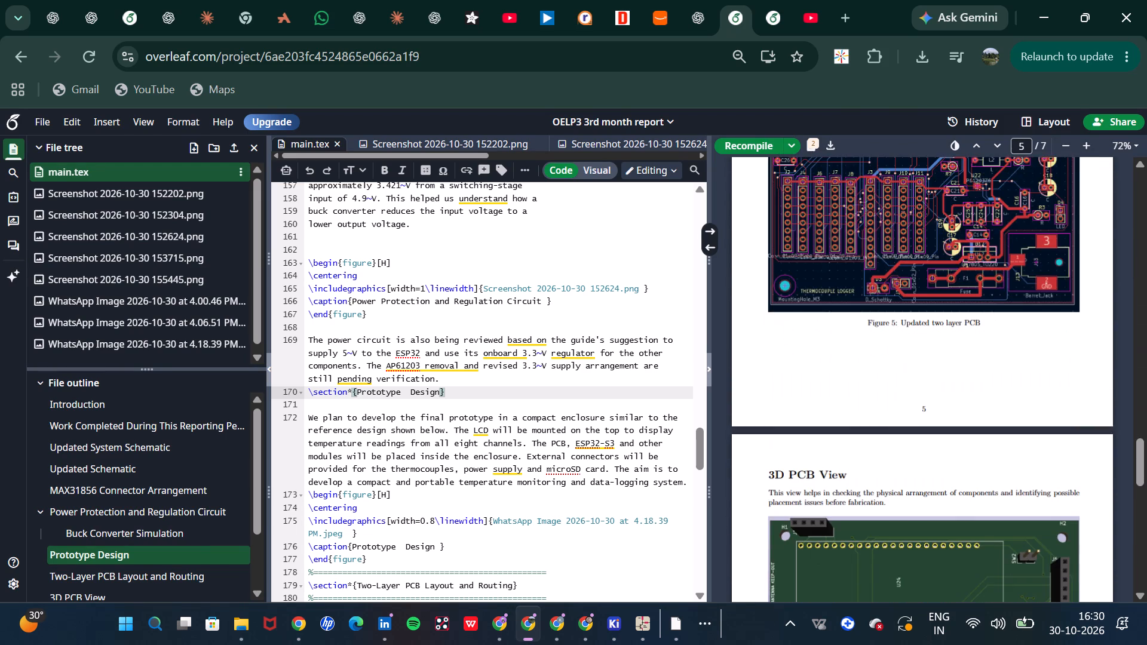
{"action": "scroll", "coordinate": [946, 340], "scroll_direction": "down", "scroll_amount": 7}
{"action": "scroll", "coordinate": [946, 340], "scroll_direction": "up", "scroll_amount": 2}
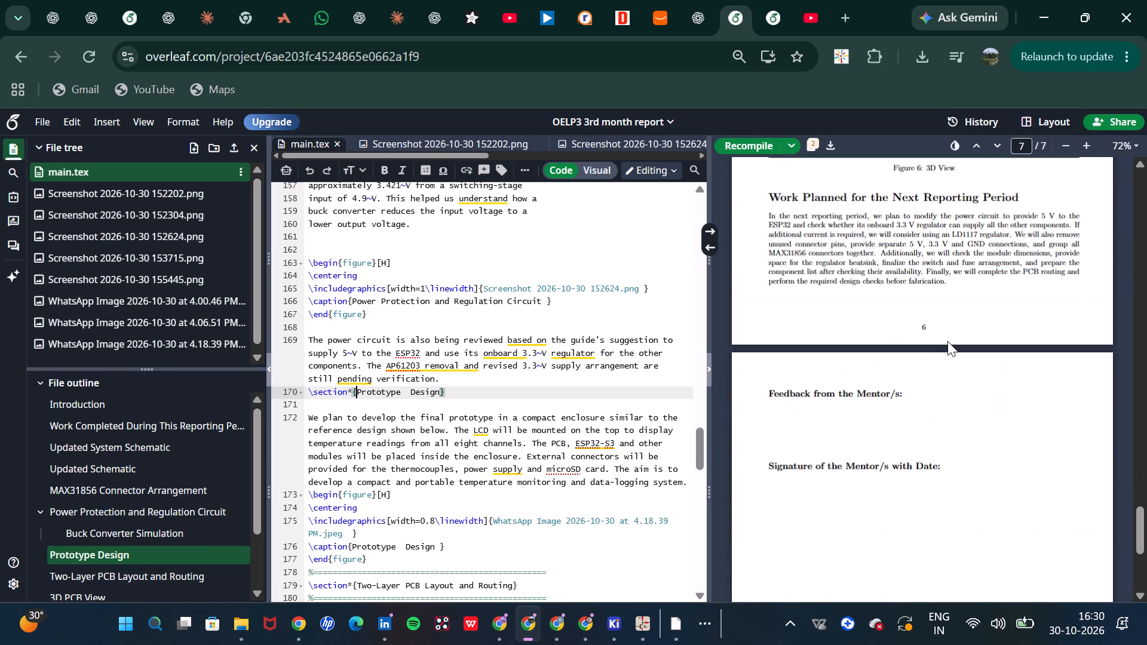
{"action": "scroll", "coordinate": [947, 341], "scroll_direction": "up", "scroll_amount": 5}
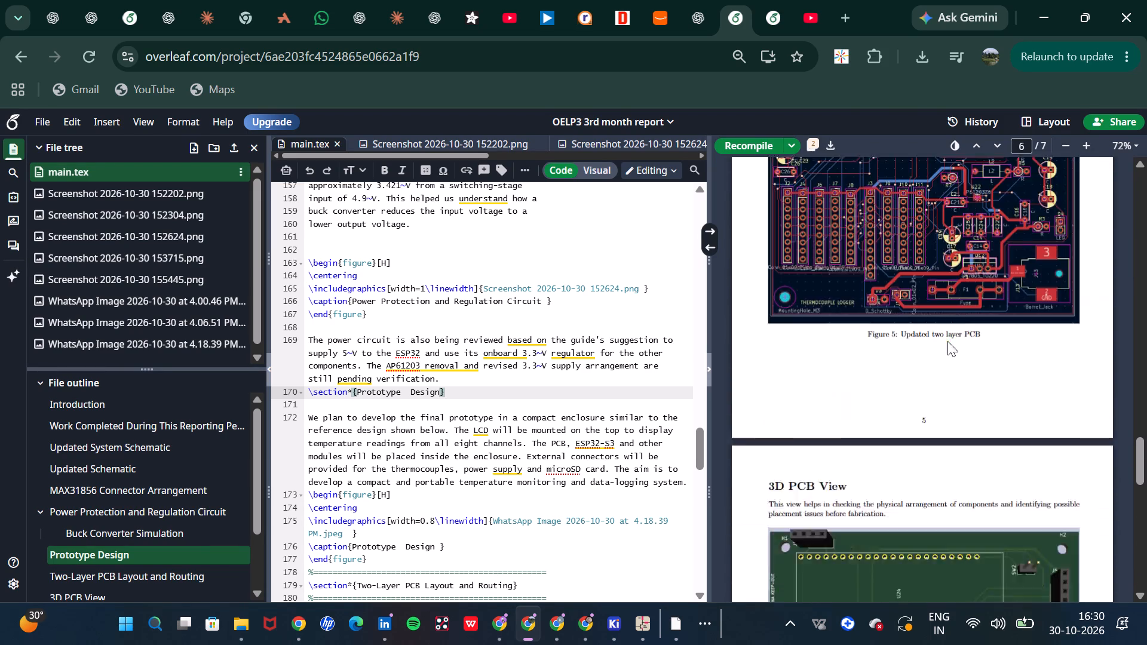
{"action": "scroll", "coordinate": [947, 341], "scroll_direction": "up", "scroll_amount": 3}
{"action": "scroll", "coordinate": [947, 341], "scroll_direction": "down", "scroll_amount": 3}
{"action": "scroll", "coordinate": [947, 341], "scroll_direction": "up", "scroll_amount": 8}
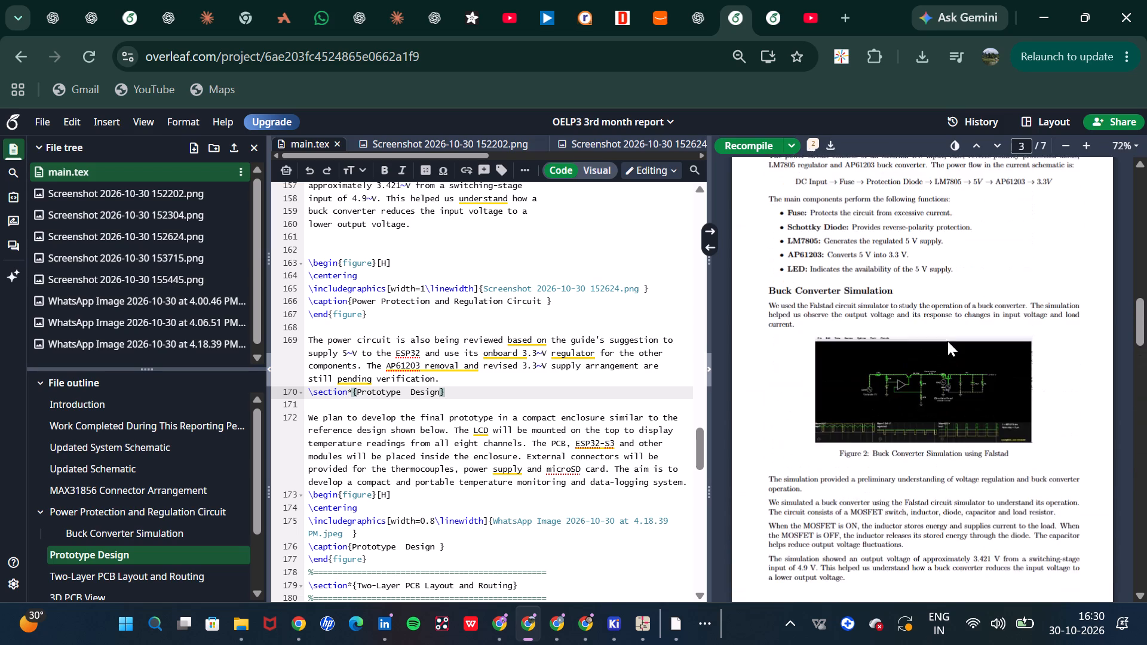
{"action": "scroll", "coordinate": [947, 341], "scroll_direction": "up", "scroll_amount": 3}
{"action": "scroll", "coordinate": [947, 341], "scroll_direction": "down", "scroll_amount": 1}
{"action": "scroll", "coordinate": [947, 341], "scroll_direction": "up", "scroll_amount": 5}
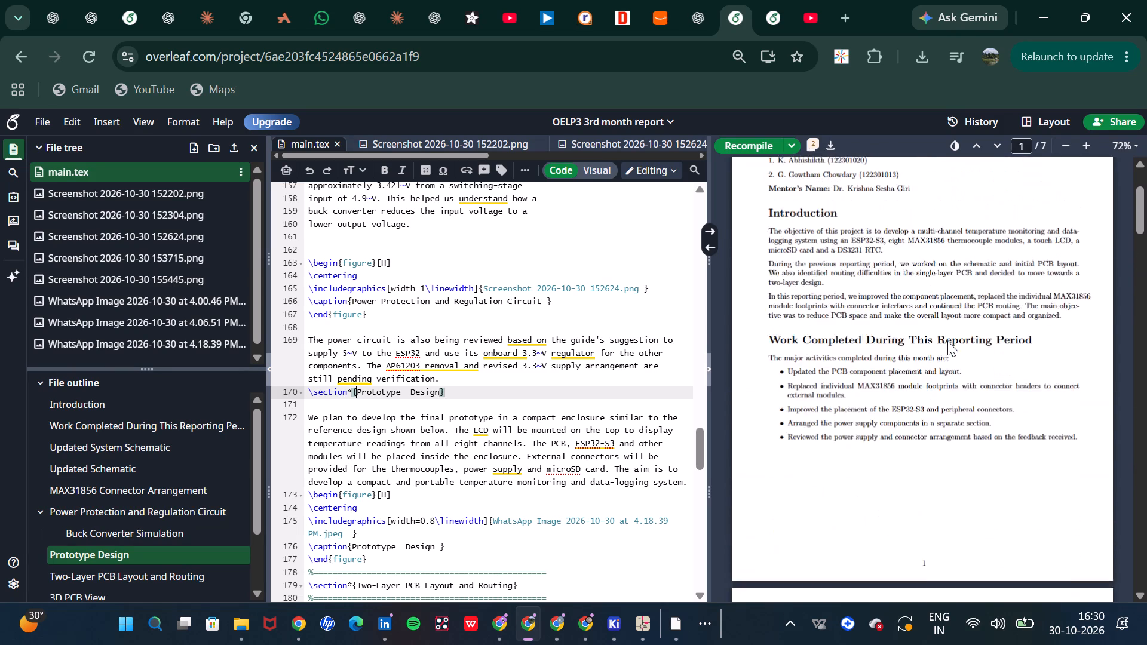
{"action": "scroll", "coordinate": [947, 341], "scroll_direction": "up", "scroll_amount": 2}
Check the Buck Converter Simulation text, the power circuit figure and the Prototype Design page in the compiled report.
{"action": "scroll", "coordinate": [947, 341], "scroll_direction": "down", "scroll_amount": 8}
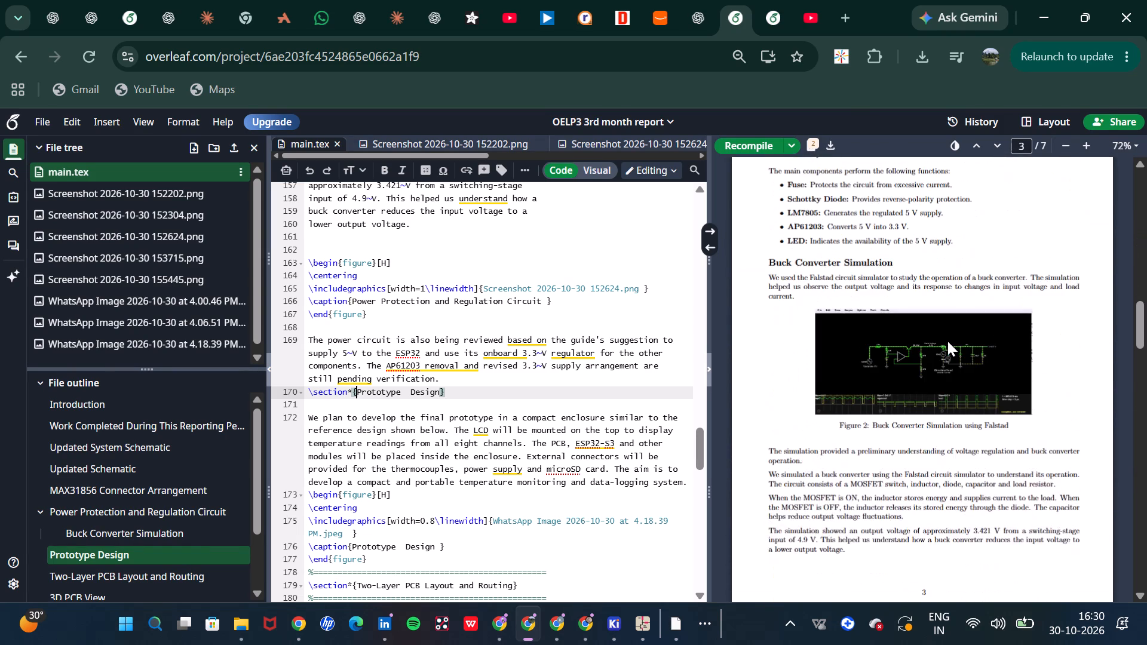
{"action": "scroll", "coordinate": [947, 341], "scroll_direction": "down", "scroll_amount": 3}
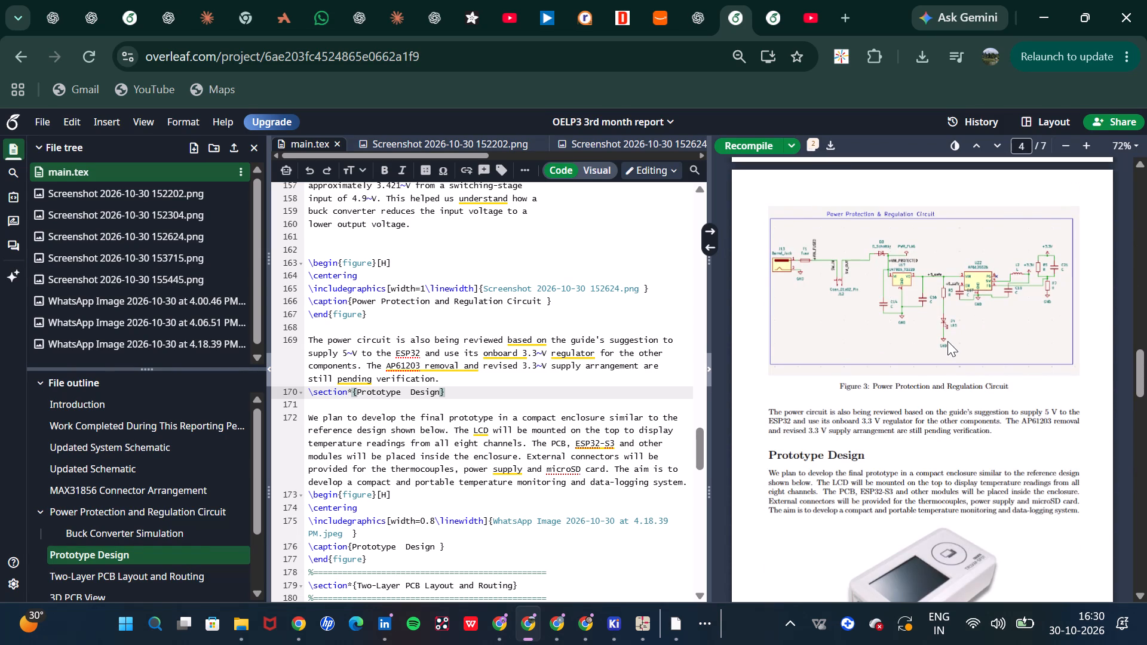
{"action": "scroll", "coordinate": [947, 341], "scroll_direction": "down", "scroll_amount": 1}
{"action": "scroll", "coordinate": [947, 341], "scroll_direction": "up", "scroll_amount": 2}
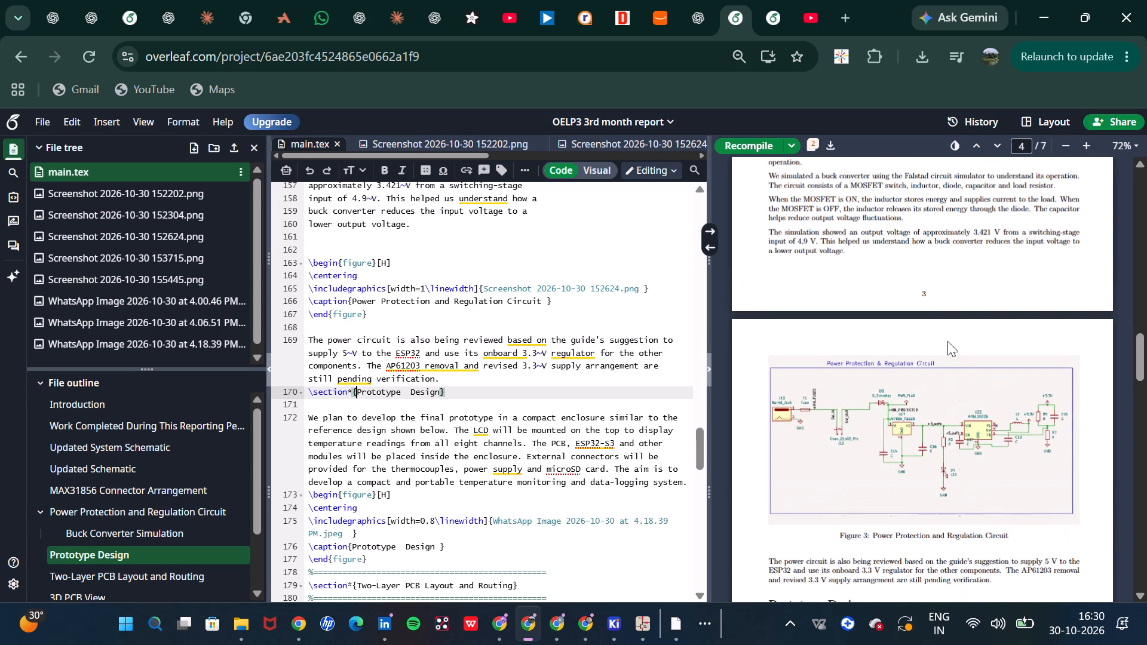
{"action": "scroll", "coordinate": [947, 341], "scroll_direction": "up", "scroll_amount": 1}
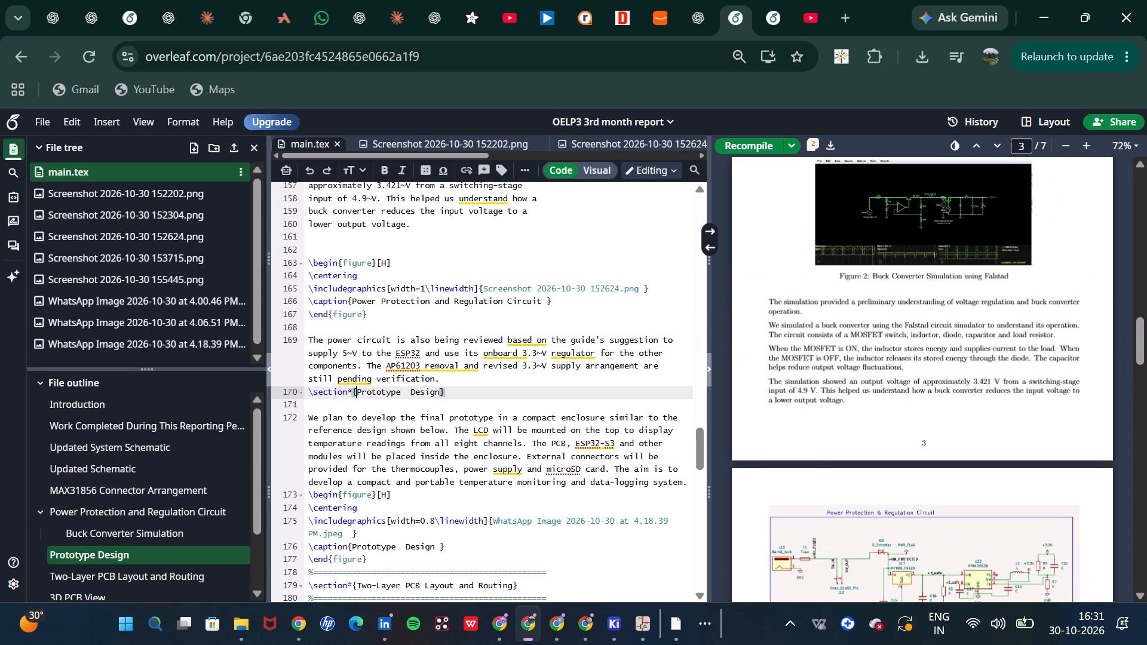
{"action": "scroll", "coordinate": [947, 341], "scroll_direction": "up", "scroll_amount": 2}
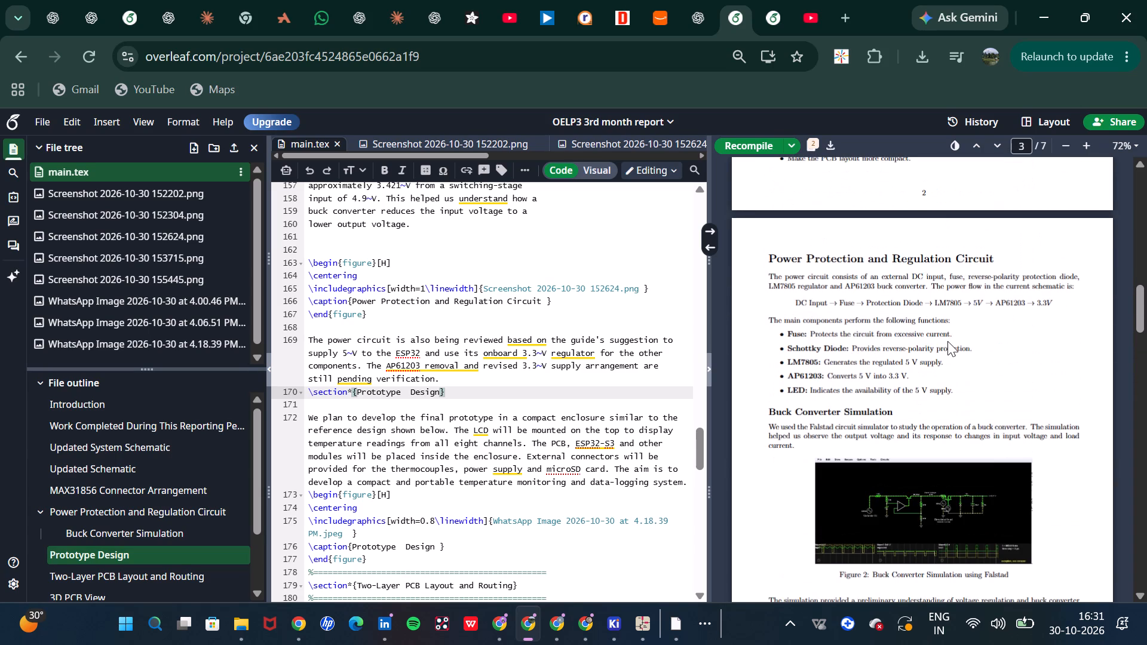
{"action": "scroll", "coordinate": [947, 341], "scroll_direction": "down", "scroll_amount": 2}
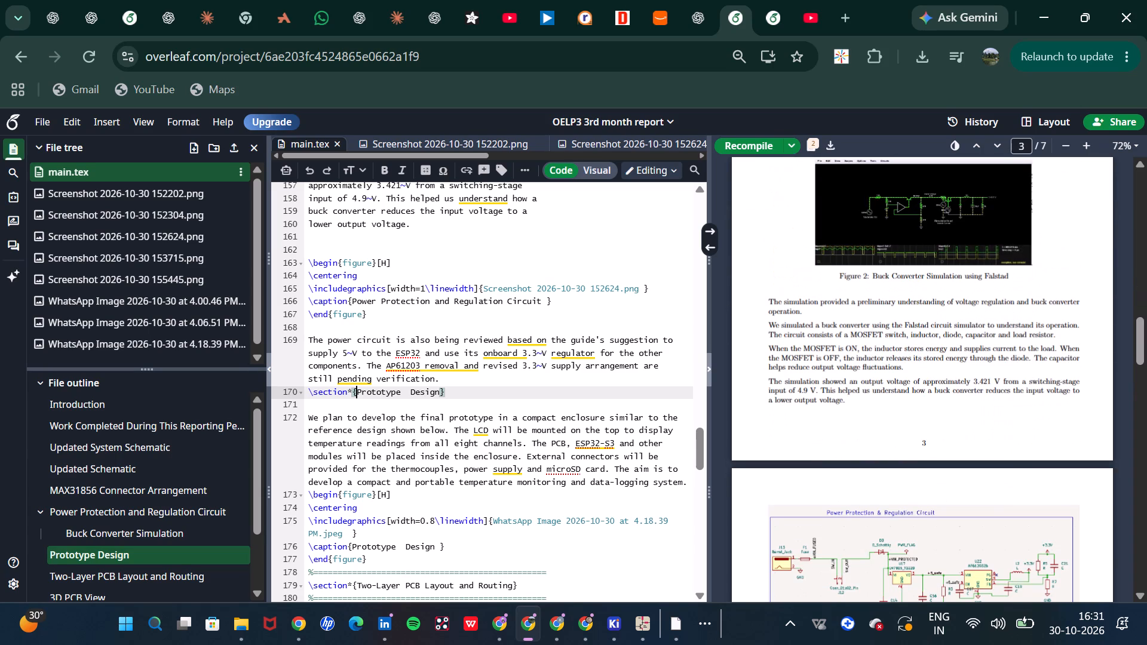
{"action": "scroll", "coordinate": [947, 341], "scroll_direction": "down", "scroll_amount": 1}
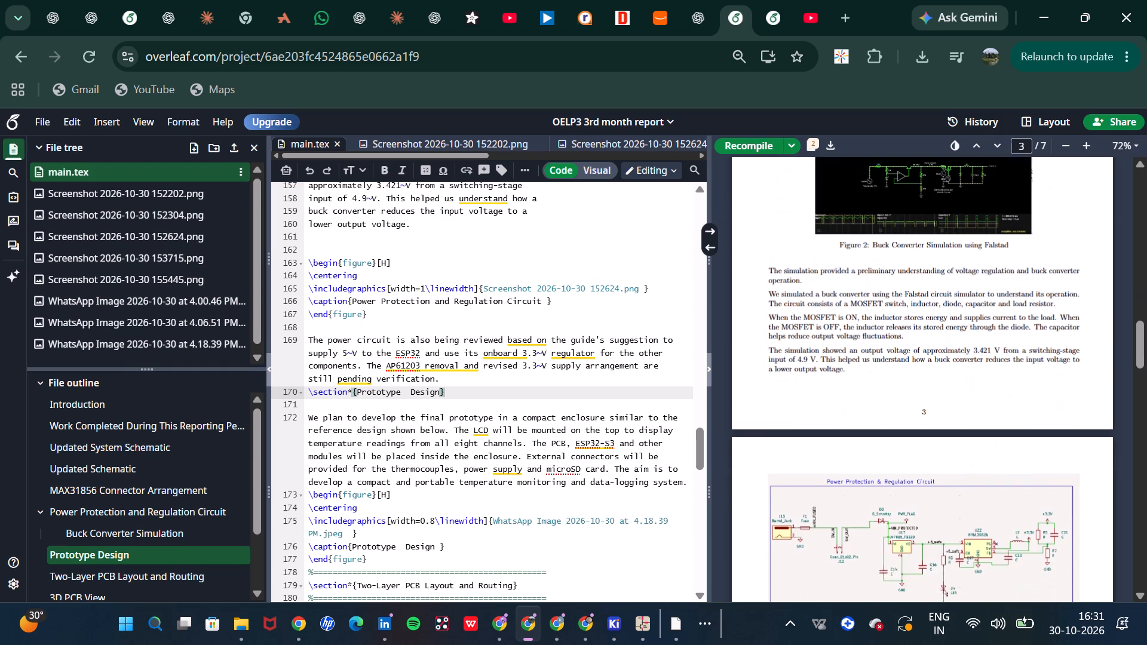
{"action": "scroll", "coordinate": [947, 341], "scroll_direction": "down", "scroll_amount": 3}
{"action": "scroll", "coordinate": [947, 341], "scroll_direction": "up", "scroll_amount": 1}
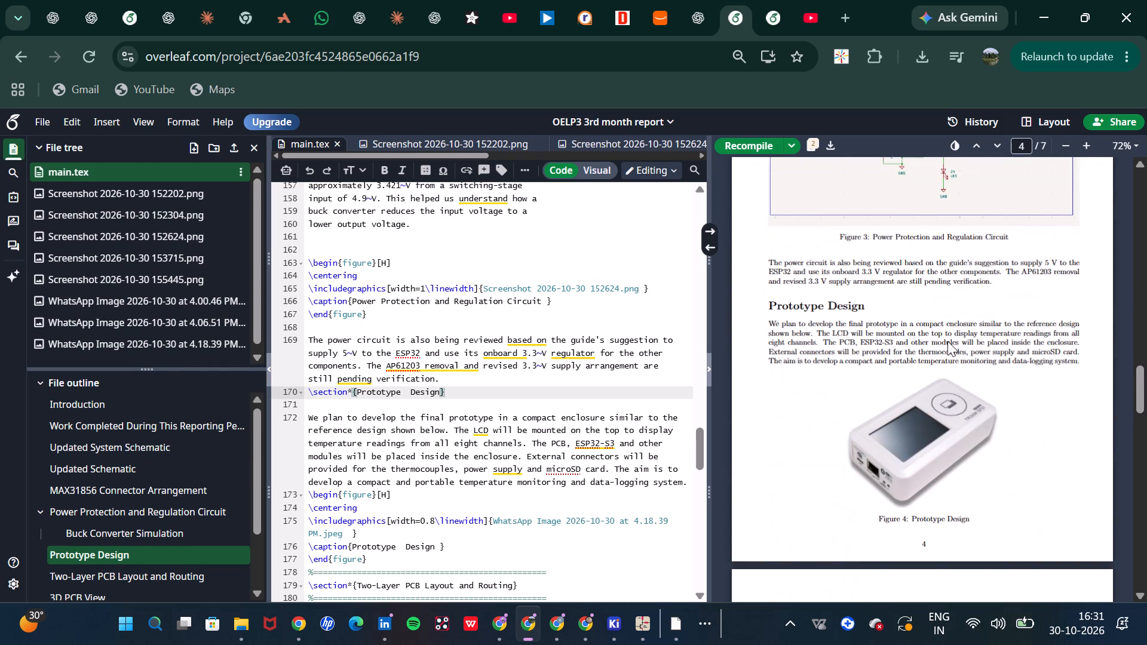
{"action": "scroll", "coordinate": [947, 341], "scroll_direction": "down", "scroll_amount": 5}
{"action": "scroll", "coordinate": [947, 341], "scroll_direction": "up", "scroll_amount": 5}
Set the simulation's output voltage in the Buck Converter Simulation text to 3.4 V and recompile the report.
{"action": "scroll", "coordinate": [947, 341], "scroll_direction": "up", "scroll_amount": 2}
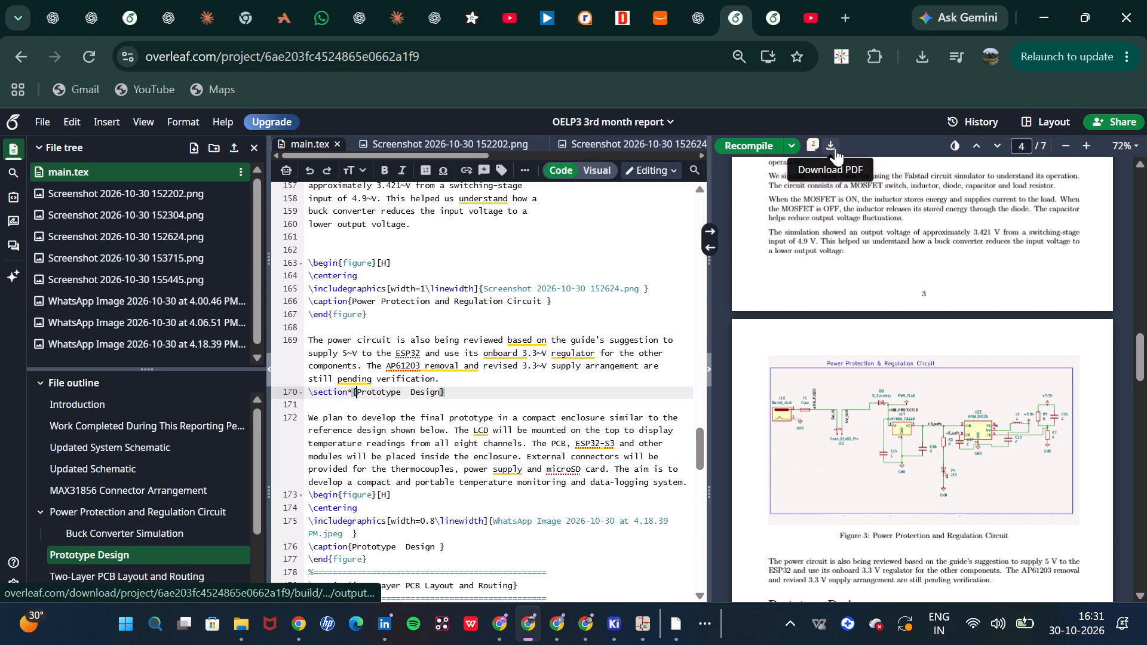
{"action": "triple_click", "coordinate": [977, 234]}
{"action": "left_click", "coordinate": [977, 234]}
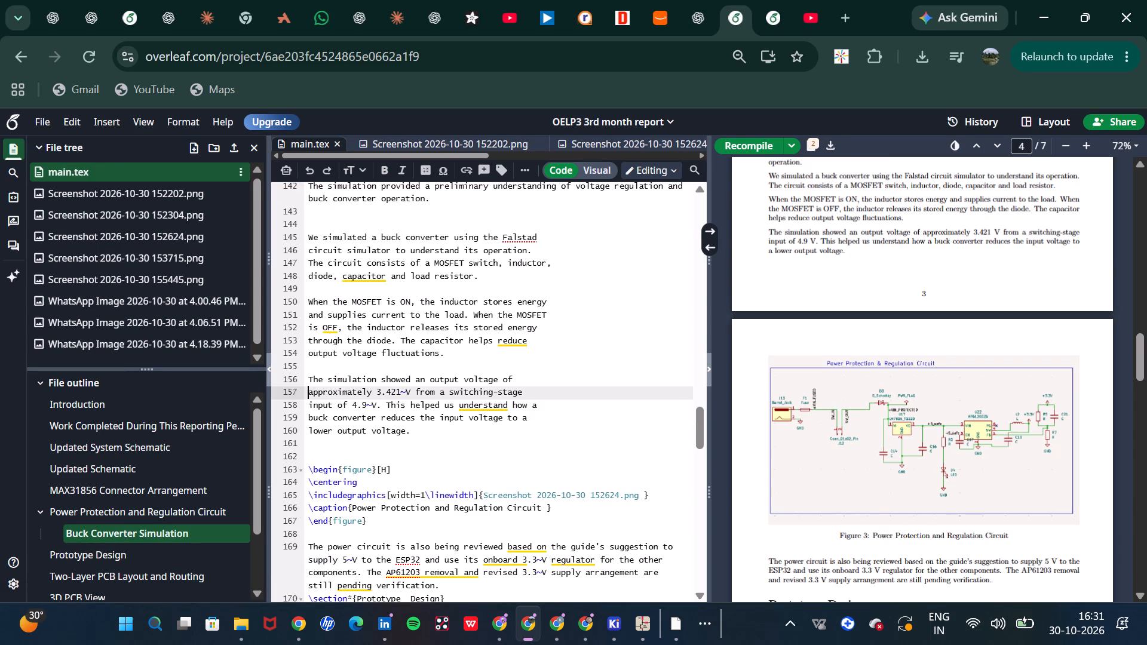
{"action": "left_click_drag", "start_coordinate": [400, 394], "coordinate": [388, 394]}
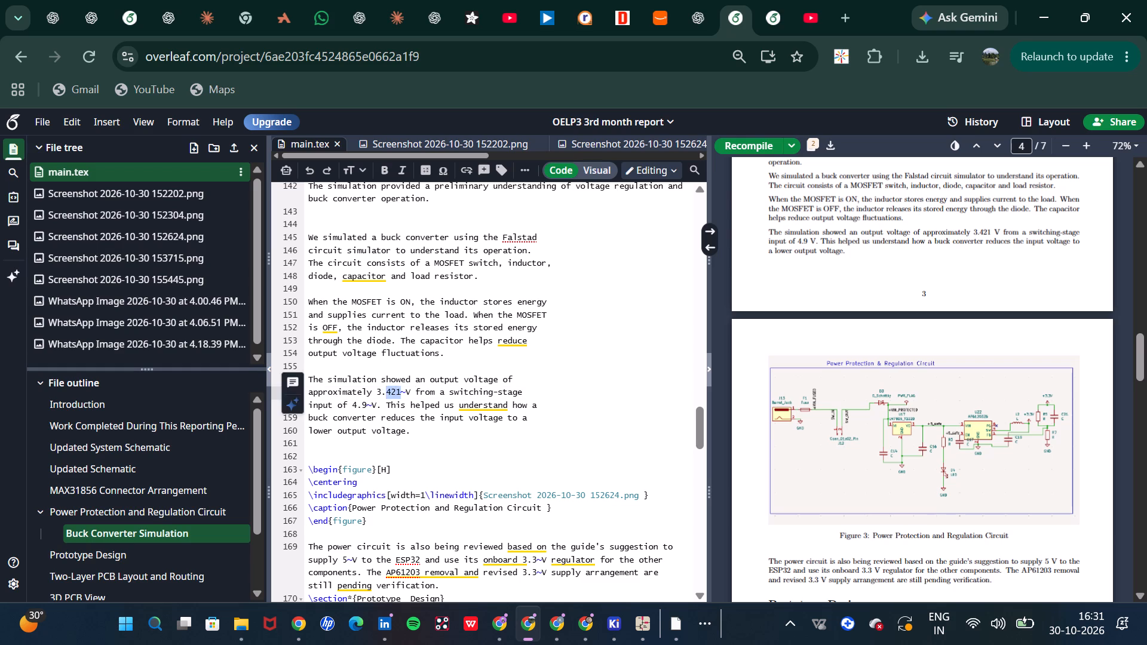
{"action": "key", "text": "3"}
{"action": "key", "text": "ctrl+s"}
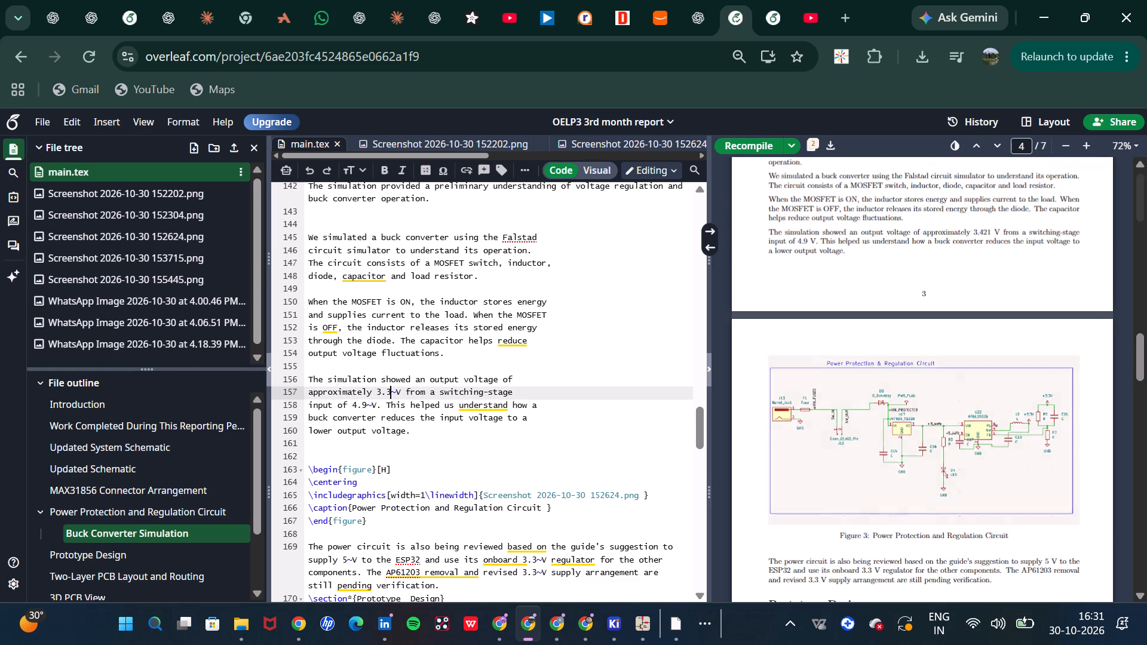
{"action": "key", "text": "BackSpace"}
{"action": "key", "text": "4"}
{"action": "key", "text": "ctrl+s"}
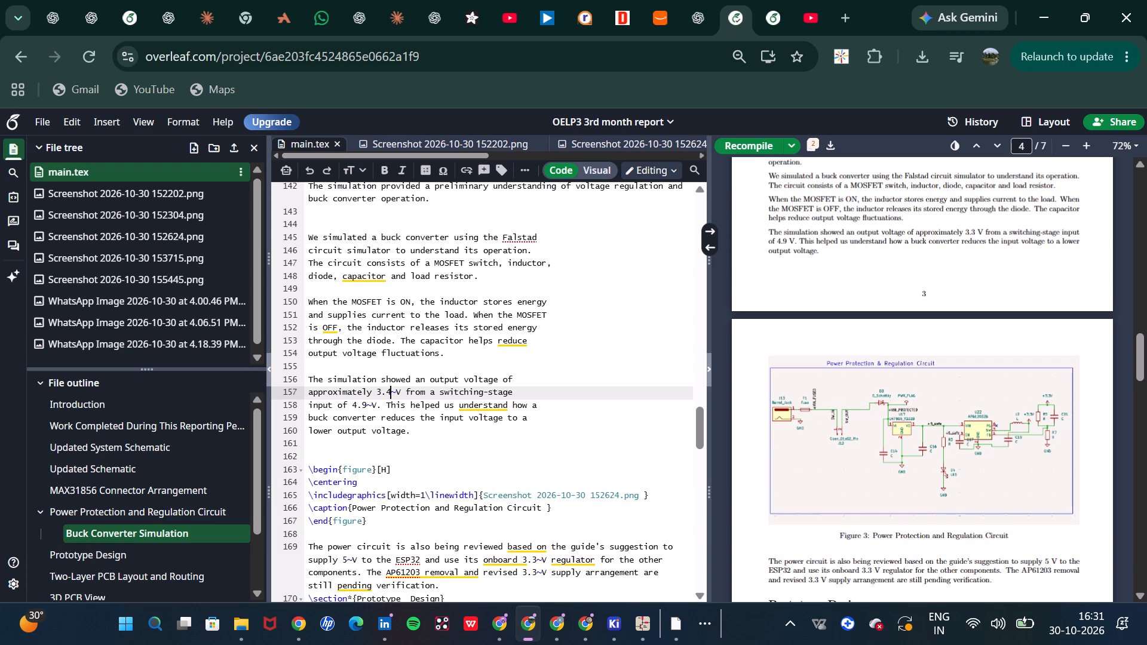
Download the recompiled report as a PDF and show the downloaded file in its folder.
{"action": "scroll", "coordinate": [877, 422], "scroll_direction": "down", "scroll_amount": 5}
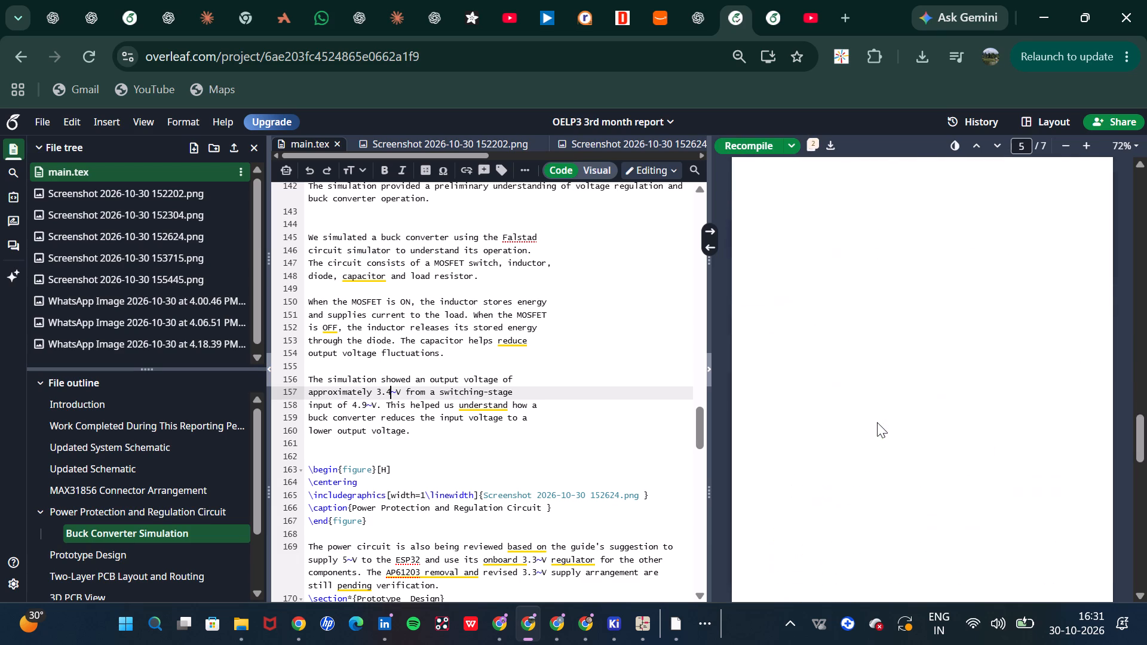
{"action": "scroll", "coordinate": [877, 422], "scroll_direction": "down", "scroll_amount": 3}
{"action": "scroll", "coordinate": [877, 422], "scroll_direction": "up", "scroll_amount": 16}
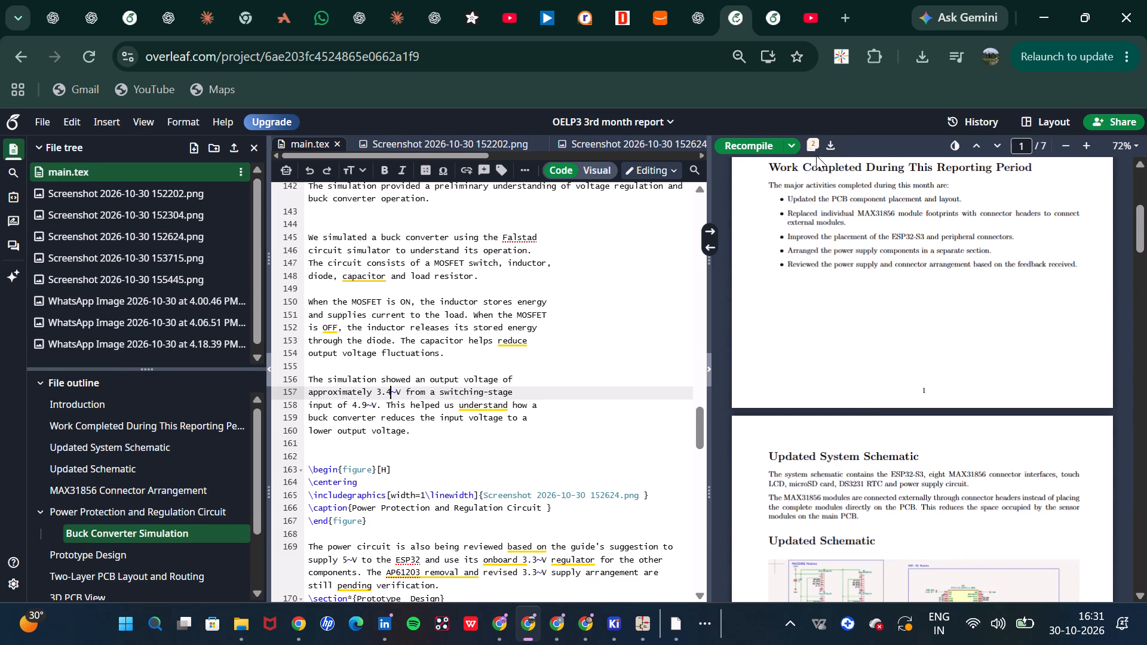
{"action": "double_click", "coordinate": [834, 143]}
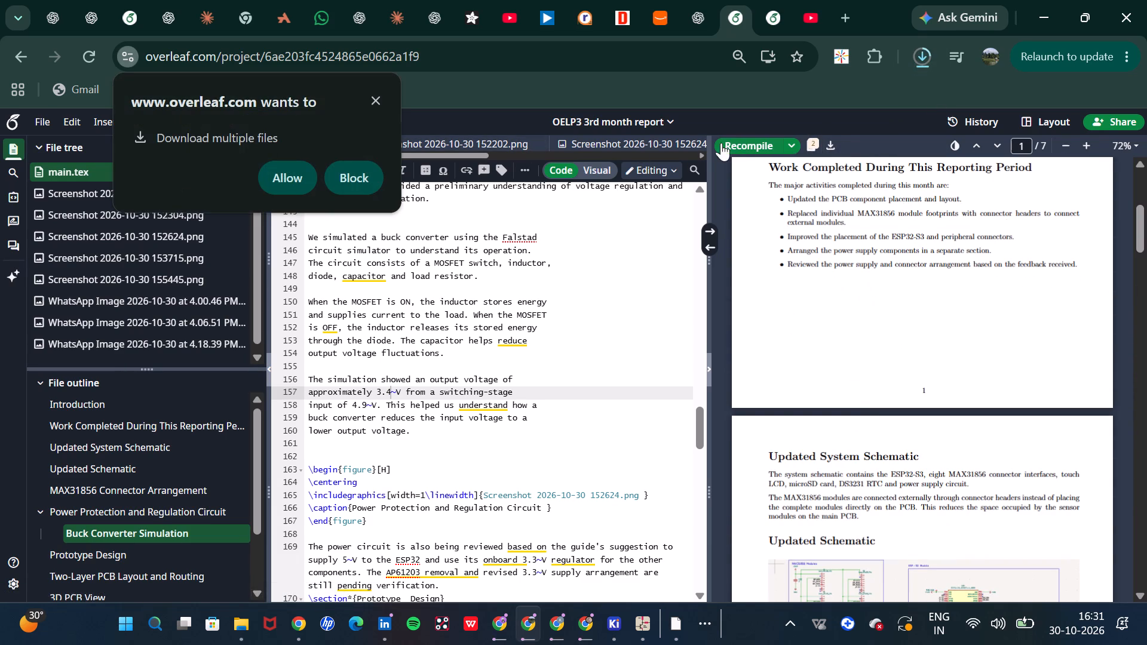
{"action": "left_click", "coordinate": [919, 69]}
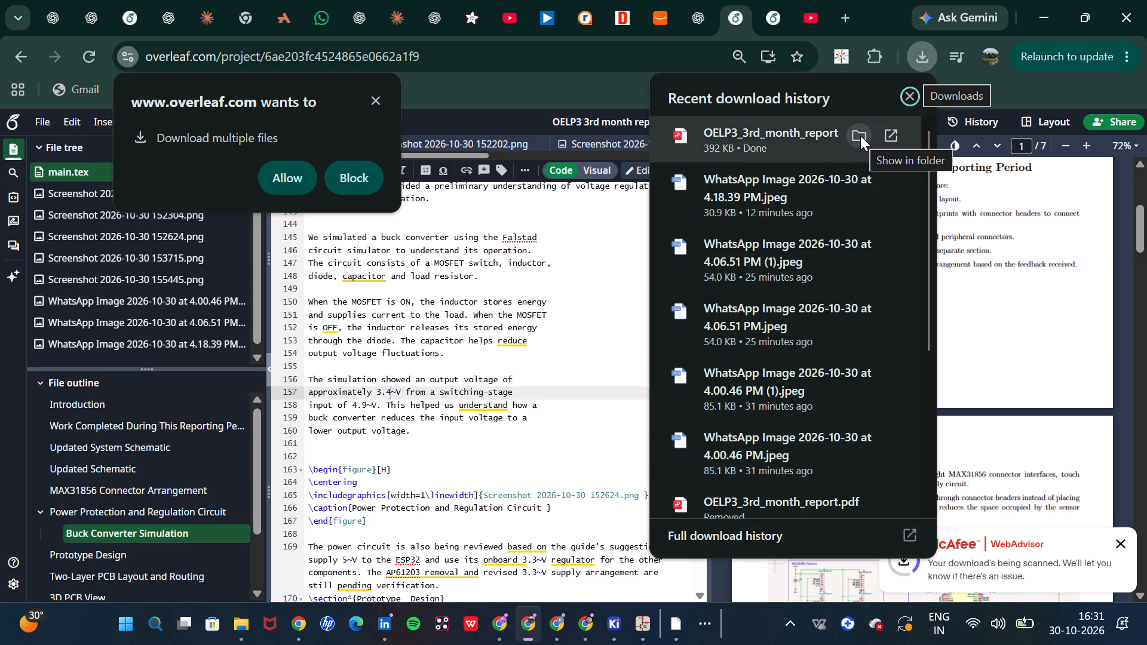
{"action": "left_click", "coordinate": [860, 136]}
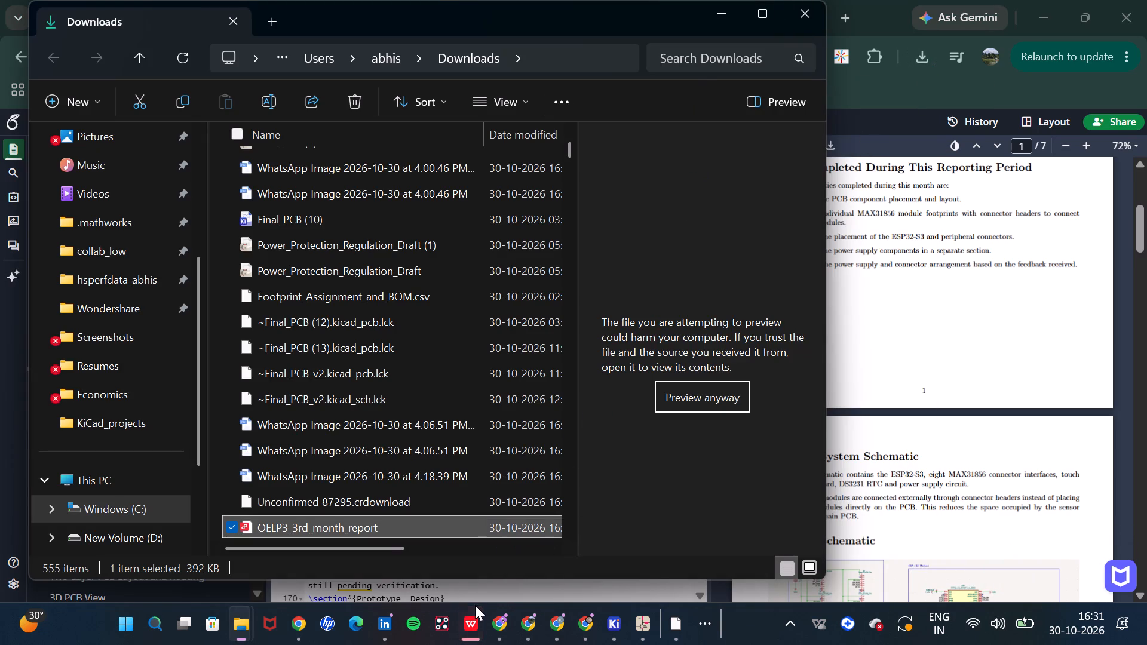
Close the open OELP3 3rd month report PDF window.
{"action": "left_click", "coordinate": [540, 472]}
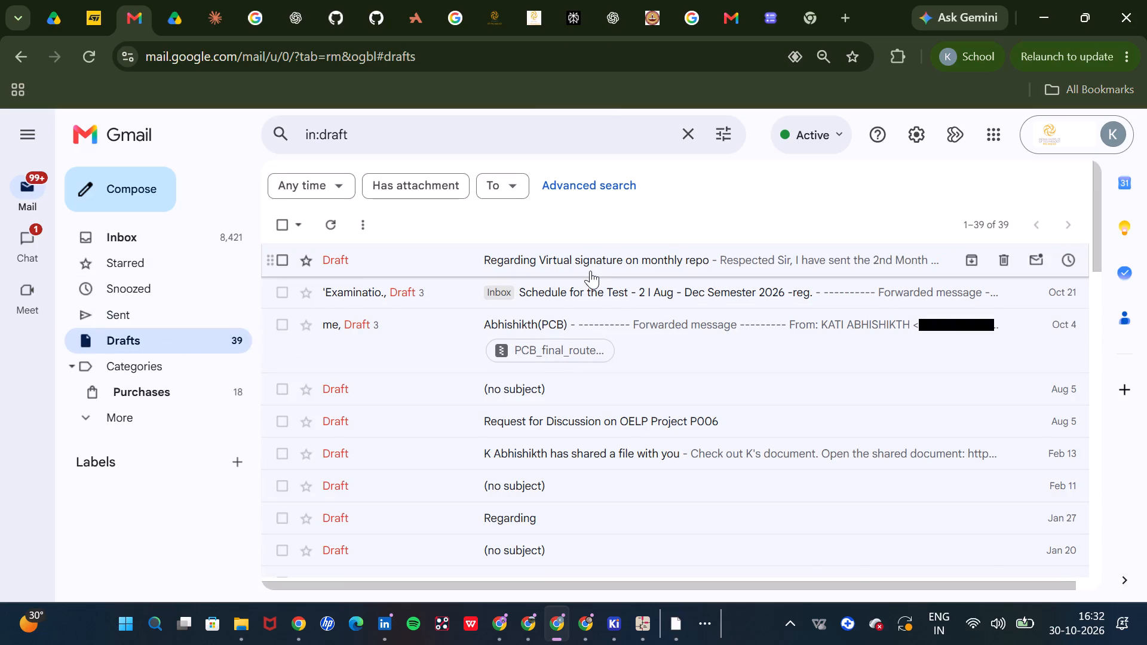
{"action": "left_click_drag", "start_coordinate": [929, 247], "coordinate": [677, 258]}
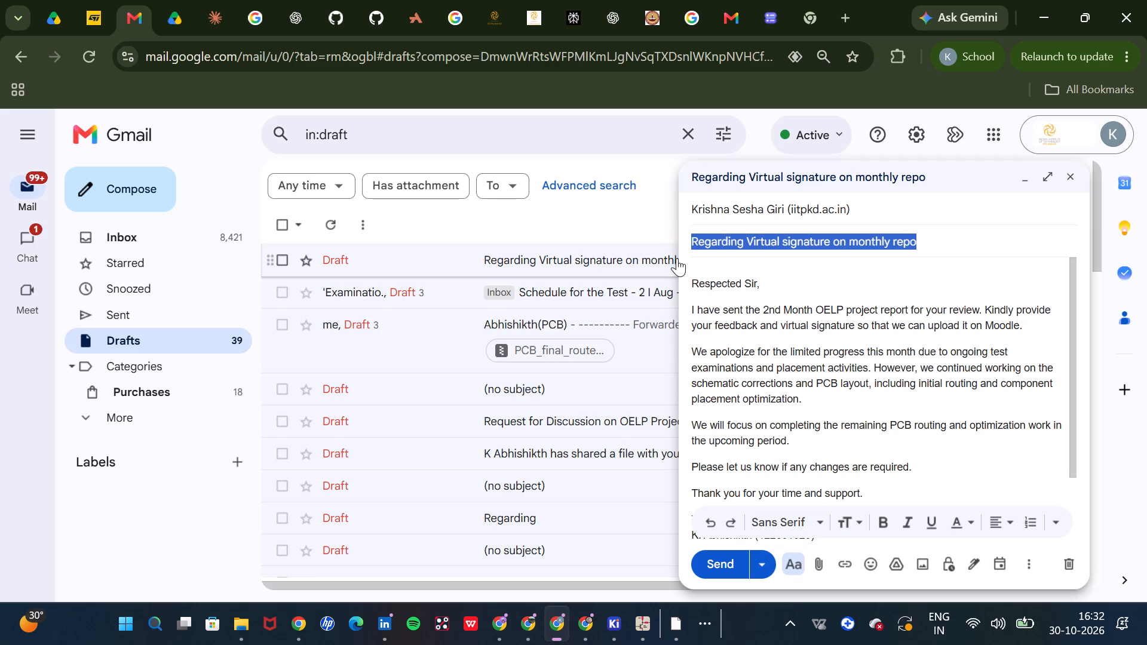
{"action": "left_click_drag", "start_coordinate": [677, 258], "coordinate": [676, 258]}
{"action": "key", "text": "ctrl+v"}
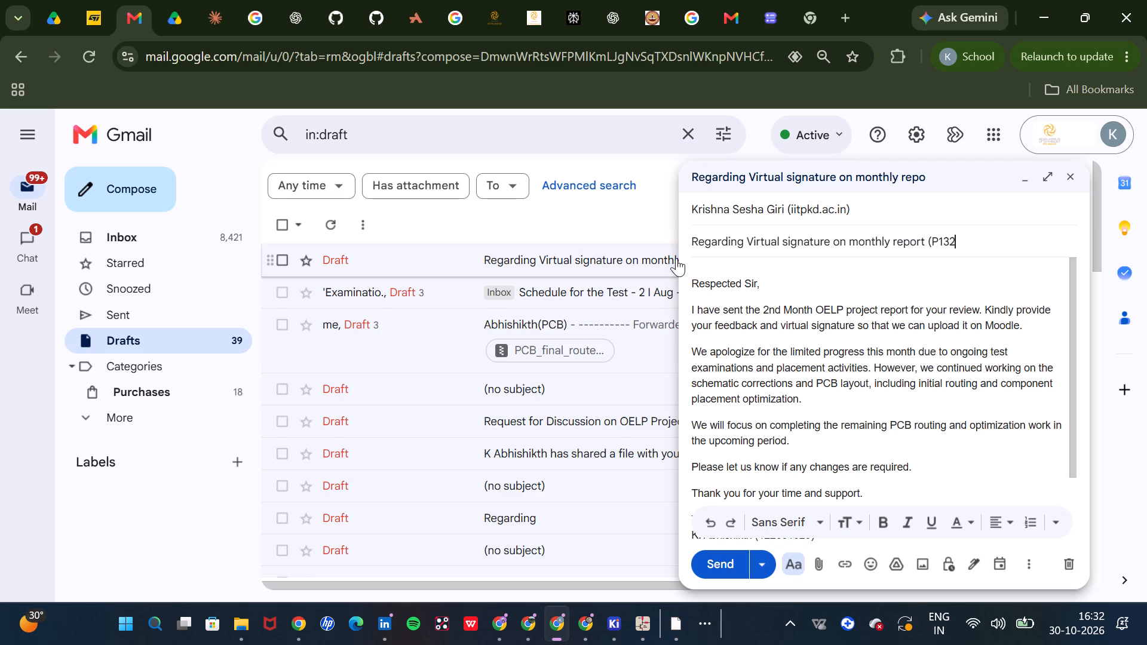
Check the rest of the draft's body, and go to ChatGPT among the open browser tabs and windows.
{"action": "scroll", "coordinate": [806, 303], "scroll_direction": "down", "scroll_amount": 1}
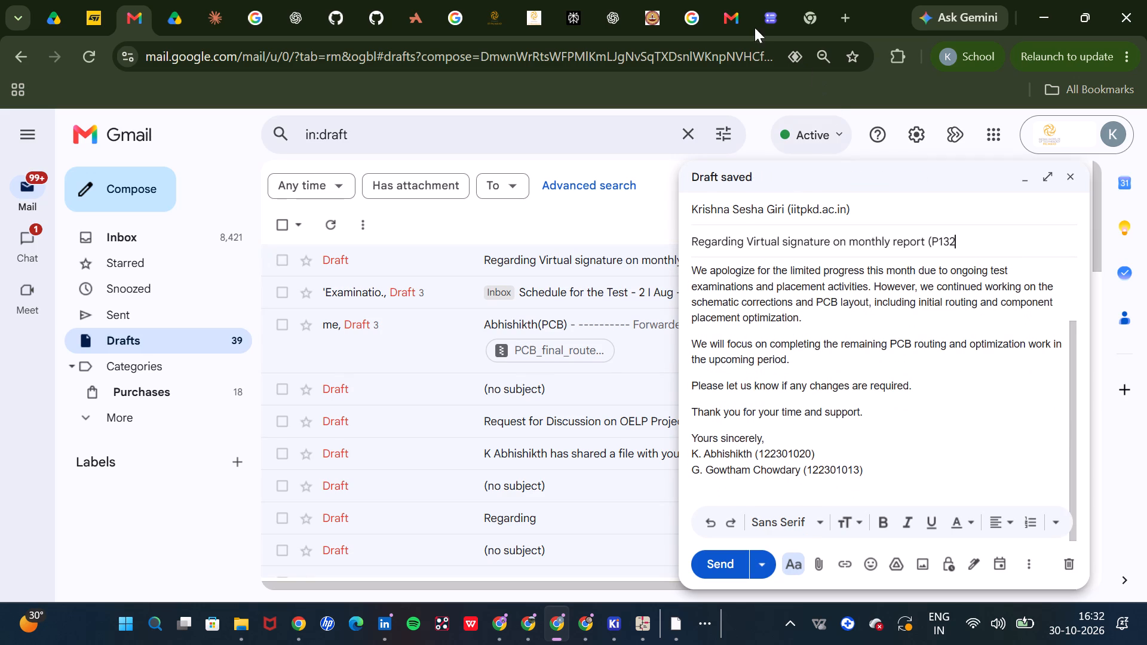
{"action": "left_click", "coordinate": [731, 10]}
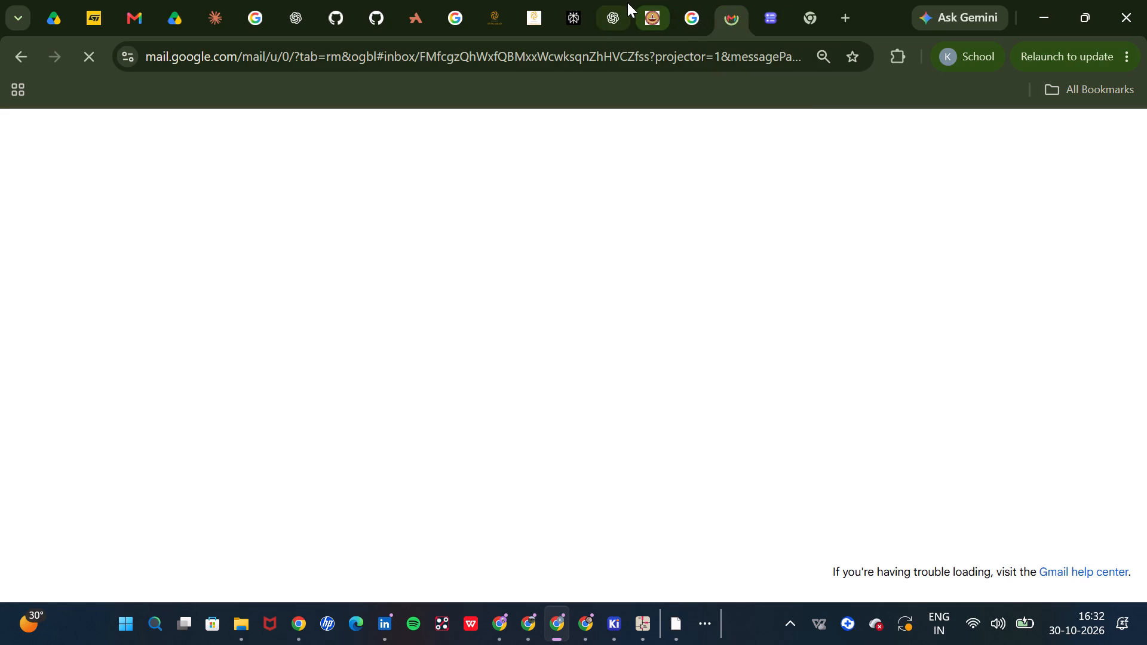
{"action": "left_click", "coordinate": [621, 2]}
{"action": "scroll", "coordinate": [675, 321], "scroll_direction": "up", "scroll_amount": 2}
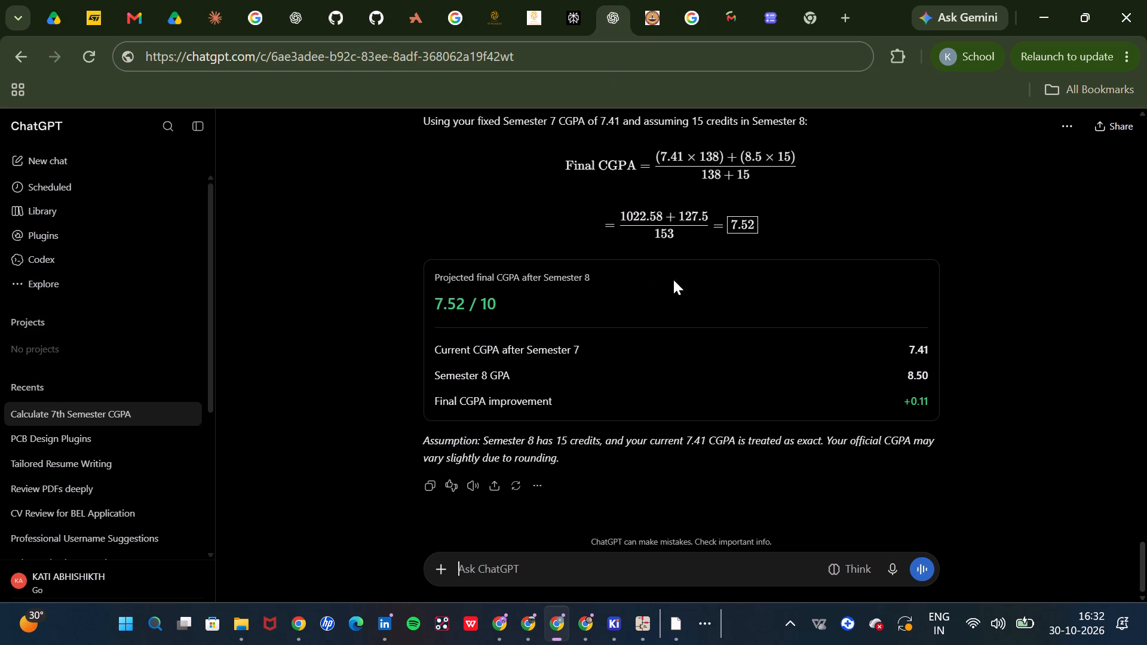
{"action": "double_click", "coordinate": [529, 622]}
{"action": "left_click", "coordinate": [541, 622]}
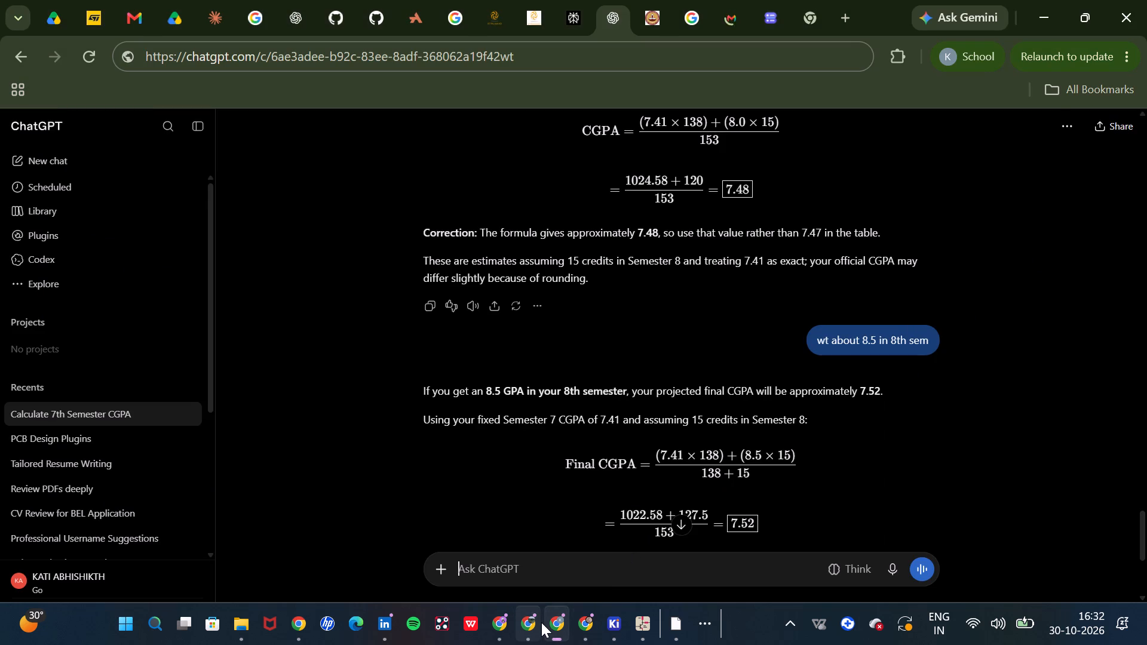